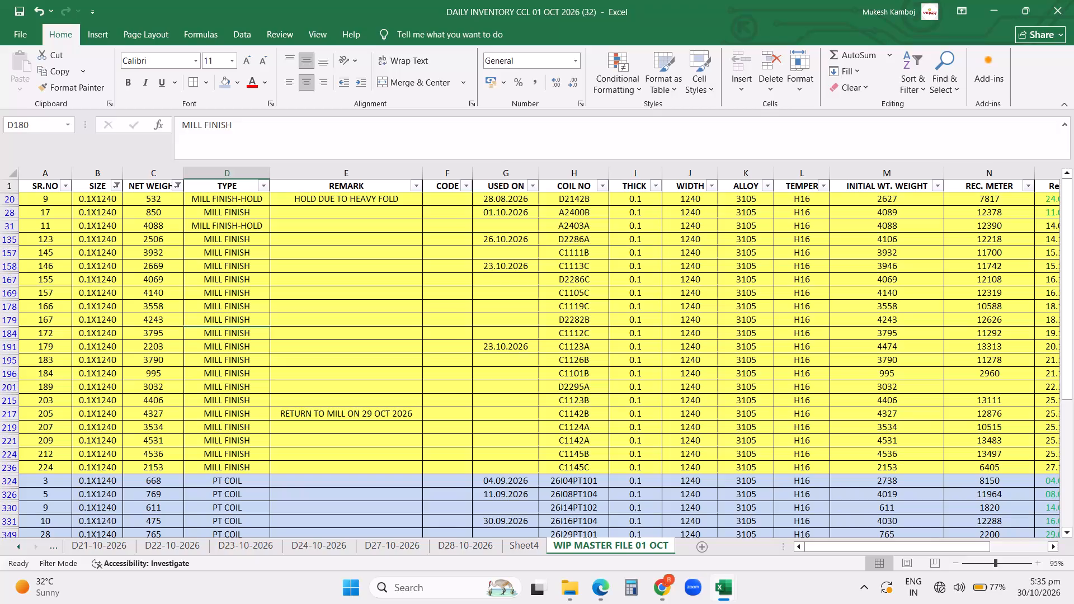
Clear the filters from the NET WEIGHT and SIZE columns of the WIP master sheet.
scroll(244, 408, "up", 6)
left_click(177, 184)
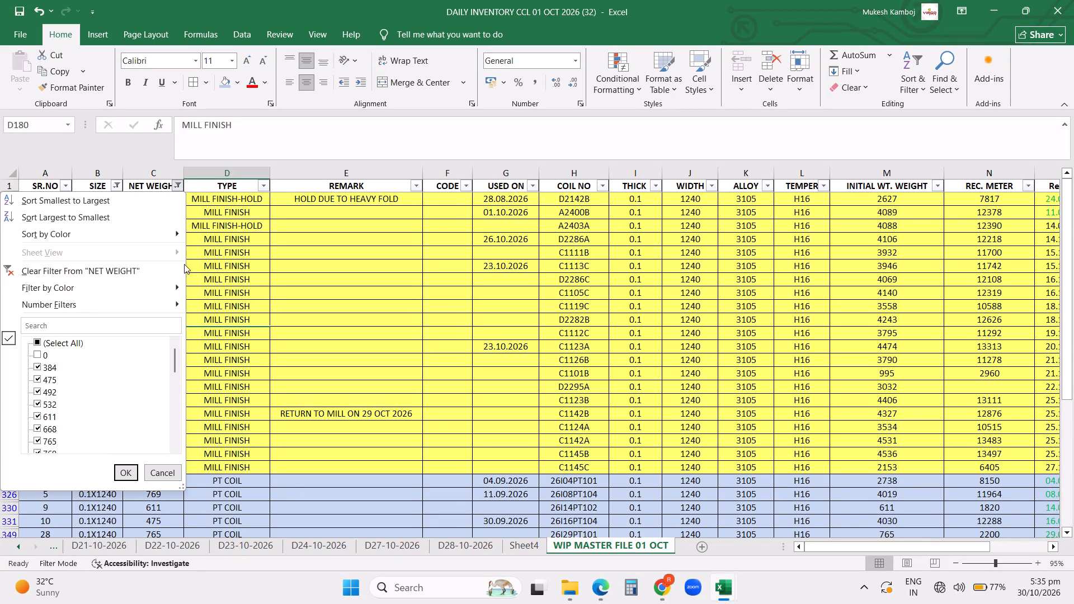
left_click(114, 281)
left_click(116, 266)
left_click(116, 186)
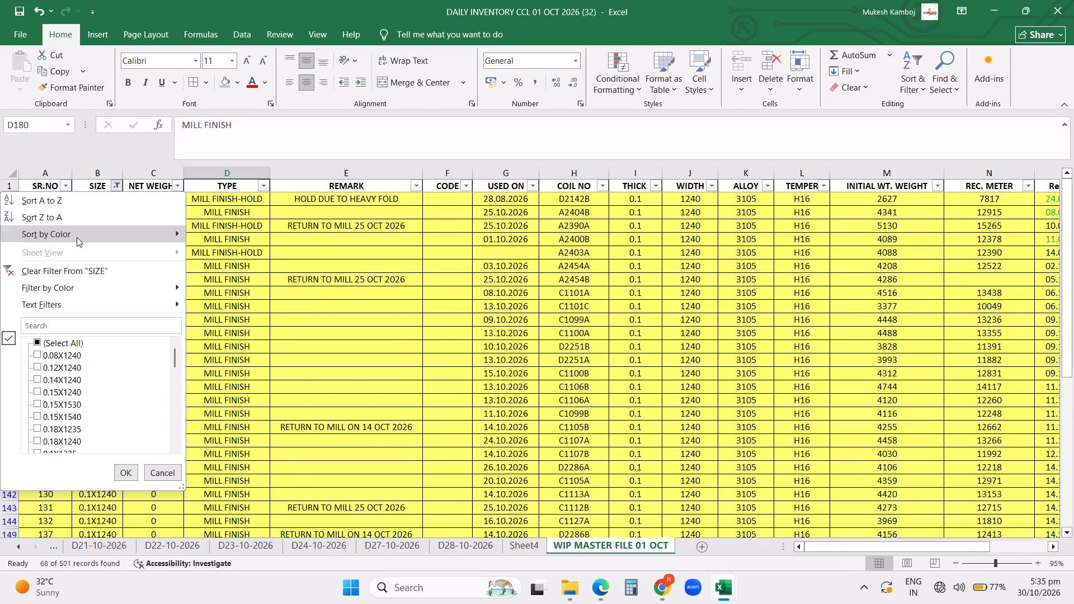
left_click(66, 272)
left_click(325, 378)
scroll(371, 349, "up", 11)
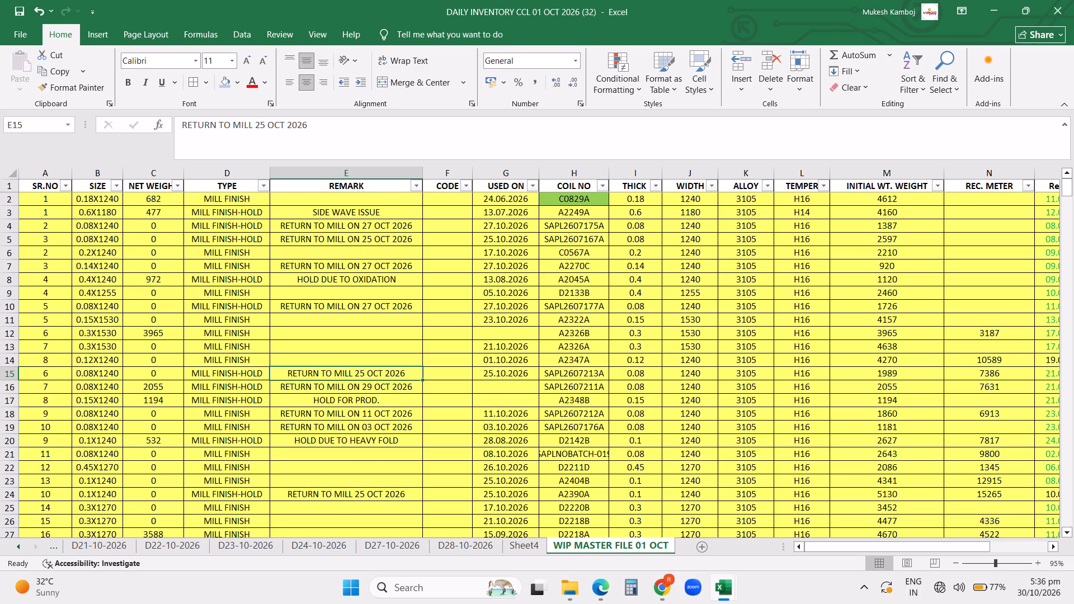
Filter the COIL NO column by a search for C1151.
left_click(746, 276)
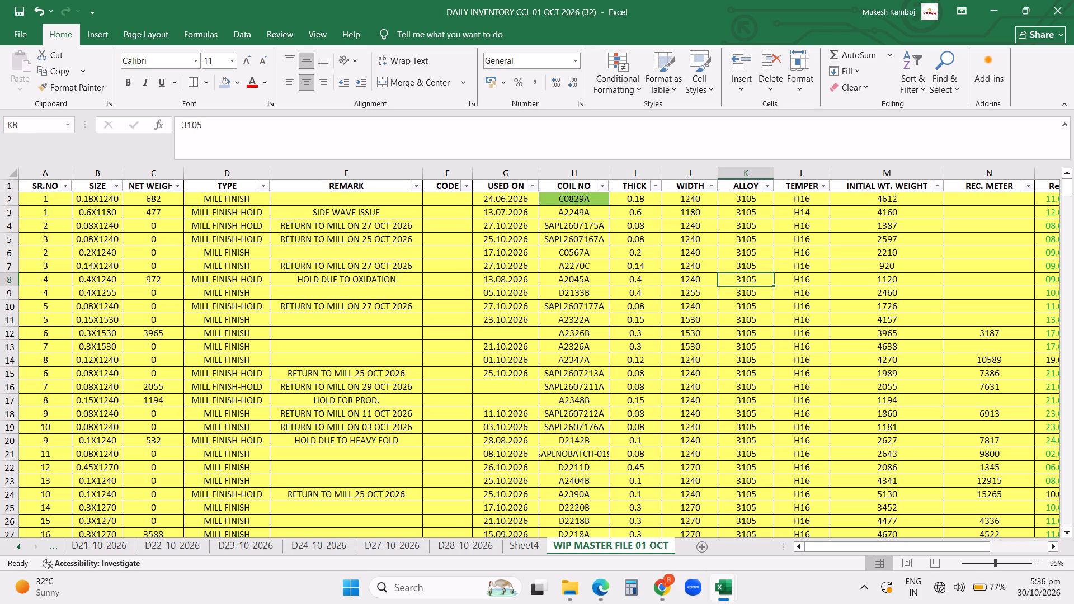
scroll(635, 220, "up", 4)
left_click(602, 186)
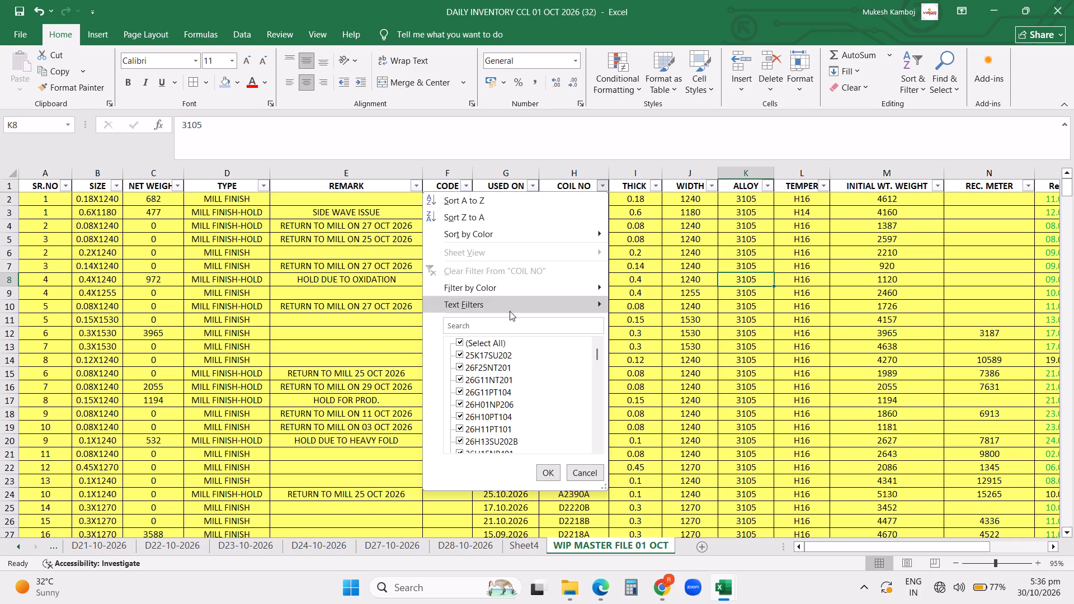
left_click(489, 326)
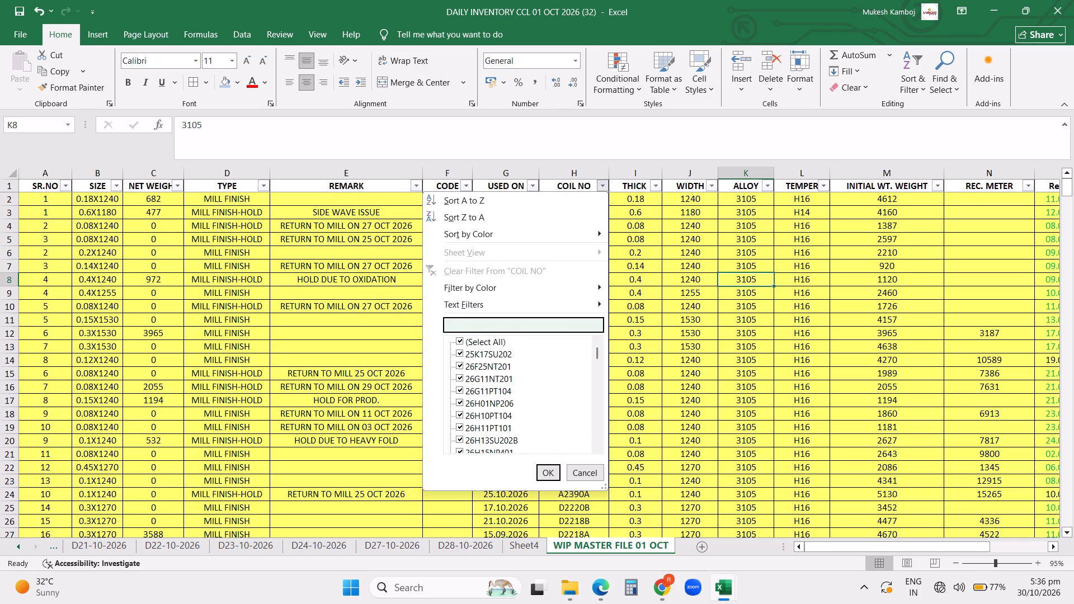
key("c")
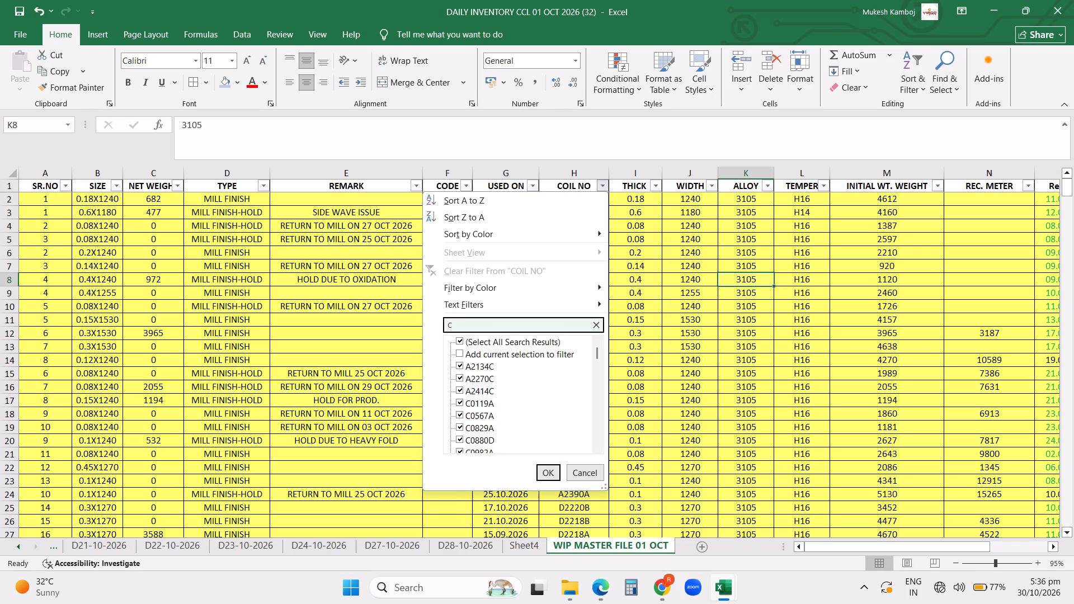
type("1151")
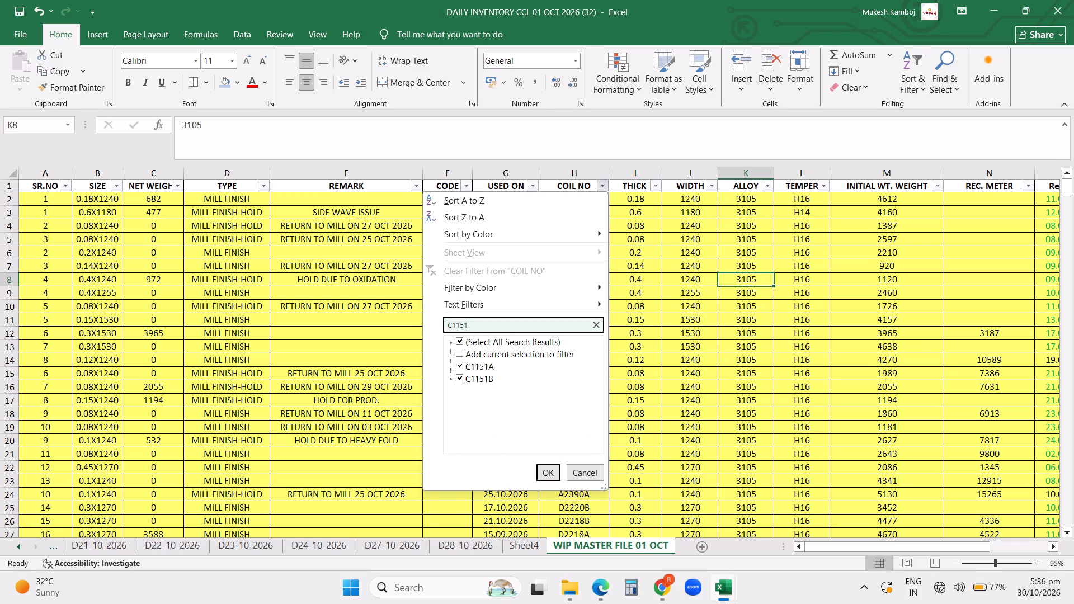
key("Return")
scroll(489, 326, "up", 10)
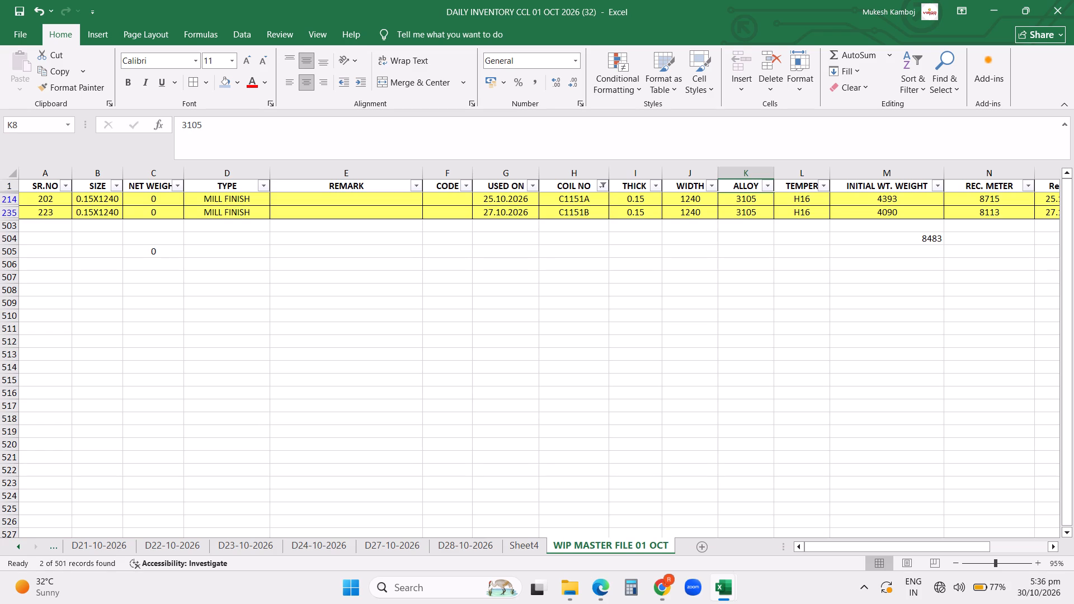
Replace the COIL NO filter with a REMARK filter showing only RETURN TO MILL ON 29 OCT 2026.
left_click(600, 187)
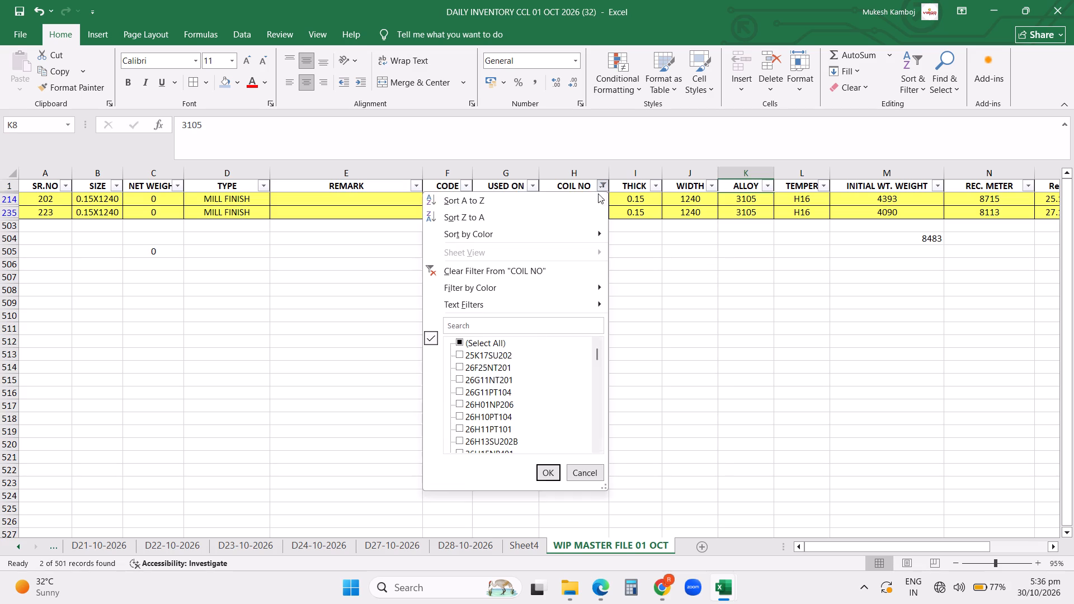
left_click(515, 274)
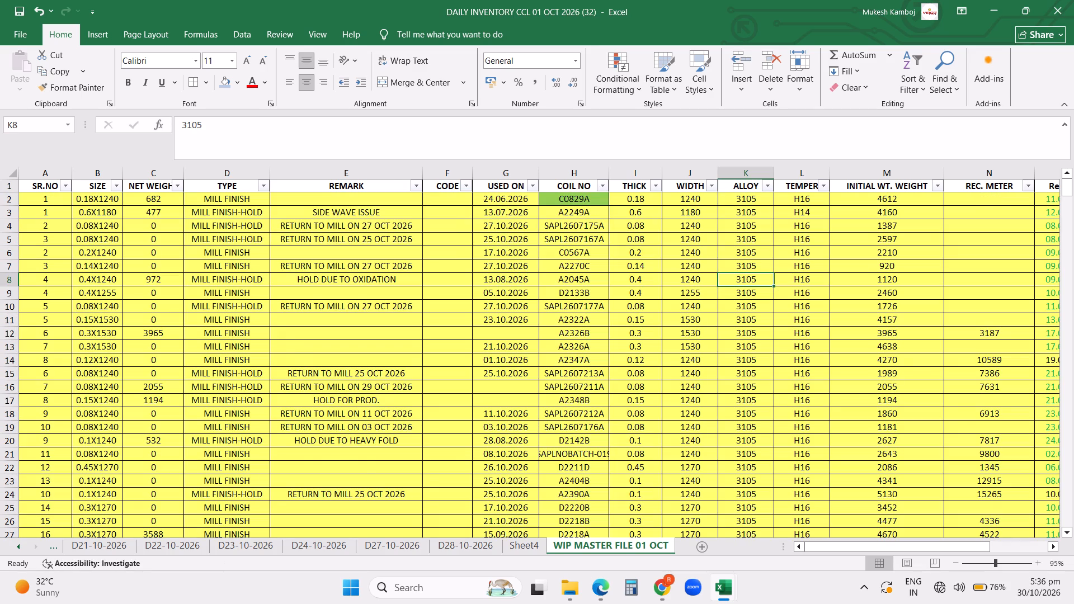
left_click(417, 185)
left_click(291, 344)
scroll(349, 417, "down", 4)
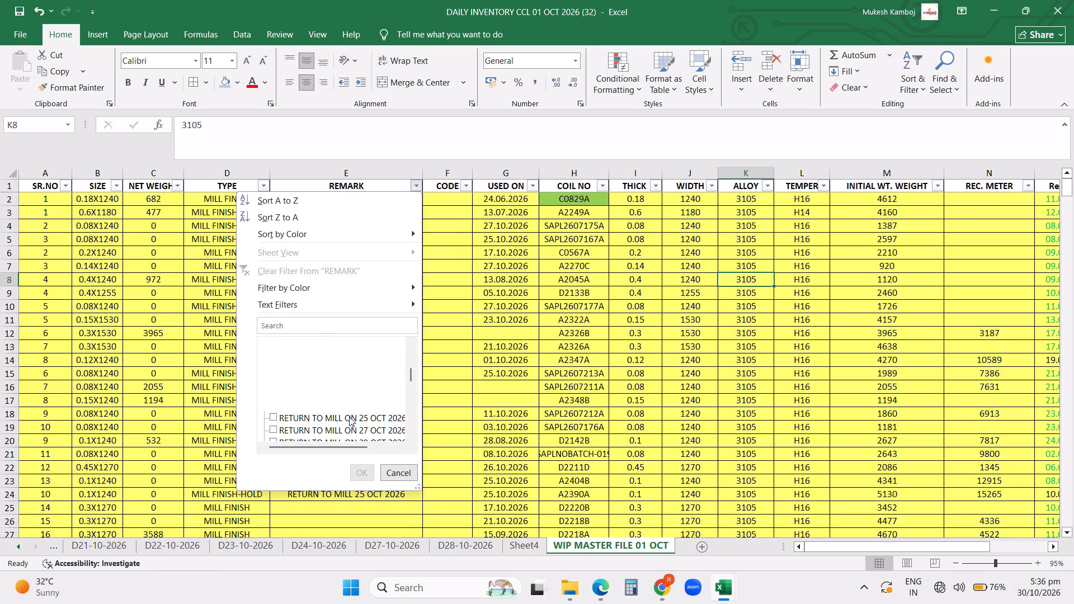
scroll(349, 417, "down", 3)
left_click(355, 407)
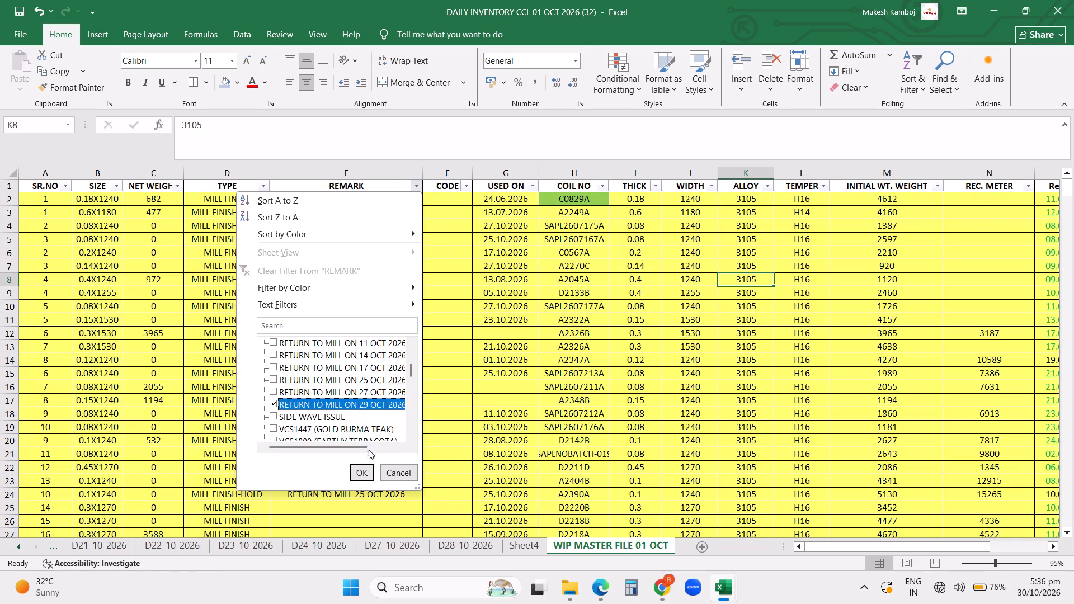
left_click(366, 473)
scroll(383, 416, "up", 9)
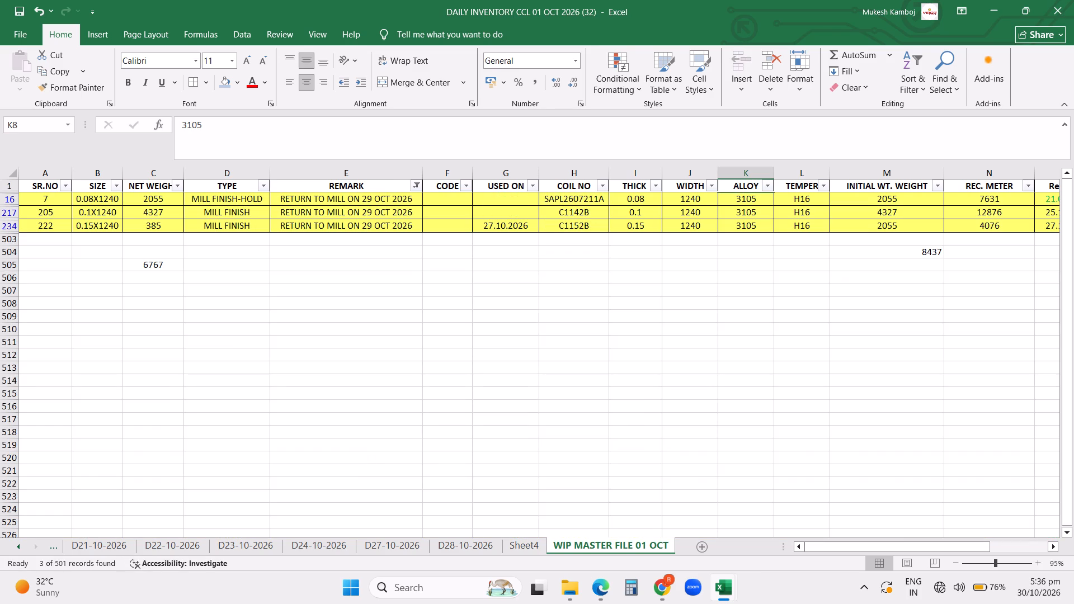
left_click(352, 360)
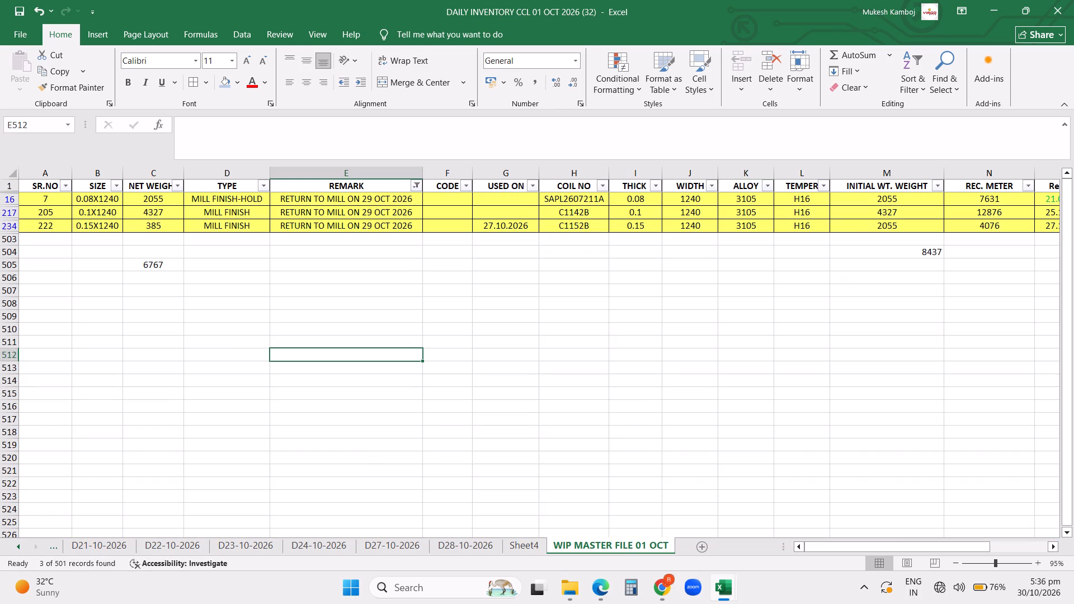
Replace the REMARK filter with a COIL NO filter for C1151.
left_click(413, 185)
left_click(344, 276)
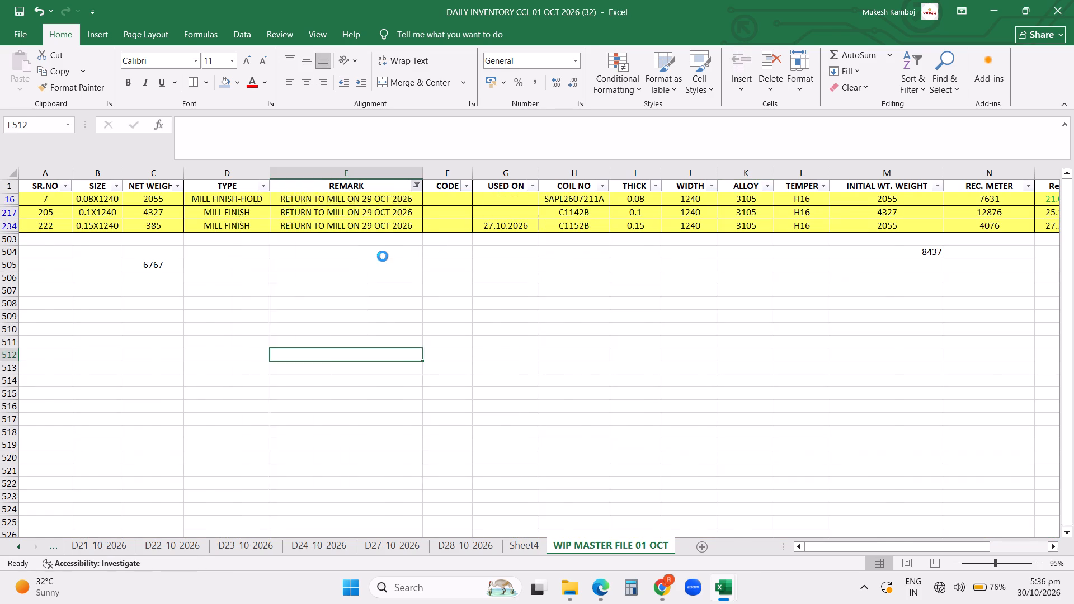
left_click(600, 186)
left_click(465, 321)
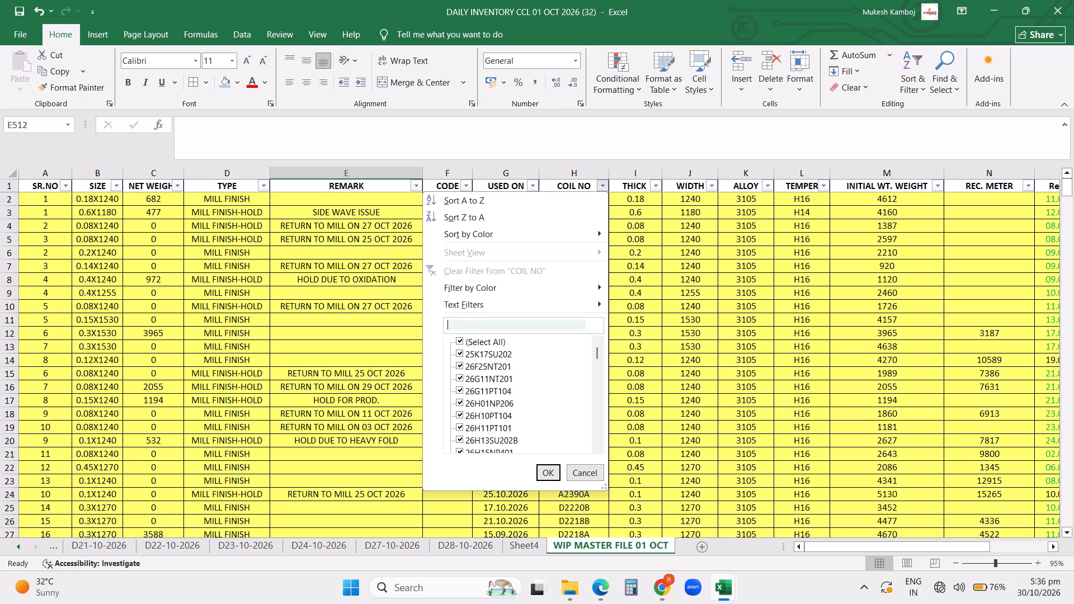
type("C11")
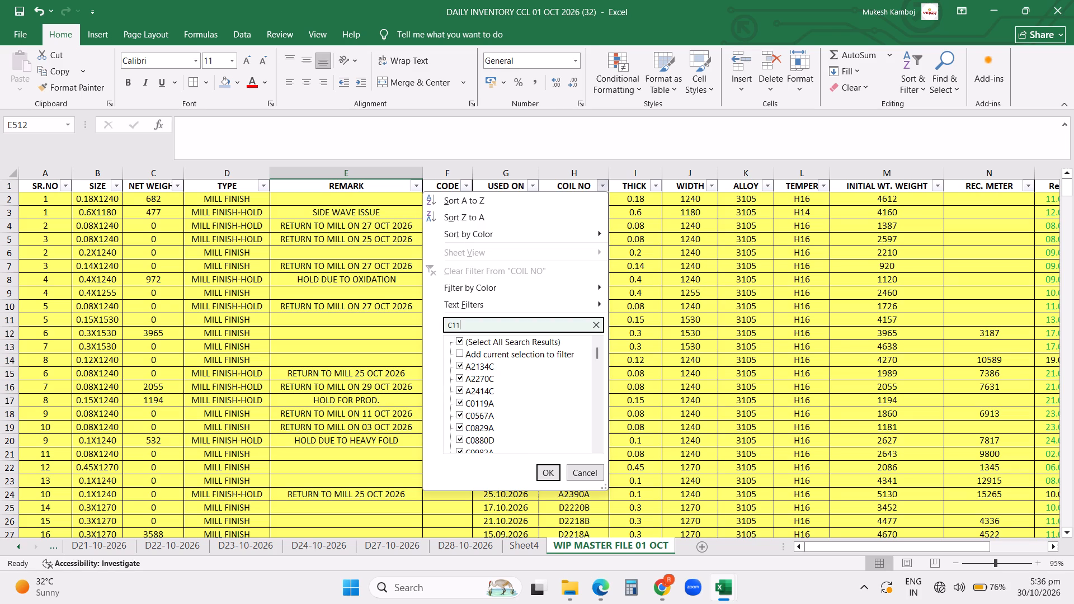
type("51")
key("Return")
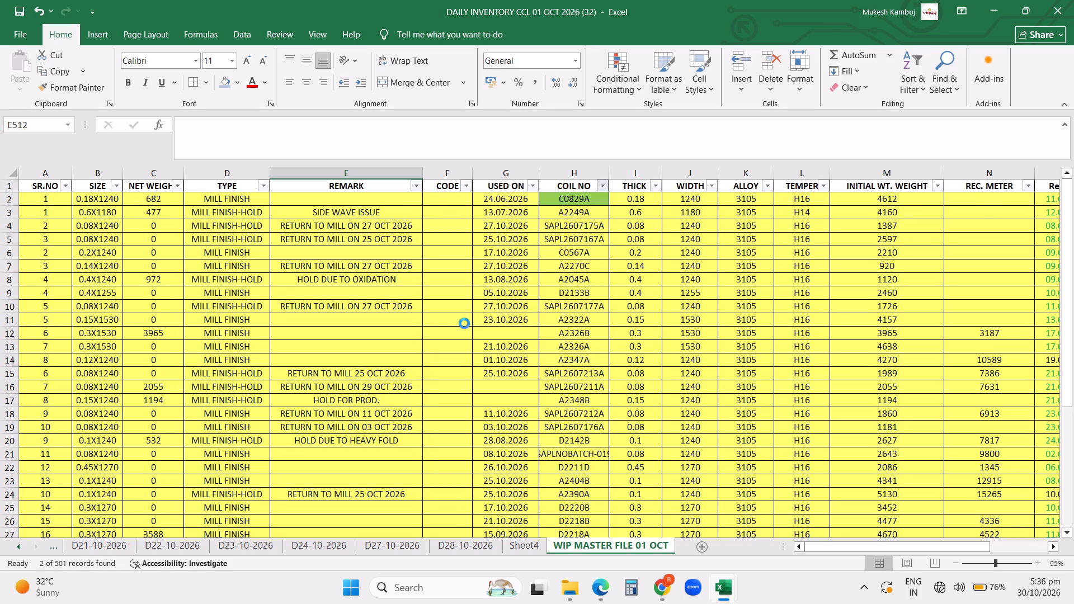
scroll(505, 345, "up", 9)
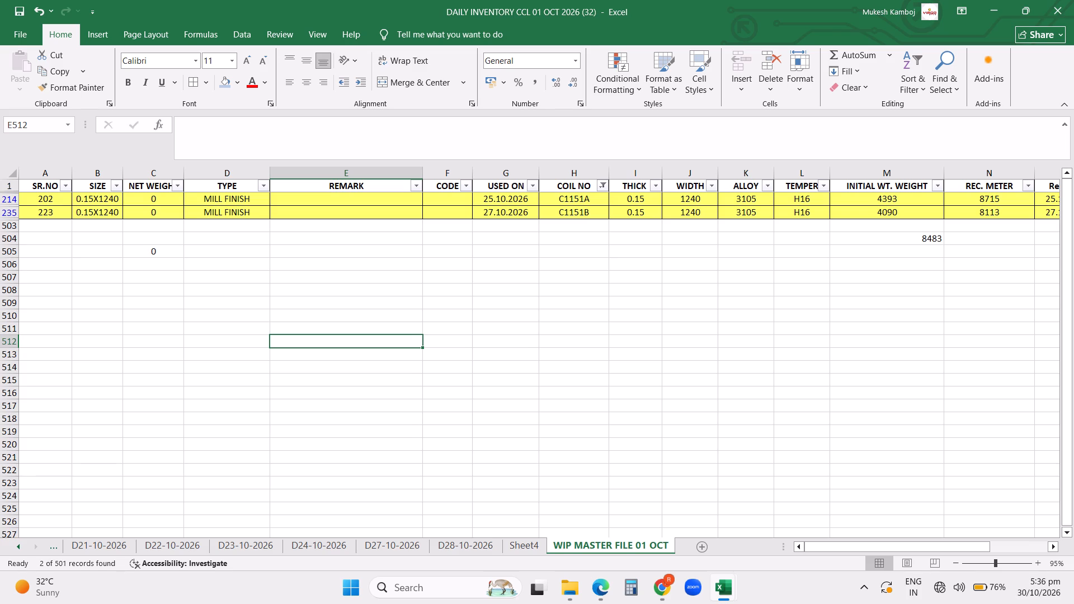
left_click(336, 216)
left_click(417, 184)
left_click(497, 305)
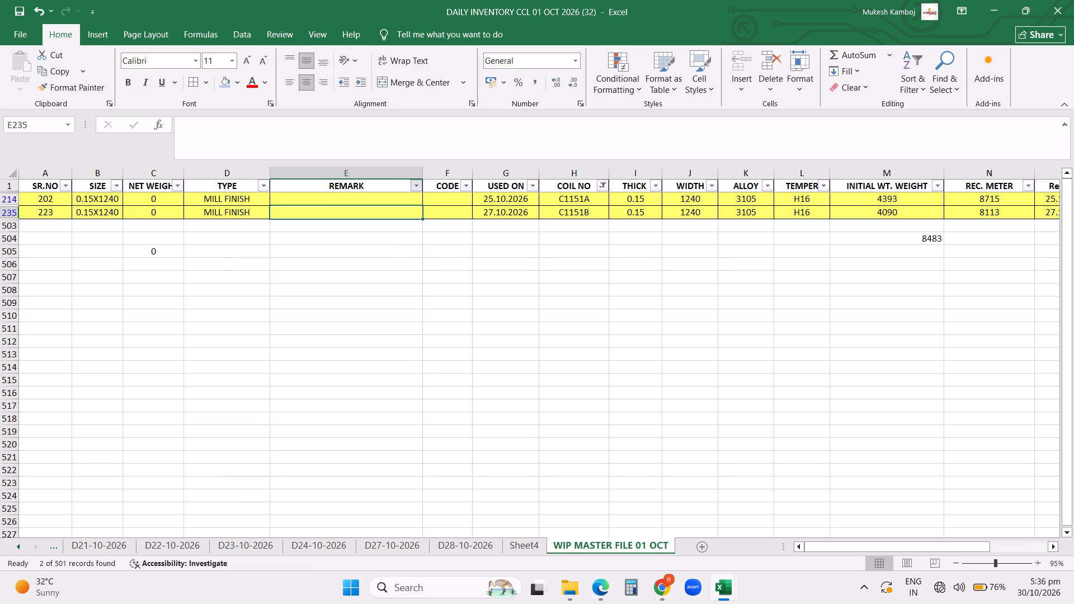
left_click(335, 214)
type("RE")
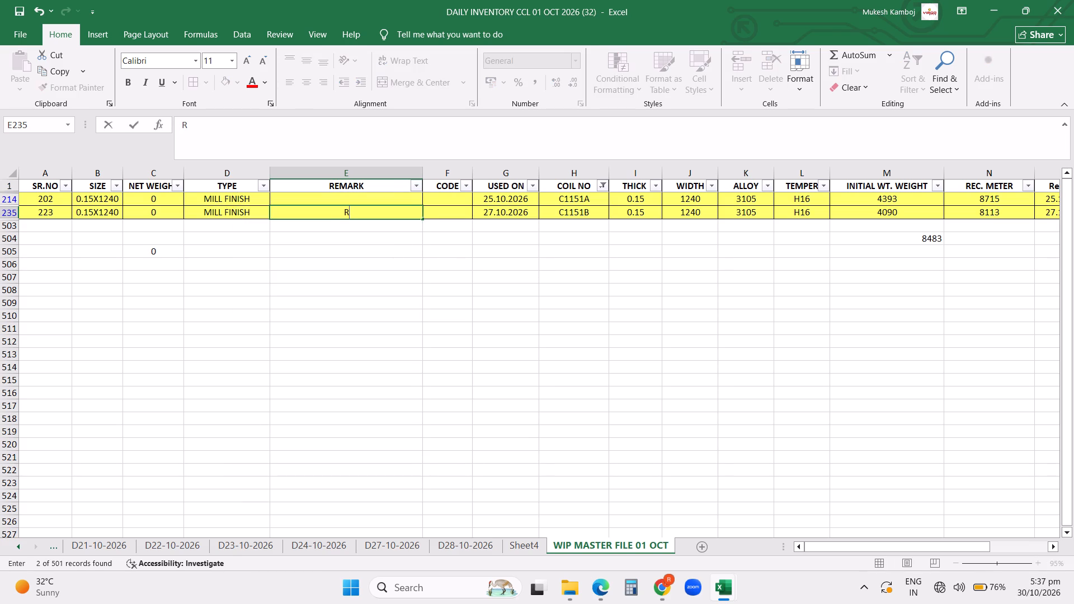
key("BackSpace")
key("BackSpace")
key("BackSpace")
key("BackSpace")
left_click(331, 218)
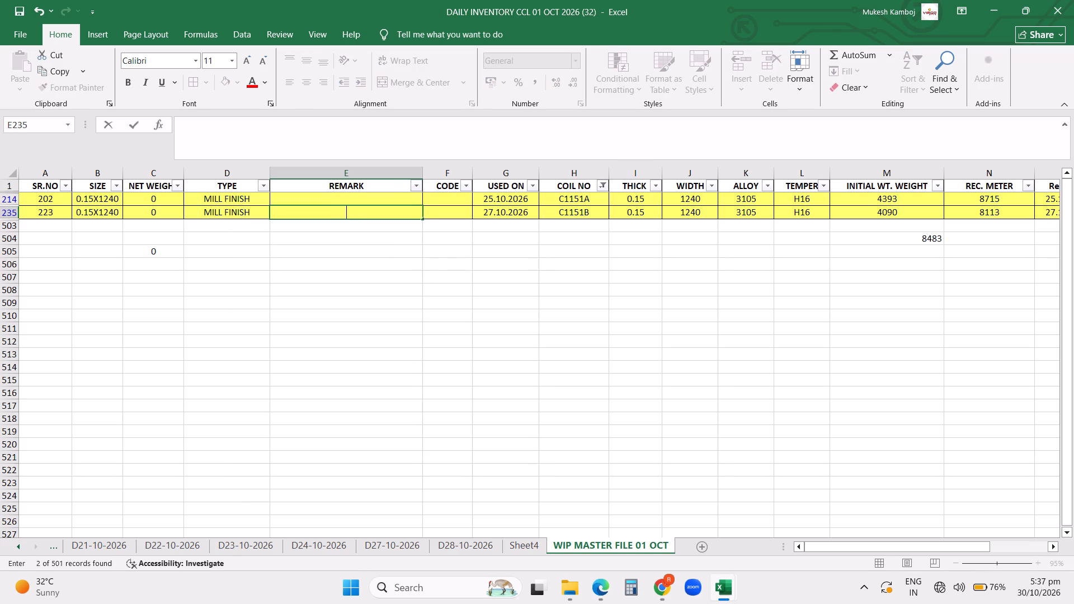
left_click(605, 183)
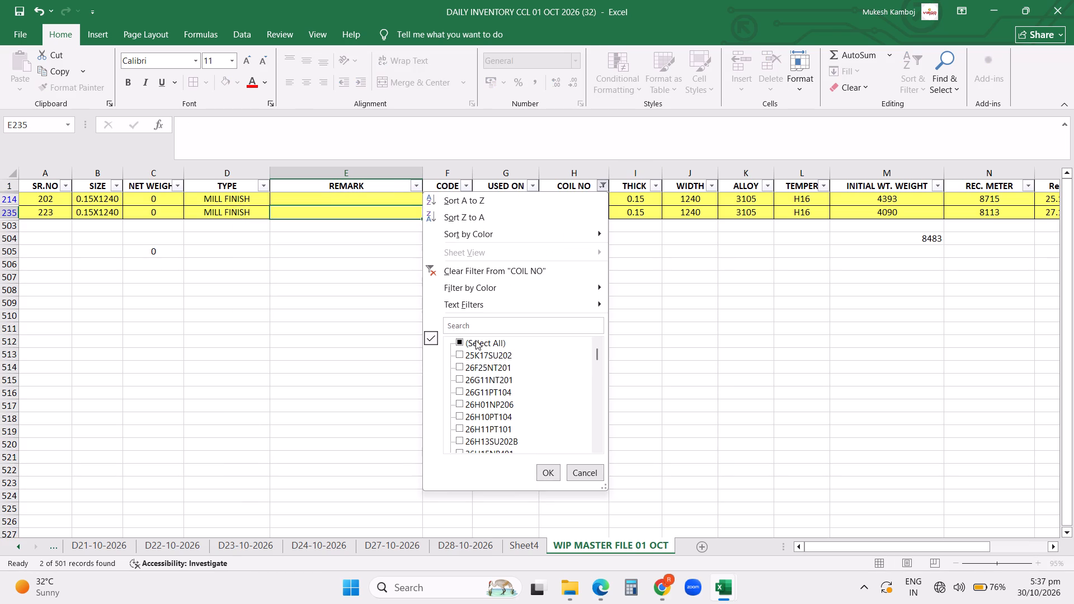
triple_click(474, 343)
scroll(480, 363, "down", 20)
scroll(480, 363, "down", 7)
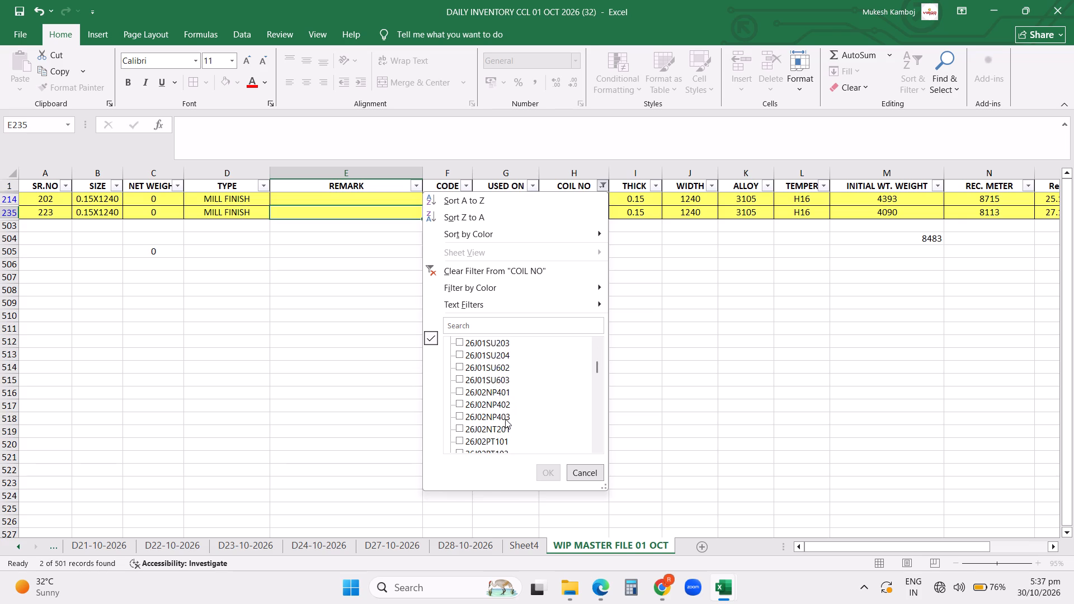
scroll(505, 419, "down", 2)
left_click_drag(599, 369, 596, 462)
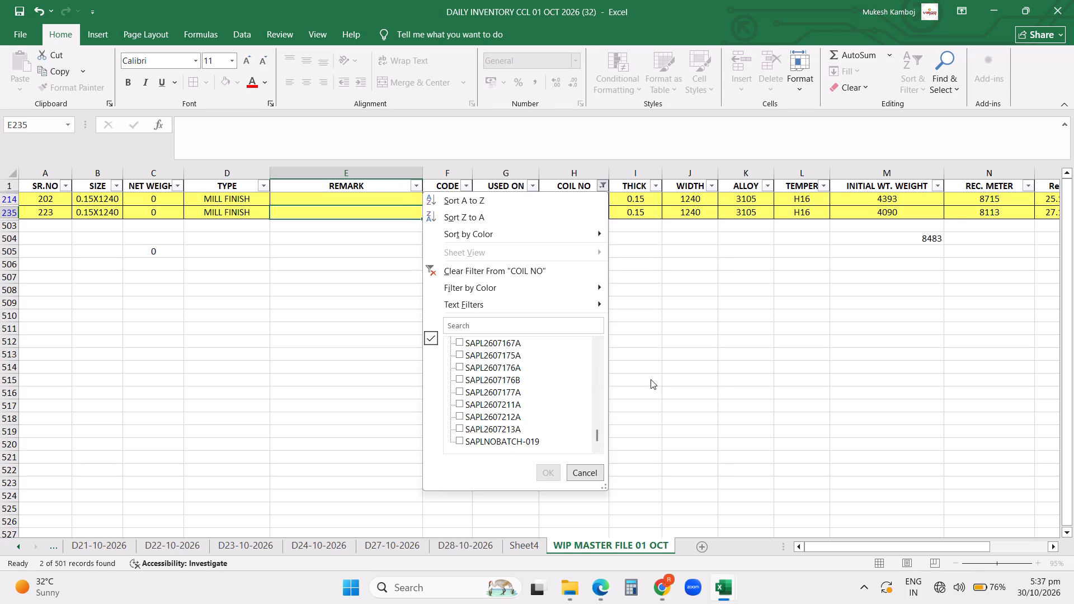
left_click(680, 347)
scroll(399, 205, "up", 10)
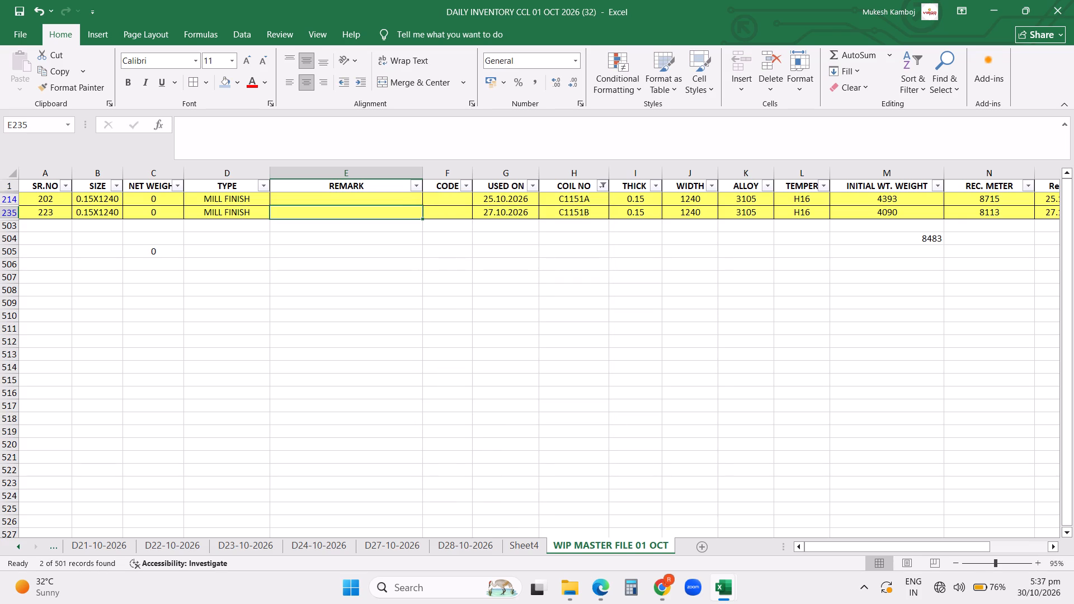
Replace the COIL NO filter with a REMARK filter for RETURN TO MILL 25 OCT 2026 and RETURN TO MILL ON 25 OCT 2026.
left_click(601, 185)
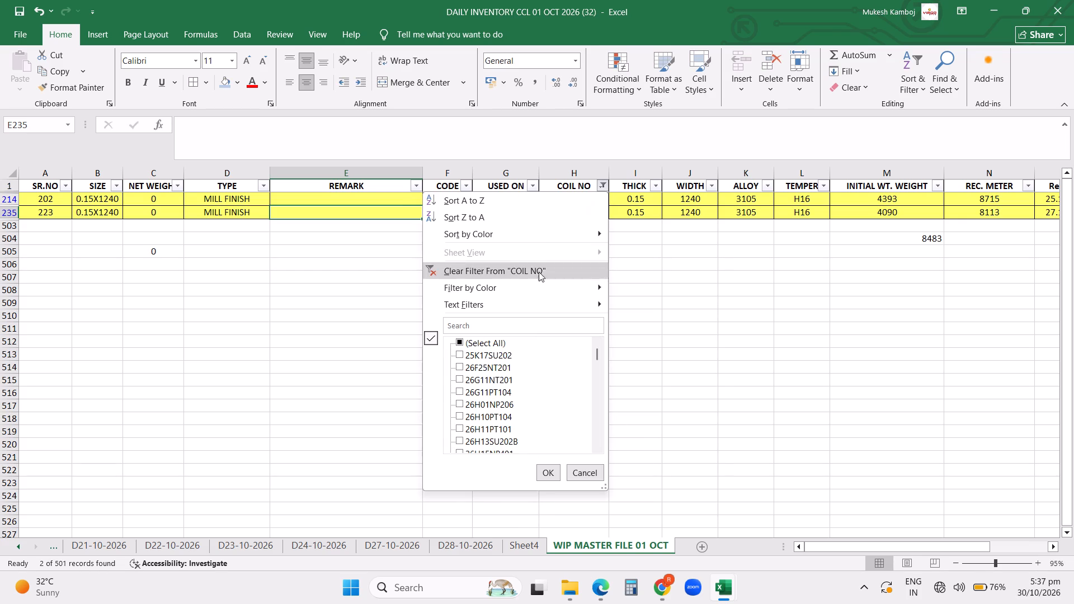
left_click(514, 270)
left_click(415, 187)
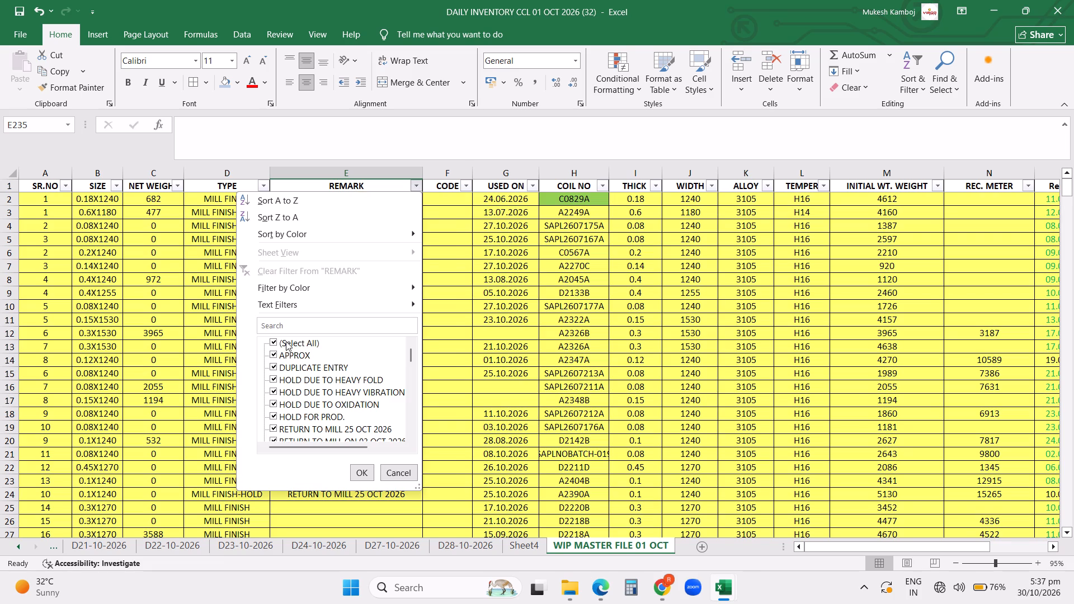
left_click(286, 341)
scroll(363, 399, "down", 9)
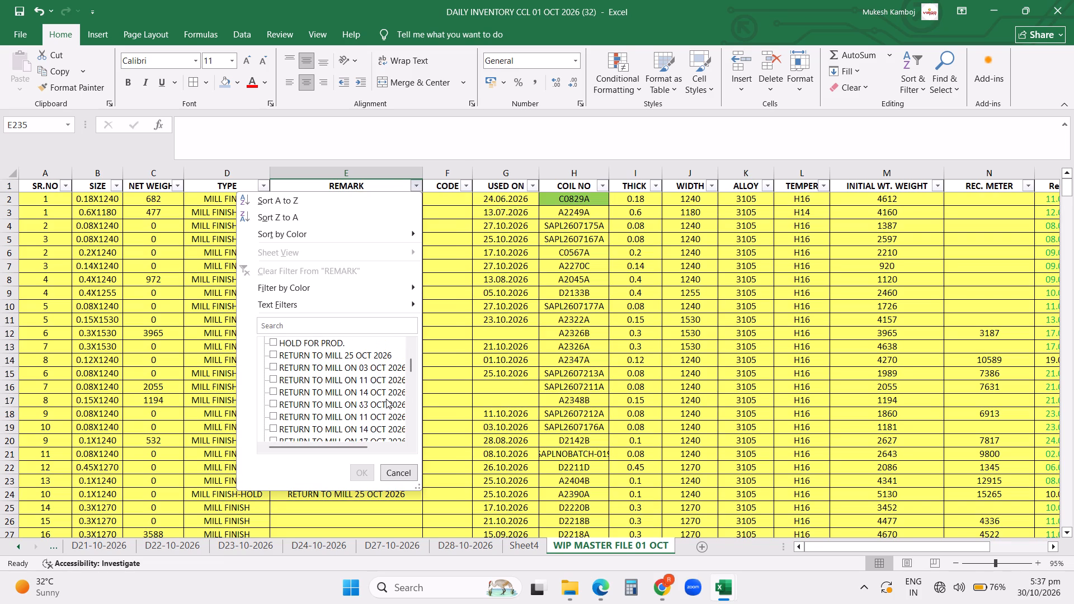
left_click(354, 355)
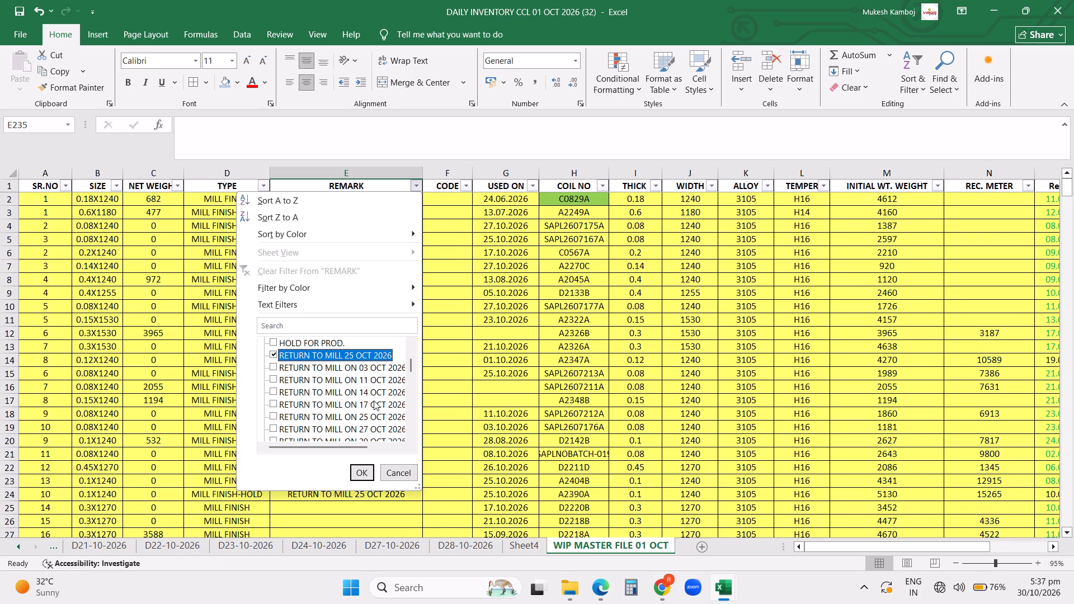
left_click(366, 416)
left_click(364, 470)
scroll(428, 381, "up", 5)
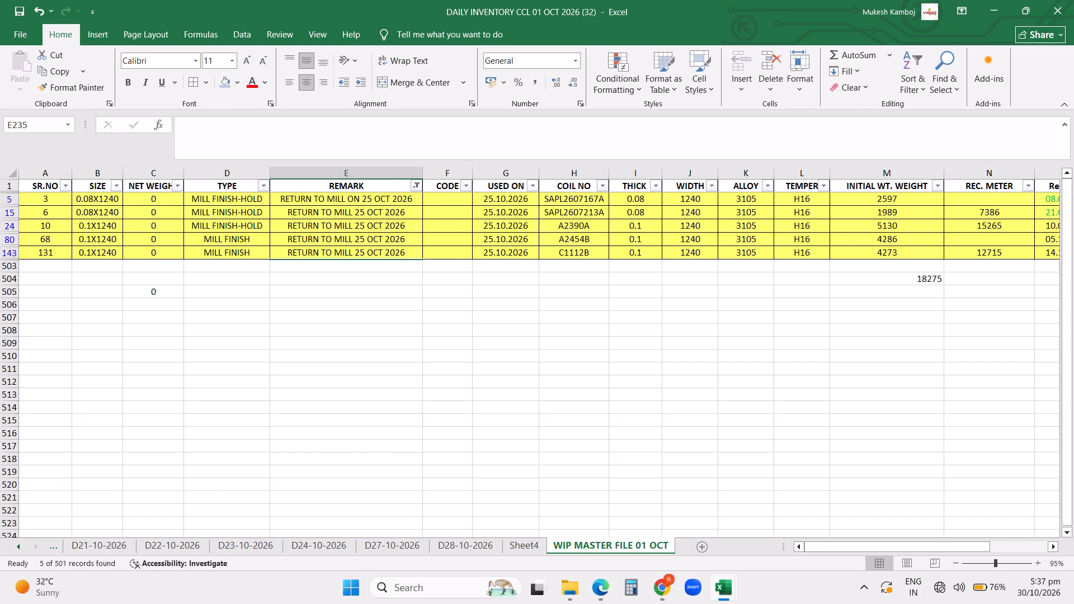
scroll(428, 378, "up", 6)
left_click(533, 366)
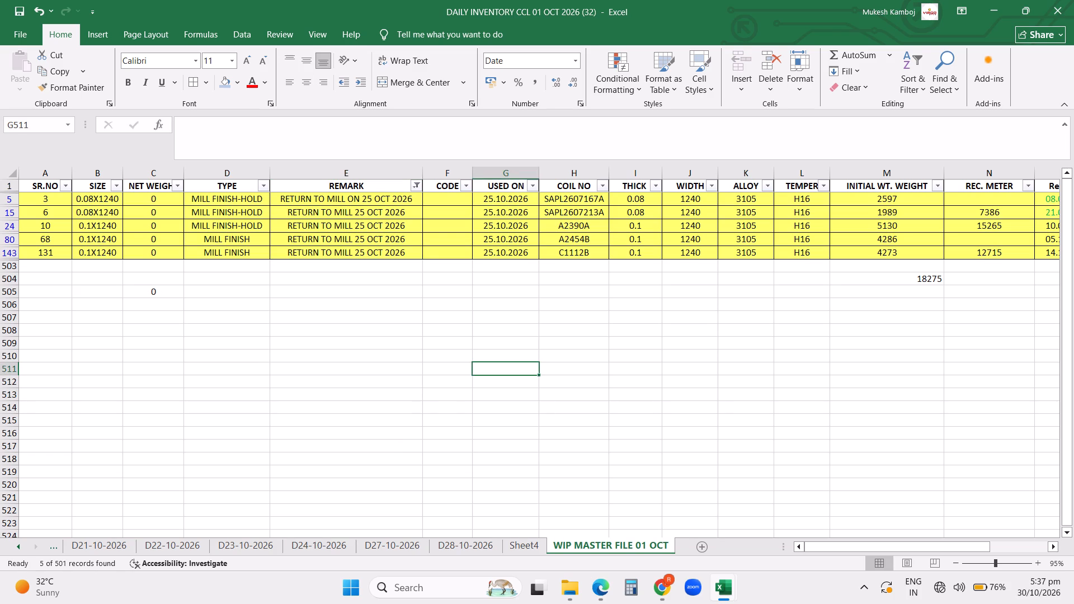
Change the REMARK filter to show only RETURN TO MILL ON 29 OCT 2026.
left_click(416, 187)
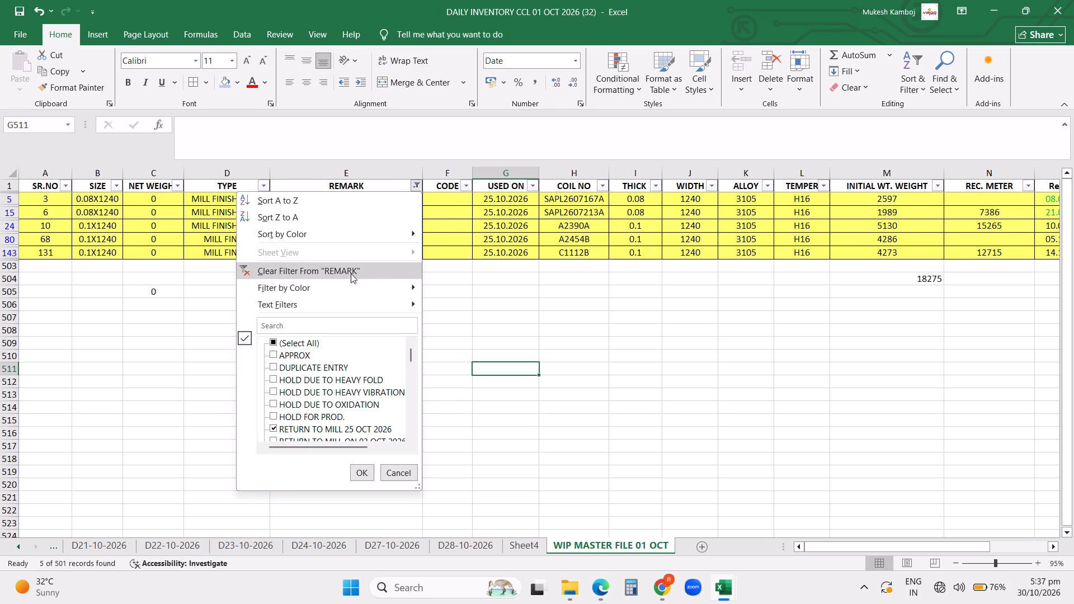
left_click(504, 309)
left_click(414, 186)
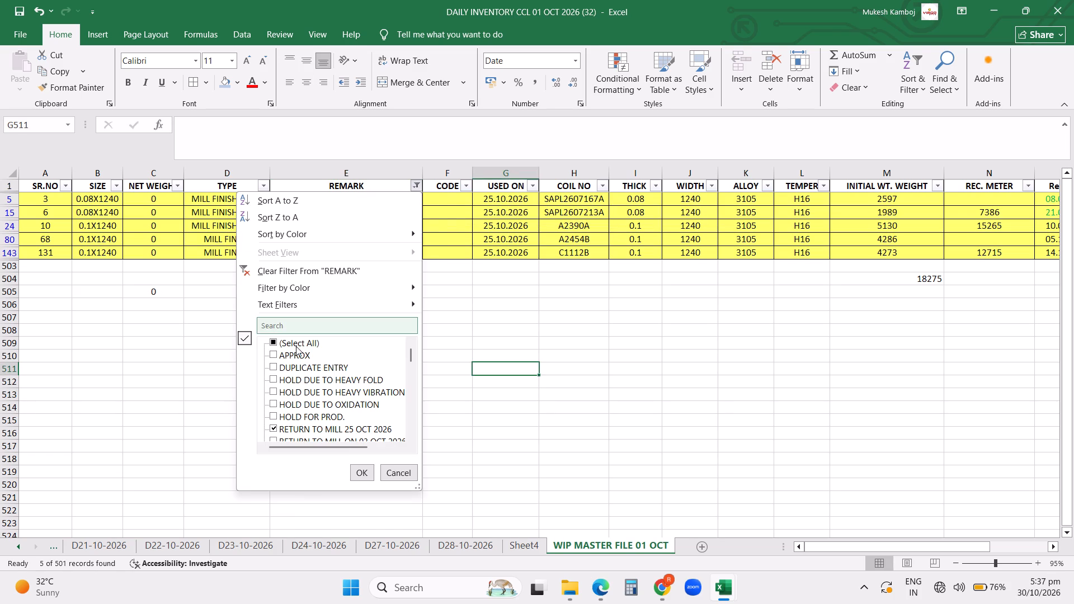
triple_click(294, 342)
scroll(300, 352, "down", 2)
scroll(335, 395, "down", 1)
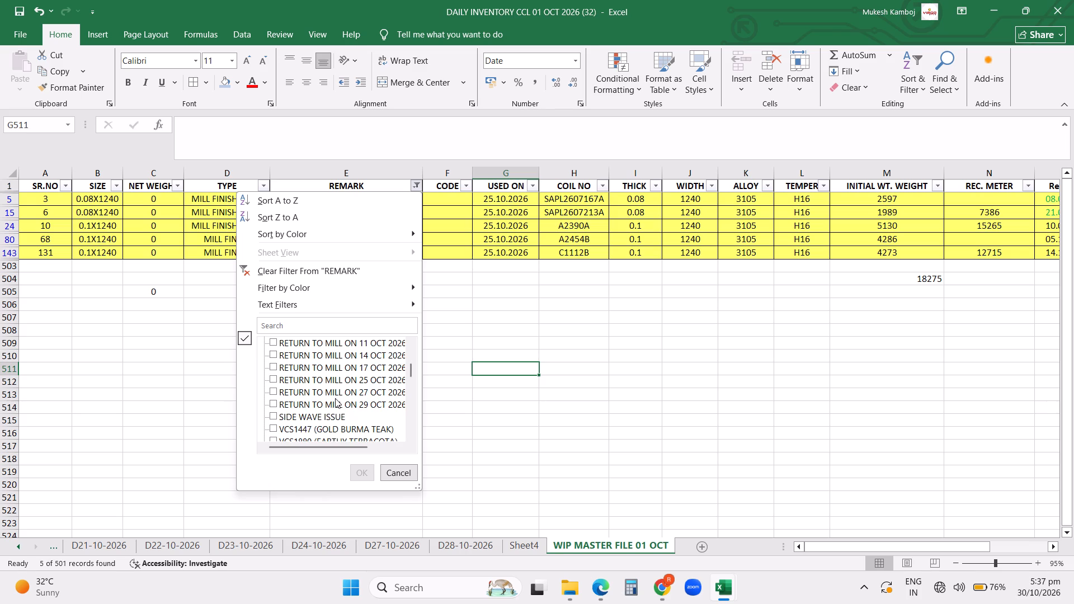
left_click(367, 403)
left_click(362, 476)
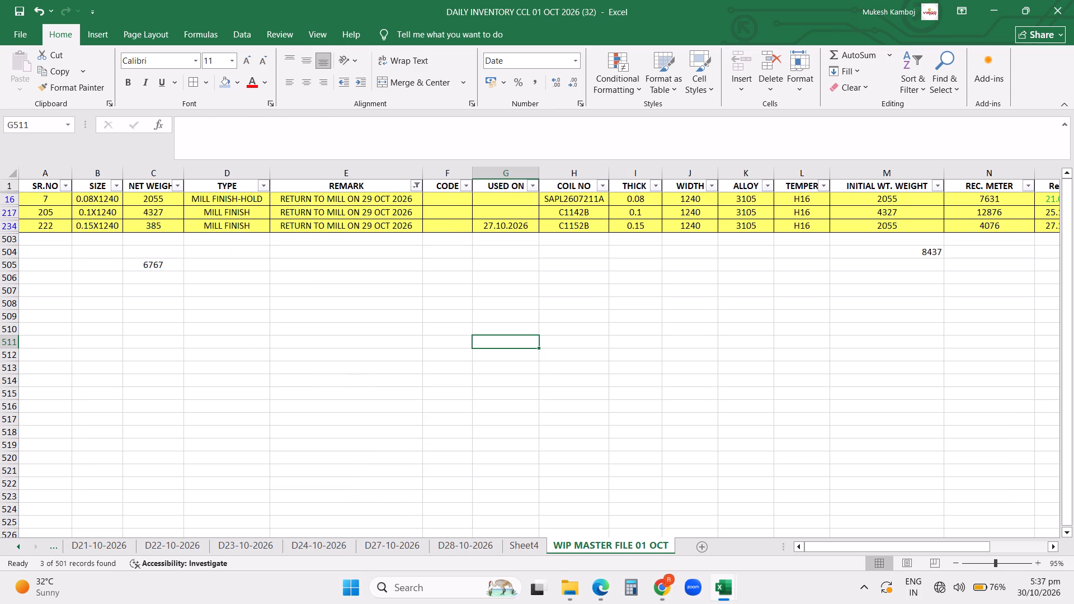
Copy the RETURN TO MILL ON 29 OCT 2026 remark from the first filtered row into cell E505 below the table.
left_click(352, 202)
key("ctrl+c")
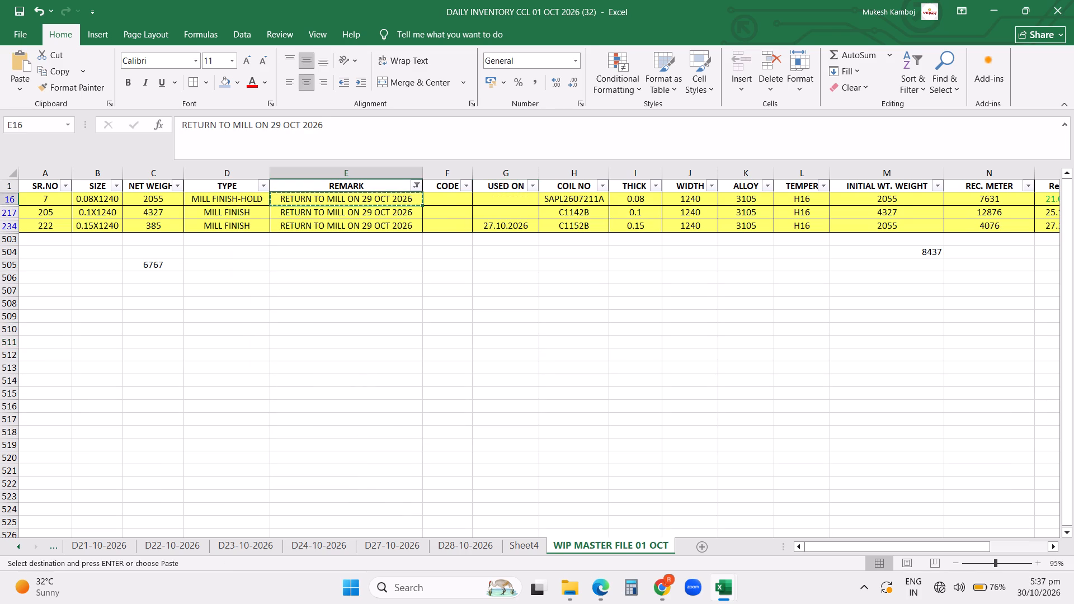
key("Down")
key("Down")
key("Down")
key("Down")
key("Down")
key("Return")
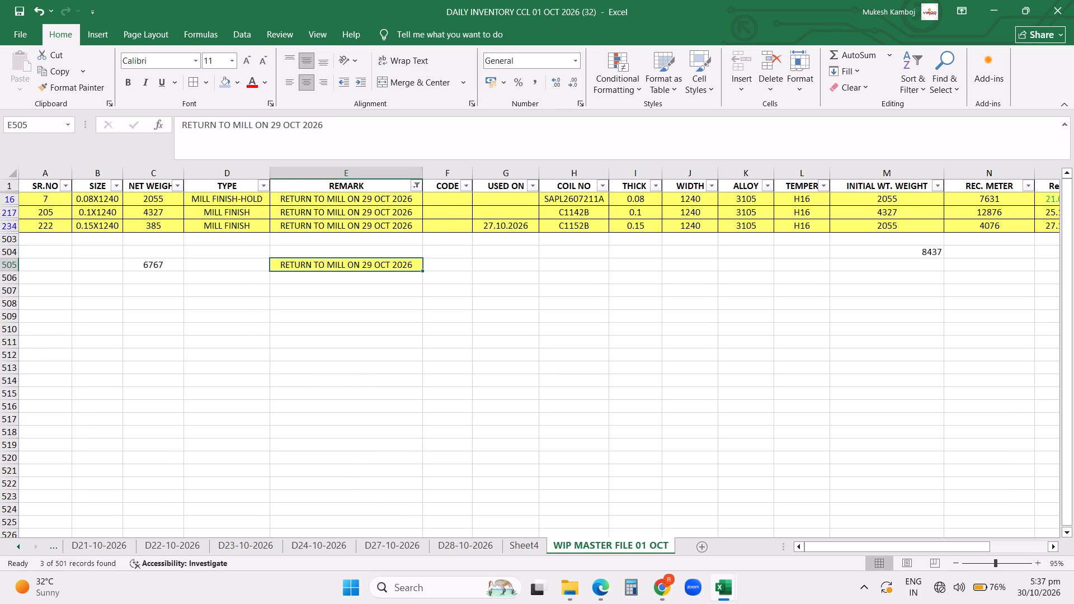
Change the copied remark in E505 to RETURN TO MILL ON 30 OCT 2026.
left_click(286, 125)
left_click(282, 125)
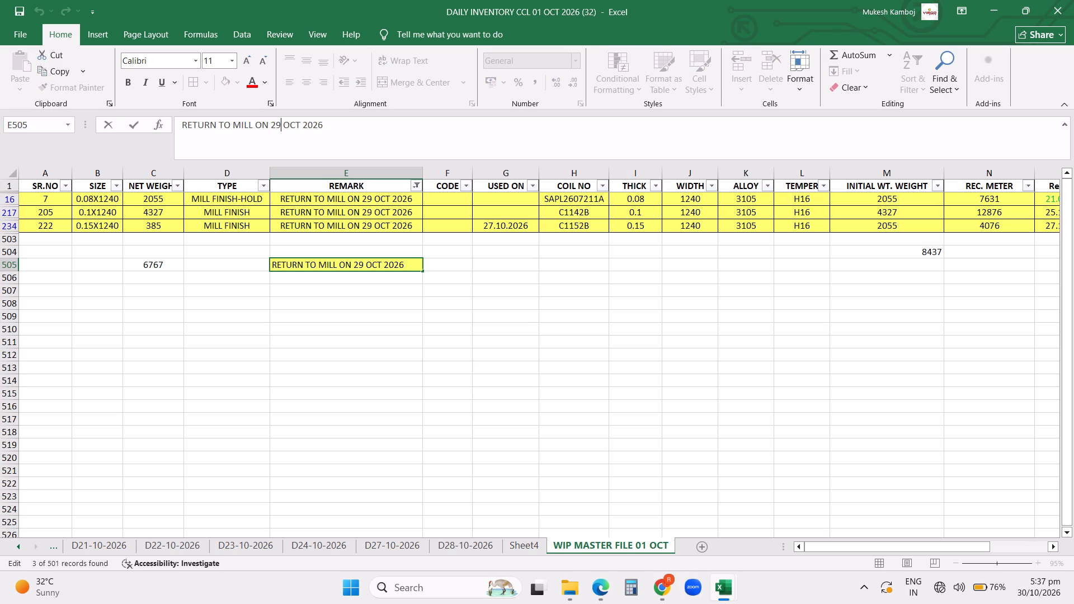
key("BackSpace")
key("BackSpace")
type("30")
key("Return")
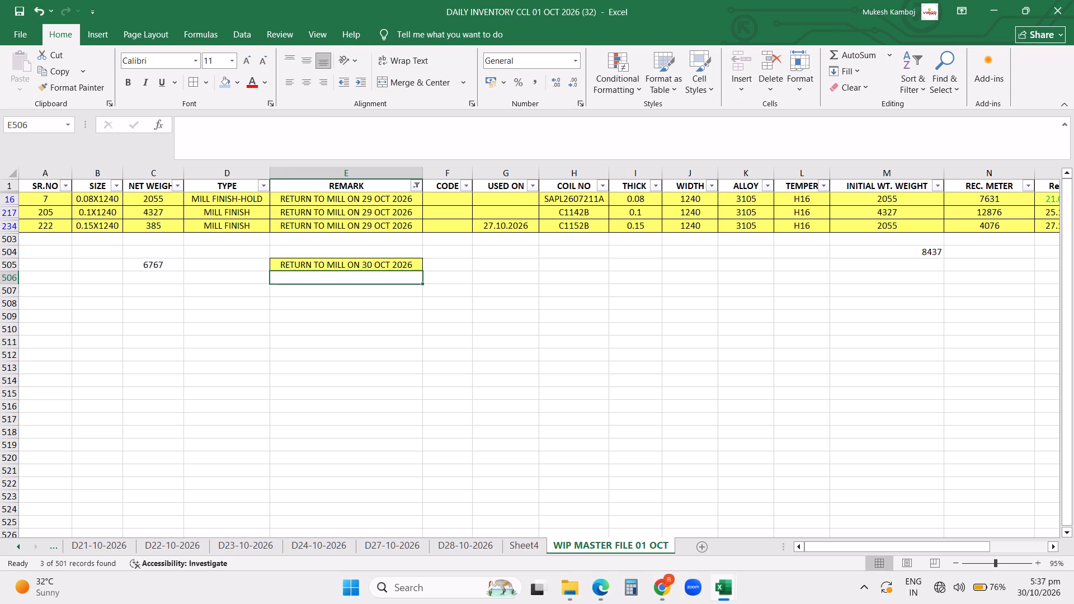
Replace the REMARK filter with a COIL NO filter for C1151.
left_click(411, 185)
left_click(347, 268)
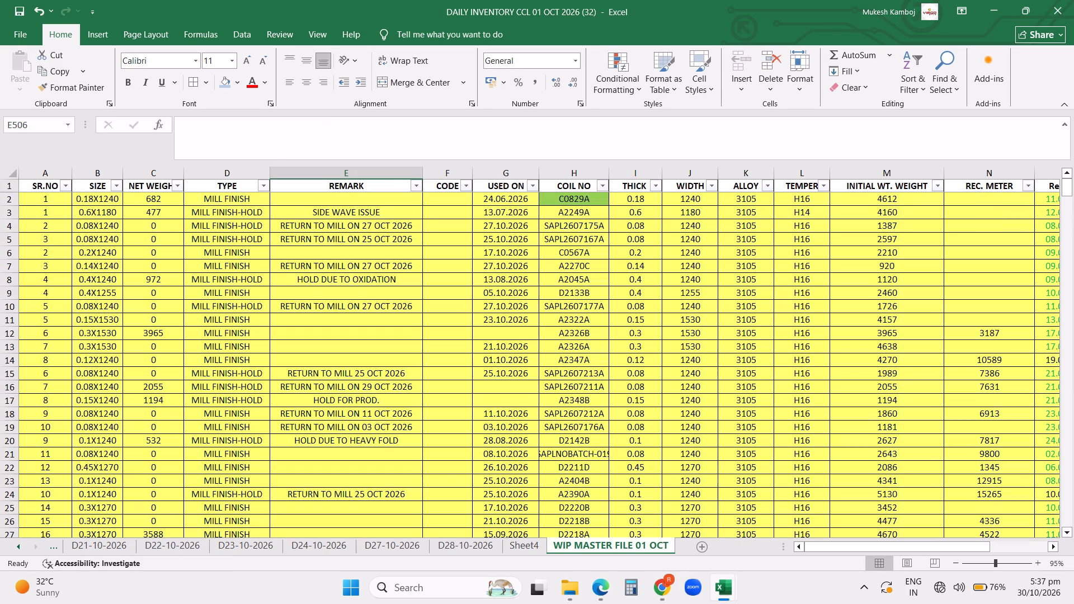
left_click(599, 187)
left_click(484, 320)
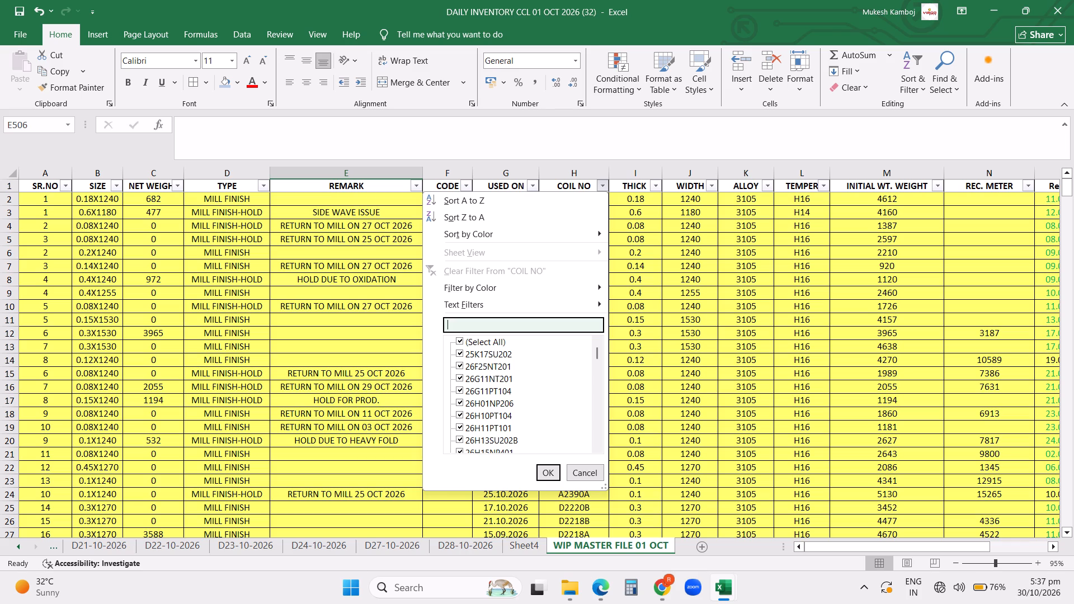
key("c")
type("1151")
key("Return")
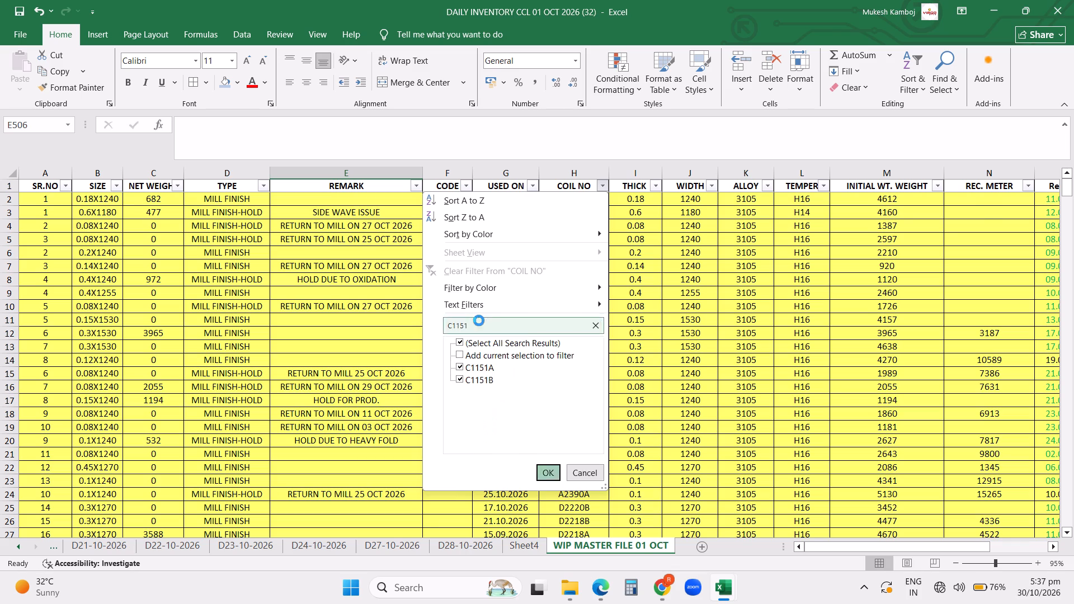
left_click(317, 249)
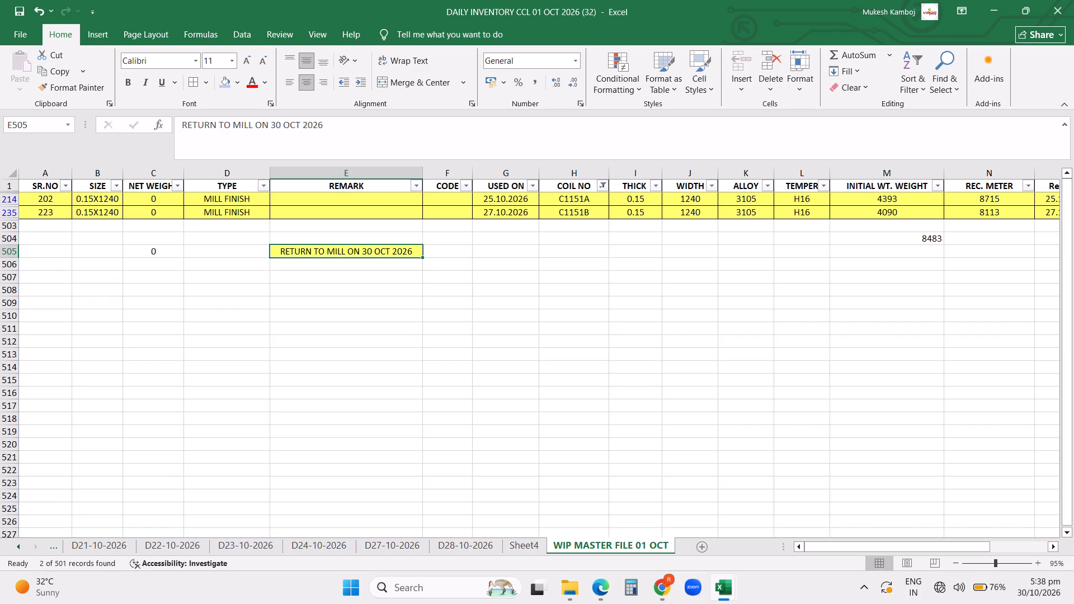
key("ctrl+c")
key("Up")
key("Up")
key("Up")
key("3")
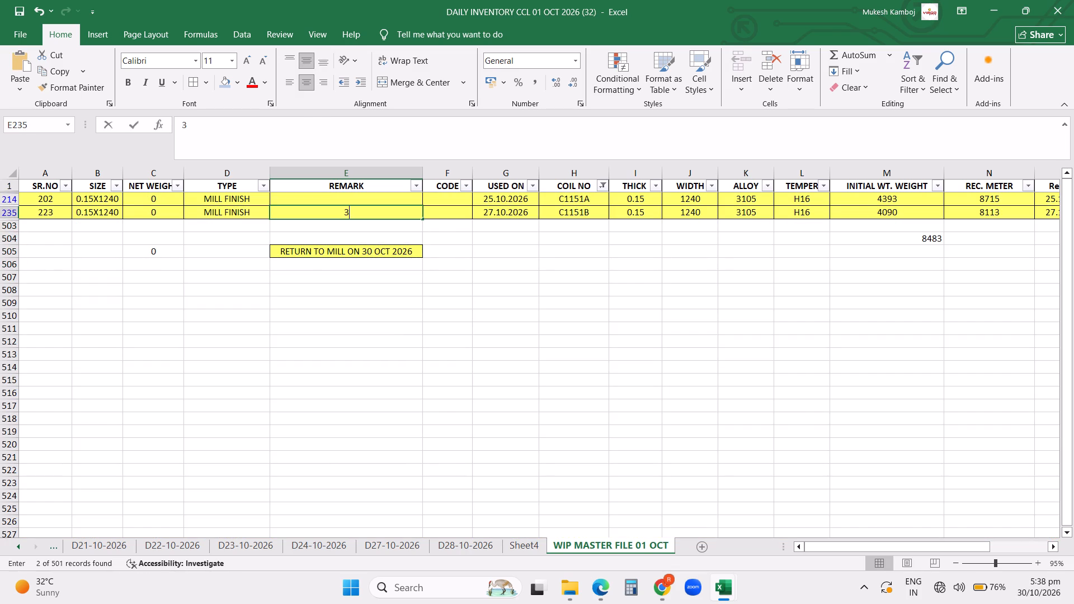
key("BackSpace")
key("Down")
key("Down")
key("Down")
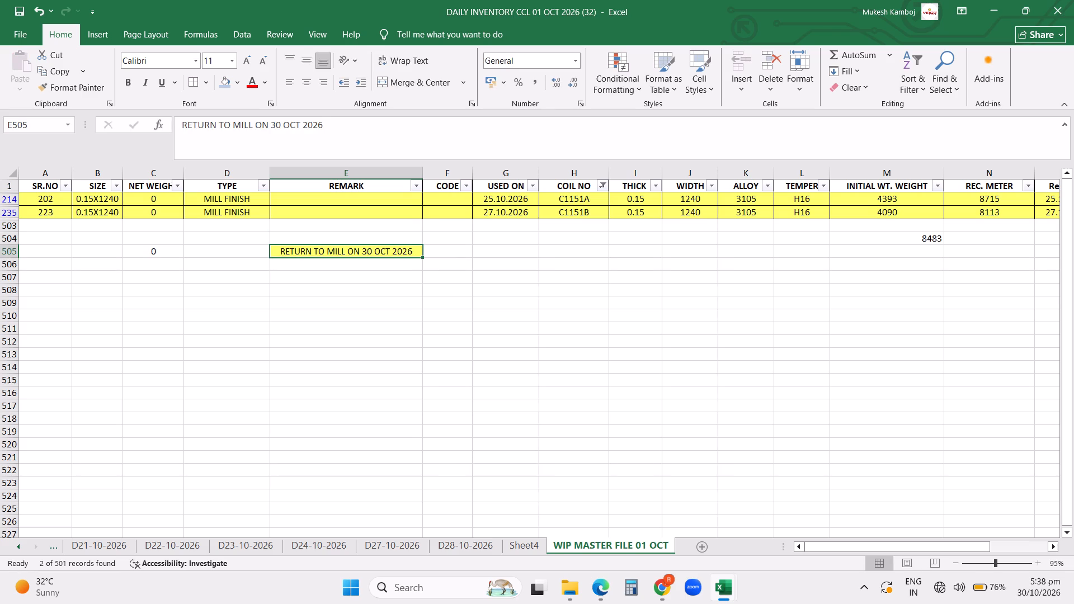
Copy the RETURN TO MILL ON 30 OCT 2026 remark from E505 into the REMARK cell of coil C1151B.
key("ctrl+c")
key("Up")
key("Up")
key("Up")
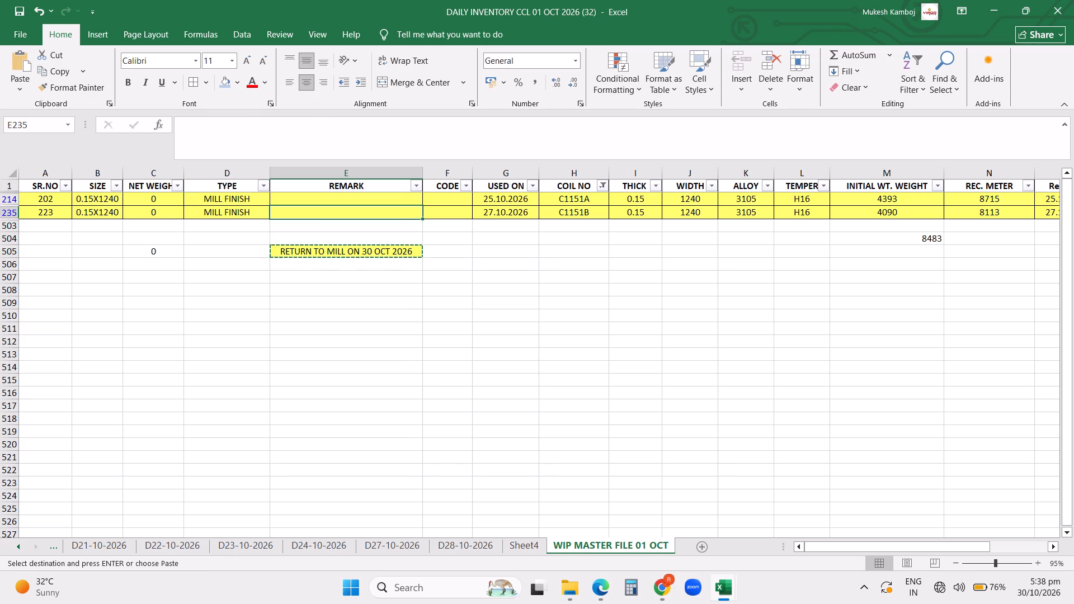
key("Return")
Set the net weight of coil C1151B to 420.
key("Left")
key("Left")
key("Left")
key("Right")
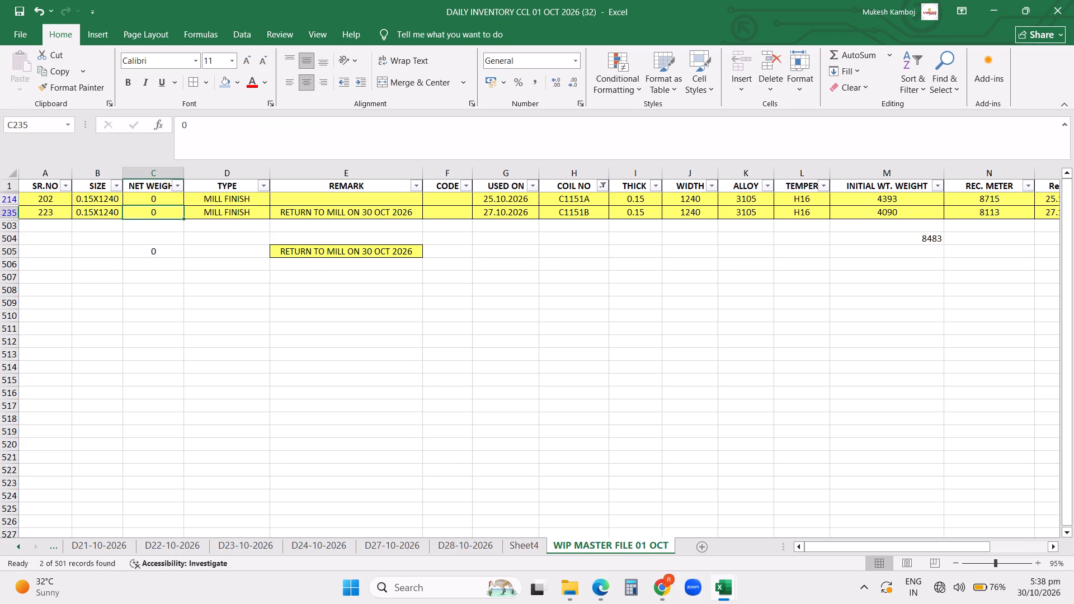
type("420")
key("Return")
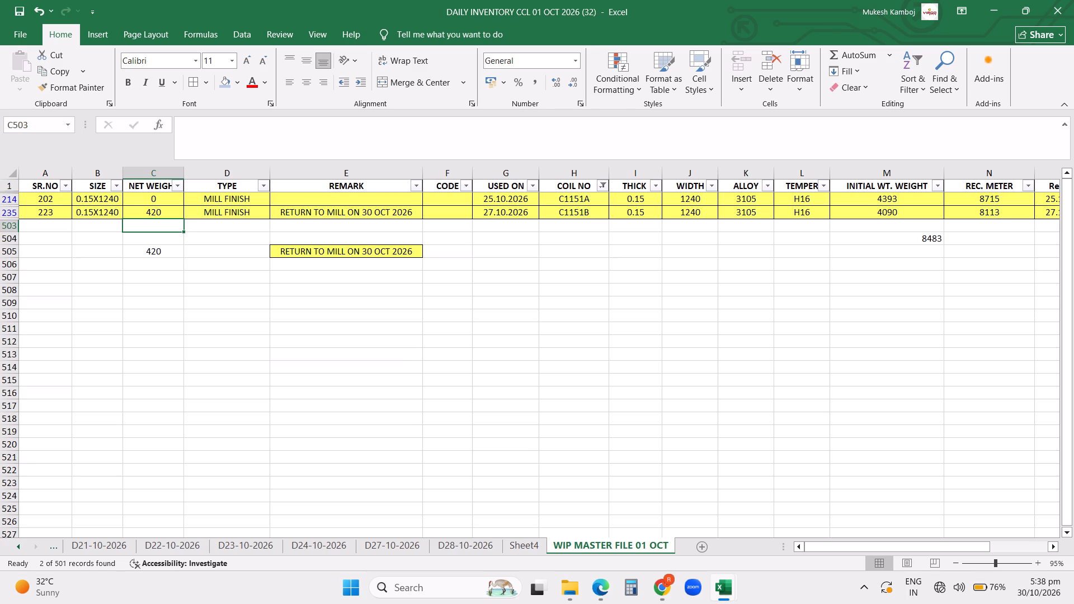
Change the COIL NO filter to show the coils matching C1161.
left_click(397, 253)
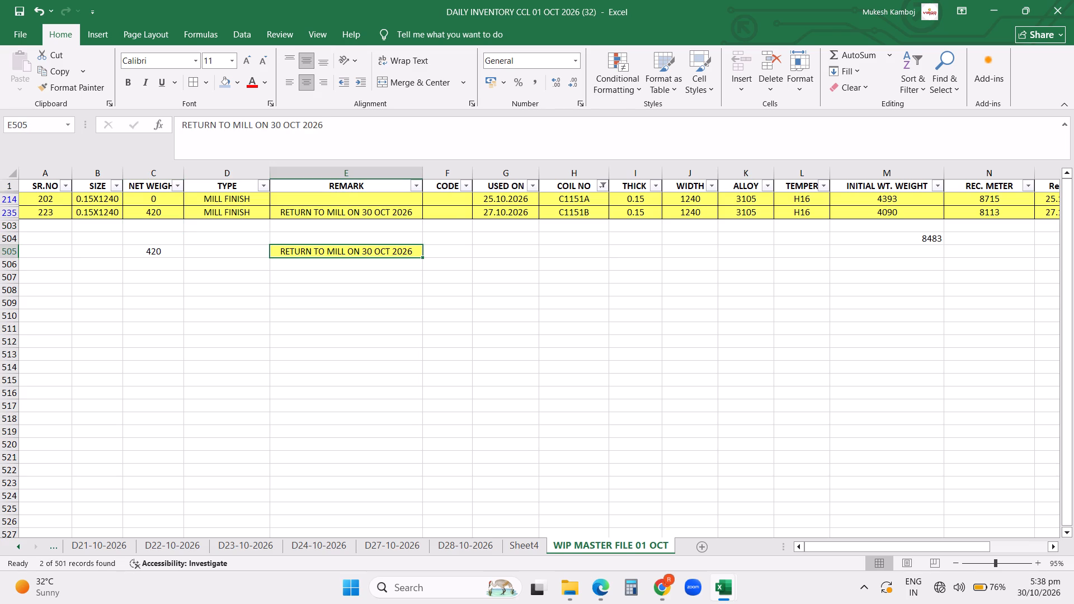
left_click(599, 184)
left_click(477, 324)
type("C1161")
key("Return")
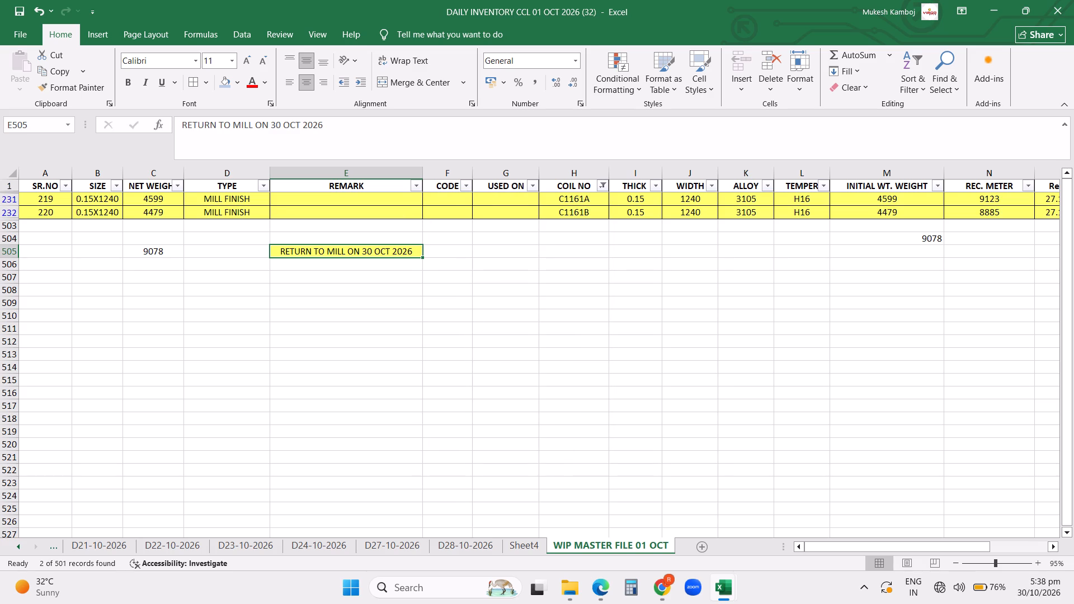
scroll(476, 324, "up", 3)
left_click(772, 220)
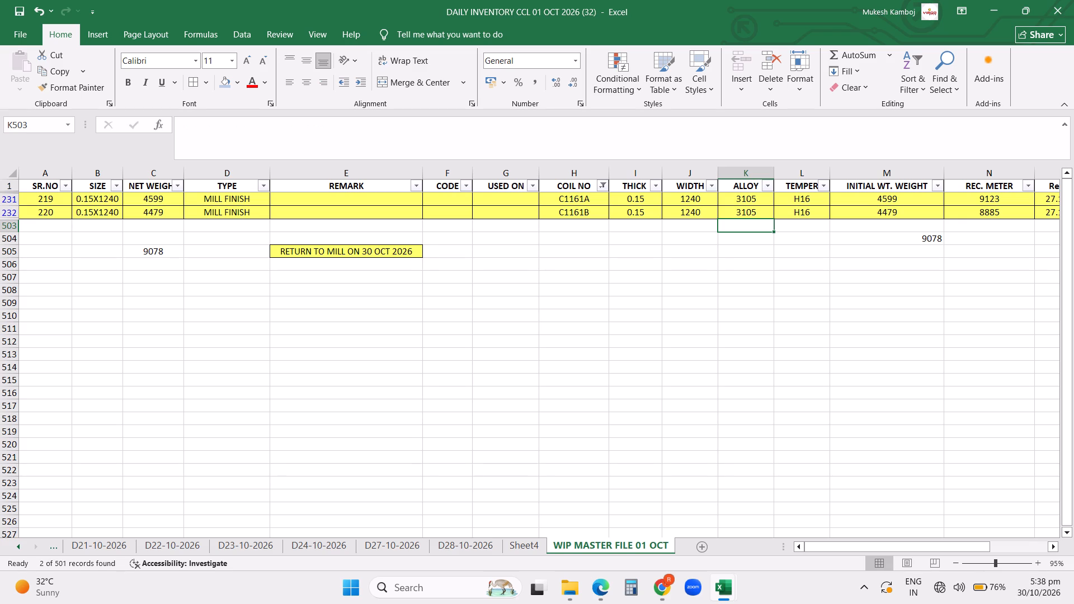
Switch to File Explorer to bring up its open folder windows.
left_click(574, 598)
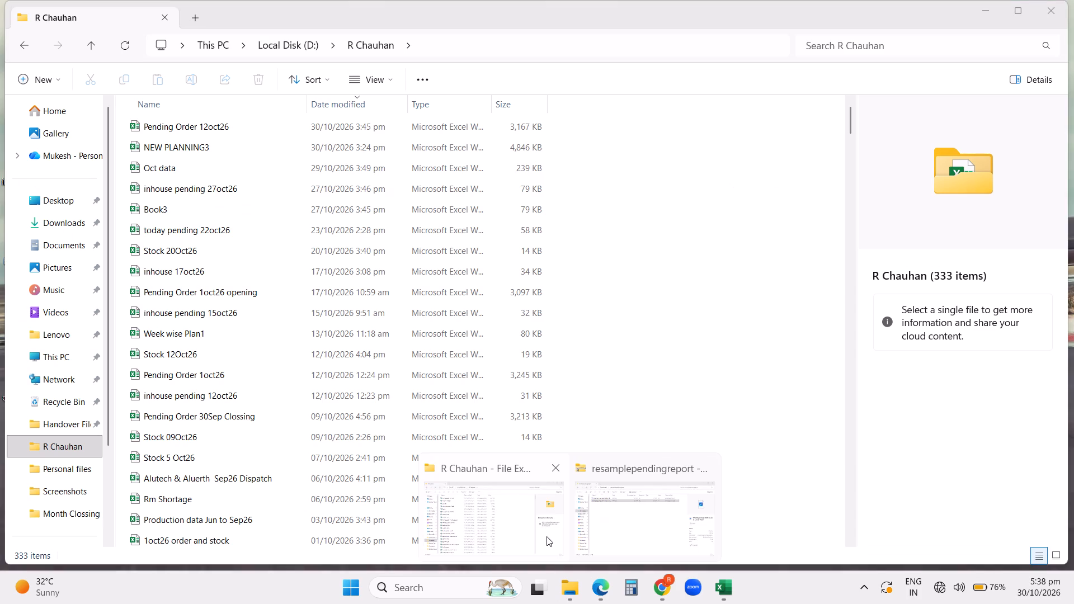
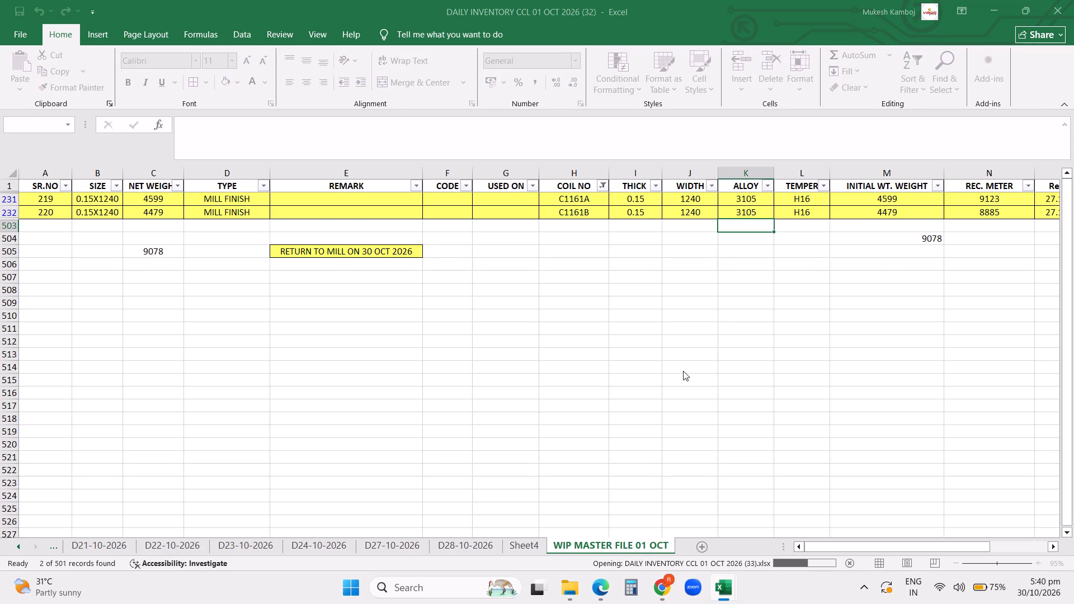
Switch to workbook DAILY INVENTORY CCL 01 OCT 2026 (33), enable editing and open its WIP MASTER FILE 01 OCT sheet.
left_click(723, 596)
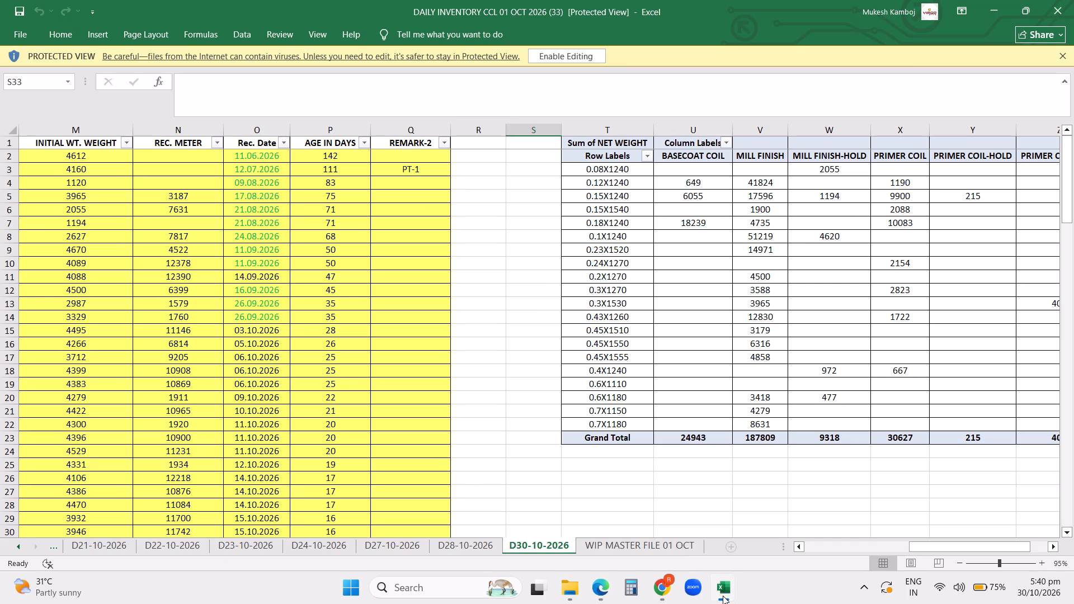
left_click(1007, 515)
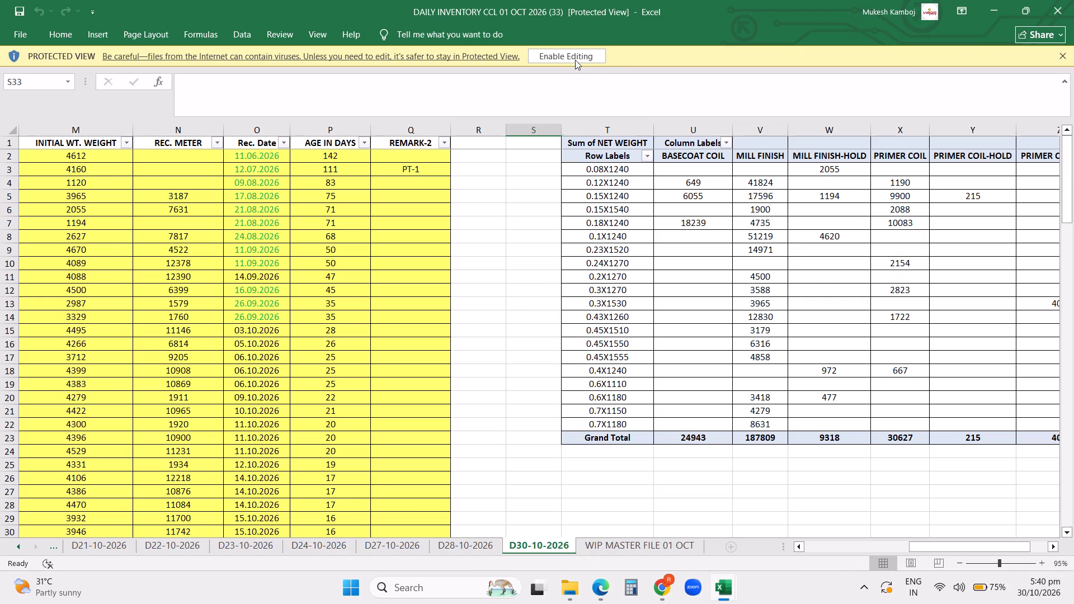
left_click(574, 56)
left_click(625, 548)
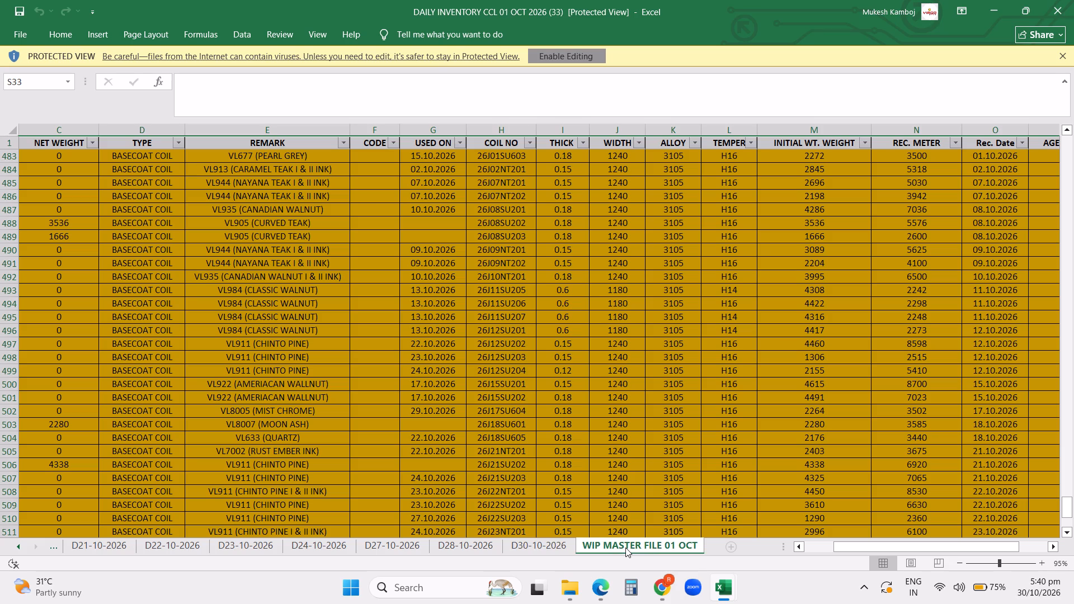
left_click(596, 361)
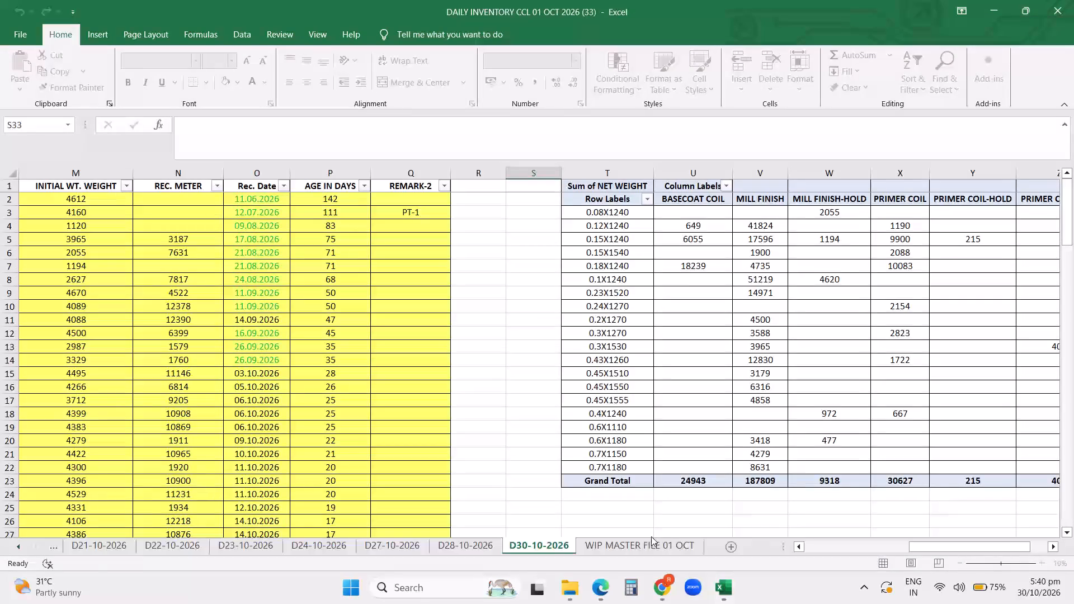
Go to the WIP MASTER FILE 01 OCT sheet and filter COIL NO to the coils matching C1161.
left_click(651, 546)
scroll(585, 343, "up", 2)
left_click(585, 343)
scroll(313, 342, "up", 20)
scroll(313, 342, "up", 13)
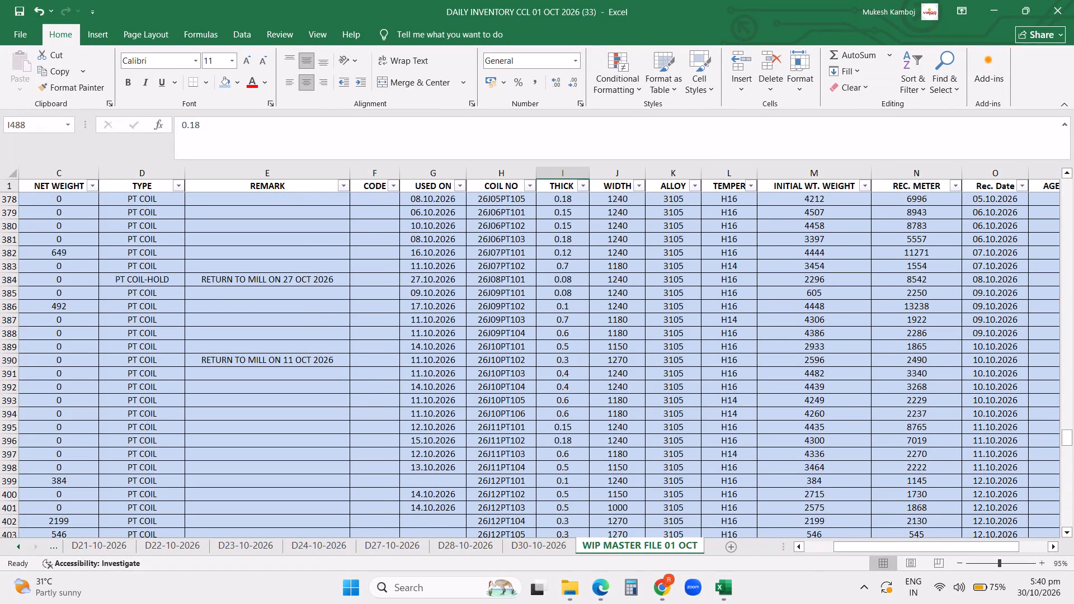
left_click(531, 188)
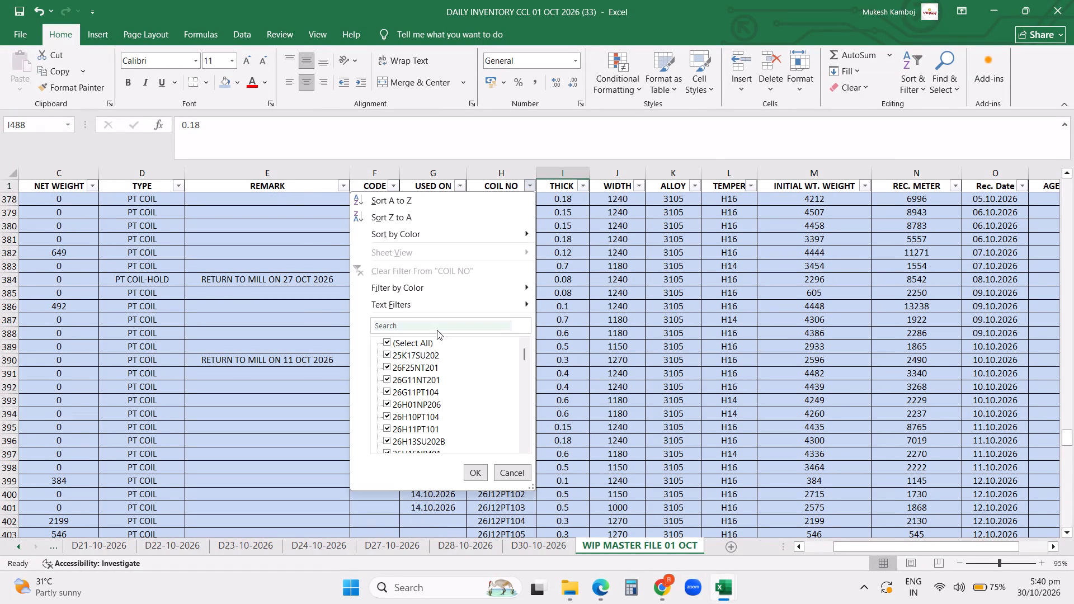
left_click(432, 324)
key("c")
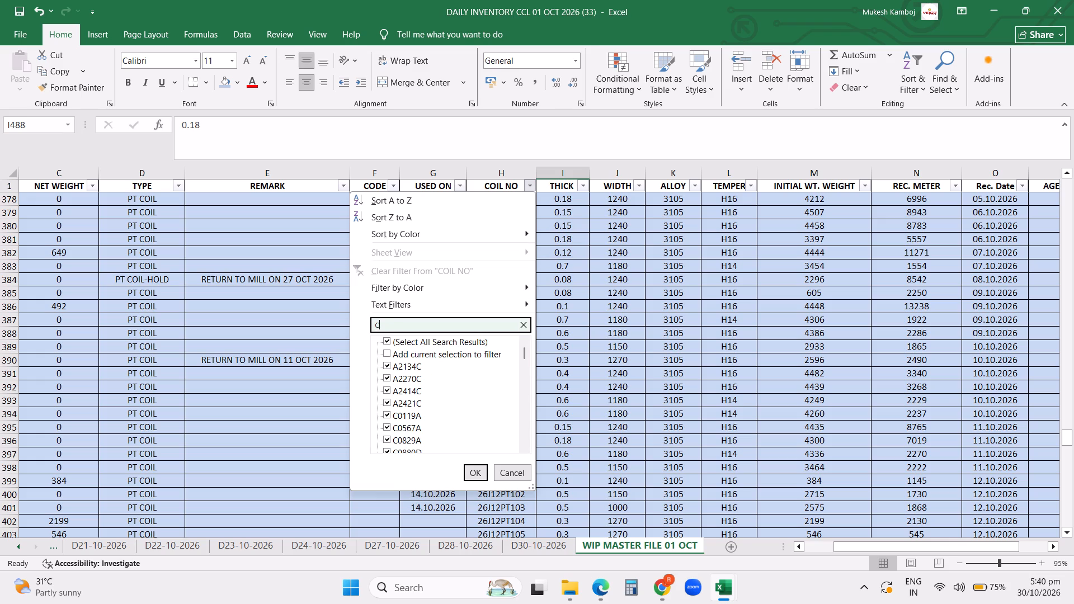
type("1161")
key("Return")
Set the net weight of coil C1161A to 550.
scroll(432, 324, "up", 6)
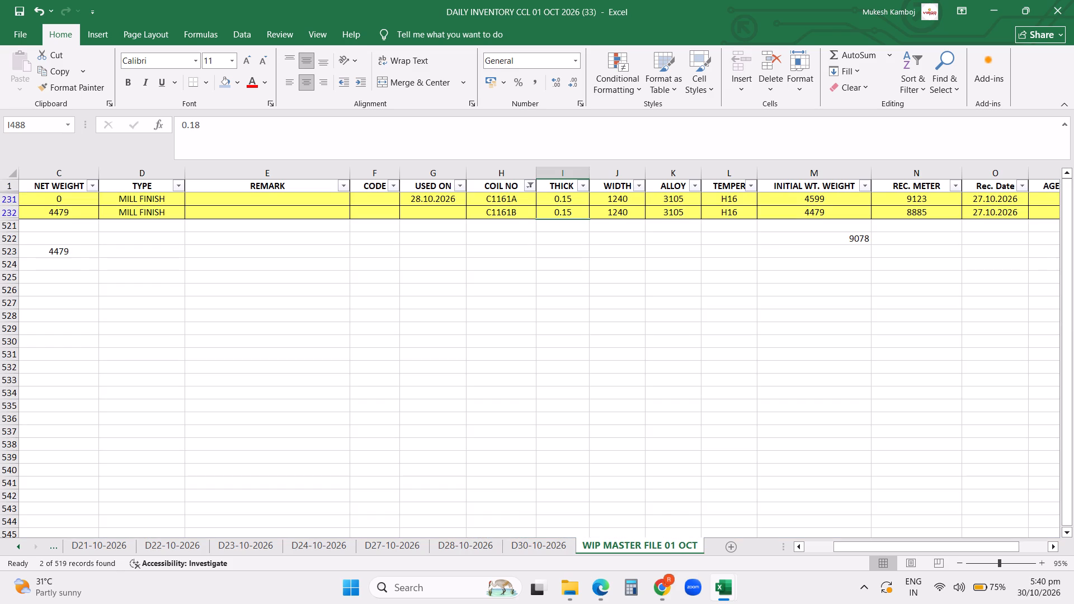
scroll(432, 324, "up", 16)
left_click(209, 277)
key("ctrl+Left")
key("ctrl+Left")
key("ctrl+Left")
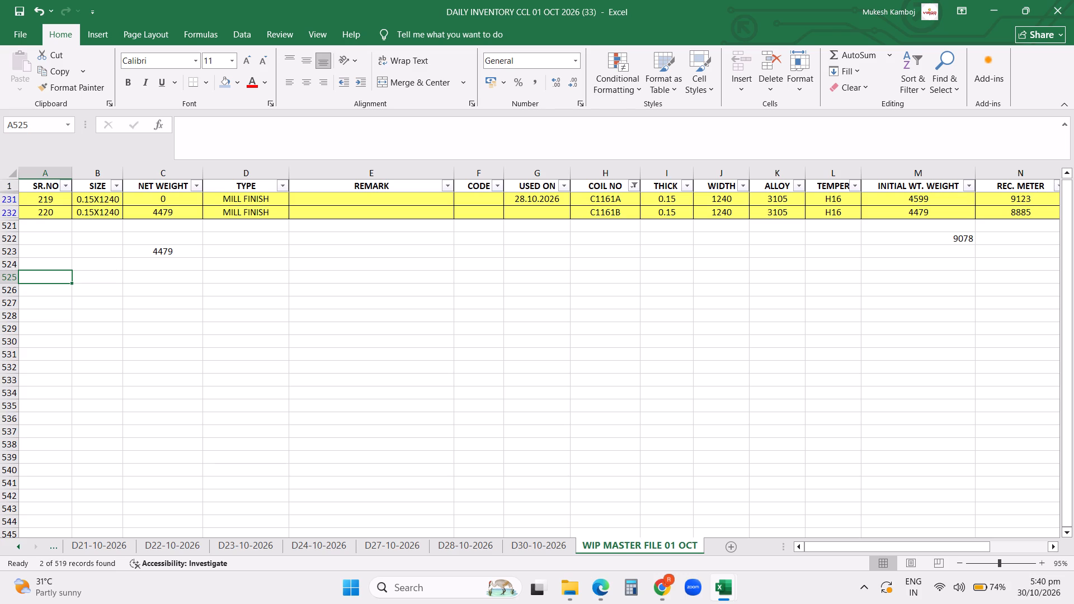
left_click(169, 200)
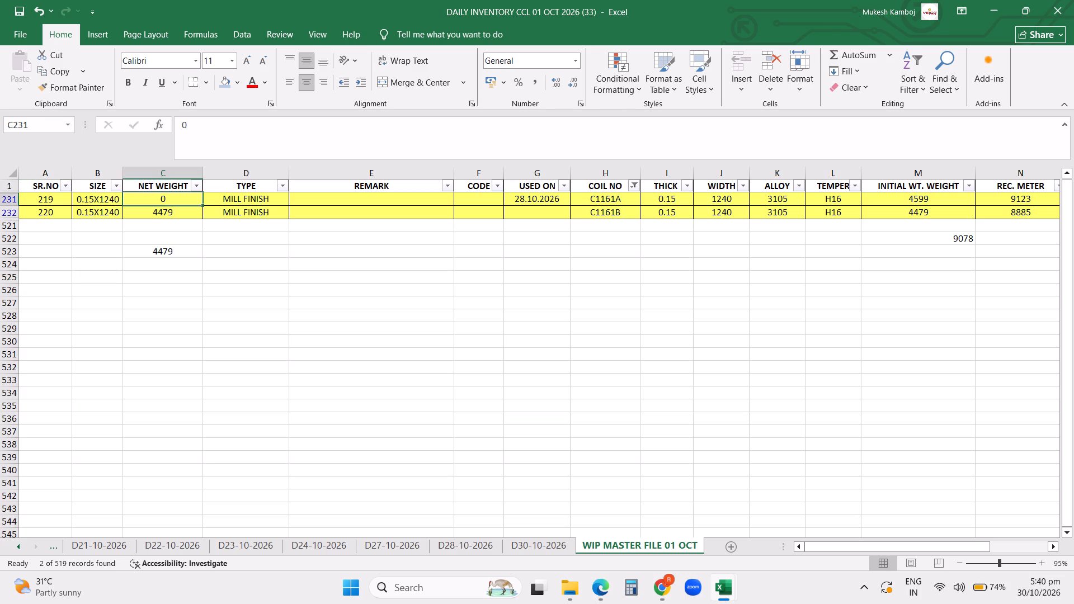
type("550")
key("Return")
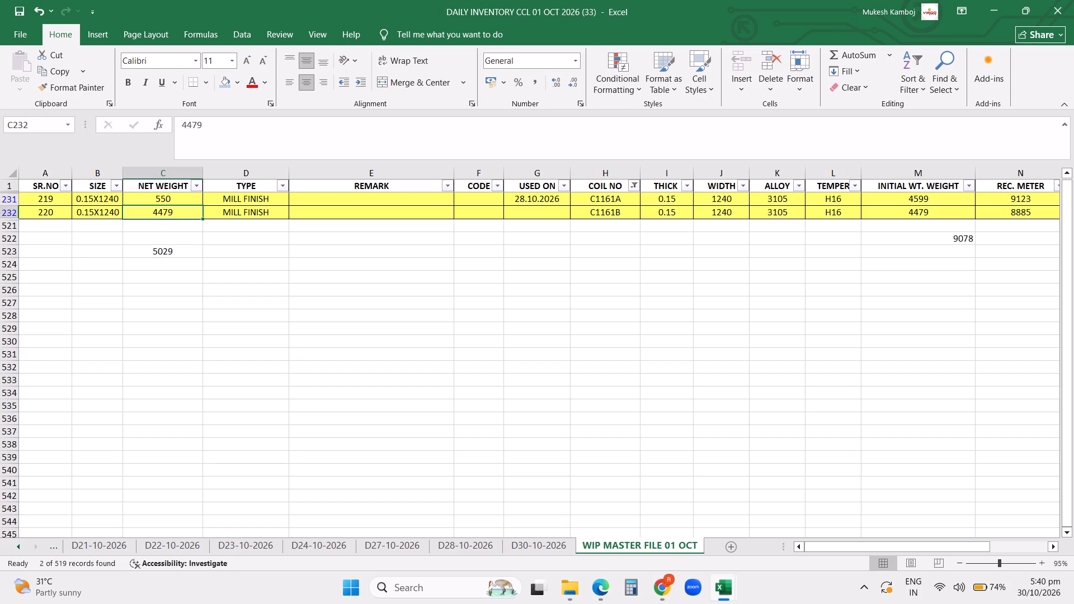
Switch to the DAILY INVENTORY CCL 01 OCT 2026 (32) workbook and set the net weight of coil C1161A to 550.
scroll(572, 271, "up", 5)
left_click(724, 584)
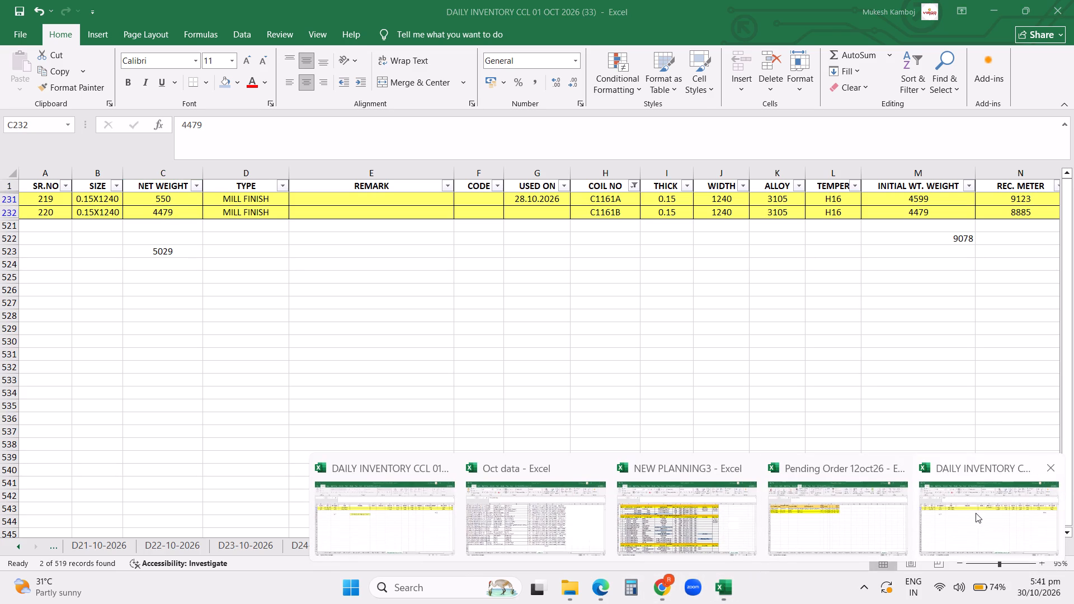
left_click(976, 513)
left_click(726, 593)
left_click(785, 528)
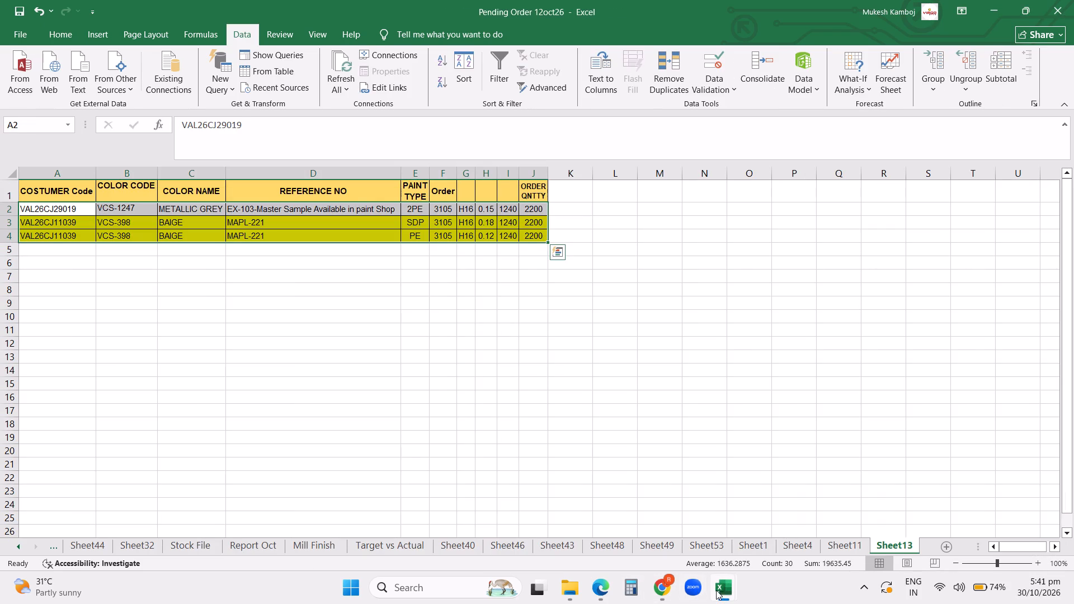
left_click(716, 590)
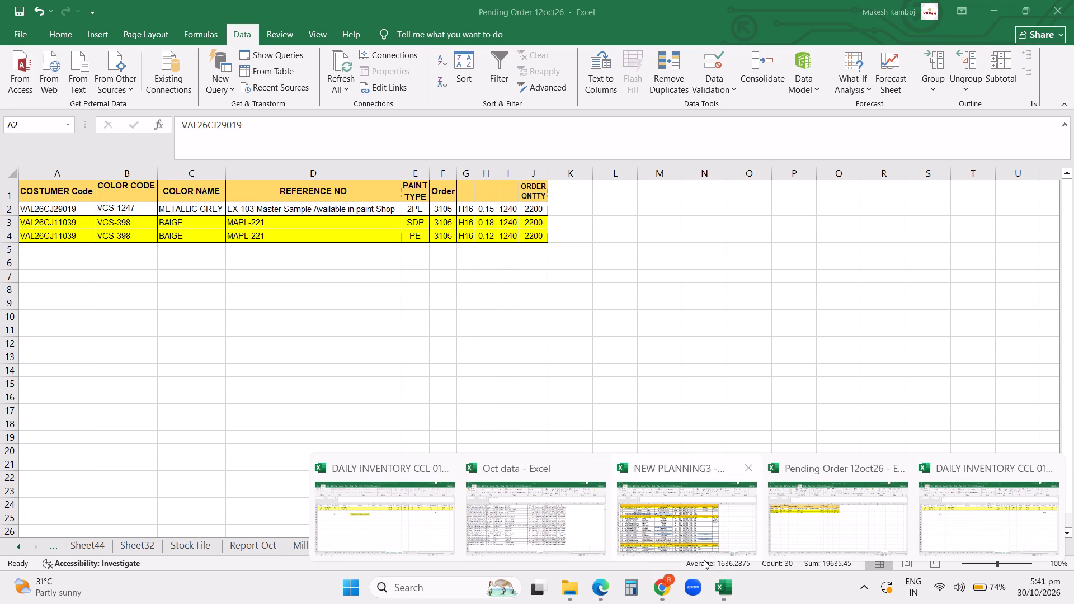
left_click(409, 540)
left_click(156, 203)
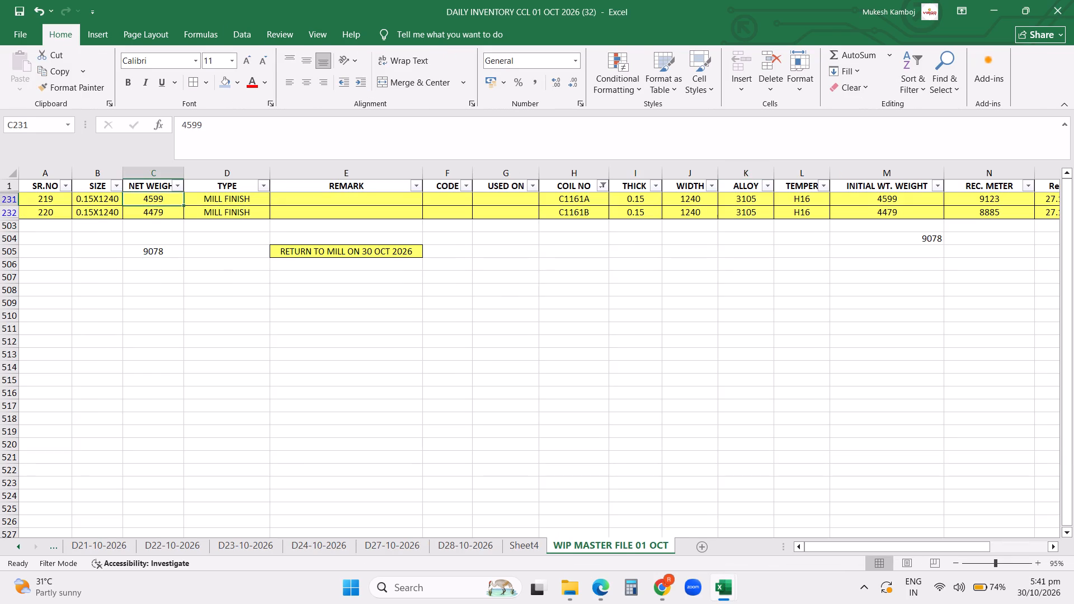
type("550")
key("Return")
Copy the RETURN TO MILL ON 30 OCT 2026 remark from E505 into the REMARK cell of coil C1161A.
scroll(160, 205, "up", 1)
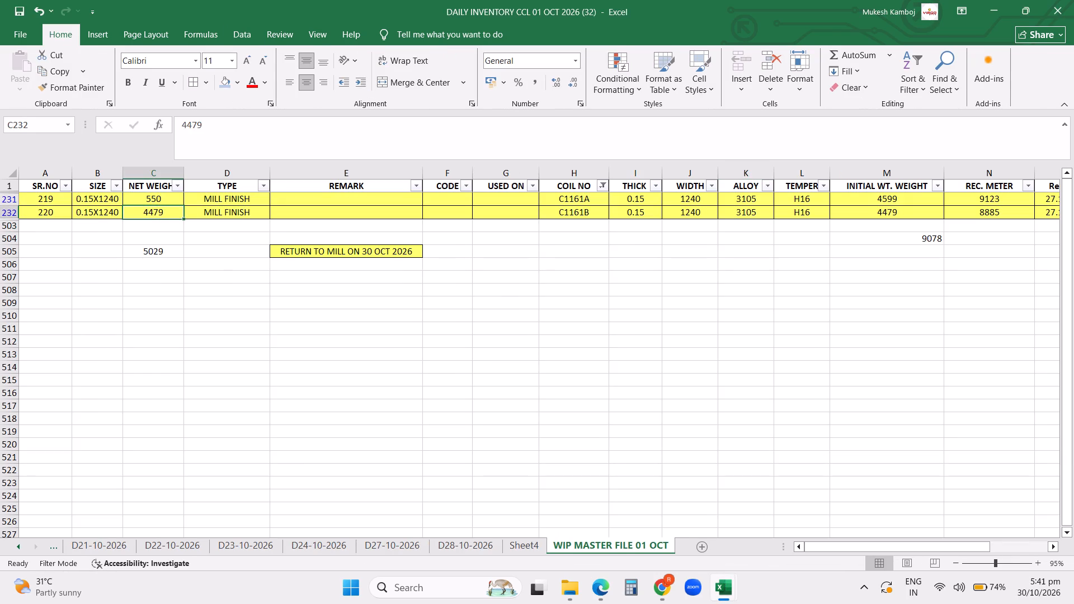
left_click(360, 247)
key("ctrl+c")
left_click(360, 199)
key("ctrl+v")
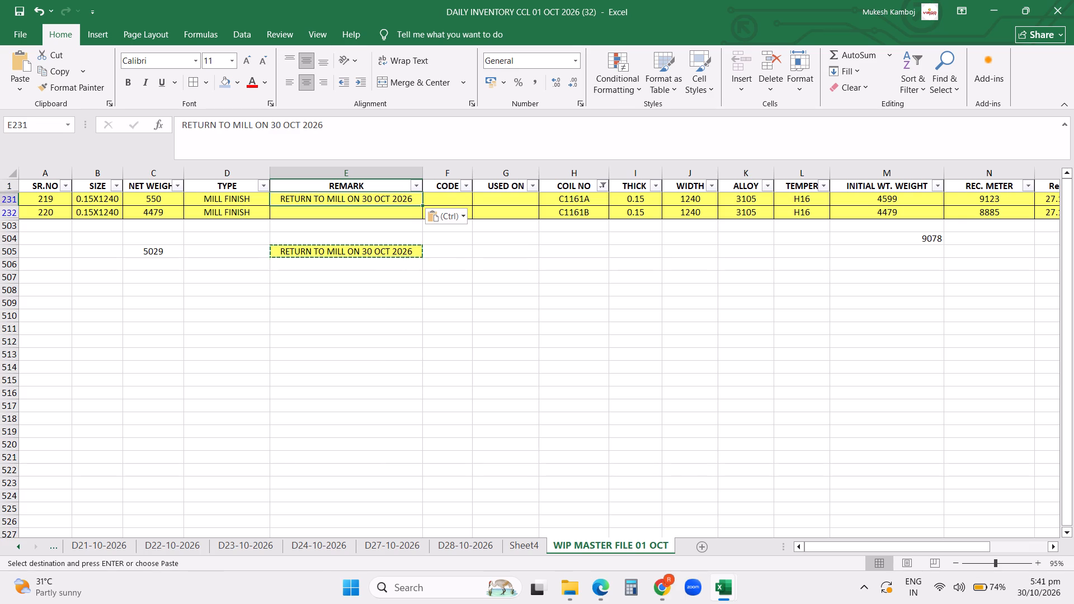
left_click(594, 305)
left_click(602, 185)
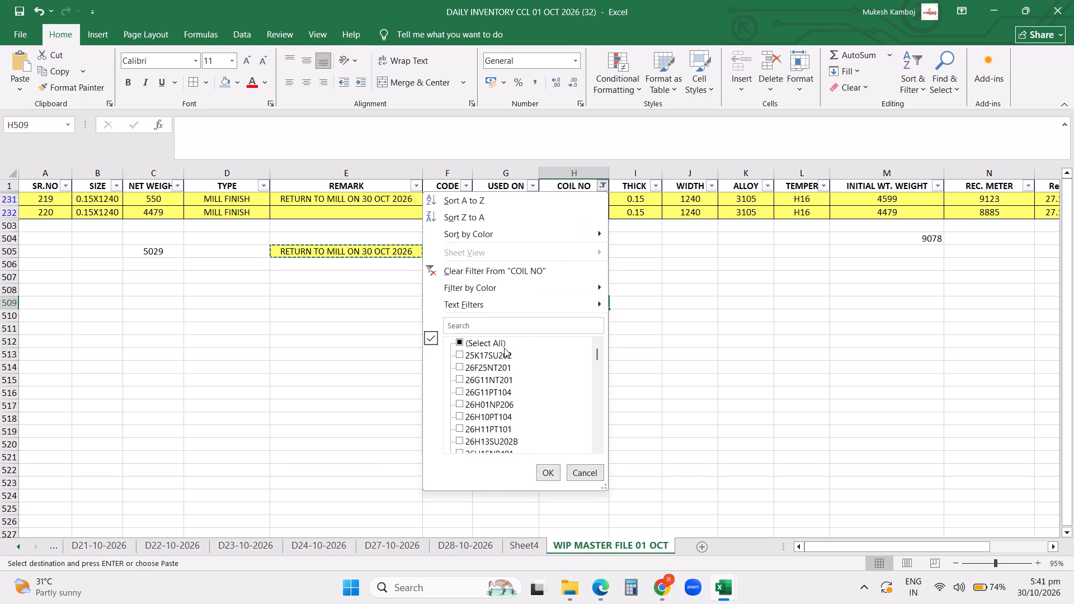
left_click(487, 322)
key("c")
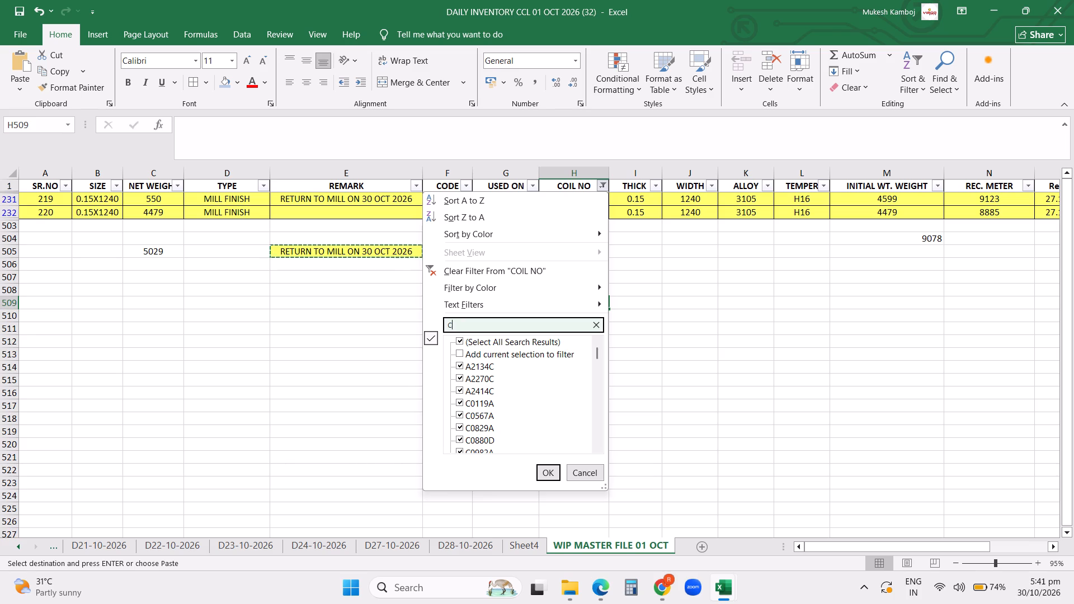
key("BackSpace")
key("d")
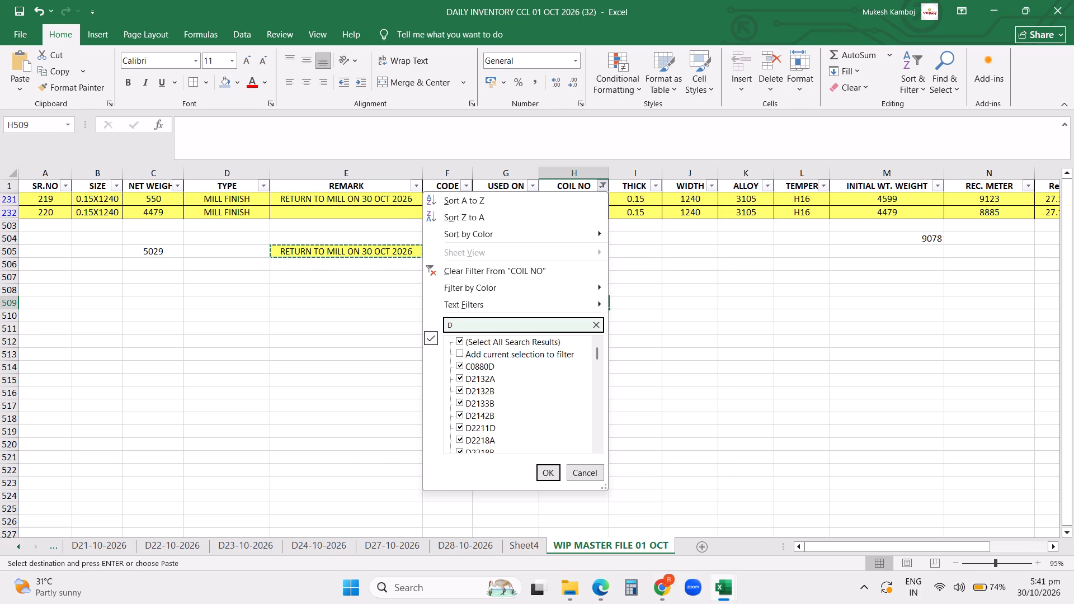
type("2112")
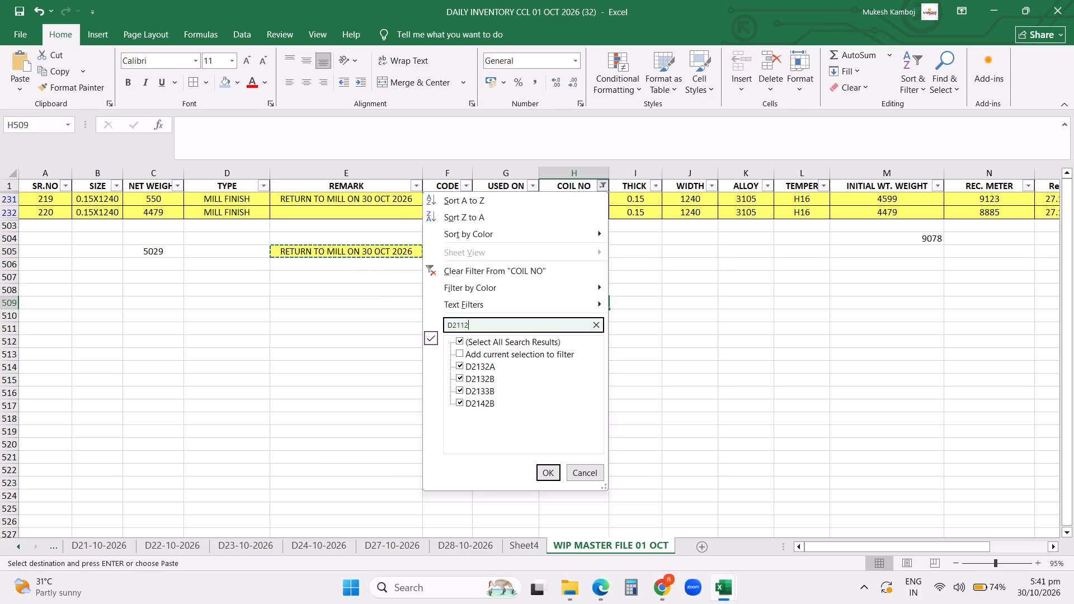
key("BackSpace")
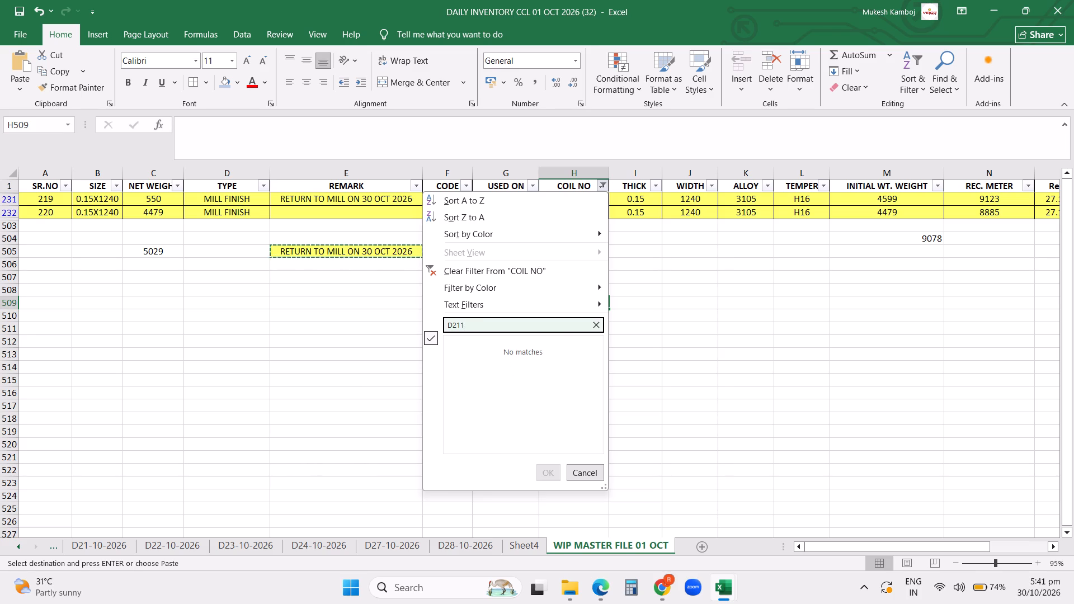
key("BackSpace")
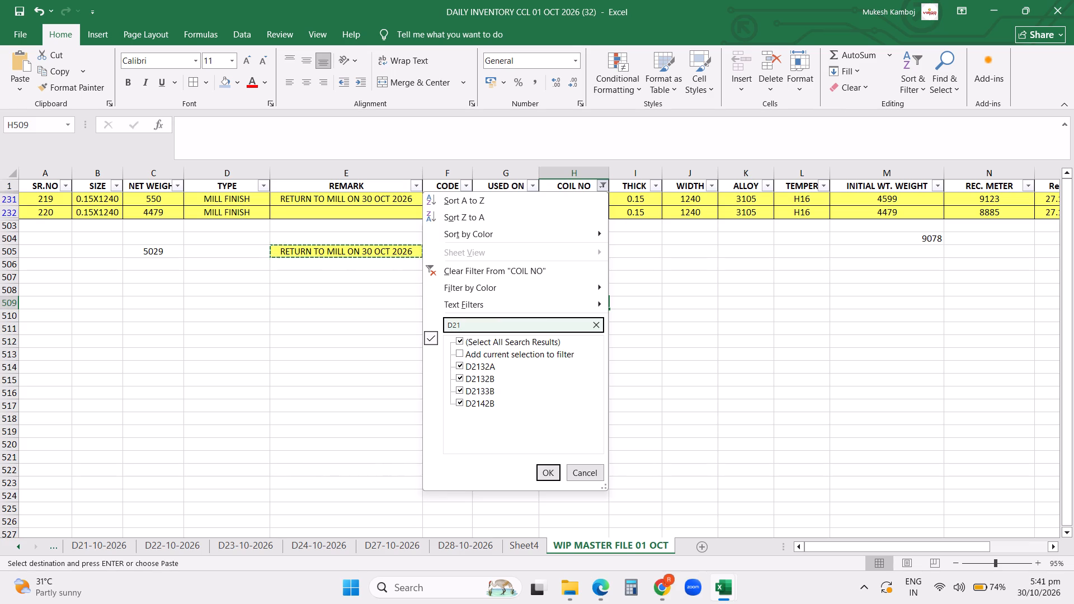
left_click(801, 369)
Replace the COIL NO filter with a SIZE filter for 0.1X1240.
scroll(801, 369, "up", 6)
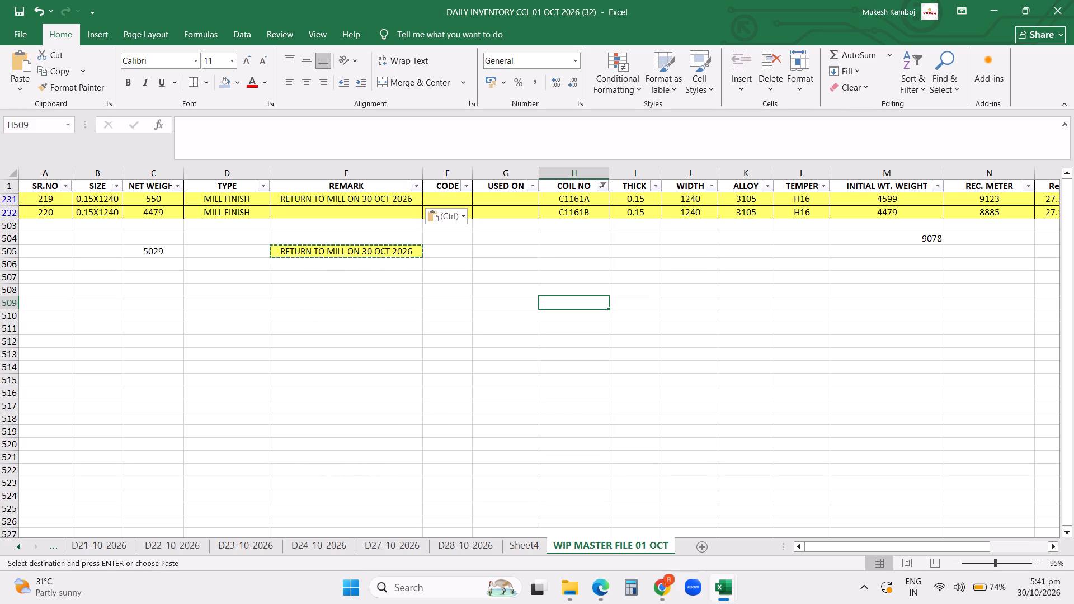
left_click(603, 187)
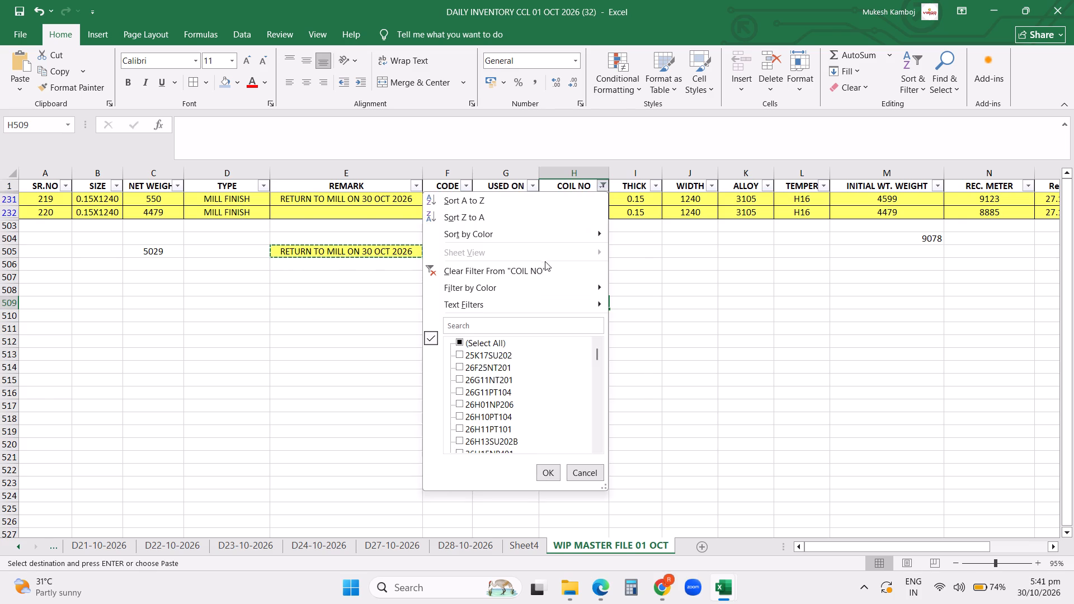
left_click(523, 273)
left_click(115, 187)
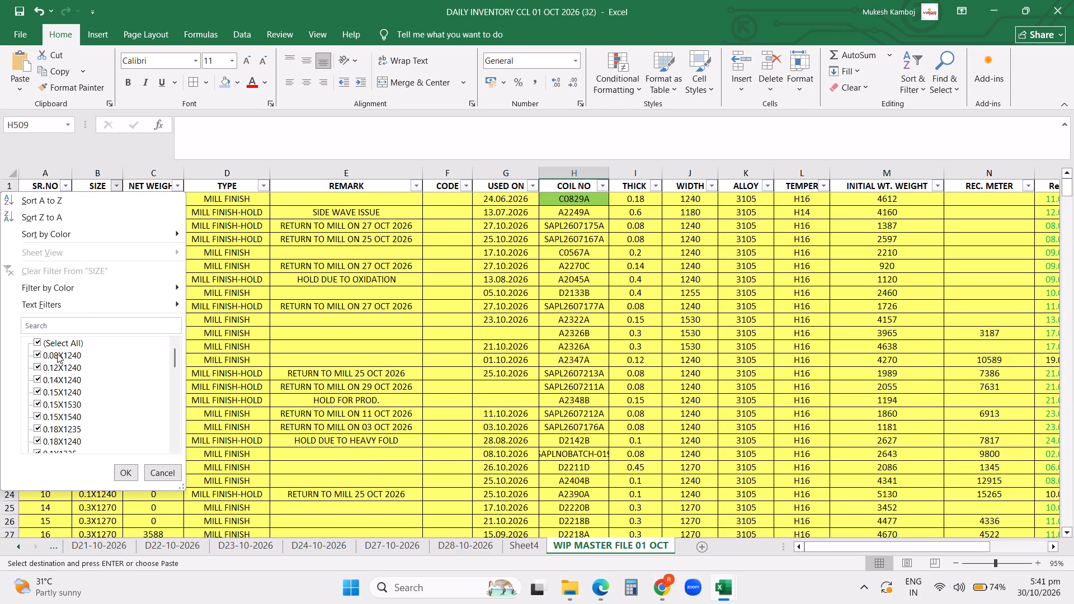
left_click(49, 343)
scroll(70, 405, "down", 2)
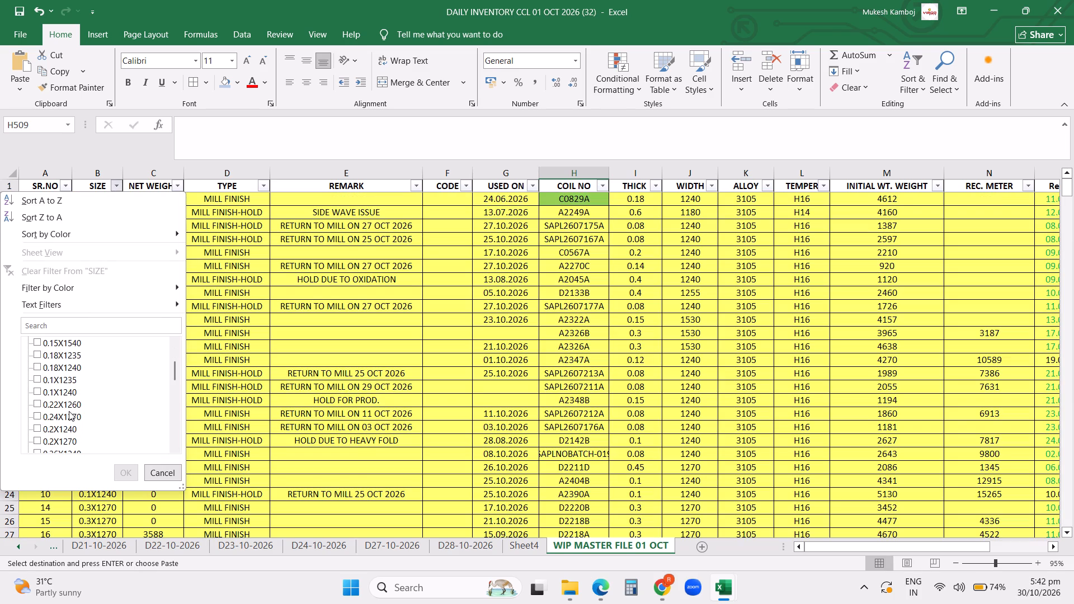
left_click(65, 391)
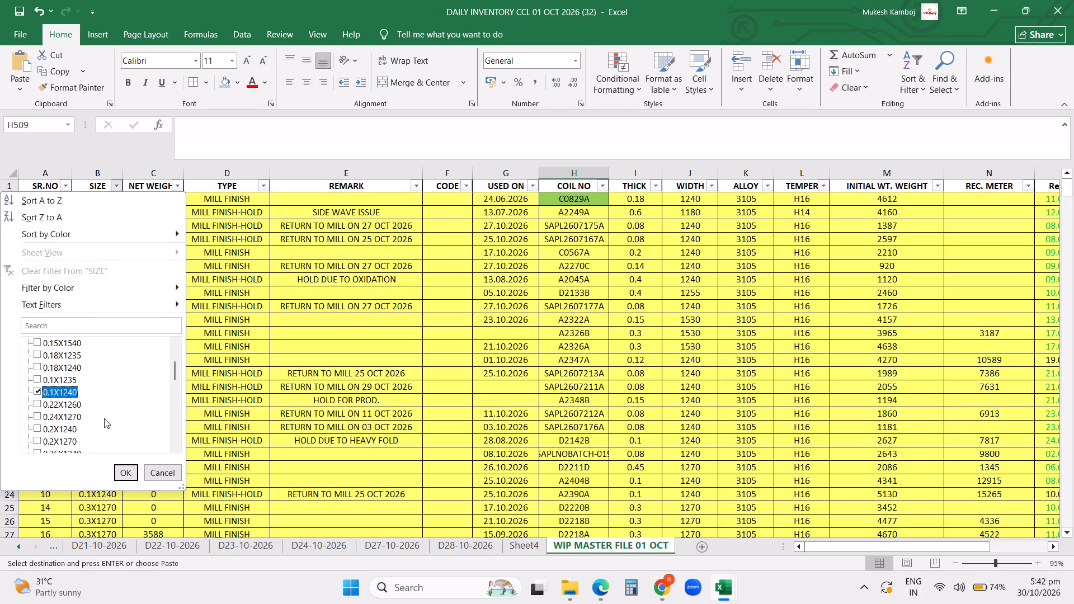
left_click(119, 473)
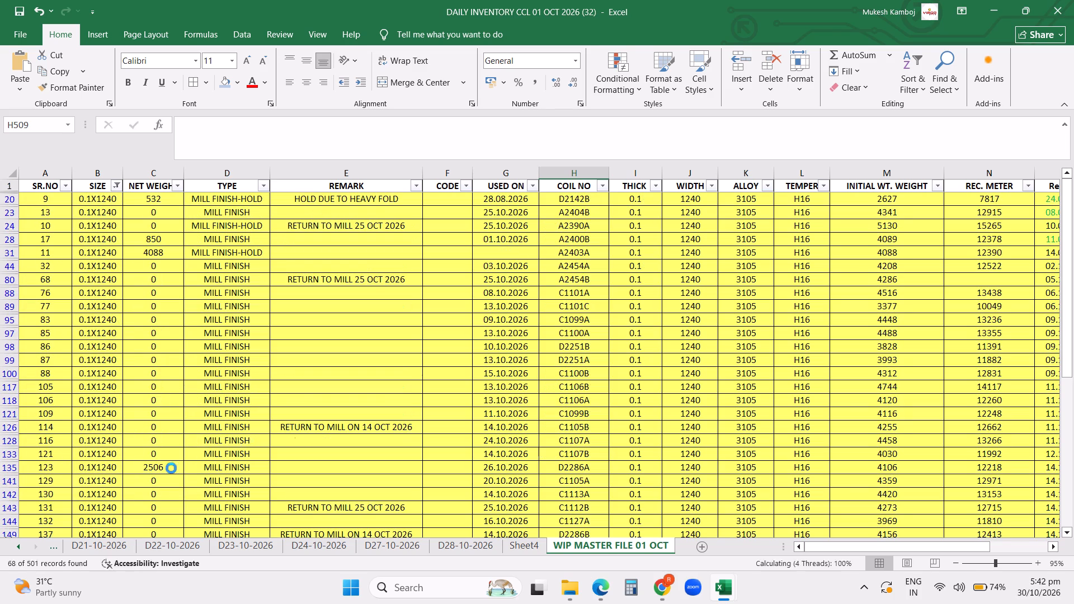
Narrow the 0.1X1240 rows further with a COIL NO filter for D21.
scroll(598, 283, "up", 3)
left_click(600, 185)
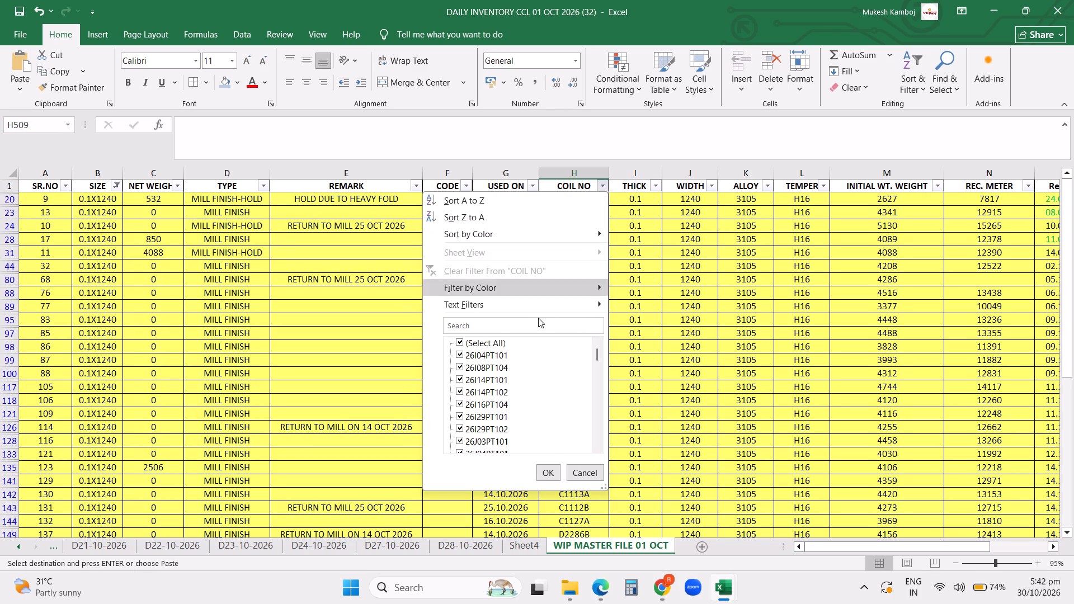
left_click(495, 336)
left_click(491, 326)
key("d")
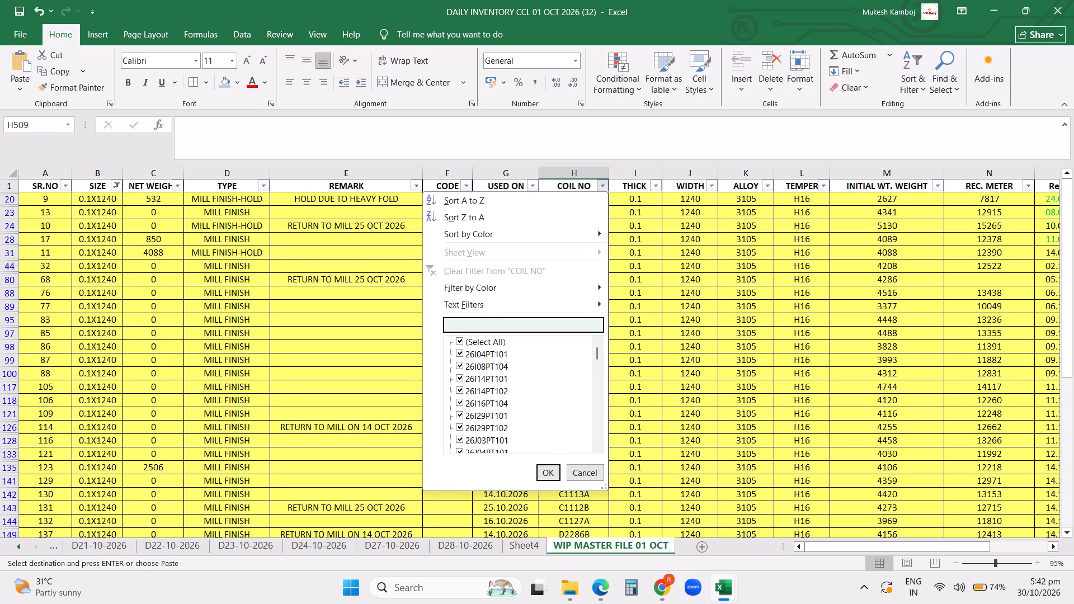
type("21")
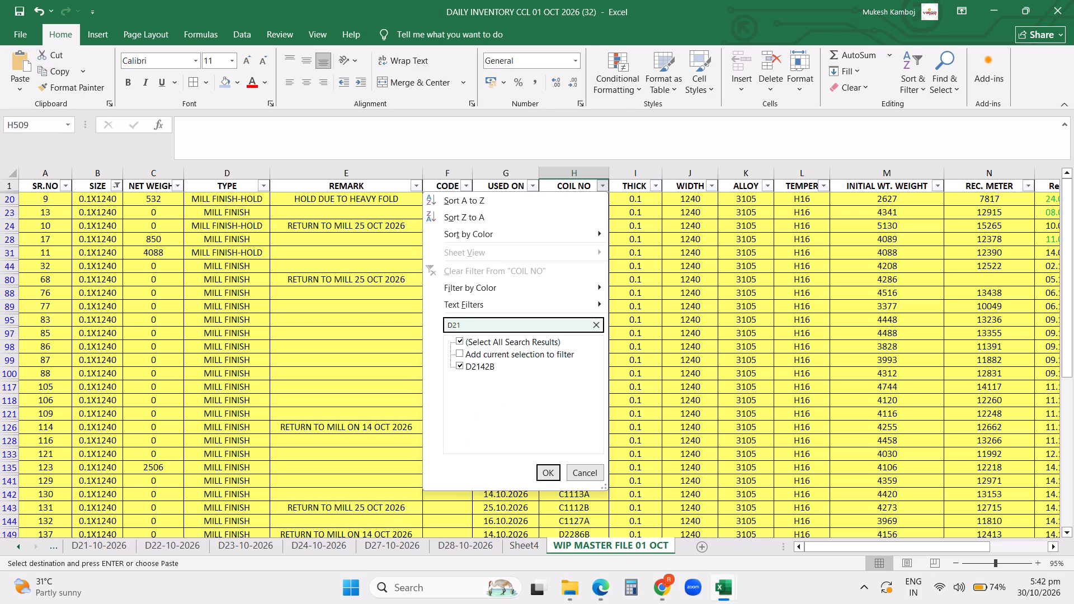
key("Return")
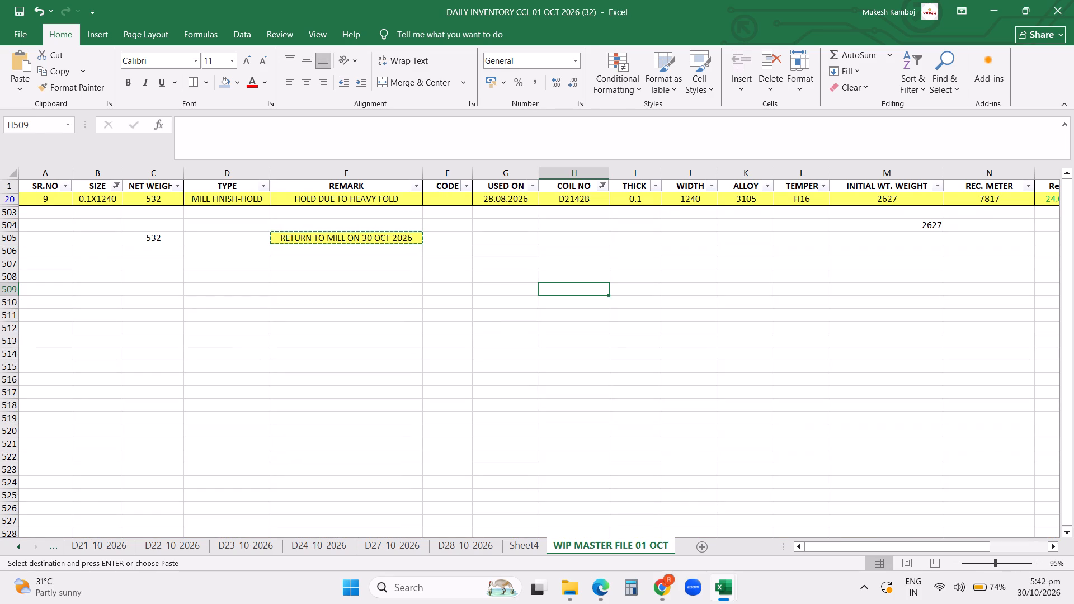
Replace the remark of coil D2142B with the copied RETURN TO MILL ON 30 OCT 2026 remark.
left_click(401, 340)
left_click(322, 200)
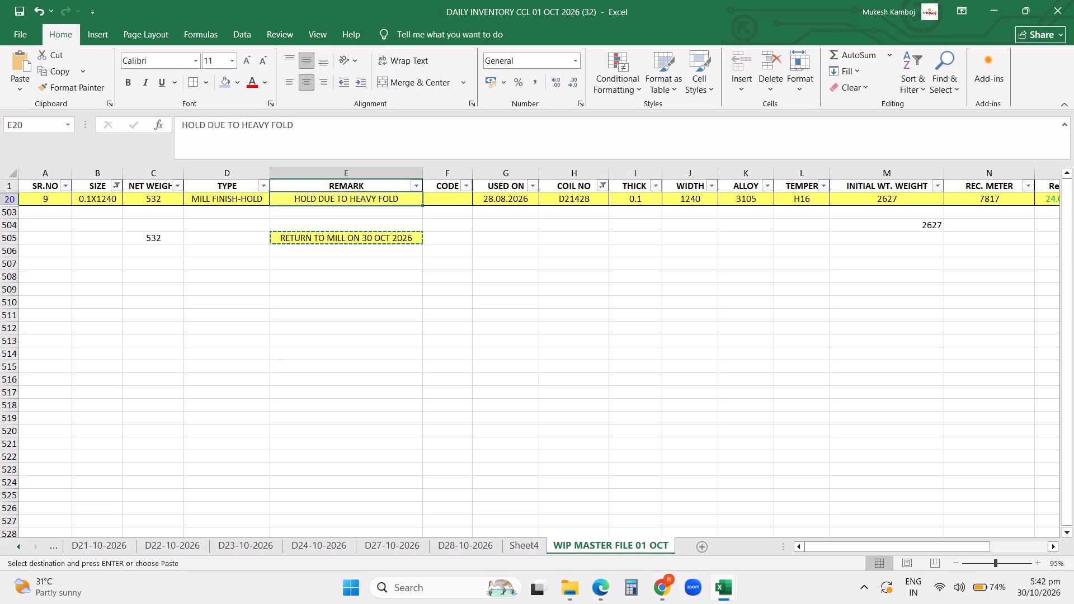
key("ctrl+v")
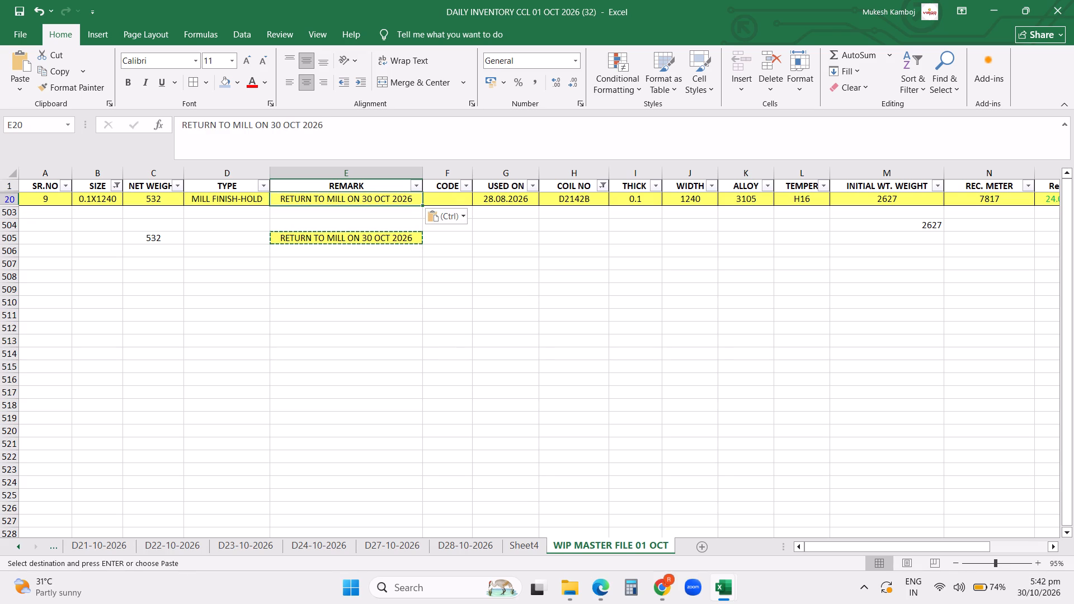
left_click(478, 282)
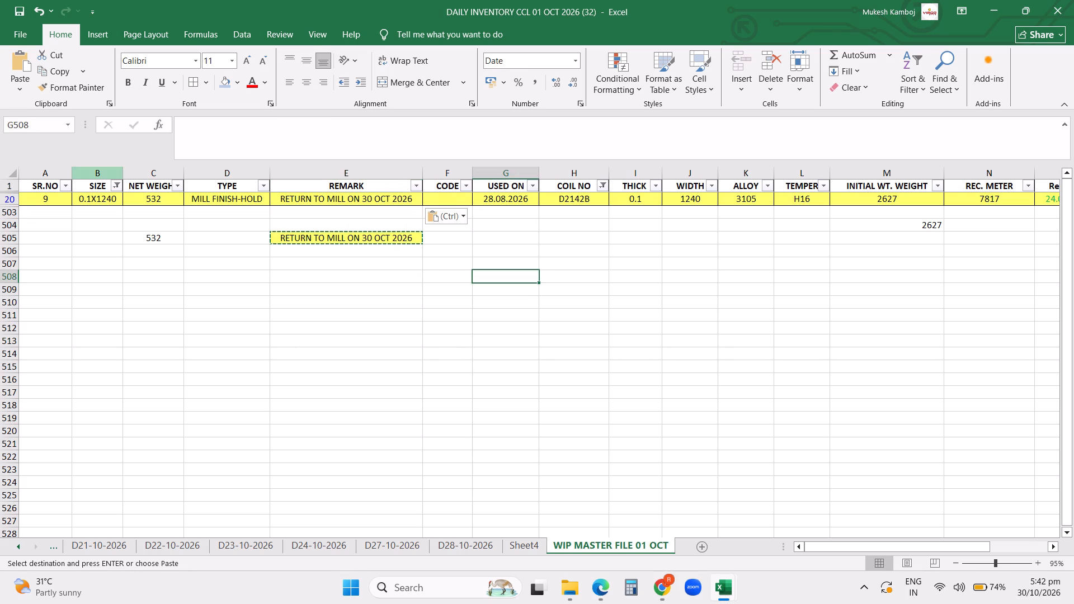
Clear the COIL NO filter while keeping the SIZE filter active.
left_click(116, 188)
left_click(354, 281)
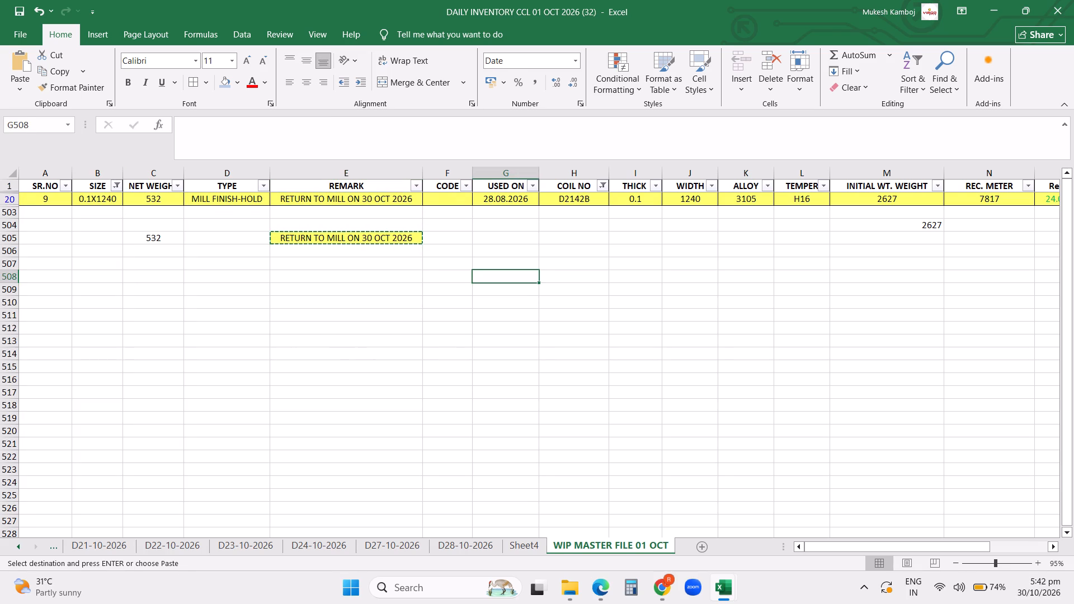
left_click(600, 186)
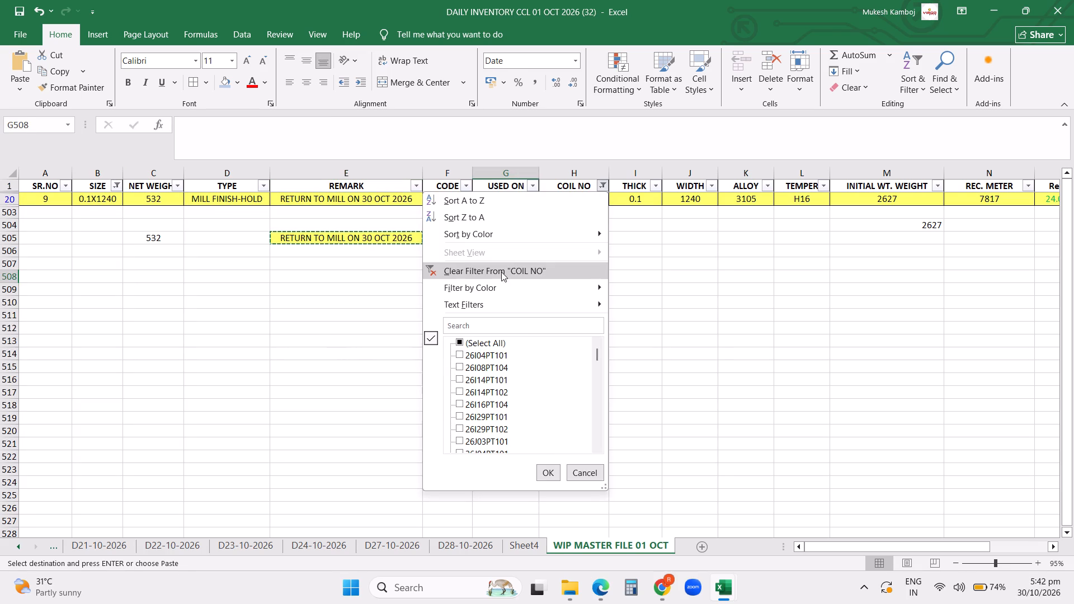
left_click(501, 272)
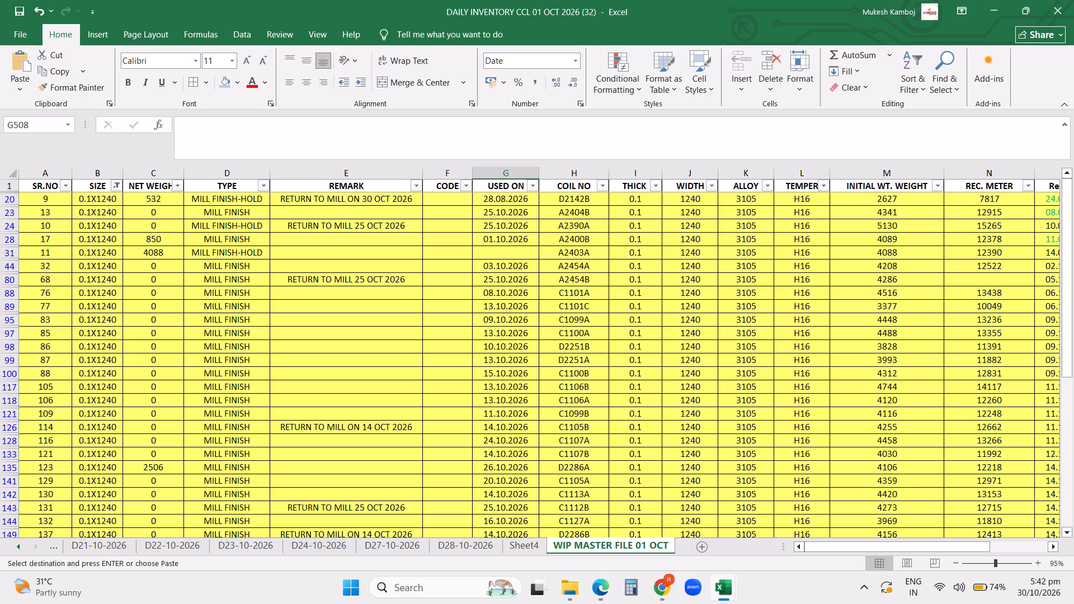
Change the SIZE filter so that only 0.08X1240 is selected.
left_click(115, 186)
triple_click(49, 340)
left_click(53, 355)
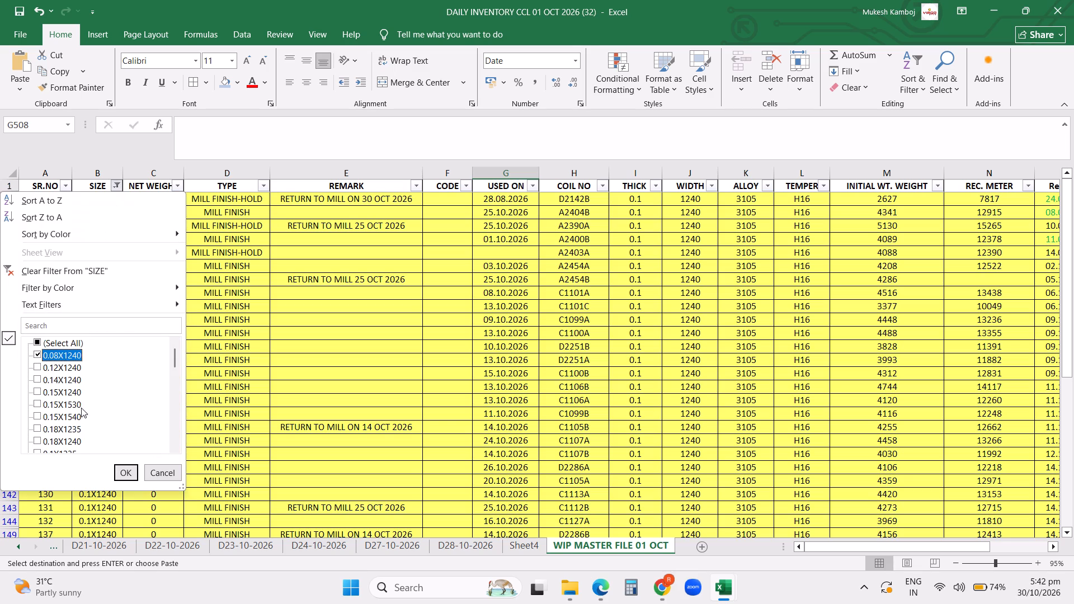
left_click(119, 471)
scroll(204, 406, "up", 11)
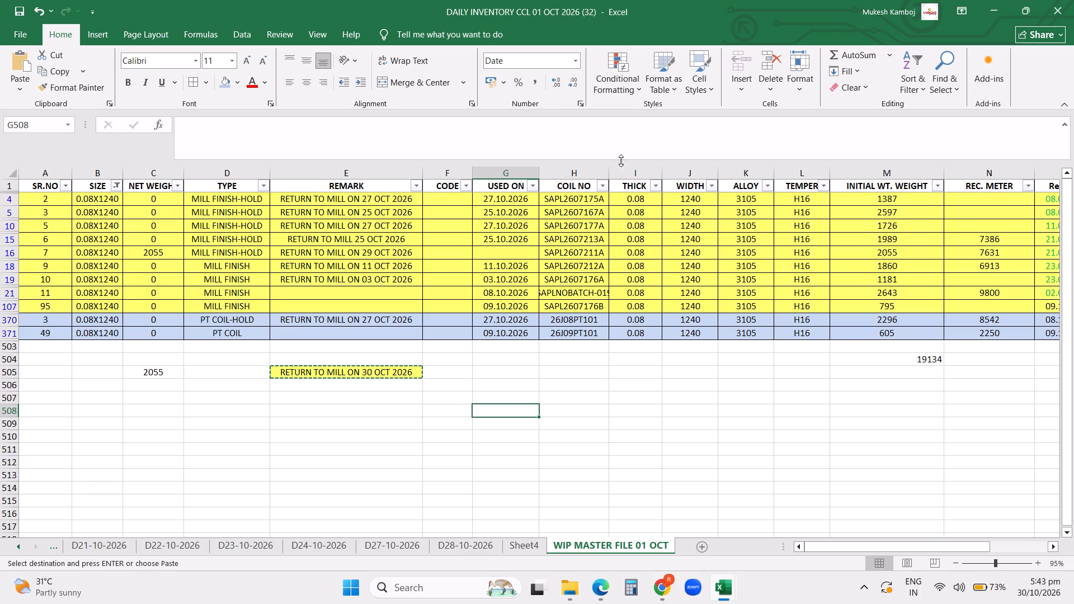
Widen the COIL NO column to fit the full coil numbers.
left_click_drag(609, 167, 629, 168)
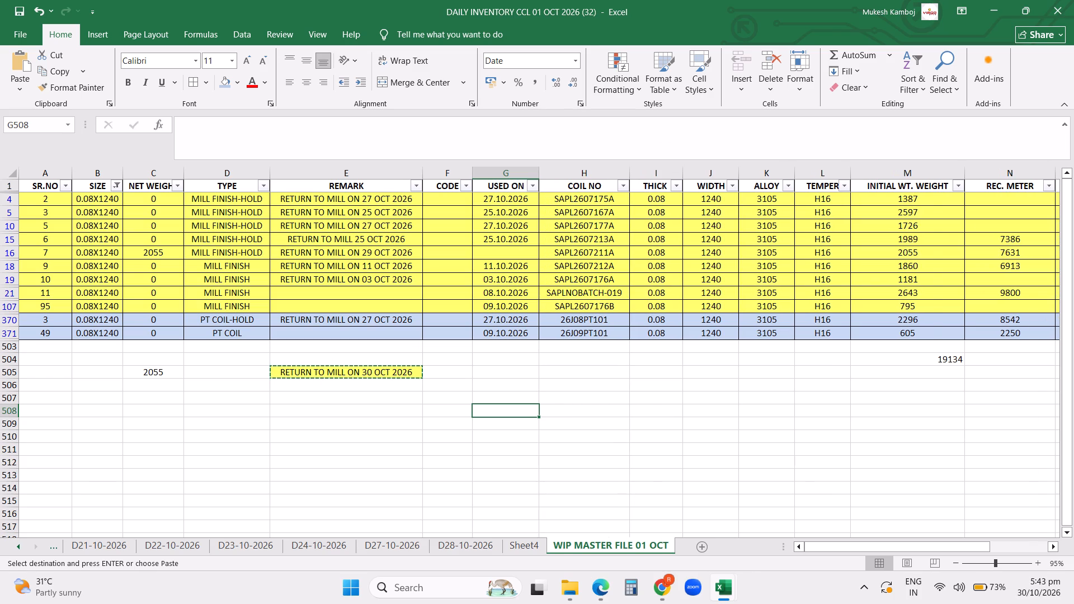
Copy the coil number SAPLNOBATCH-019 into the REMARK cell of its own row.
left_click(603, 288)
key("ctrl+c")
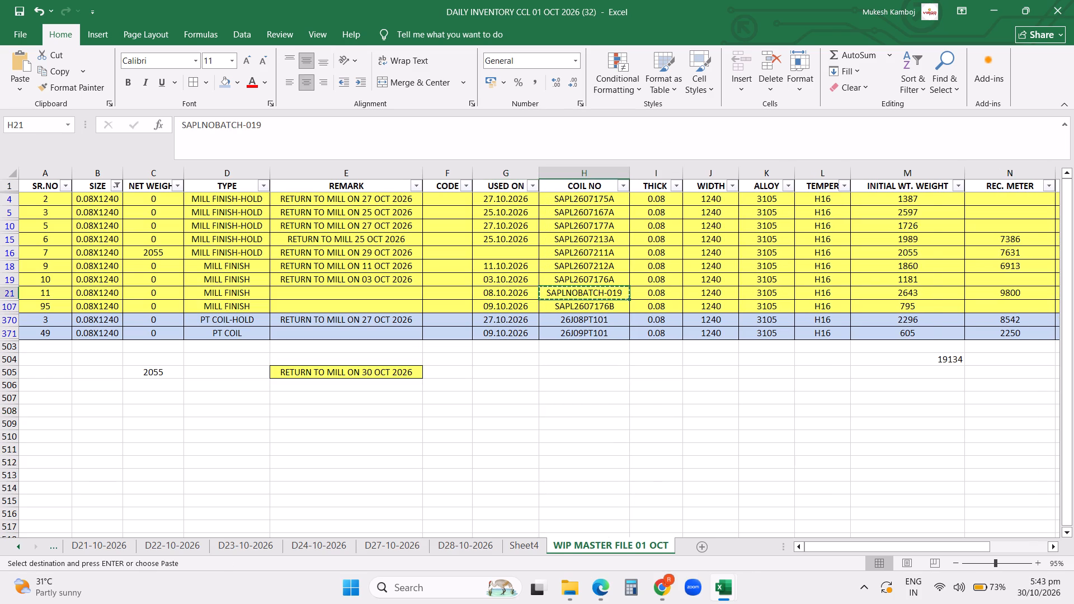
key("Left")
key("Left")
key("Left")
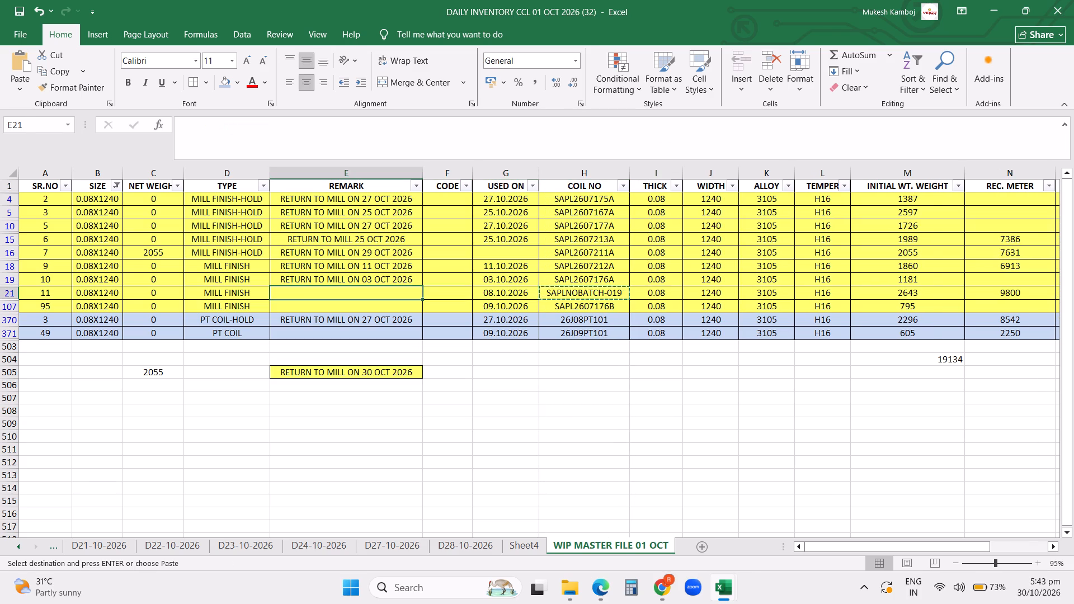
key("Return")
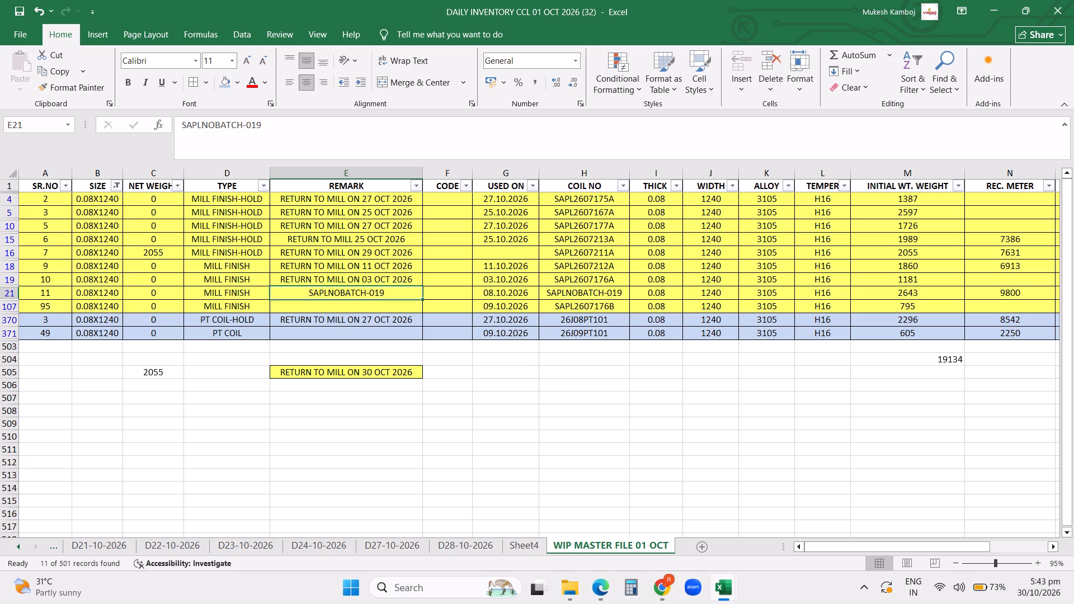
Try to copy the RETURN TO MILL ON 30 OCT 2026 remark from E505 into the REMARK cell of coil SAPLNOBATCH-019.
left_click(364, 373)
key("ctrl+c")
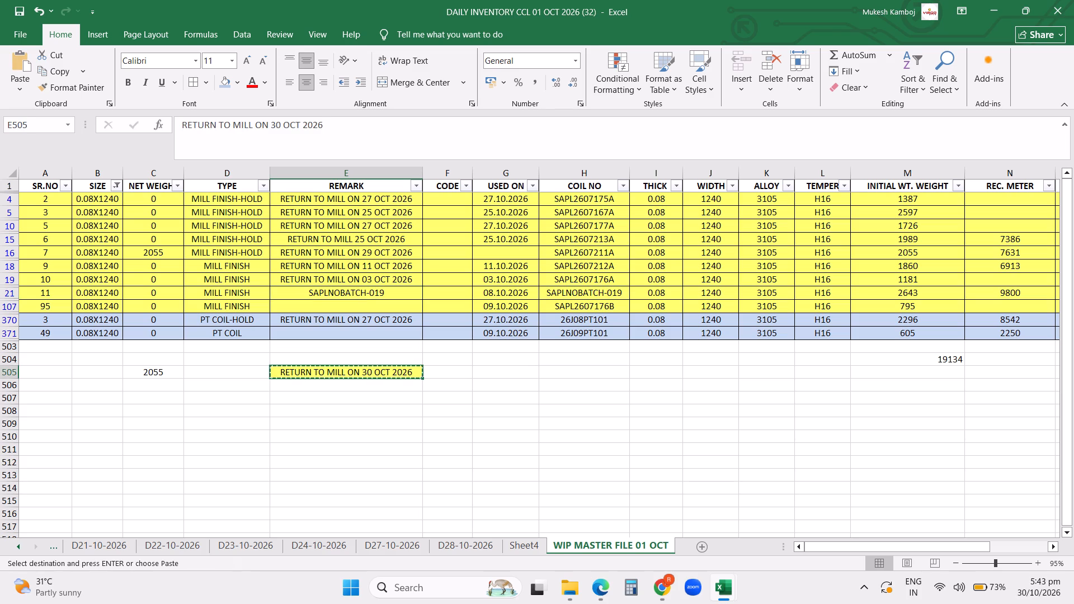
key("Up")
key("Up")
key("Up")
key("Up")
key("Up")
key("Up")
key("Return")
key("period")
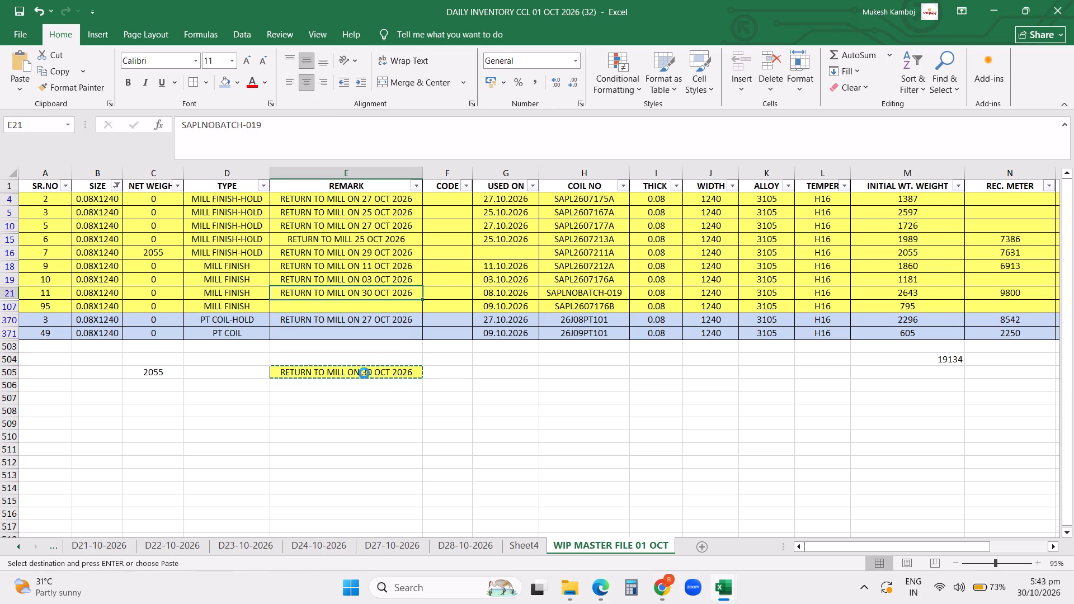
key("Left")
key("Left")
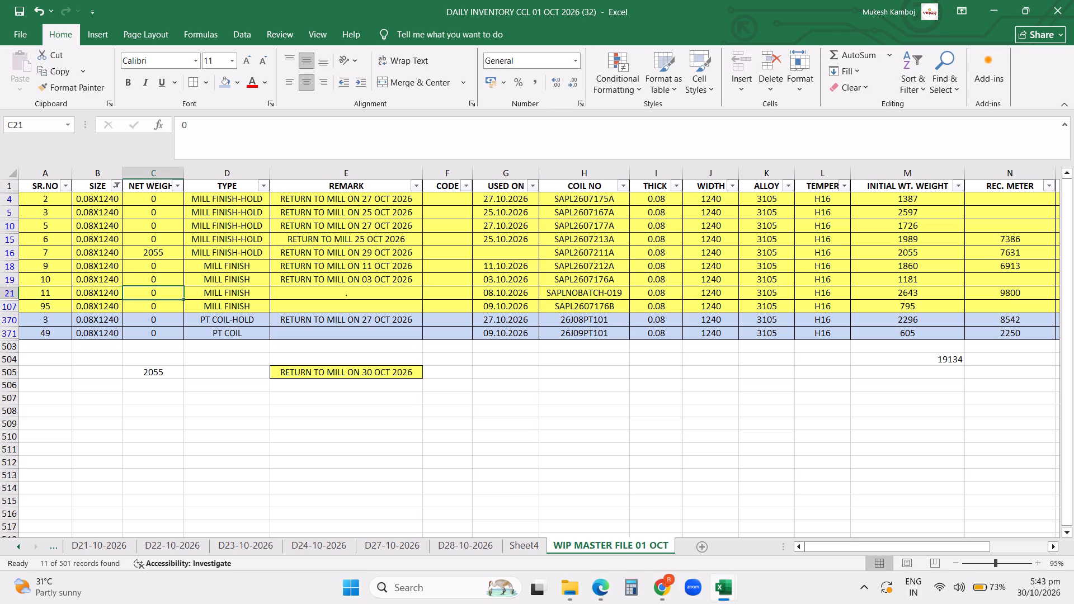
Replace the stray period in SAPLNOBATCH-019's REMARK cell with the RETURN TO MILL ON 30 OCT 2026 remark copied from E505.
left_click(347, 370)
key("ctrl+c")
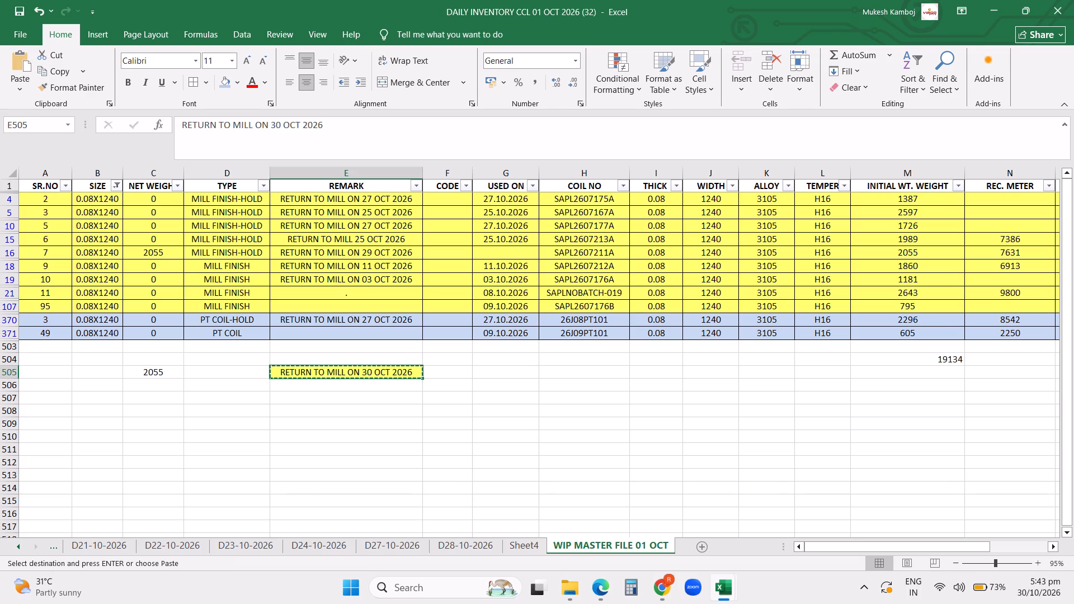
key("Up")
key("Up")
key("Up")
key("Up")
key("Up")
key("Up")
key("Return")
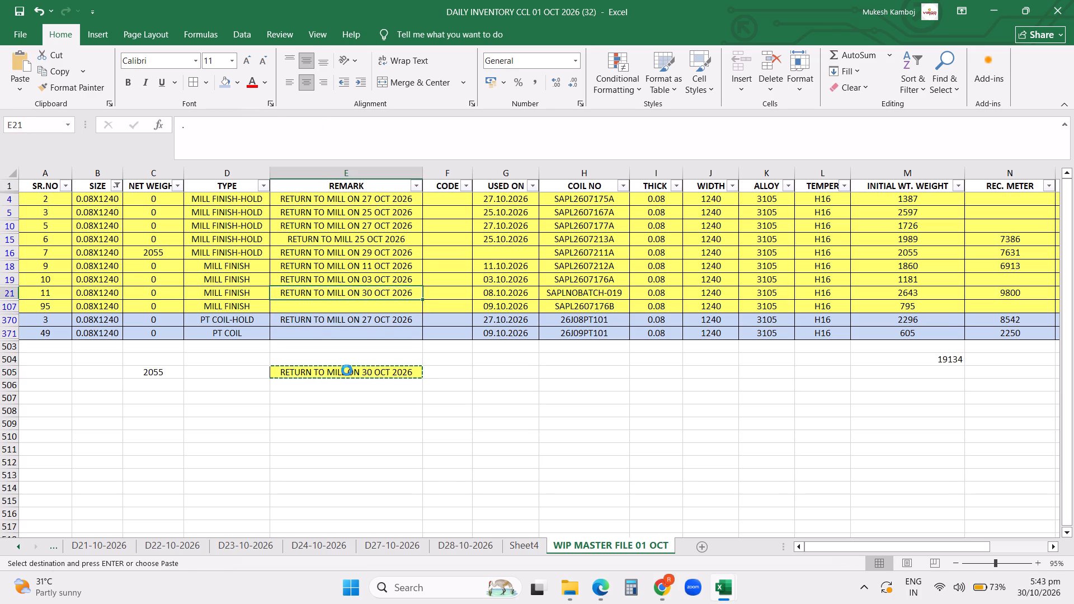
Set the net weight of coil SAPLNOBATCH-019 to 920.
left_click(159, 301)
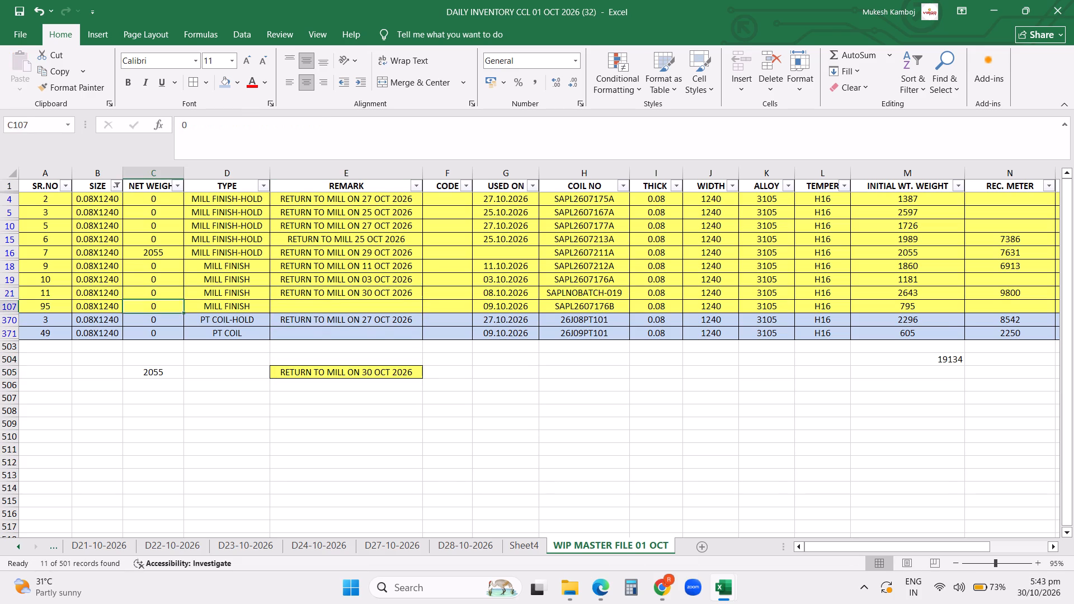
left_click(156, 294)
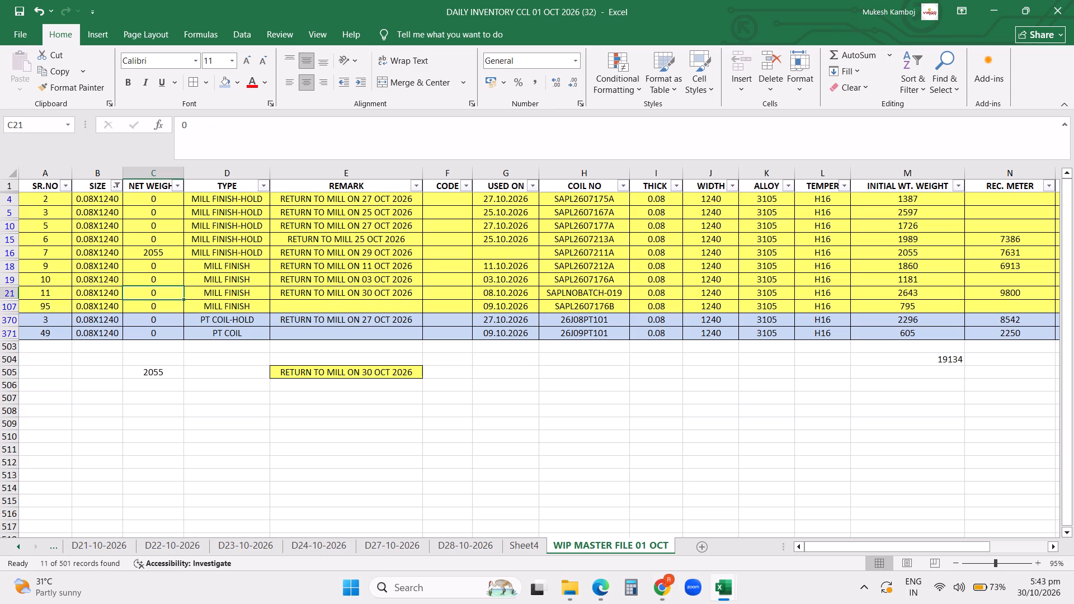
type("920")
key("Return")
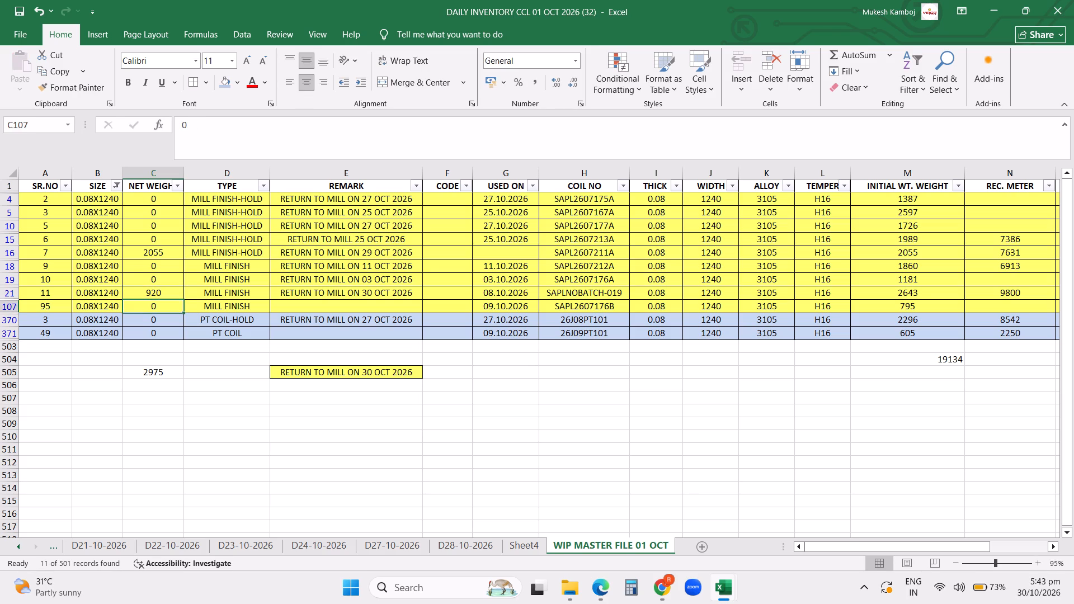
Review the SAPLNOBATCH-019 row across its columns from SR.NO to AGE IN DAYS.
left_click(325, 294)
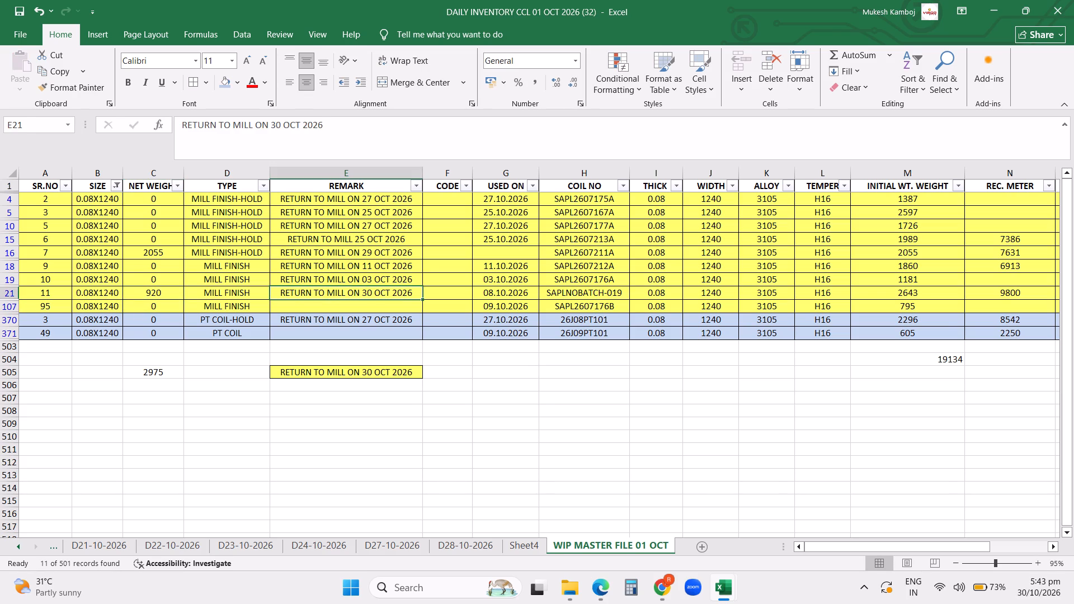
key("Right")
key("Right")
key("Right")
key("Right")
key("Right")
key("Right")
key("Right")
key("Right")
key("Right")
key("Right")
key("Right")
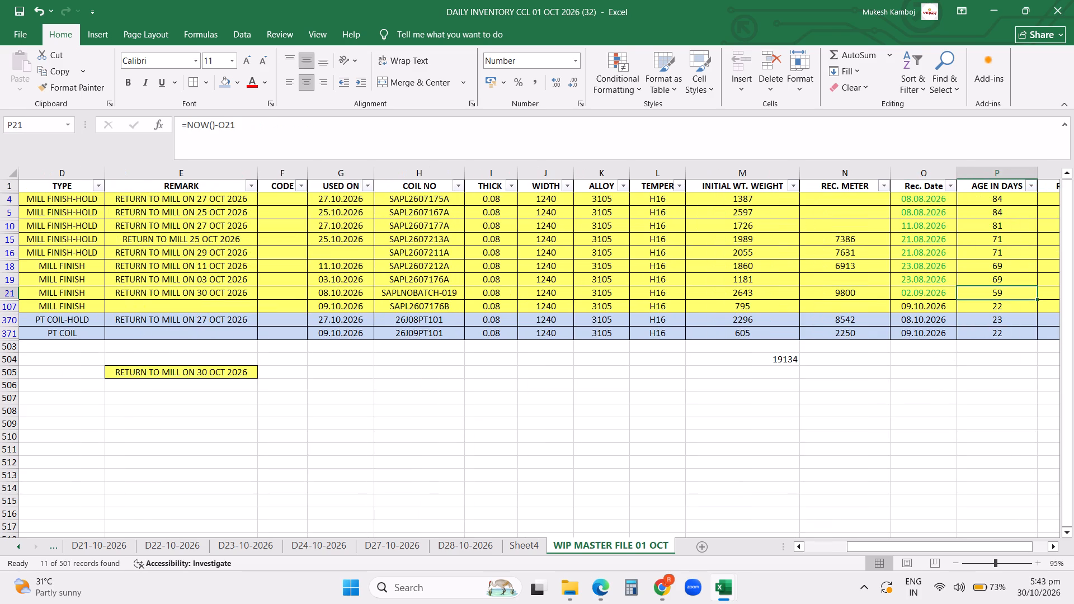
key("Left")
key("Left")
key("Left")
key("Left")
key("Left")
key("Left")
key("Left")
key("Left")
key("Left")
key("Left")
key("Left")
key("Left")
key("Left")
key("Left")
key("Left")
key("Left")
key("Left")
key("Left")
key("Left")
key("Left")
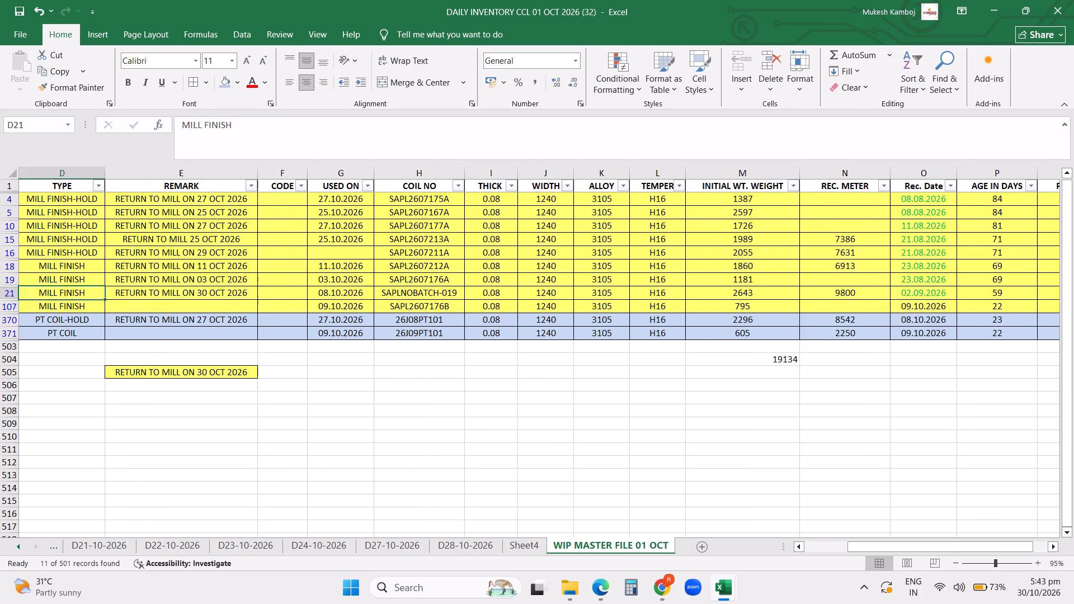
scroll(419, 290, "up", 9)
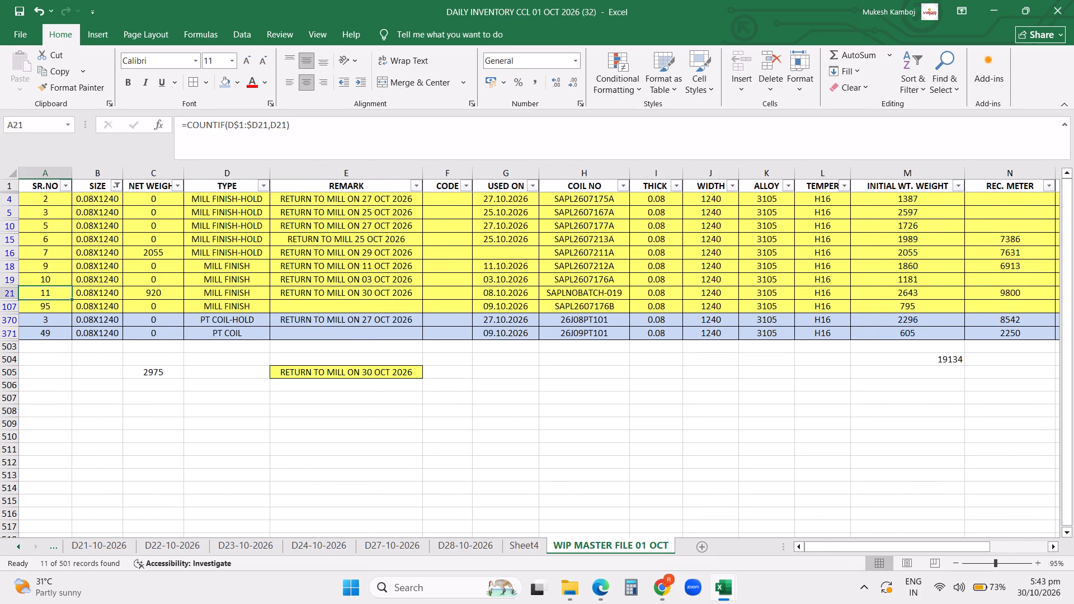
Clear the SIZE filter from the WIP master sheet.
left_click(113, 186)
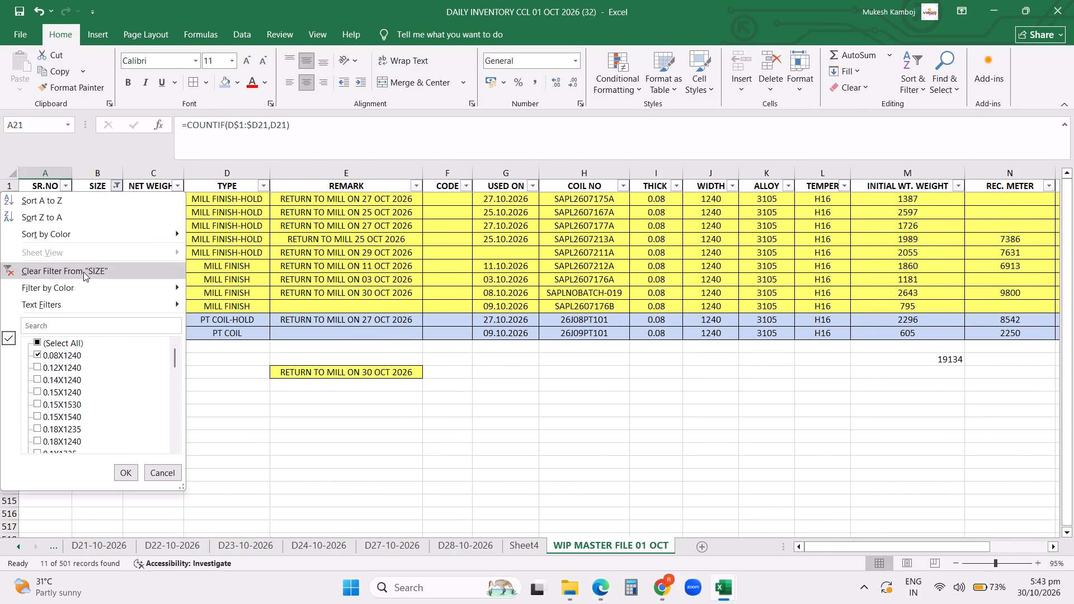
left_click(83, 272)
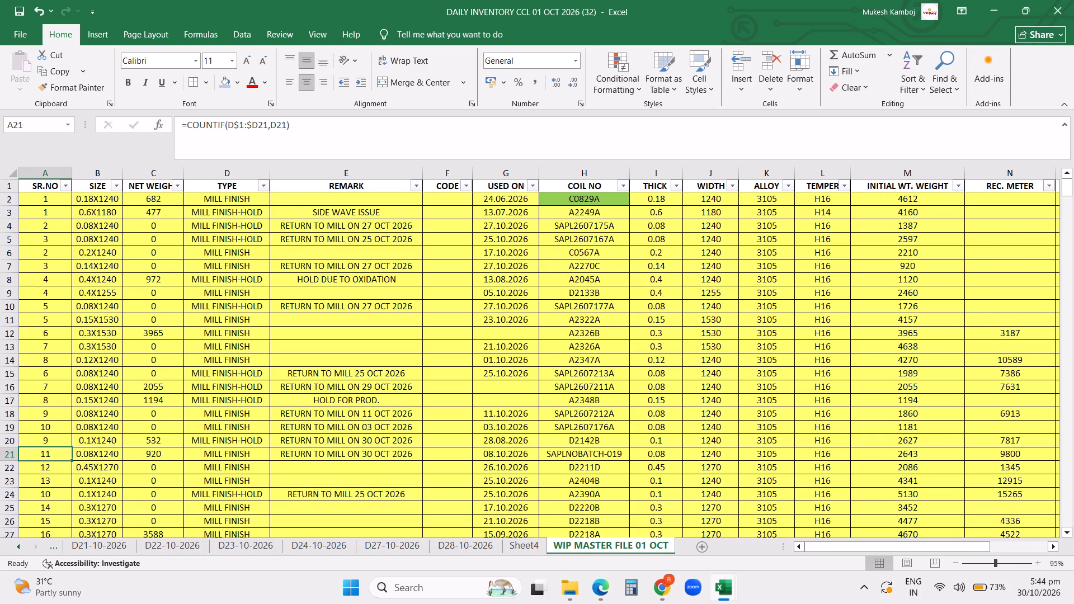
Filter the REMARK column to show only RETURN TO MILL ON 30 OCT 2026.
left_click(417, 186)
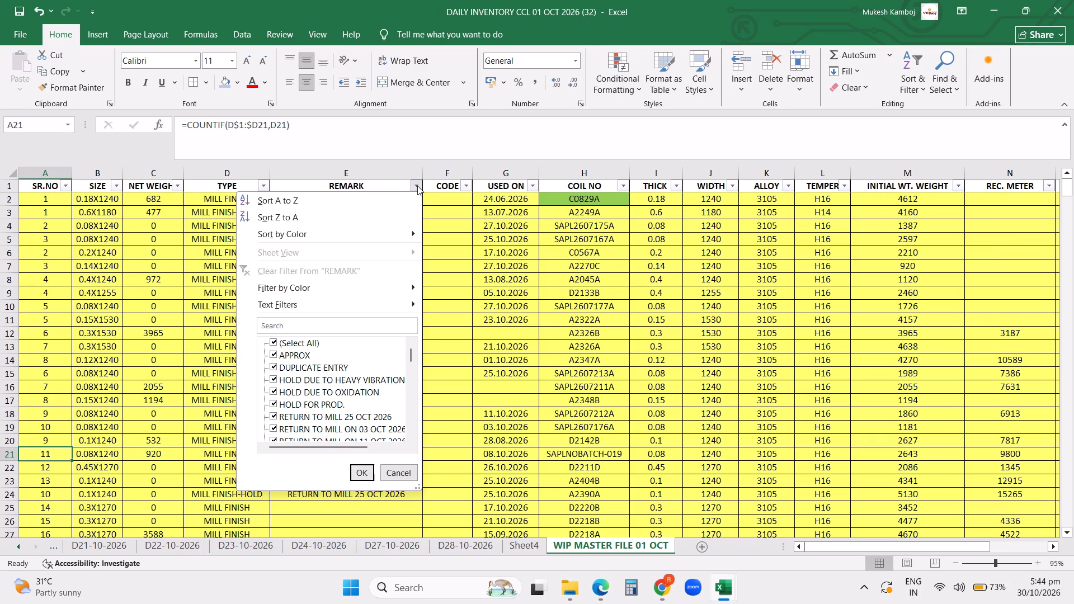
left_click(290, 339)
scroll(308, 392, "down", 11)
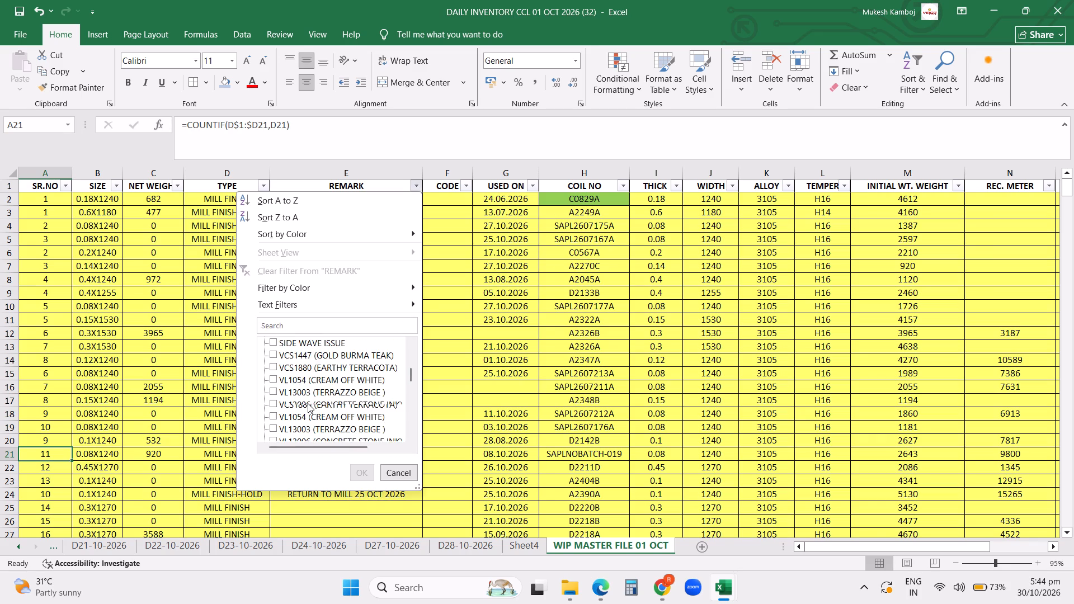
scroll(334, 397, "down", 5)
scroll(332, 398, "up", 3)
scroll(332, 398, "down", 4)
scroll(332, 398, "up", 1)
scroll(332, 398, "down", 3)
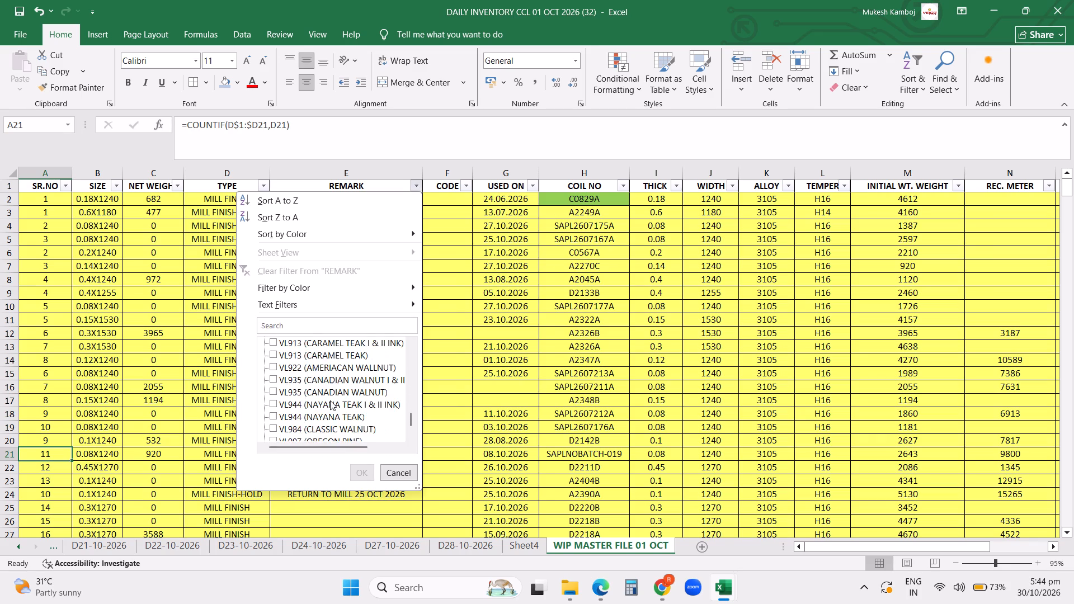
scroll(330, 400, "down", 6)
scroll(330, 400, "up", 11)
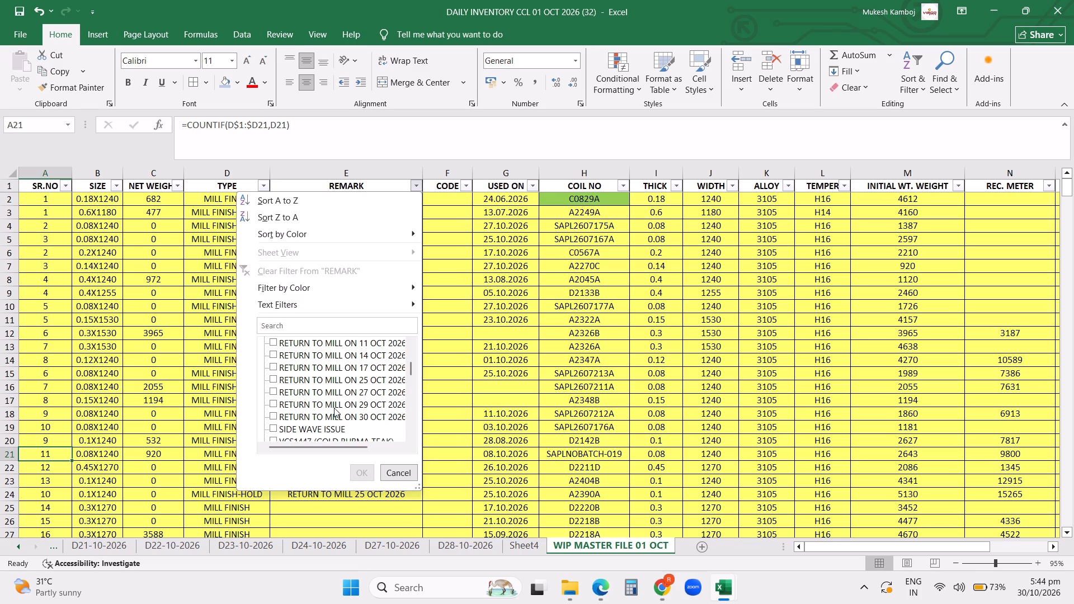
left_click(333, 413)
left_click(364, 475)
scroll(399, 430, "up", 10)
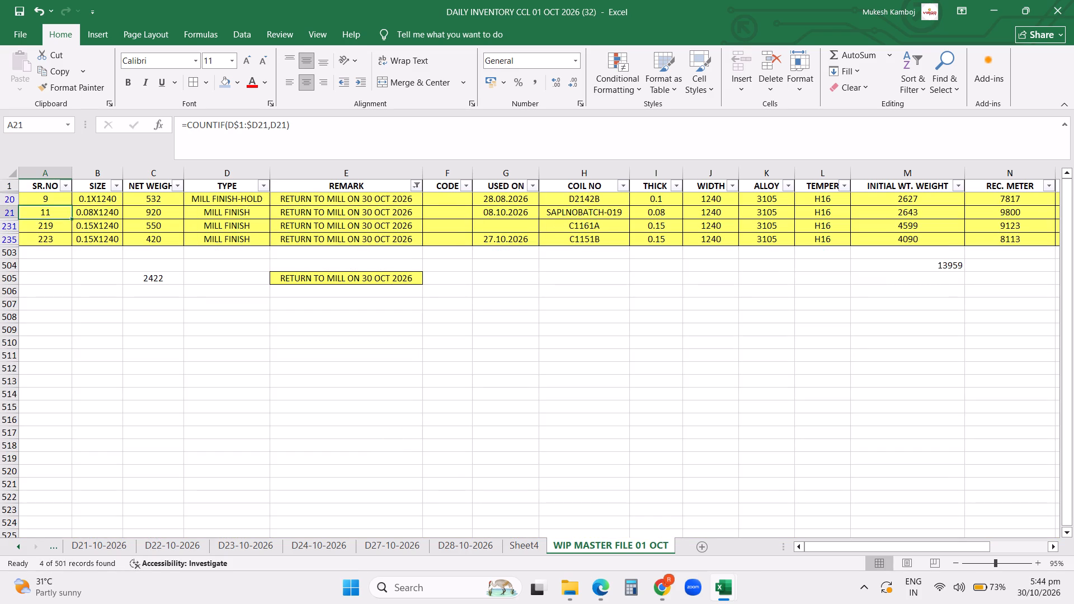
left_click(512, 413)
left_click(360, 413)
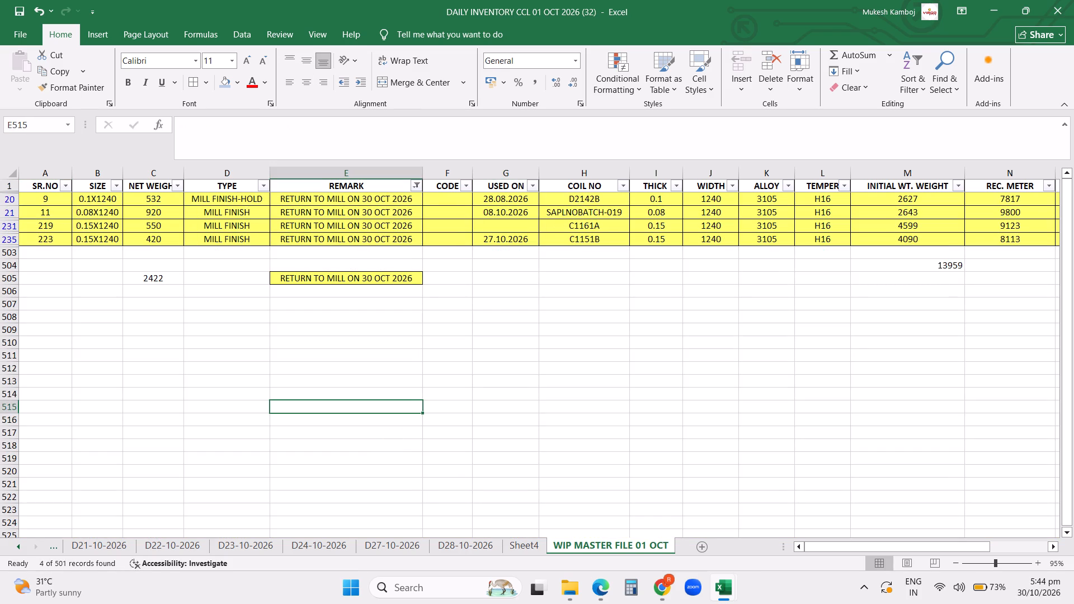
left_click(522, 385)
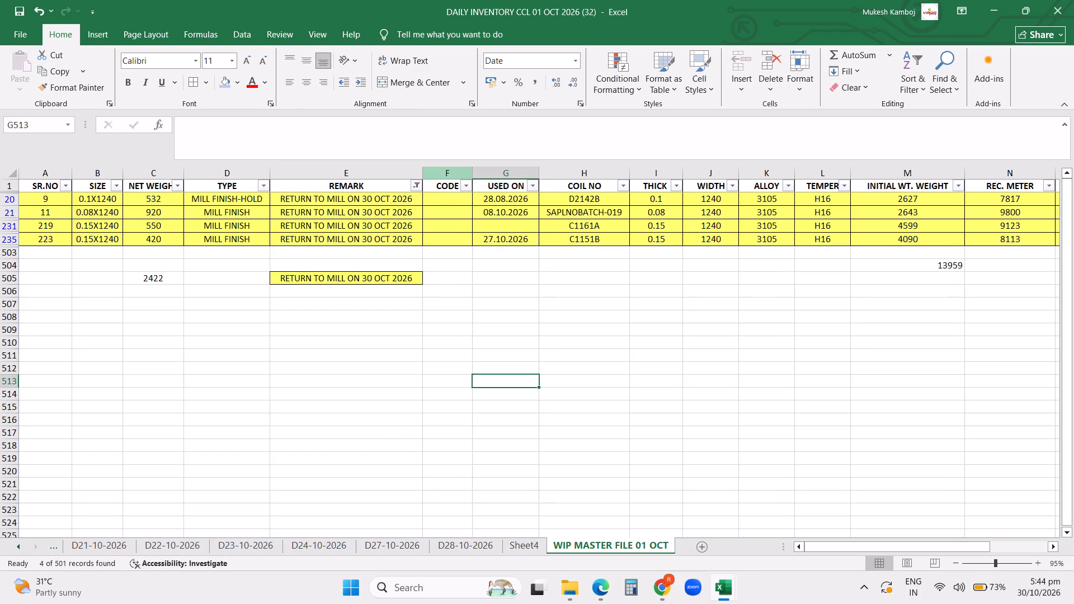
Hide the CODE and USED ON columns.
left_click_drag(451, 168, 512, 166)
right_click(512, 166)
right_click(514, 178)
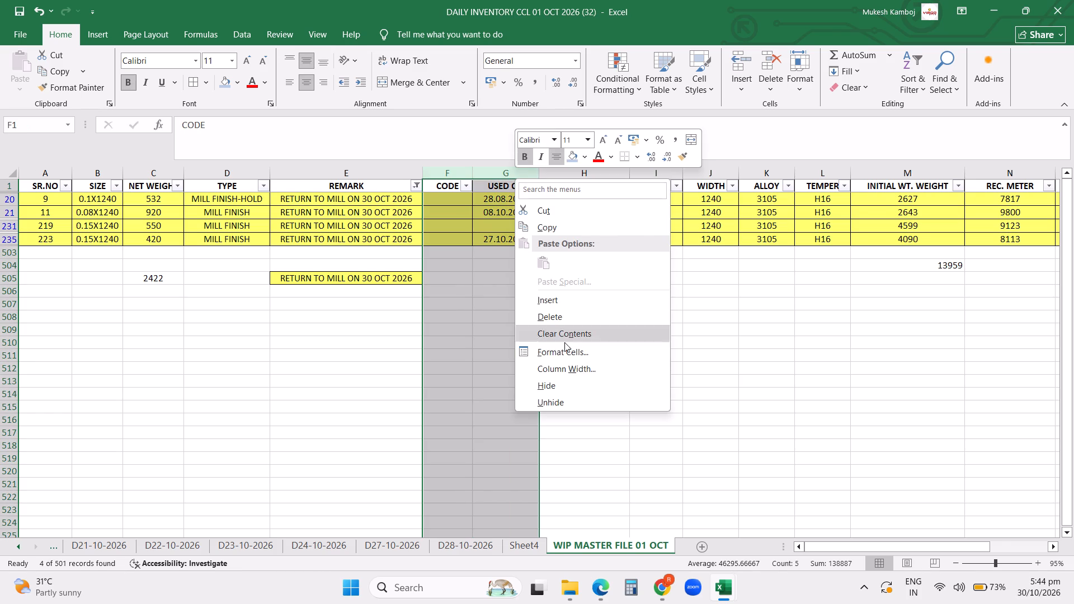
left_click(548, 386)
left_click(641, 385)
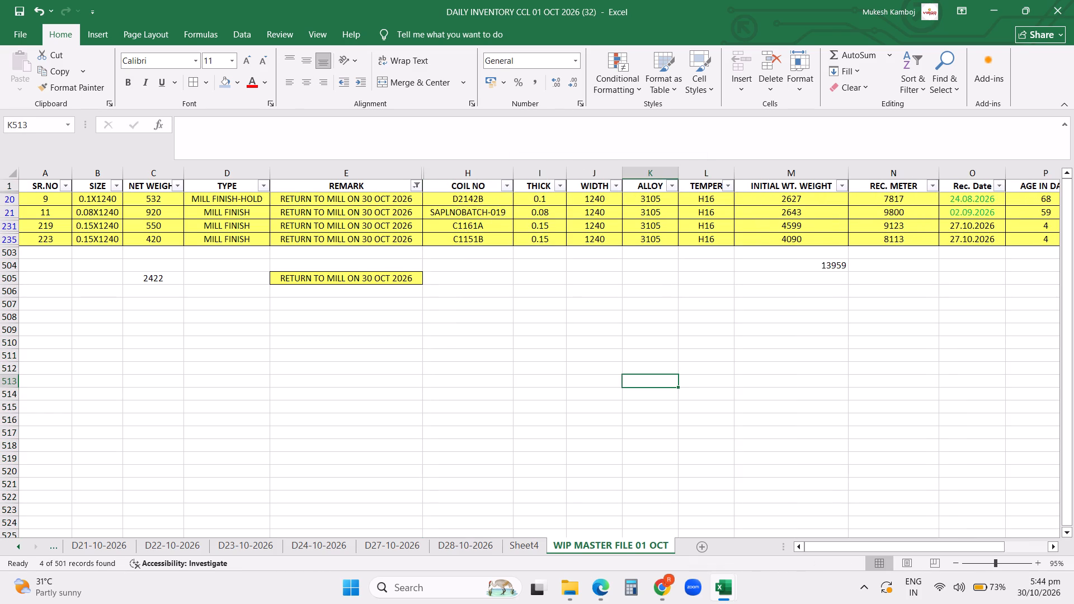
Hide the columns from THICK through REC. METER.
left_click_drag(549, 170, 867, 166)
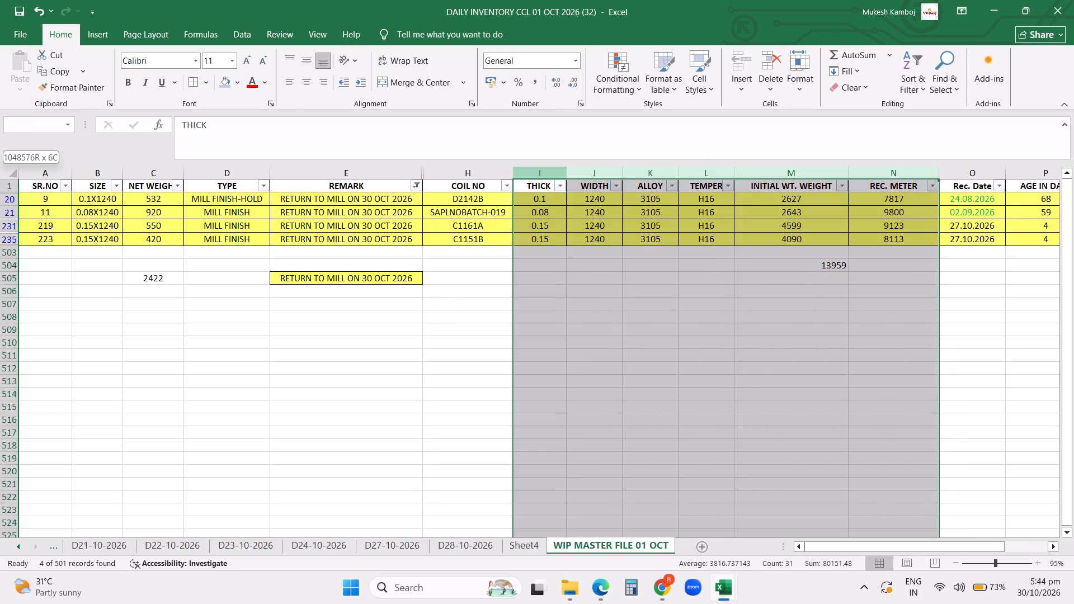
left_click_drag(867, 166, 867, 171)
right_click(869, 173)
left_click(904, 373)
left_click(664, 367)
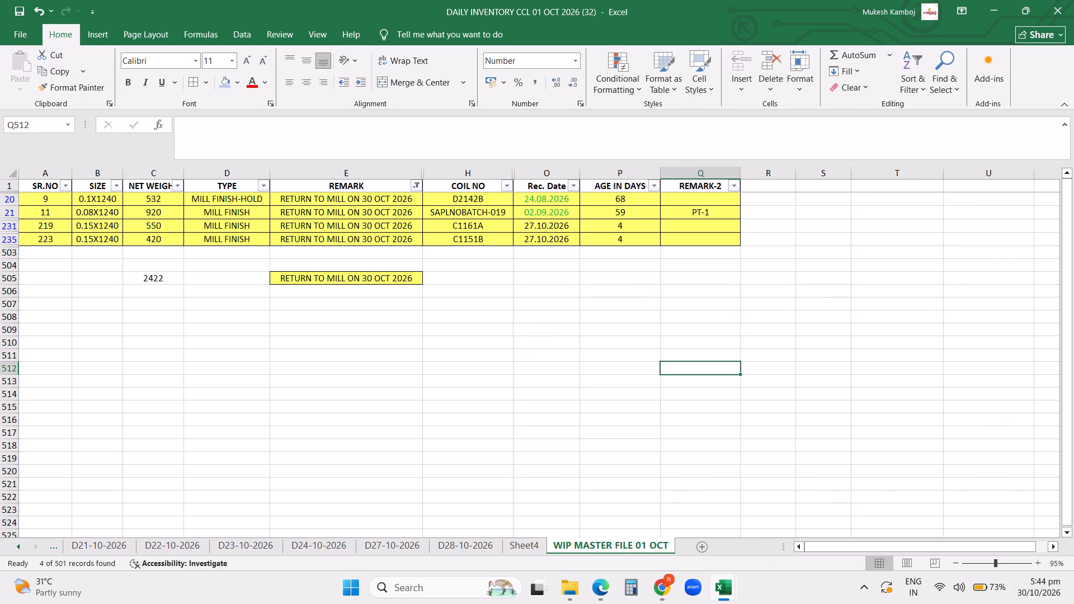
left_click(456, 331)
scroll(453, 330, "up", 5)
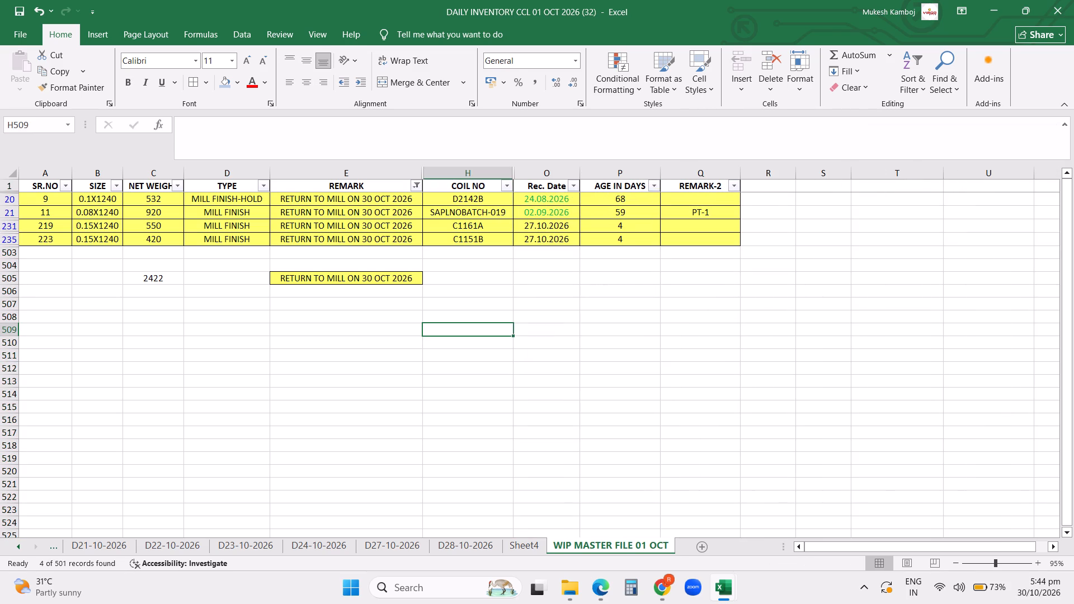
Remove the yellow bordered formatting and the RETURN TO MILL ON 30 OCT 2026 text from cell E505 below the filtered list.
left_click(312, 279)
left_click(331, 305)
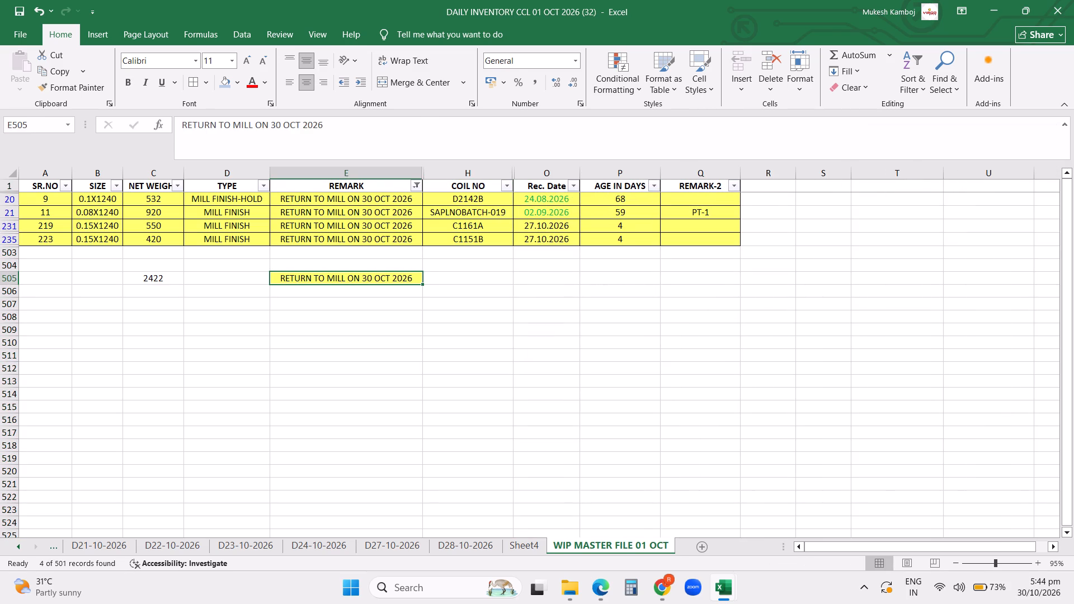
left_click(82, 87)
left_click(329, 278)
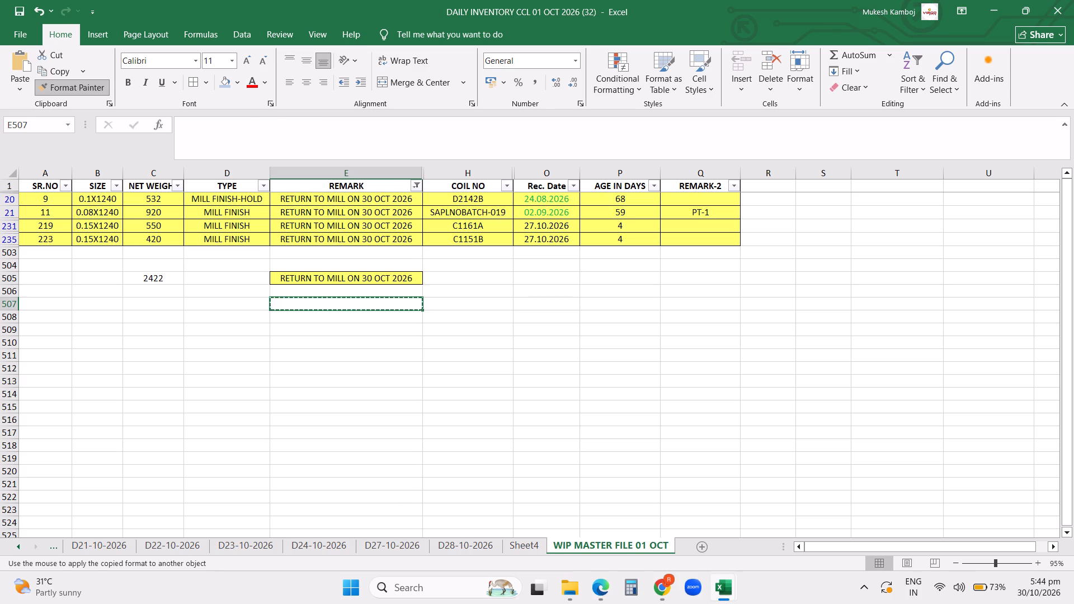
left_click(411, 335)
left_click(347, 279)
key("Delete")
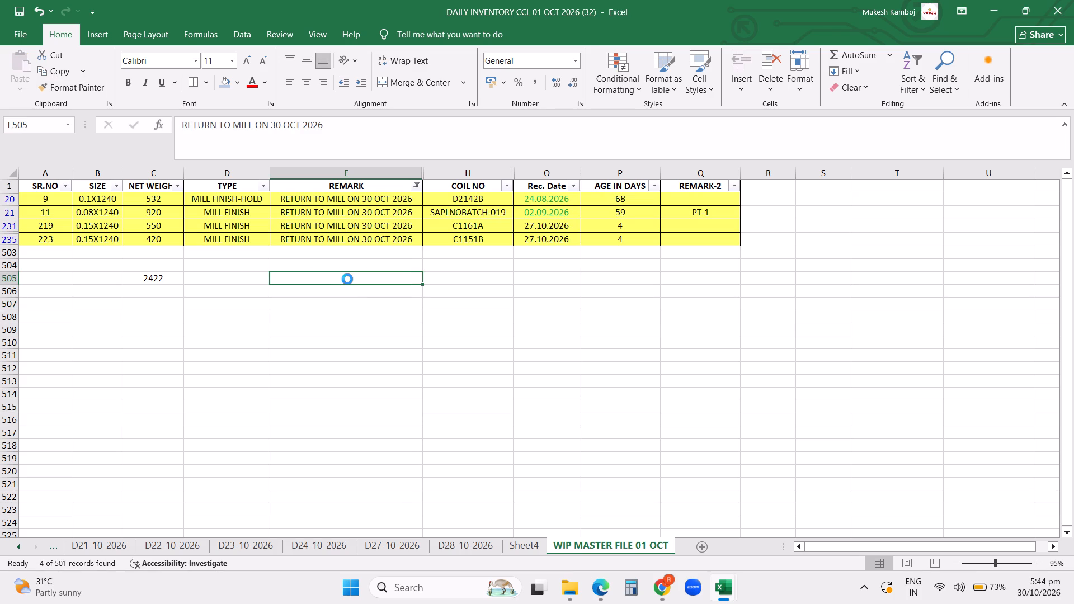
left_click(465, 358)
left_click(679, 346)
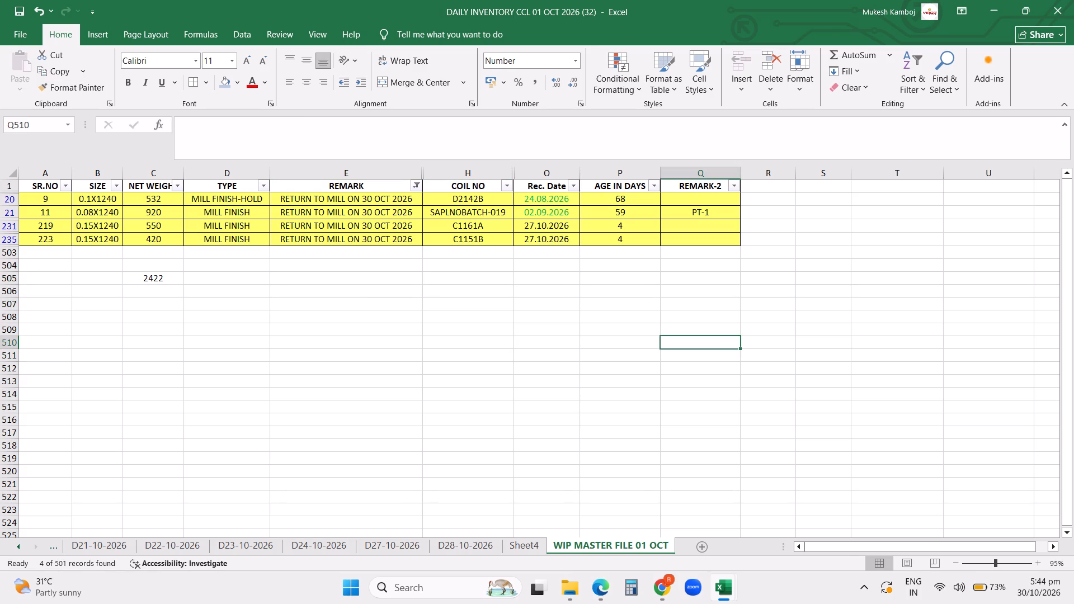
Select the filtered coil list with its headers, from the SIZE column through the Rec. Date column.
left_click(554, 303)
scroll(464, 322, "up", 9)
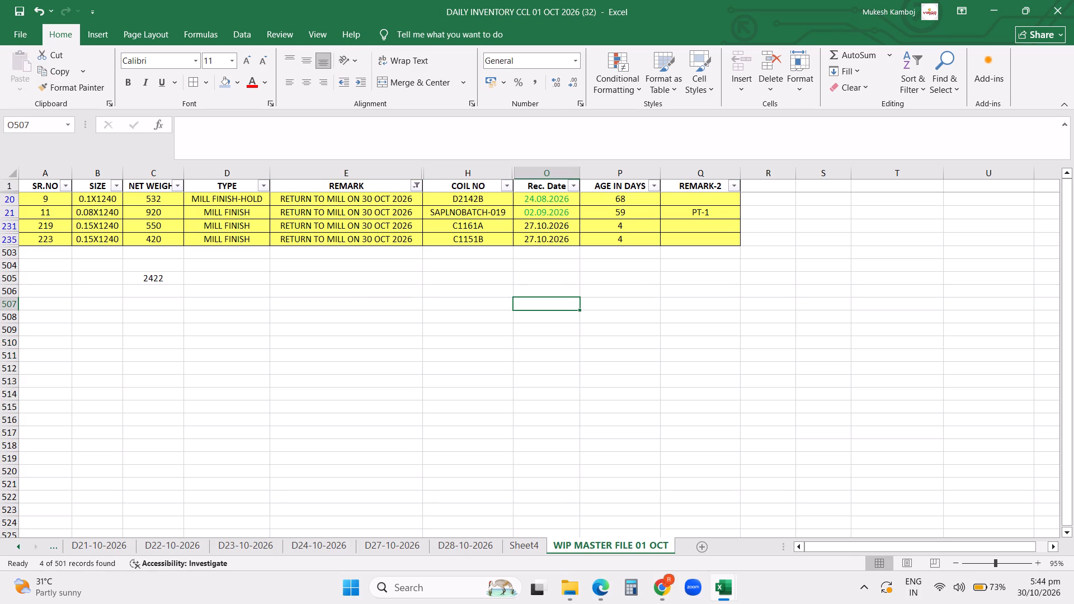
left_click_drag(103, 184, 531, 274)
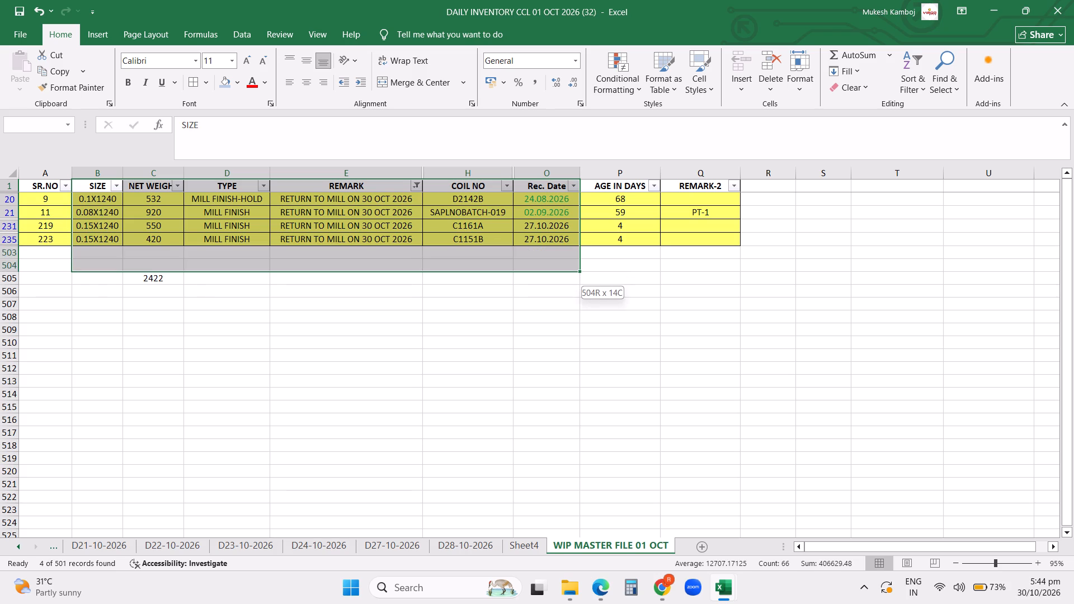
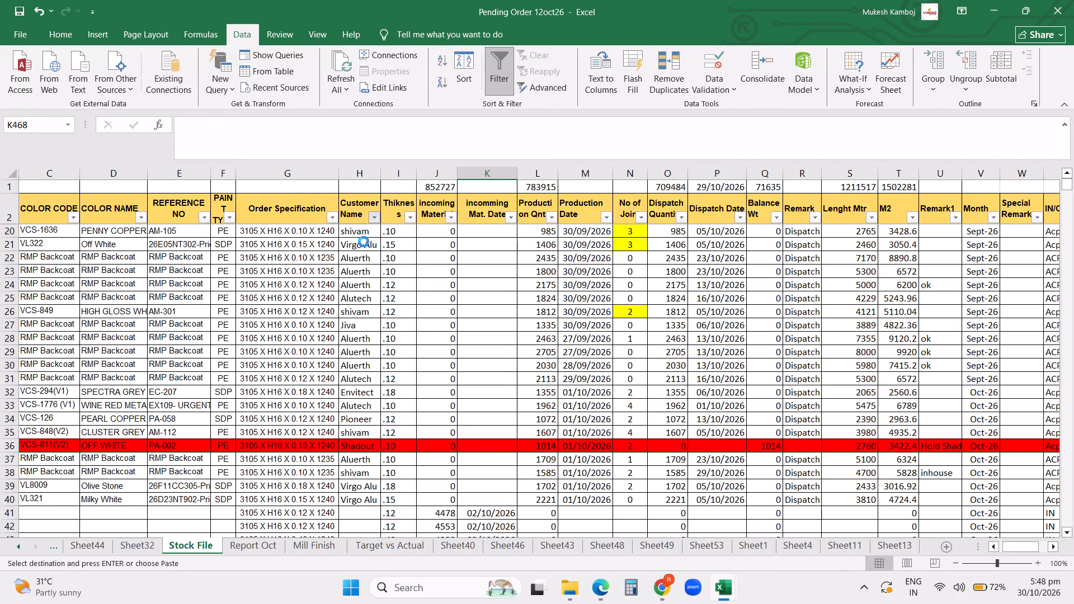
Filter the Stock File's Customer Name column to Aluerth and change the customer of the RMP Backcoat entry in H579 to Virgo Alu.
left_click(248, 372)
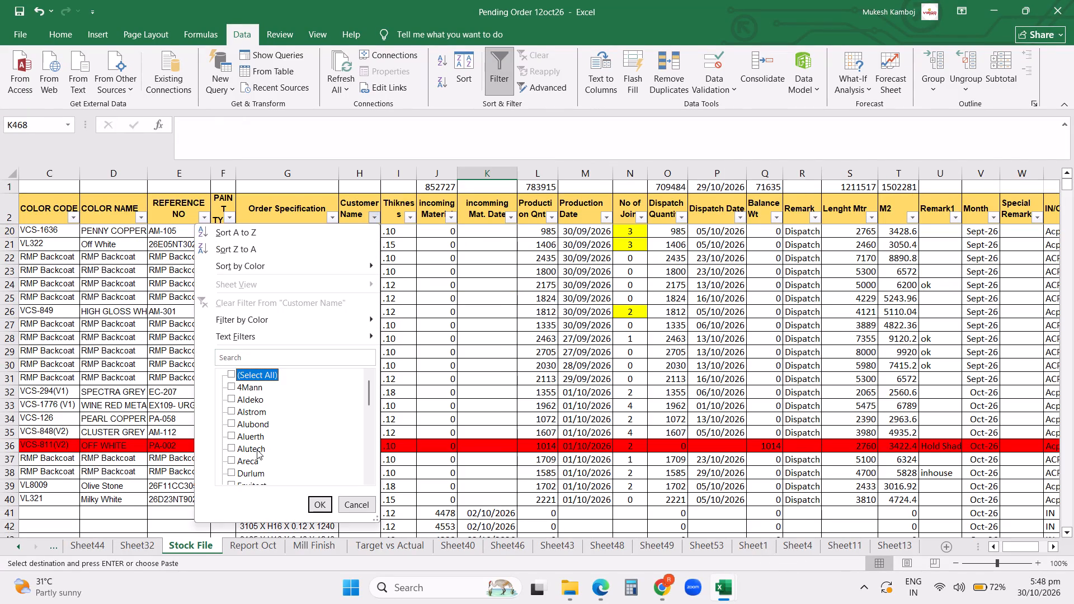
left_click(256, 438)
left_click(318, 503)
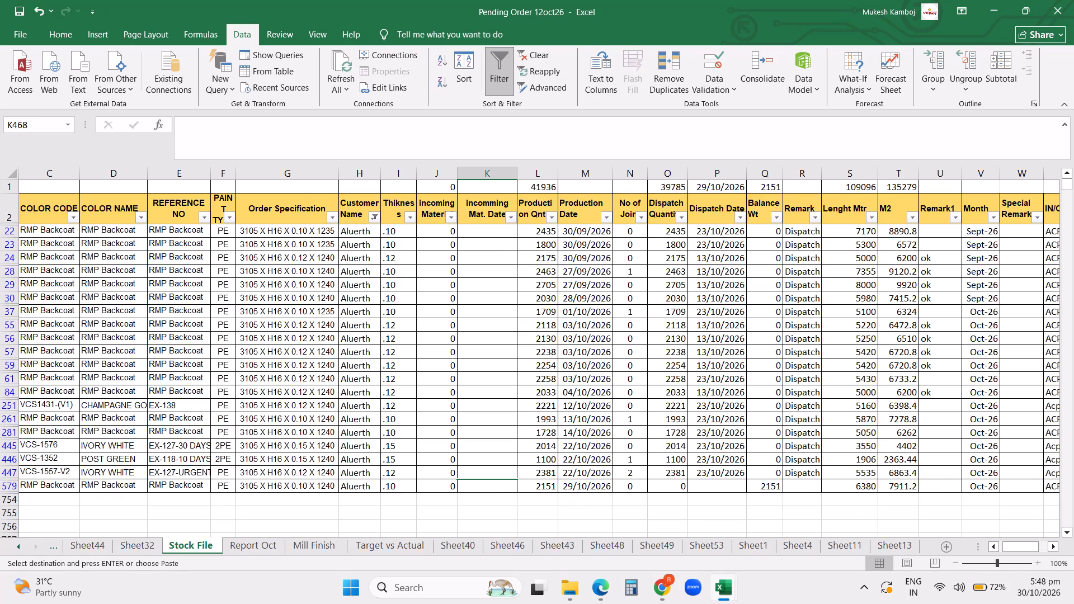
left_click(347, 484)
key("v")
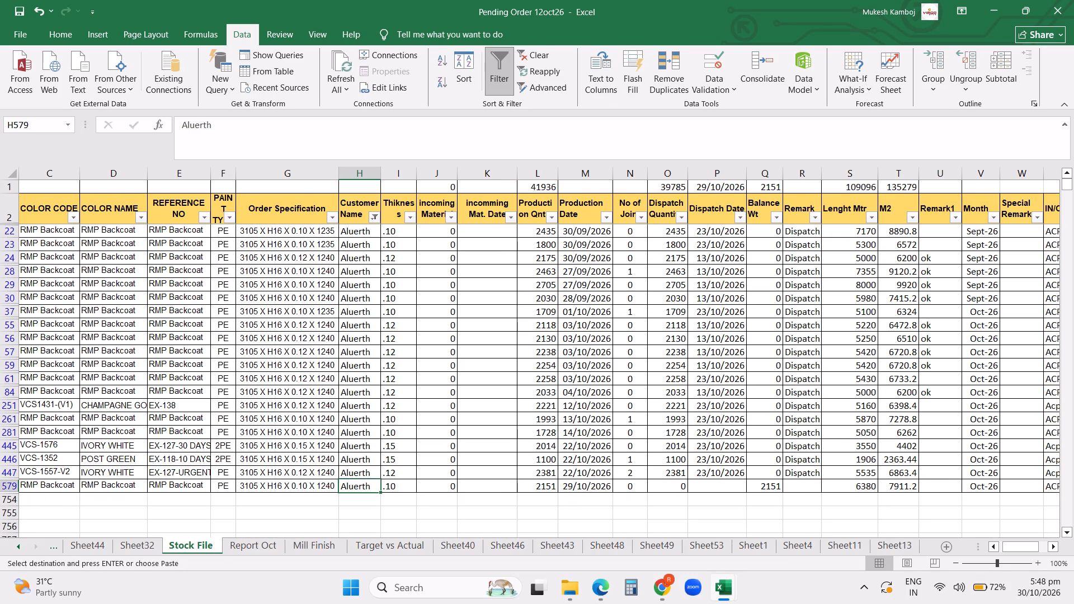
key("Return")
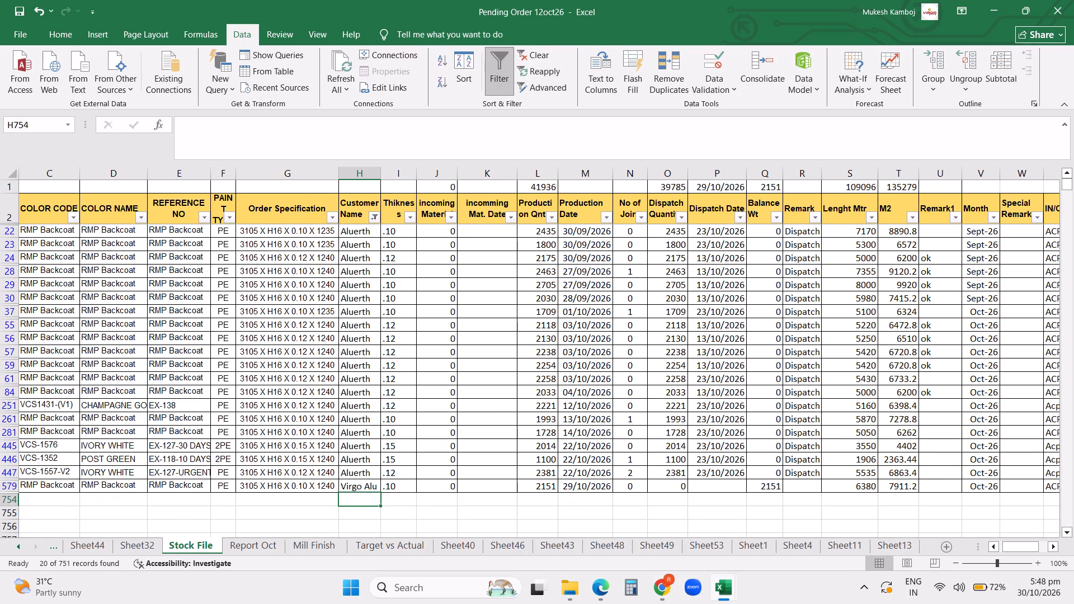
Clear the Customer Name filter and go to the last entries of the stock list.
left_click(373, 214)
left_click(299, 299)
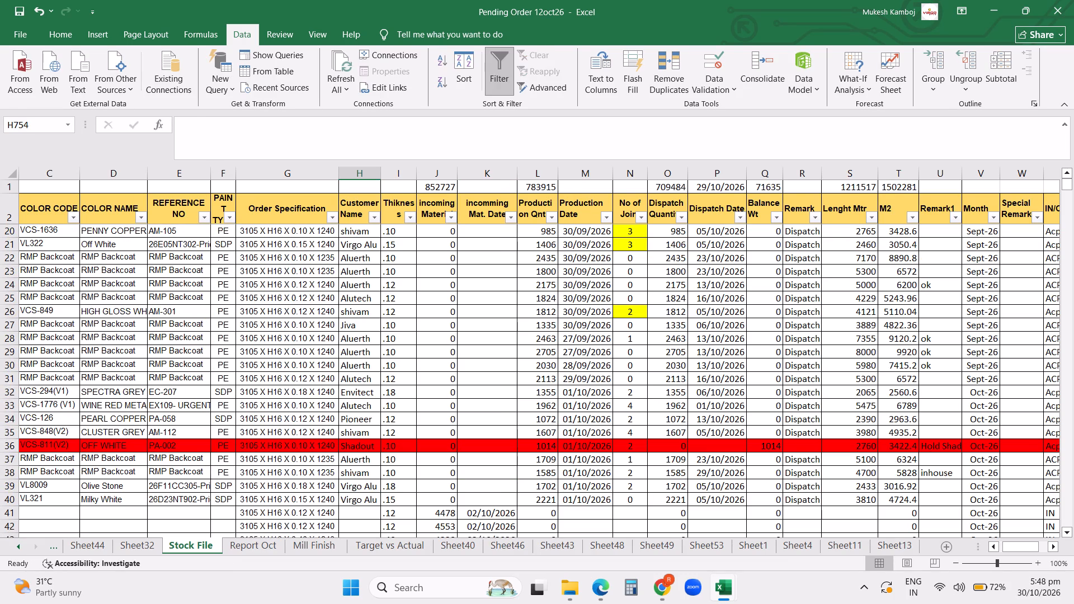
left_click(306, 405)
key("ctrl+Down")
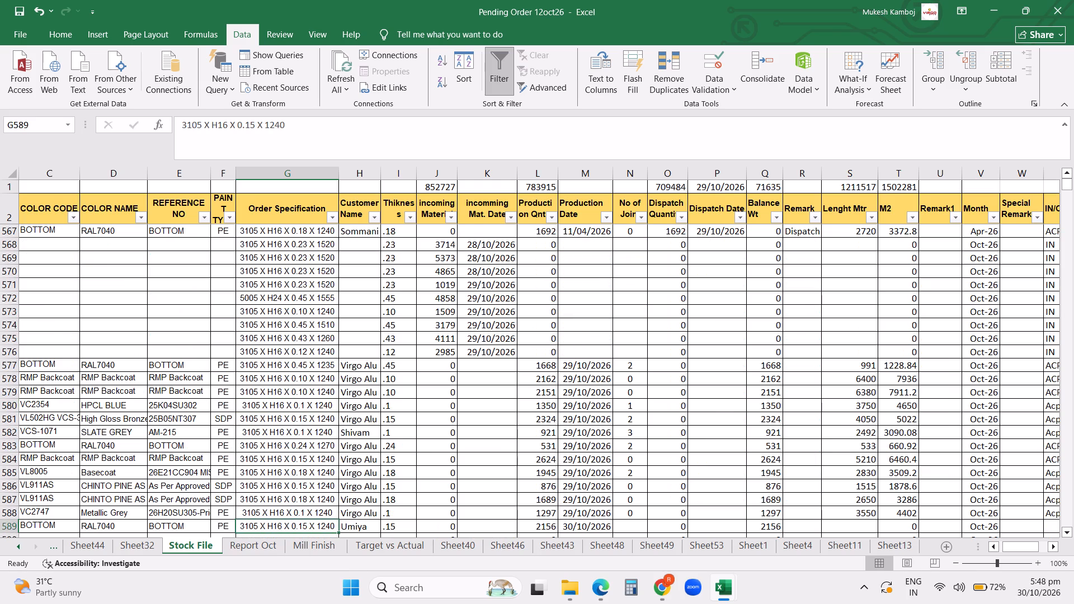
scroll(387, 432, "down", 1)
Switch to the NEW PLANNING3 workbook and review the 30-10-2026 plan from the PT line through the rewinding section.
left_click(718, 592)
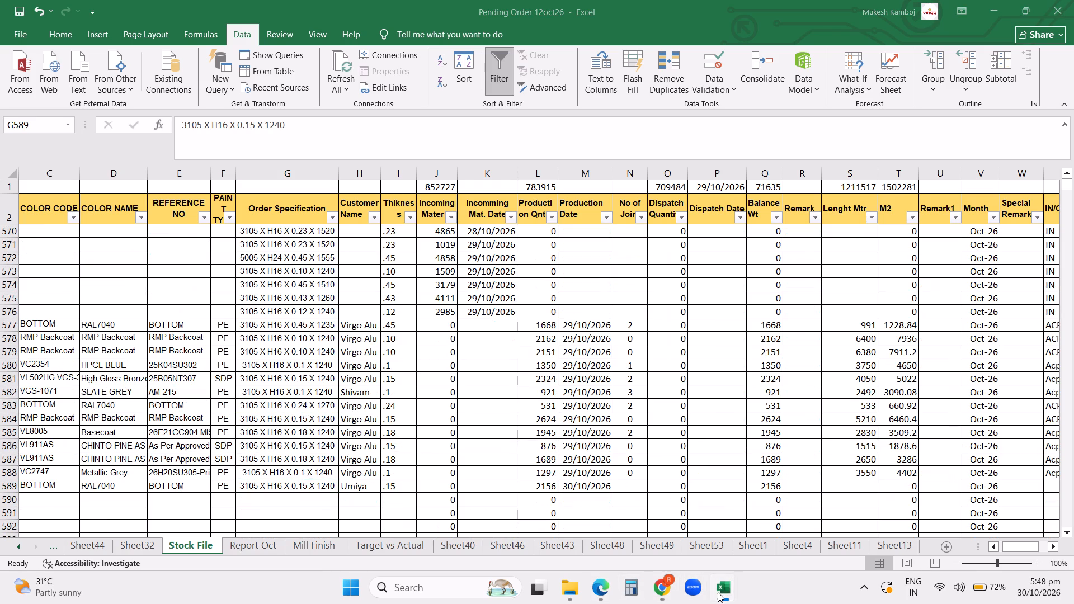
left_click(702, 533)
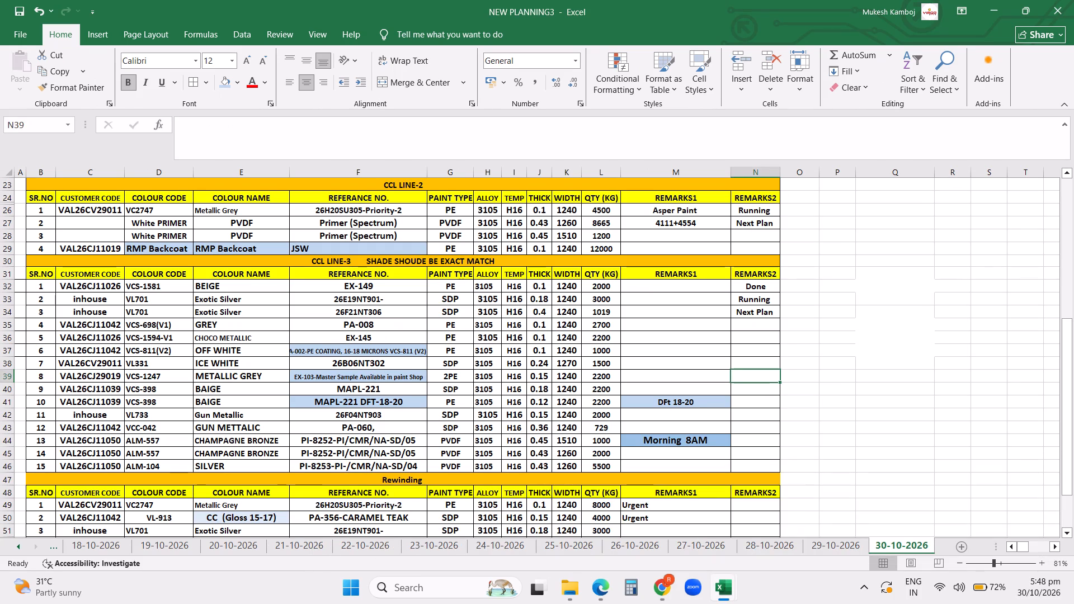
scroll(714, 461, "down", 5)
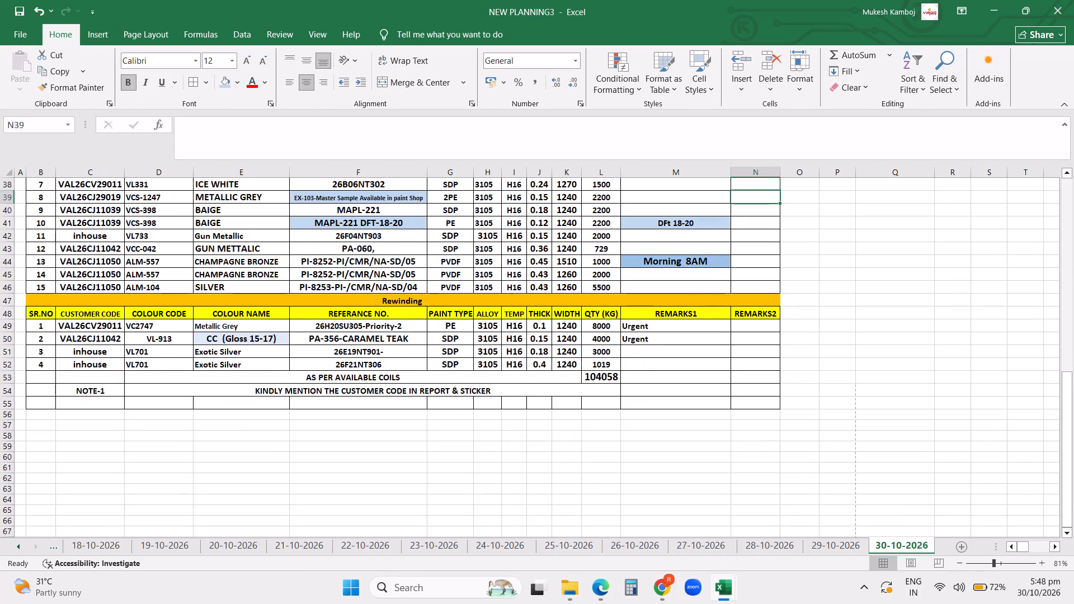
scroll(700, 455, "up", 16)
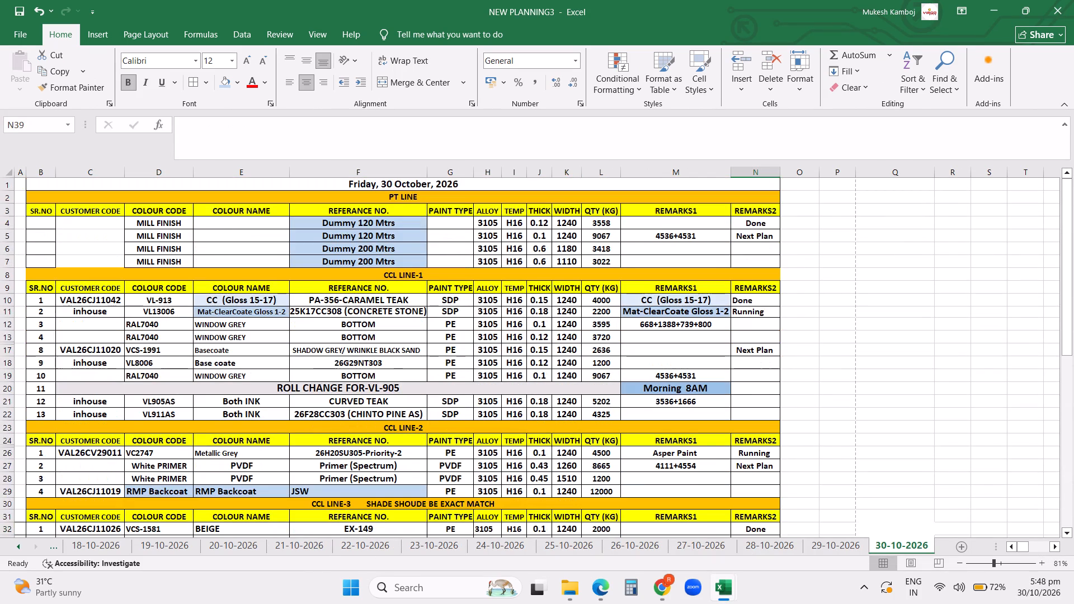
scroll(686, 438, "up", 6)
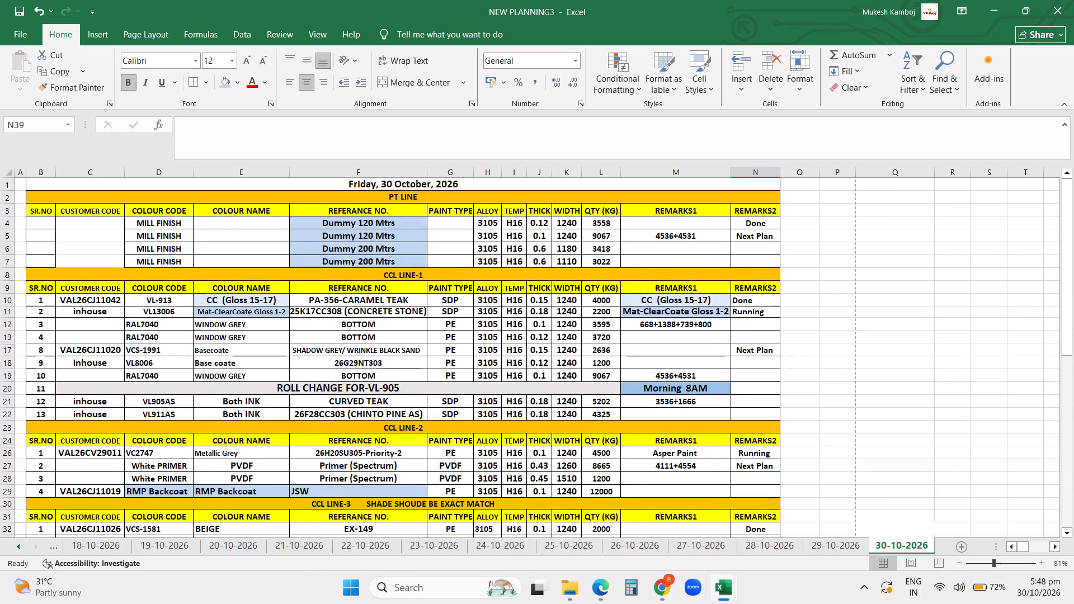
Return to the DAILY INVENTORY CCL 01 OCT 2026 (32) workbook and select the filtered coil list with headers, SIZE through Rec. Date, down to row 505.
left_click(720, 597)
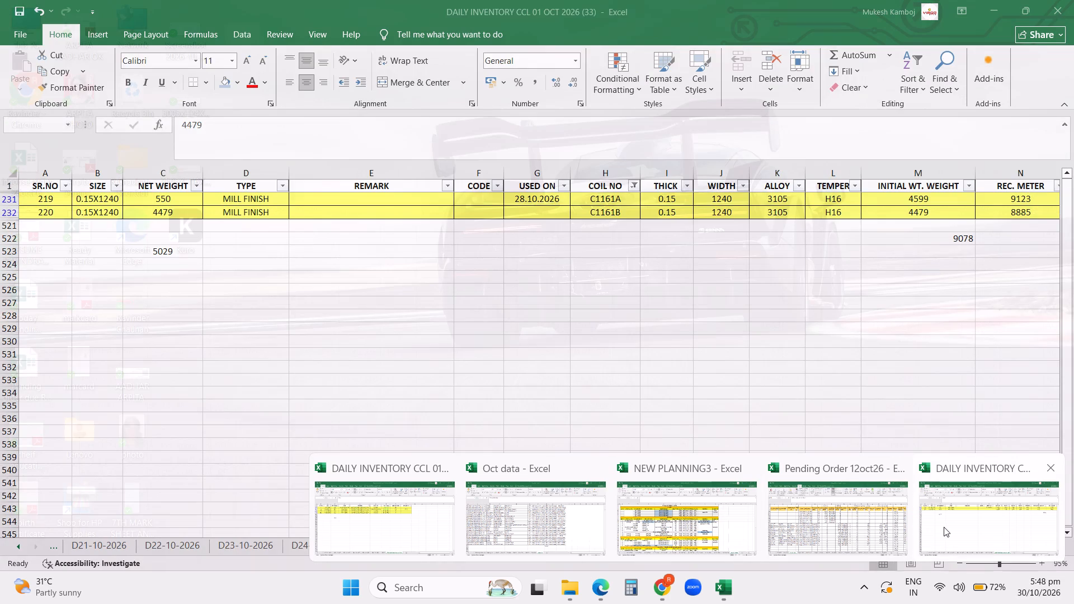
left_click(944, 527)
scroll(578, 407, "up", 5)
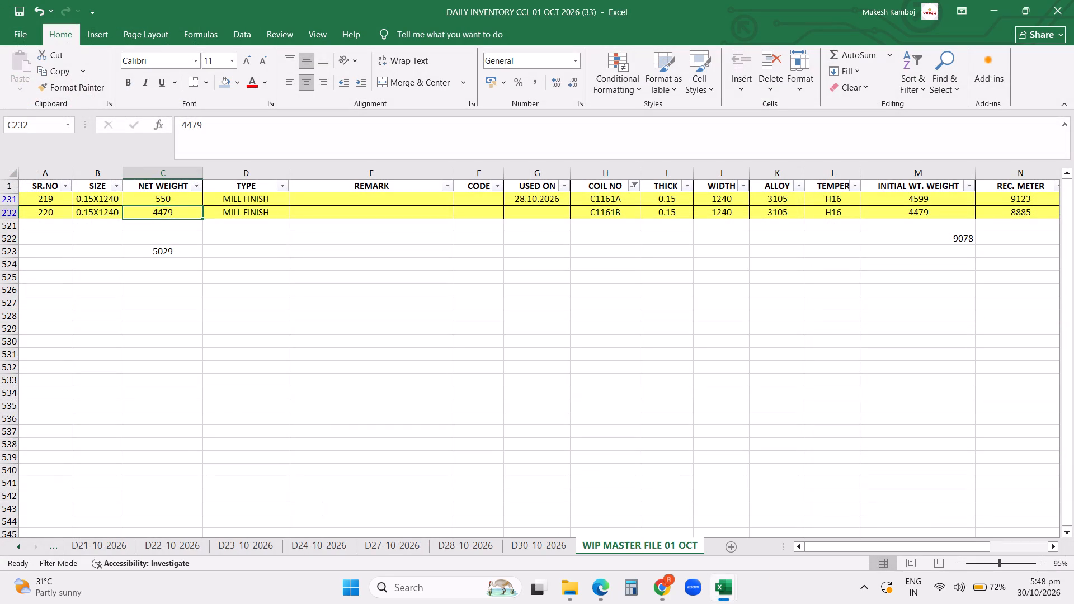
left_click(713, 588)
left_click(437, 522)
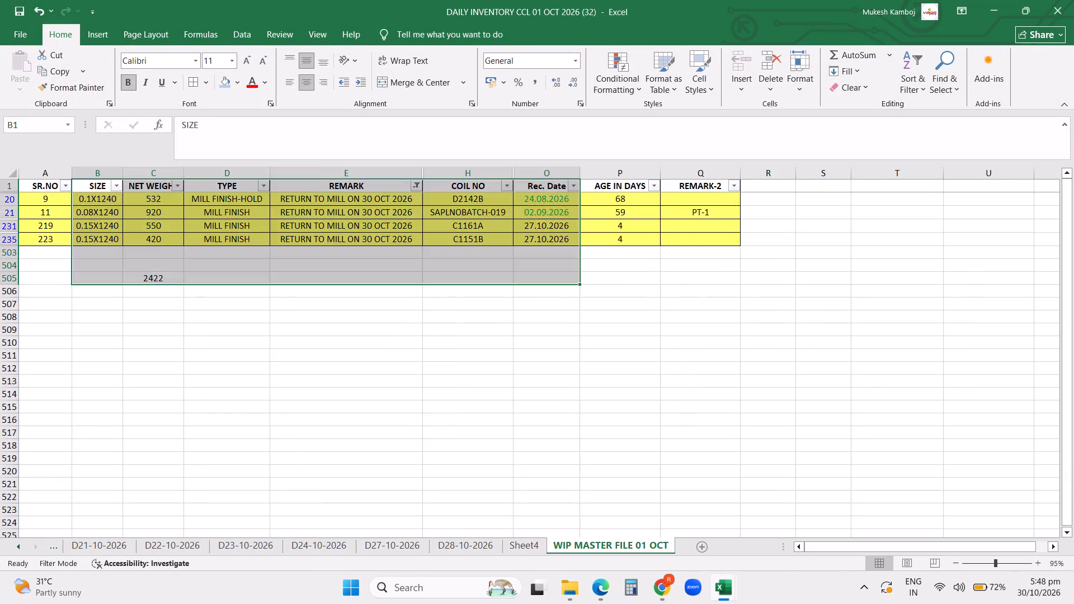
left_click(450, 461)
scroll(415, 282, "up", 4)
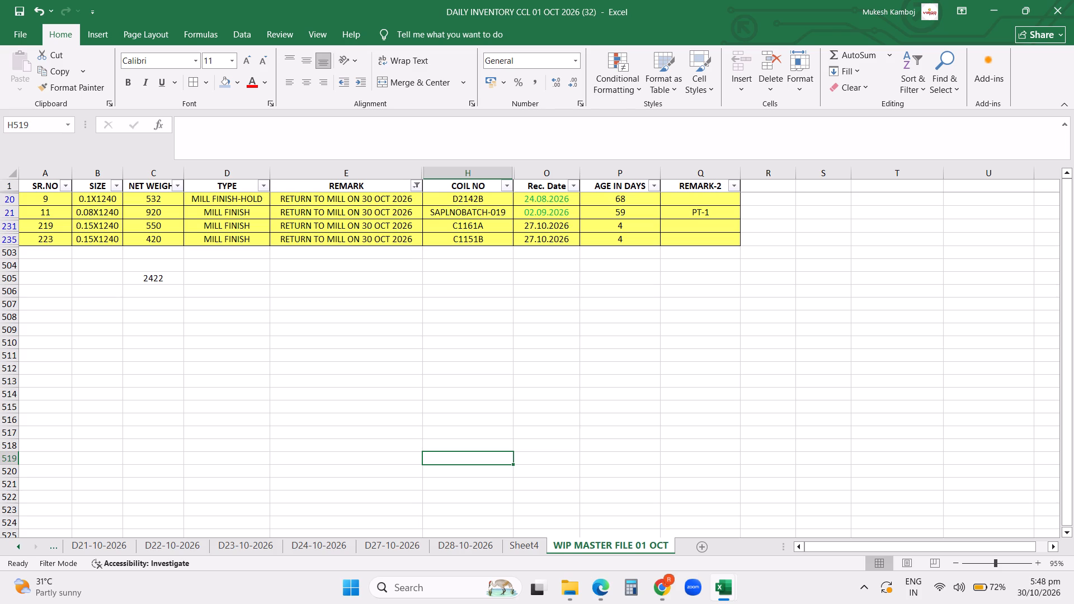
left_click_drag(94, 186, 533, 276)
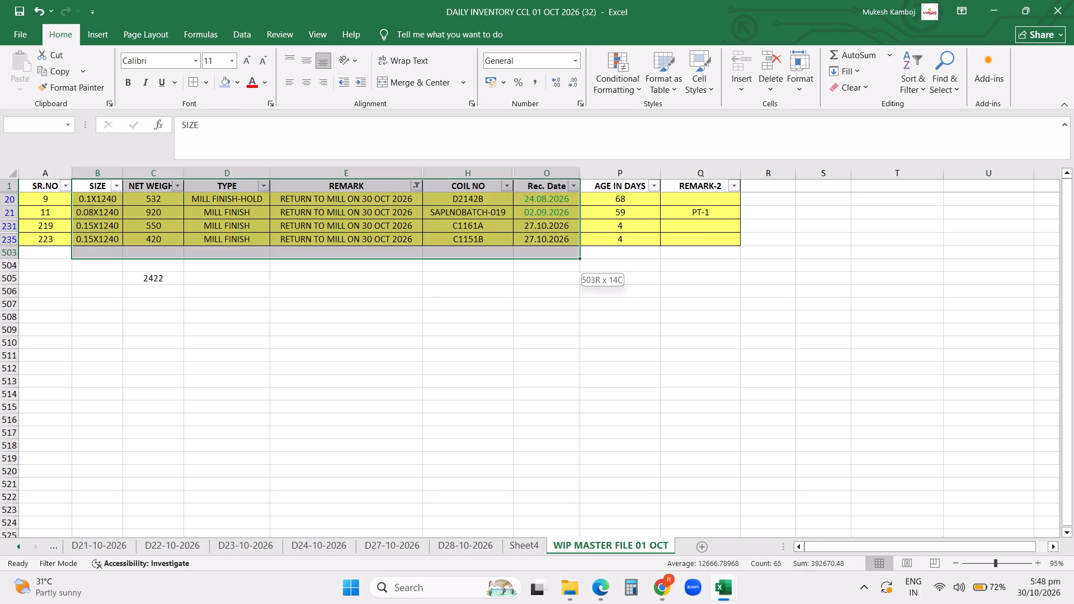
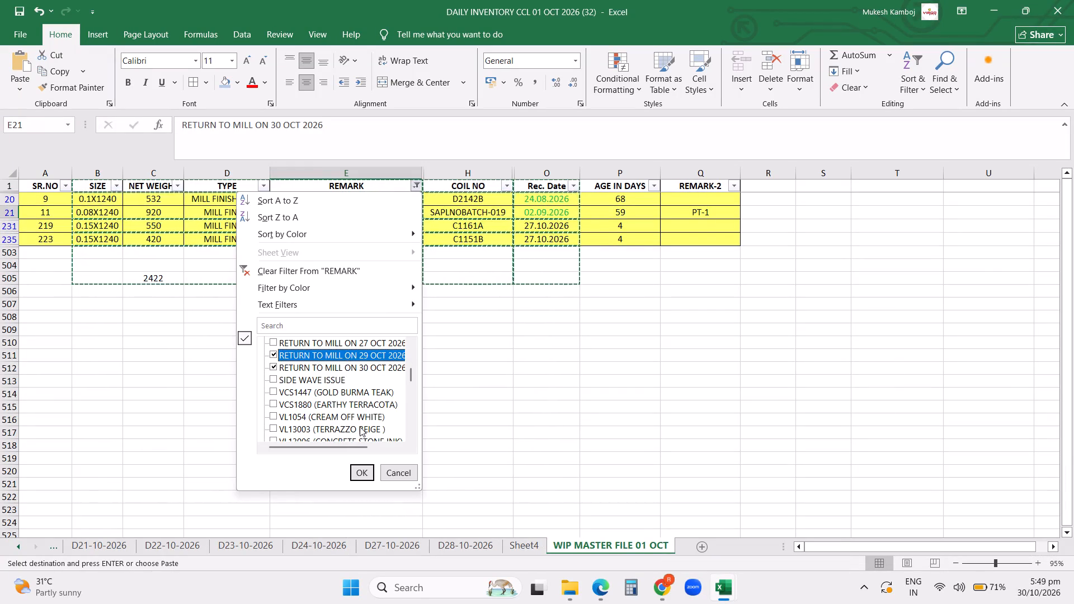
Filter the REMARK column to both RETURN TO MILL ON 29 OCT 2026 and RETURN TO MILL ON 30 OCT 2026, and cancel the pending copy.
left_click(363, 473)
scroll(470, 417, "up", 6)
left_click(567, 409)
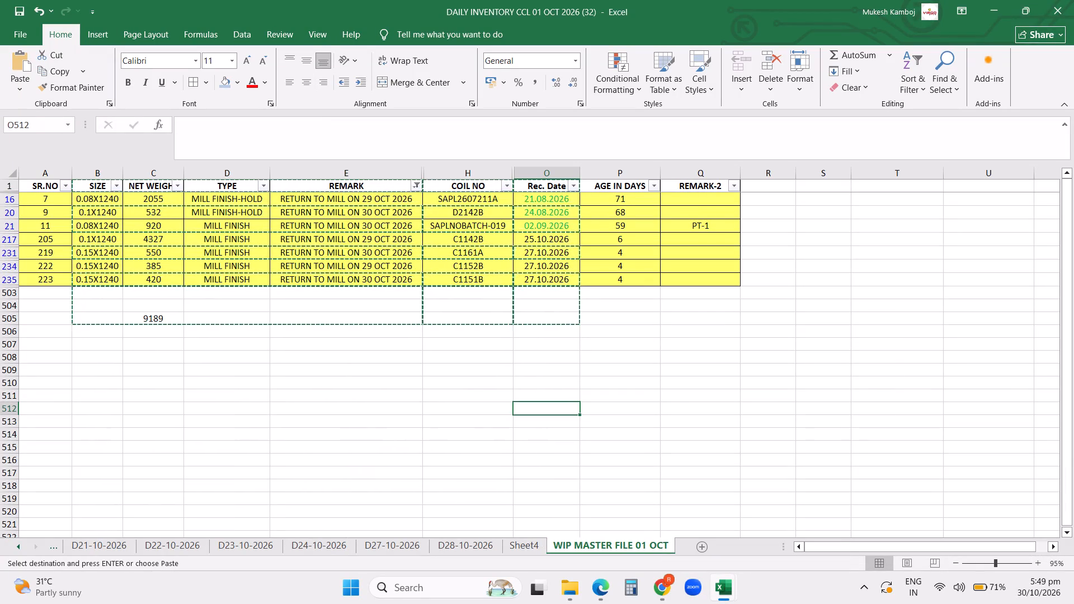
key("Delete")
left_click(451, 408)
Select the refiltered return-to-mill coil list with its headers, starting with the SIZE through REMARK columns.
scroll(451, 408, "up", 4)
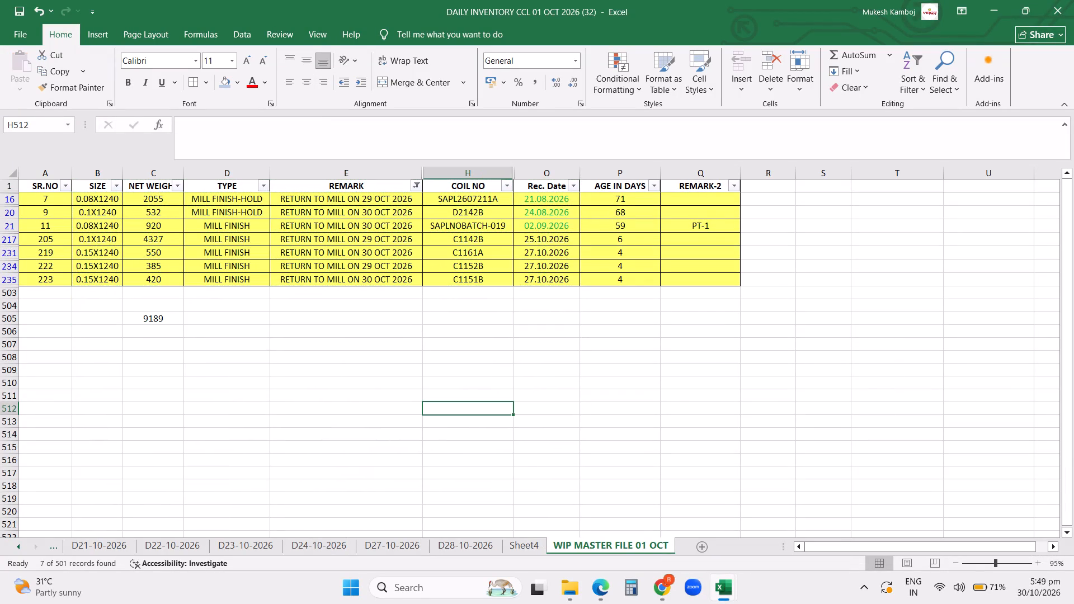
scroll(434, 387, "up", 7)
left_click_drag(95, 188, 339, 195)
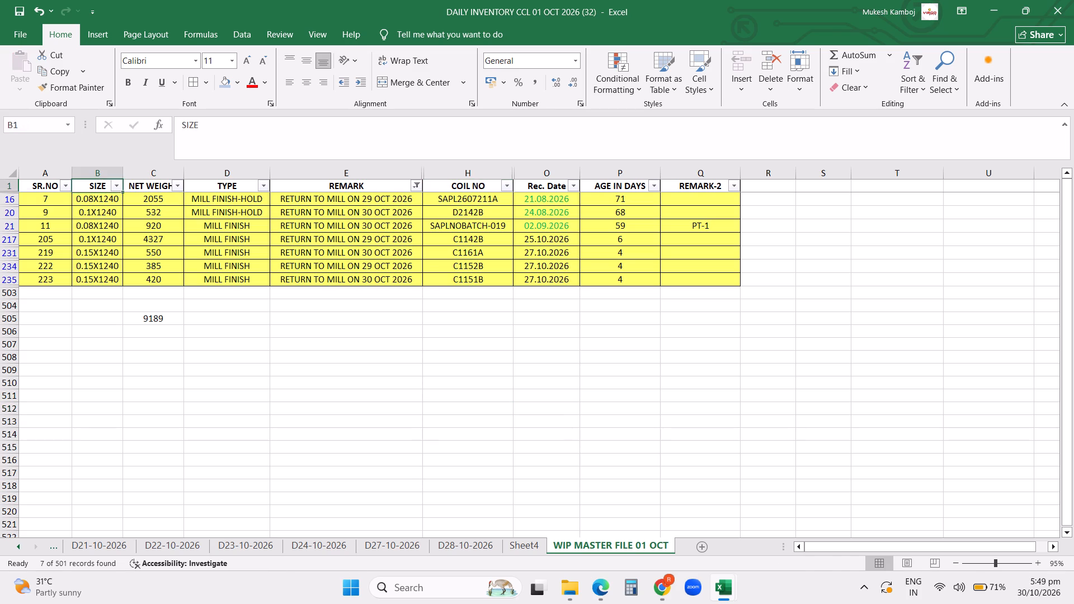
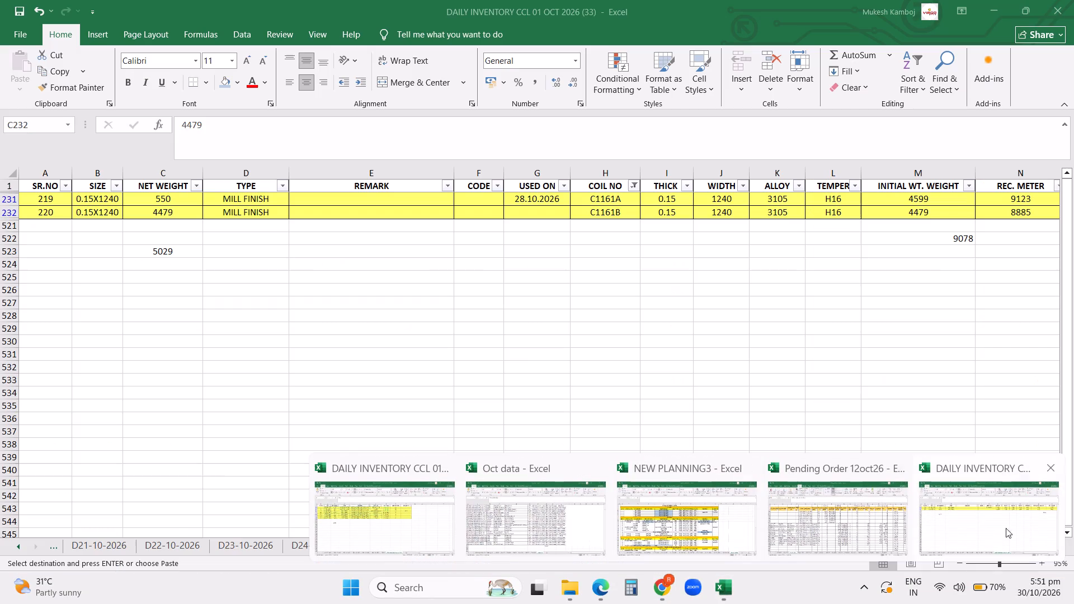
Switch to the DAILY INVENTORY CCL 01 OCT 2026 (33) workbook and clear the COIL NO filter on WIP MASTER FILE 01 OCT.
left_click(998, 528)
left_click(635, 179)
left_click(633, 185)
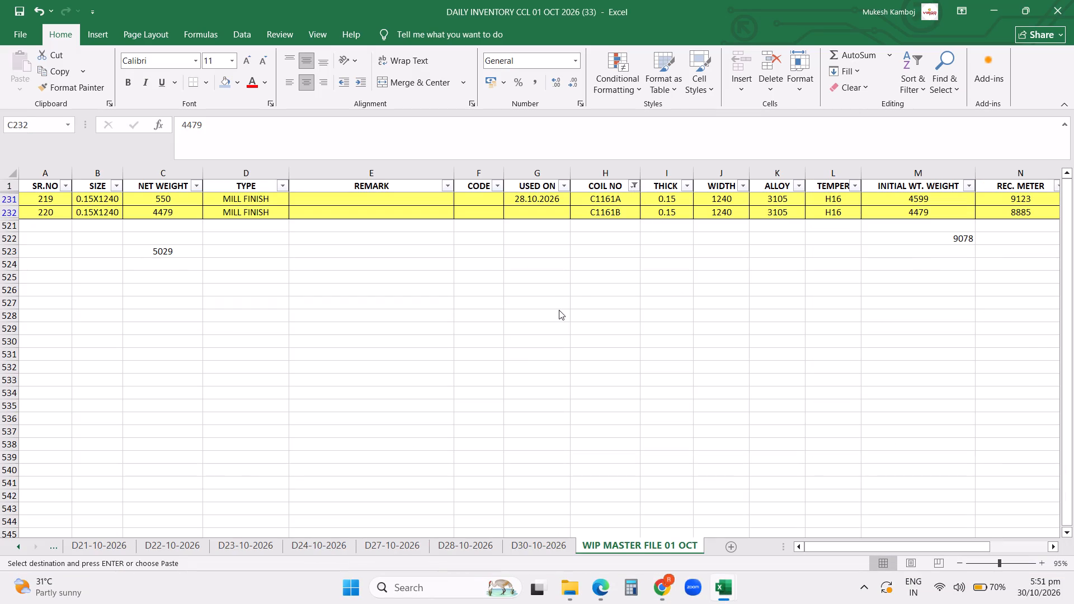
triple_click(559, 310)
triple_click(558, 310)
triple_click(558, 310)
triple_click(558, 310)
triple_click(558, 310)
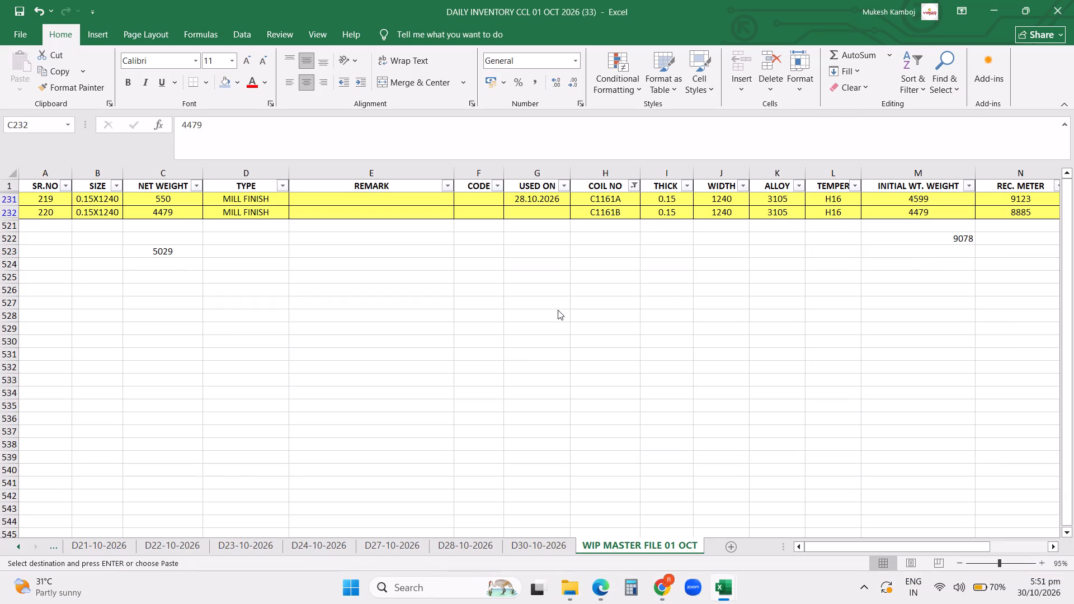
double_click(558, 310)
left_click(557, 309)
left_click(826, 300)
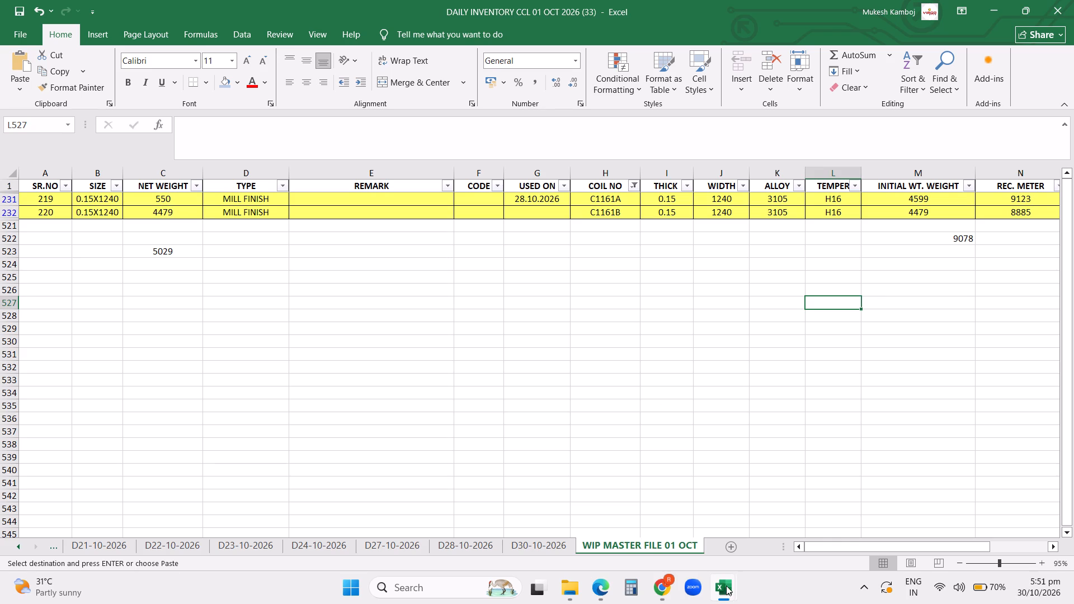
left_click(726, 586)
left_click(976, 516)
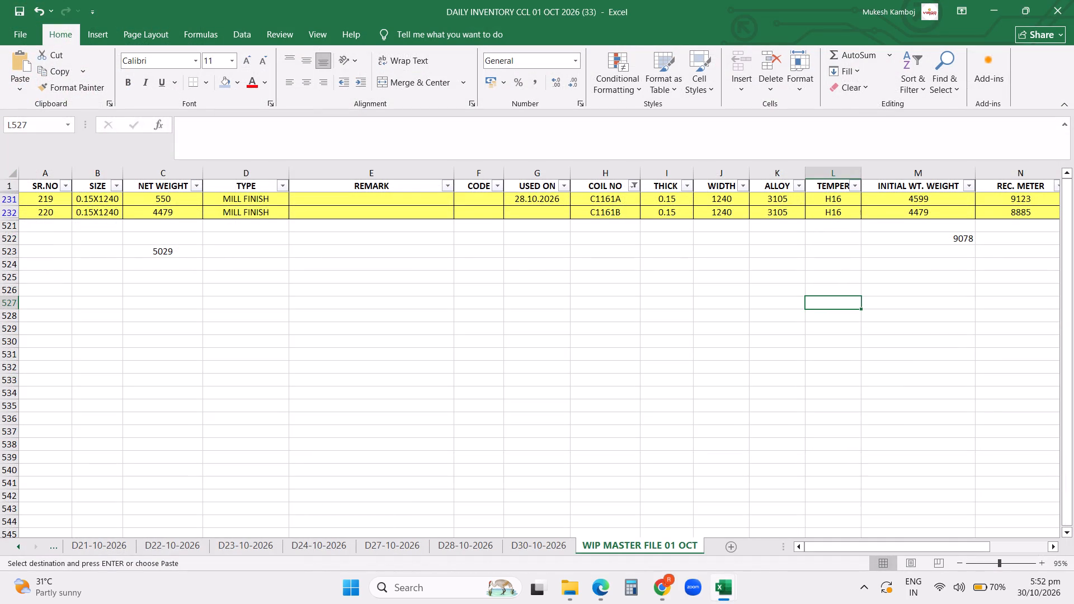
left_click(633, 186)
left_click(533, 271)
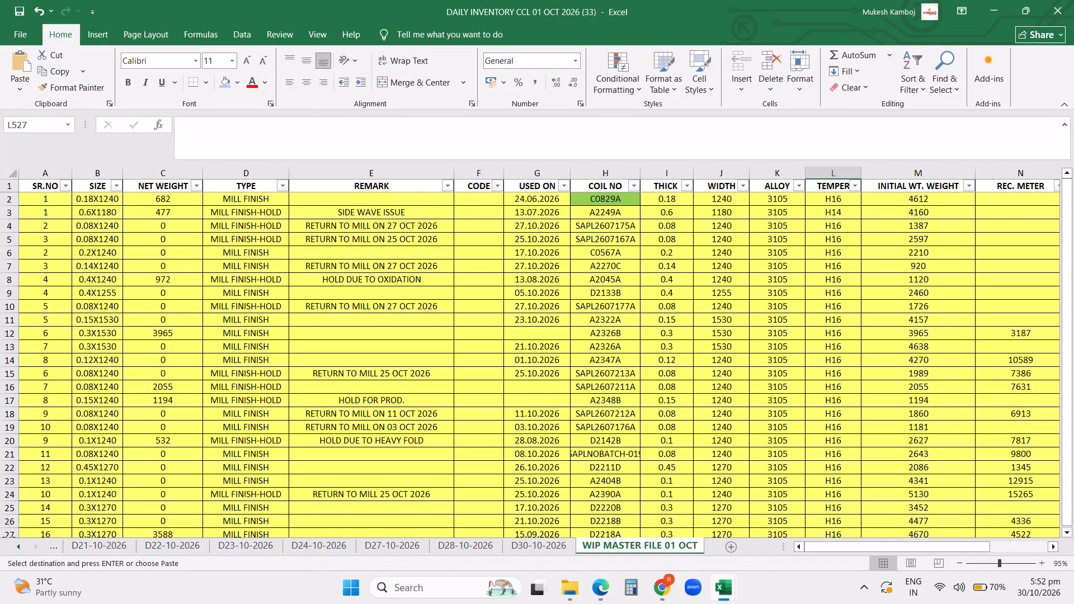
Look up the coil by filtering the COIL NO column with the search term 2390.
left_click(631, 188)
left_click(533, 320)
type("2390")
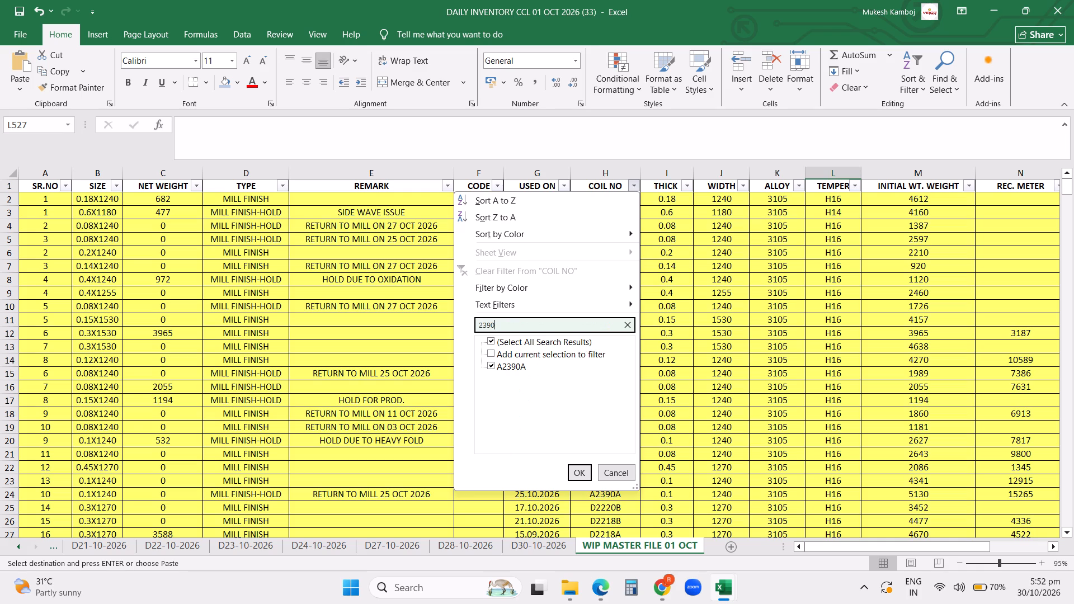
key("Return")
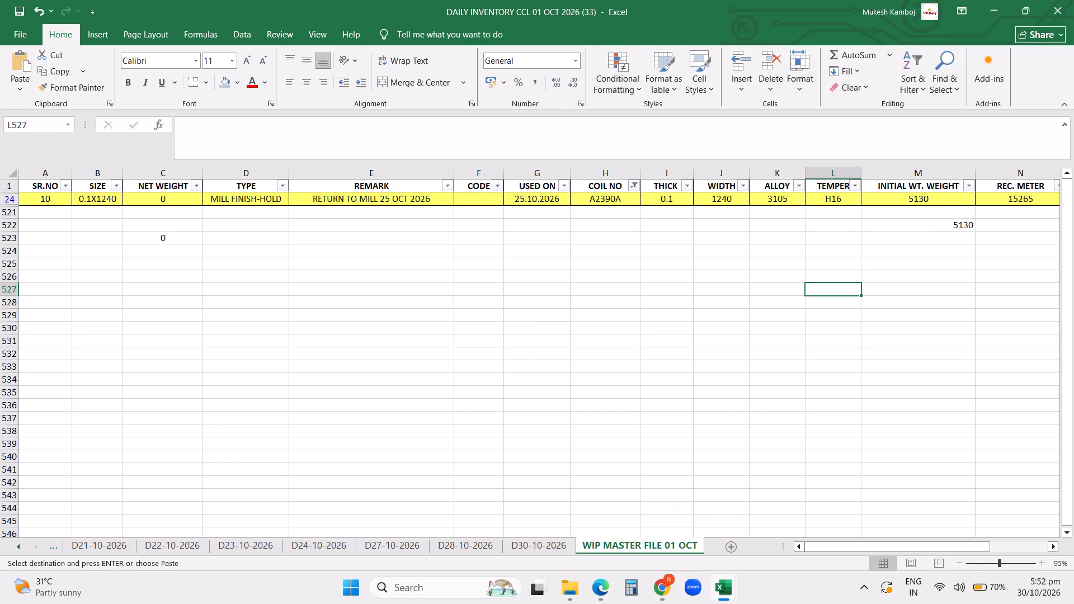
scroll(515, 319, "up", 10)
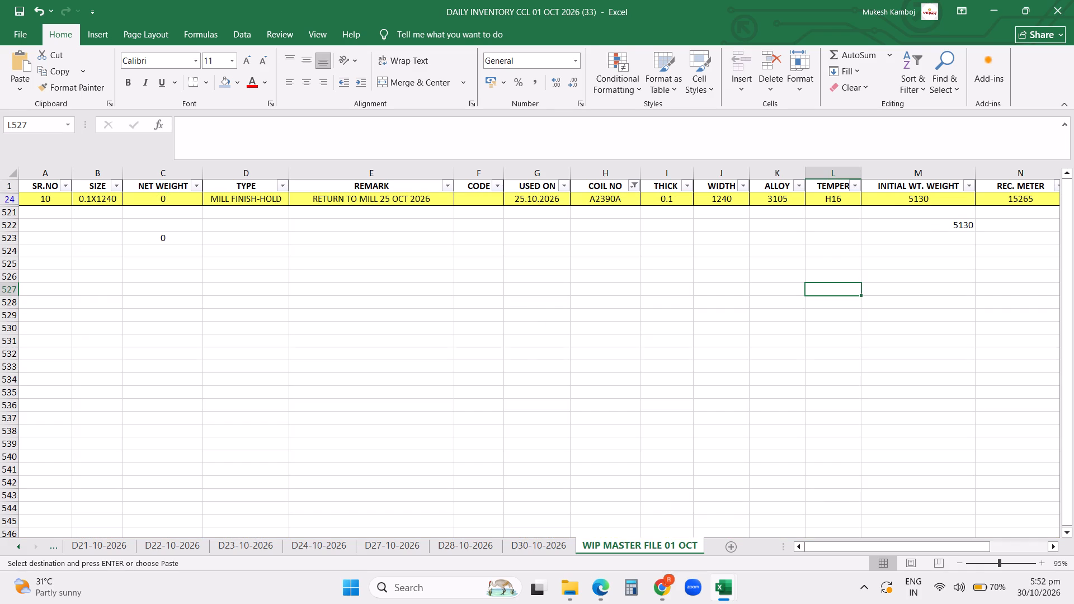
left_click(419, 292)
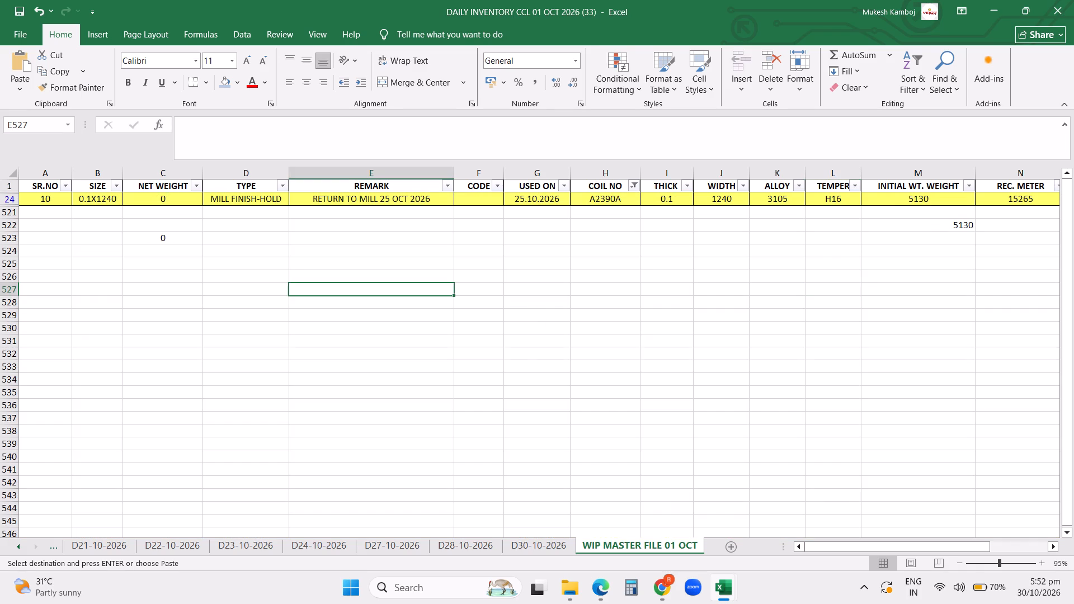
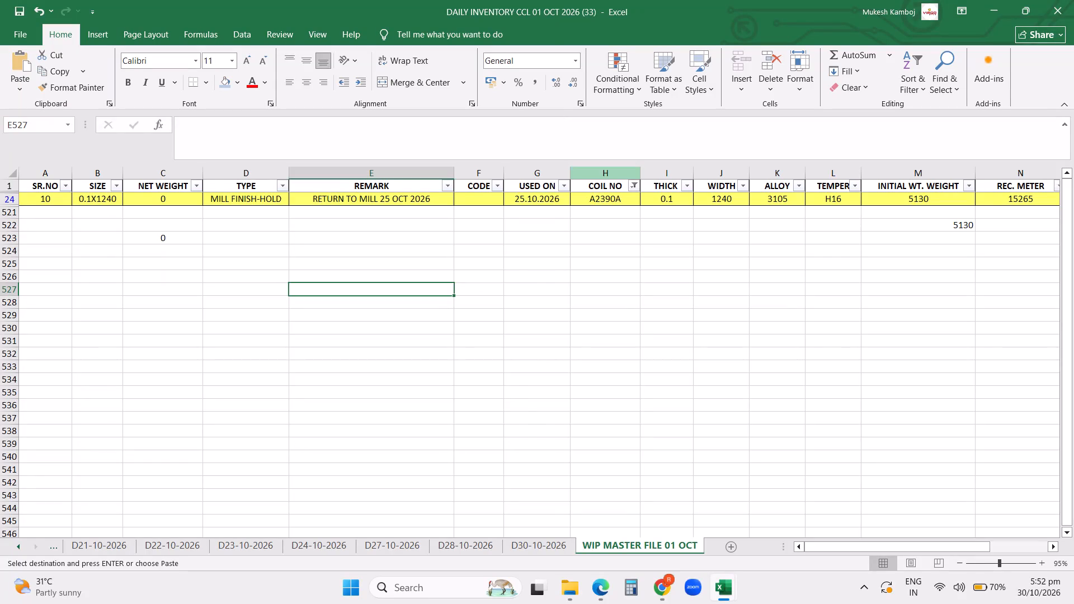
Look up the coil records by filtering the COIL NO column with the search term 1142.
left_click(635, 184)
left_click(499, 327)
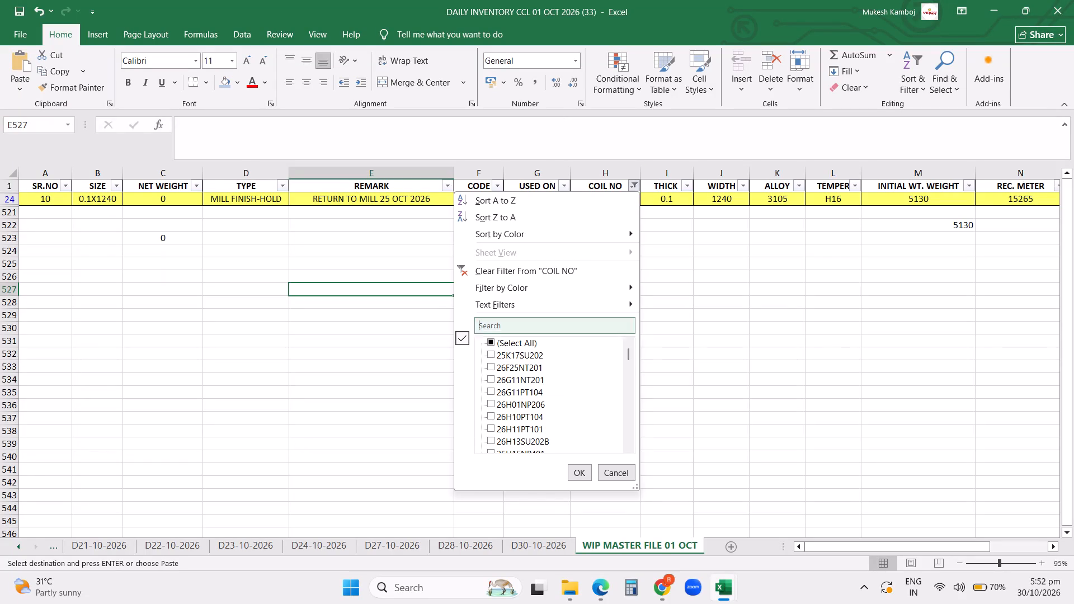
type("1142")
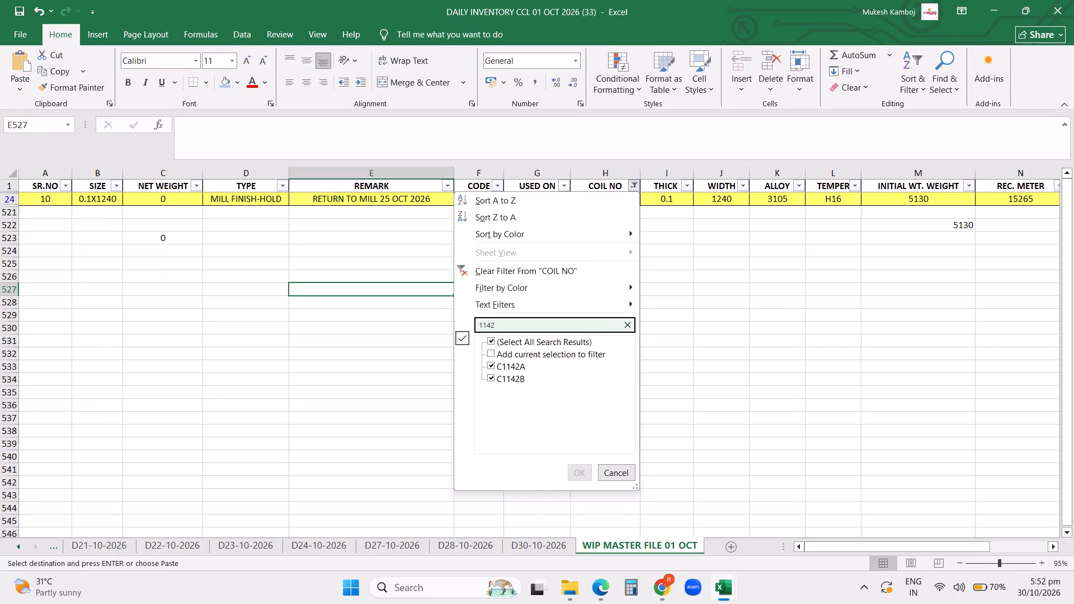
key("Return")
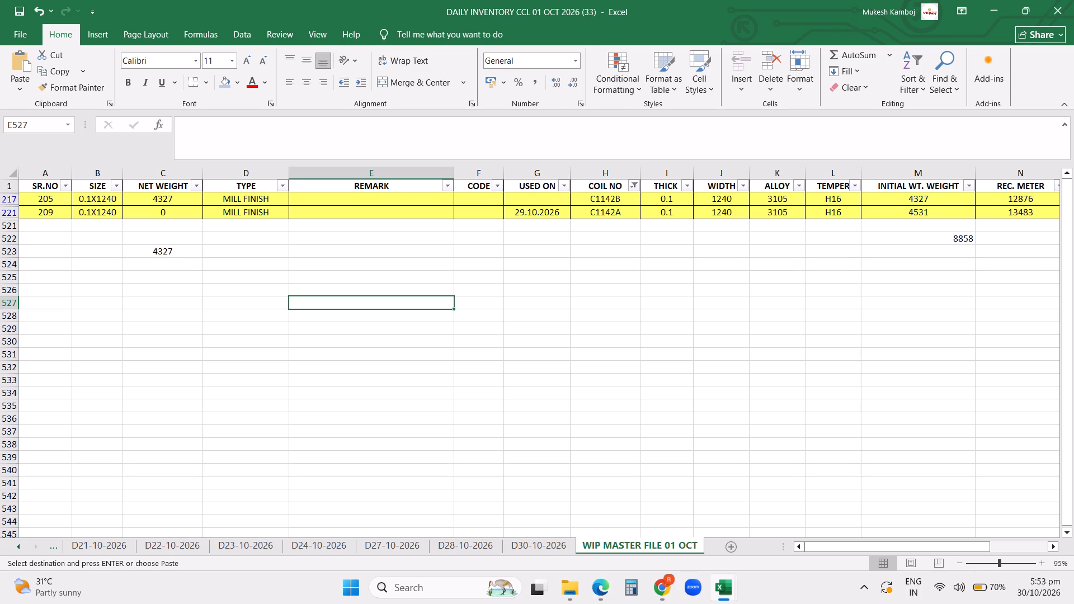
scroll(499, 327, "up", 11)
Clear the COIL NO filter on the WIP MASTER FILE 01 OCT sheet.
left_click(631, 187)
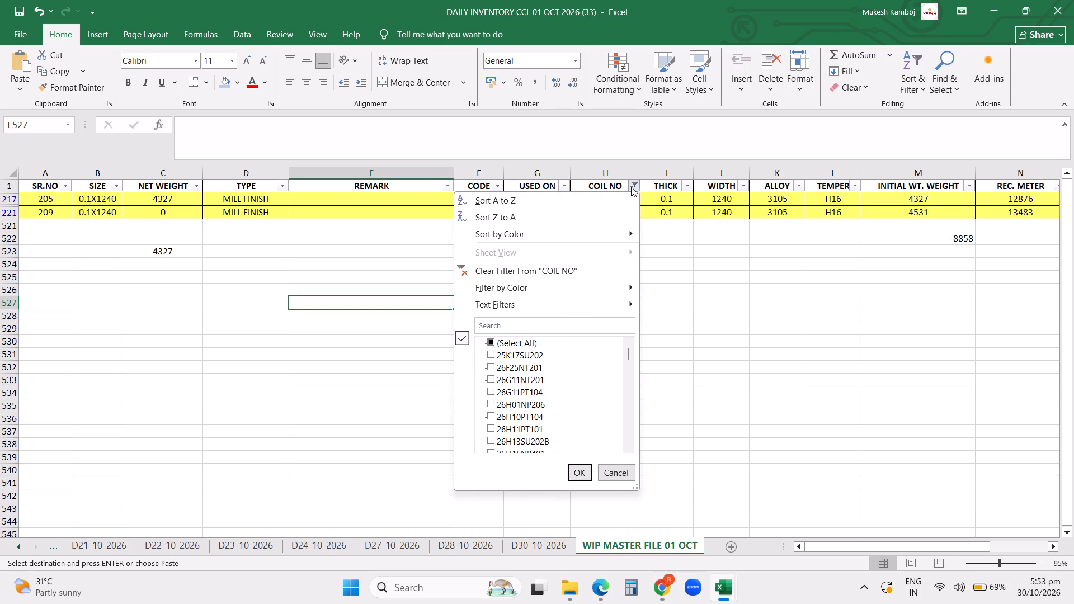
left_click(556, 269)
Switch to the DAILY INVENTORY CCL 01 OCT 2026 (32) workbook and clear the REMARK filter on WIP MASTER FILE 01 OCT.
left_click(724, 600)
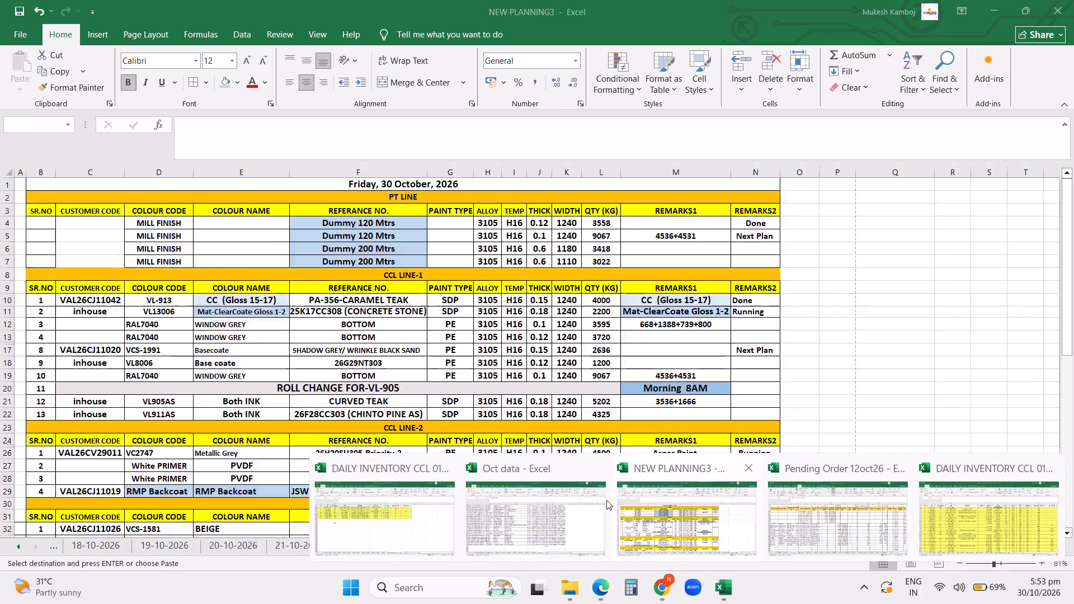
left_click(403, 516)
left_click(411, 378)
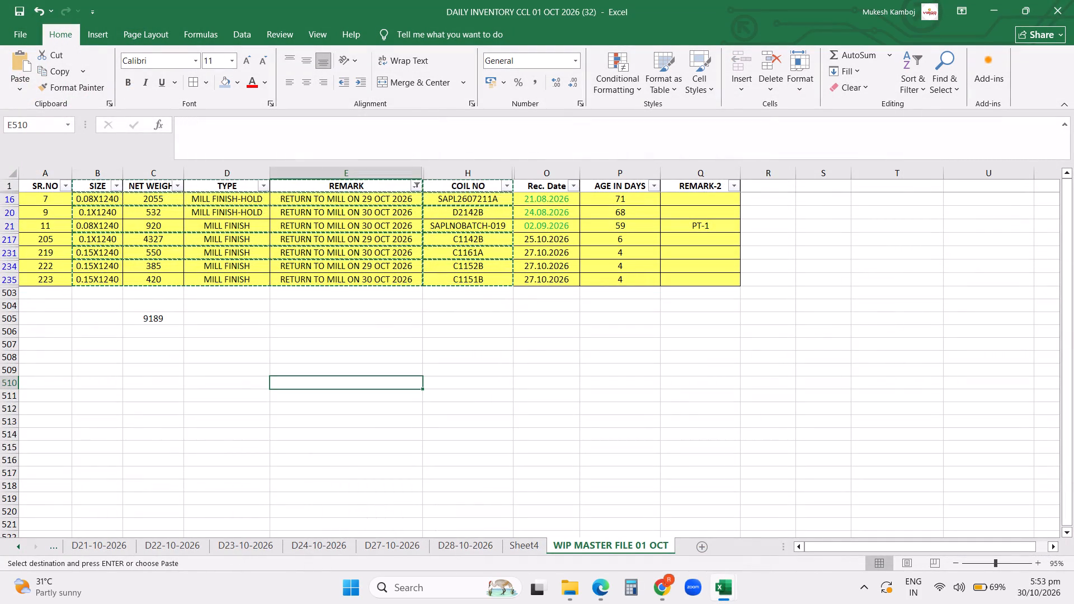
scroll(378, 372, "up", 6)
left_click(414, 185)
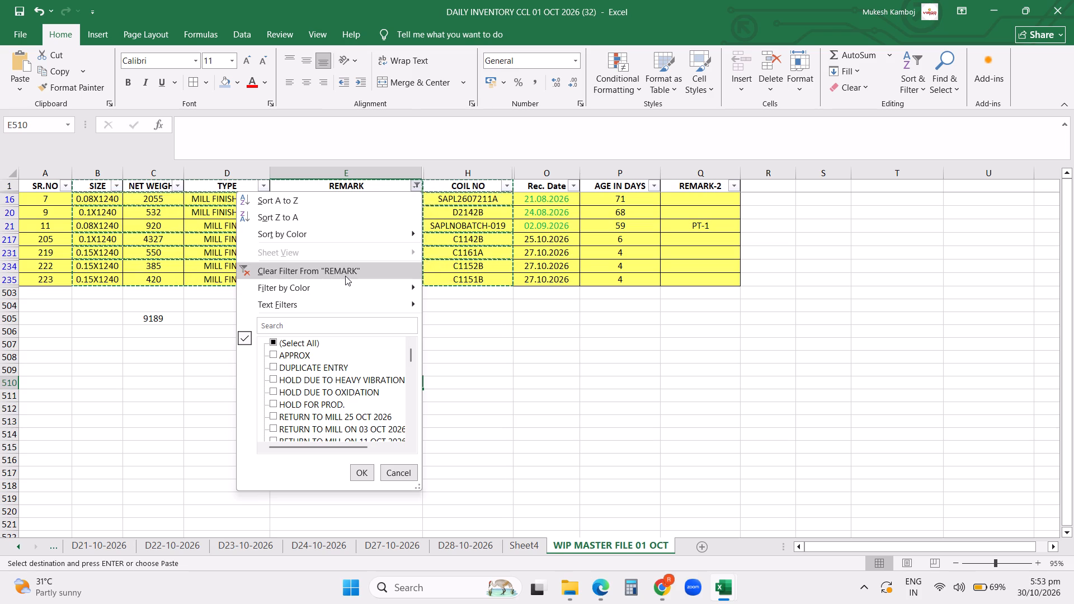
left_click(345, 276)
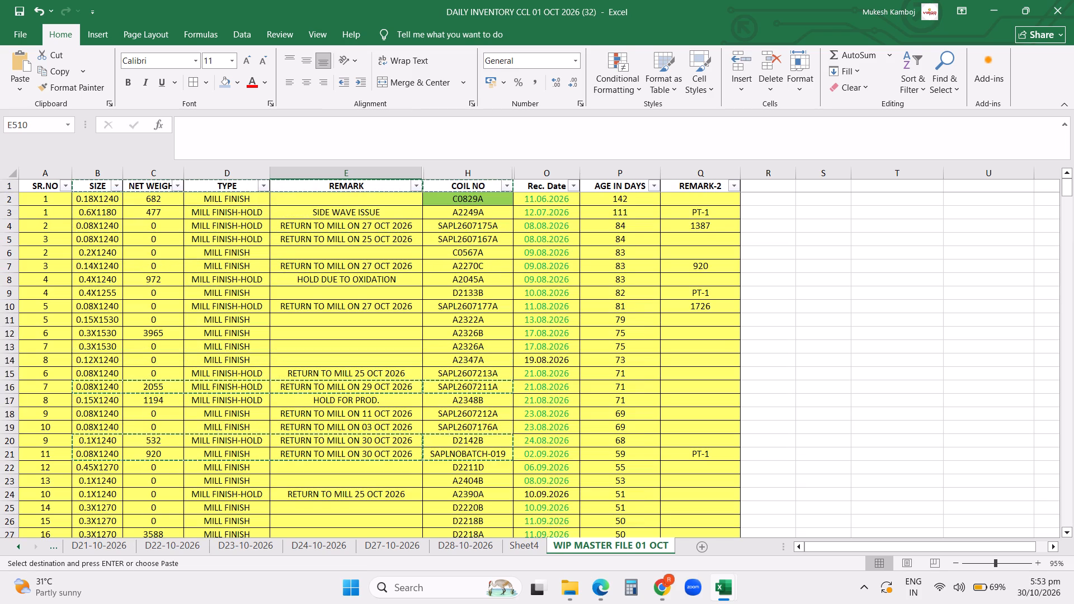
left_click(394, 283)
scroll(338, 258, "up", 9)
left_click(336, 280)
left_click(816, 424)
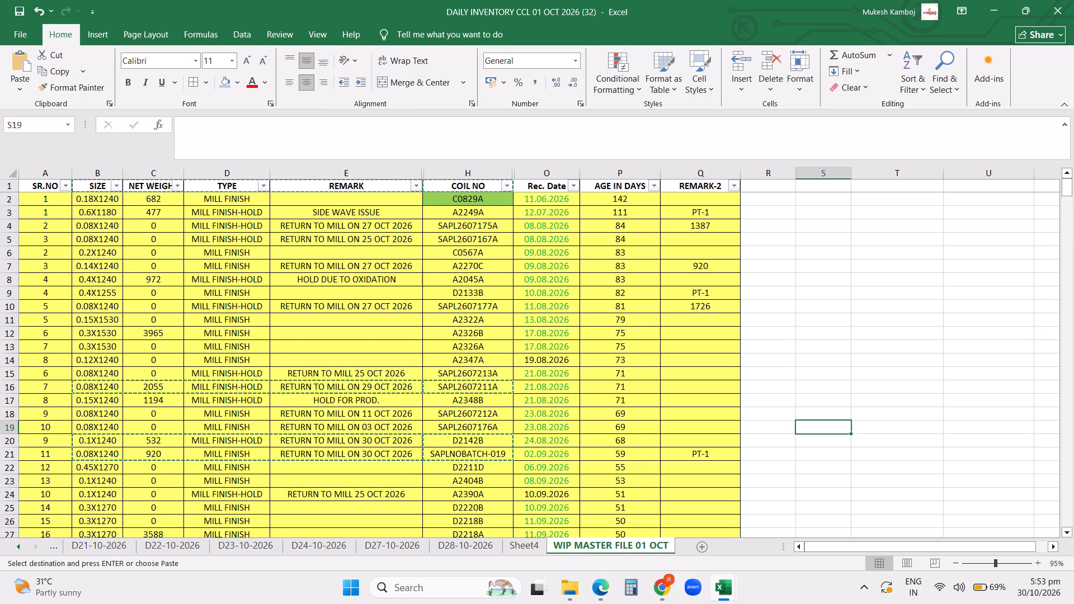
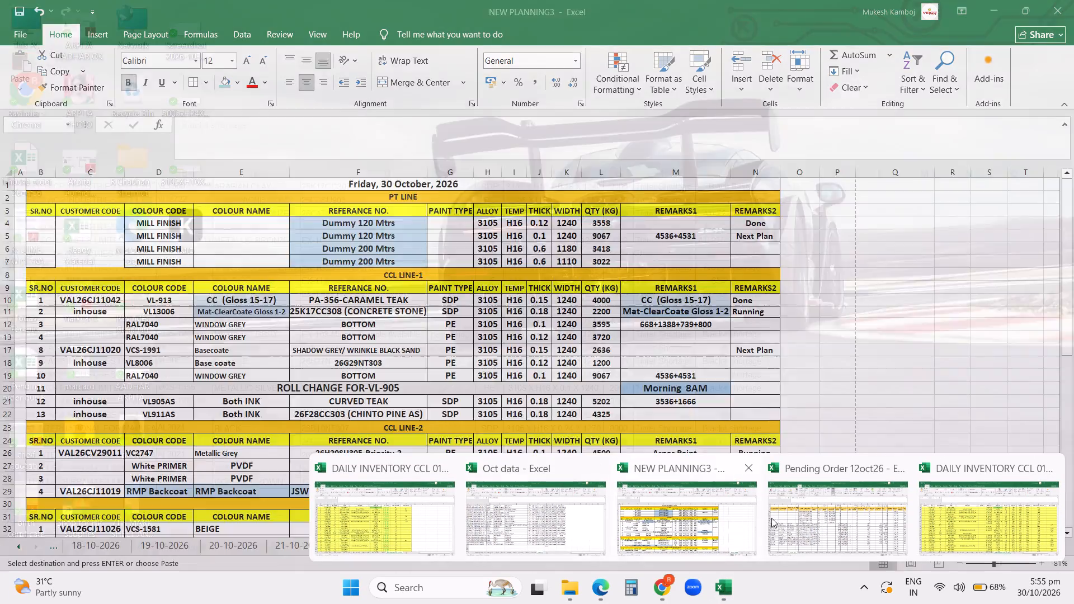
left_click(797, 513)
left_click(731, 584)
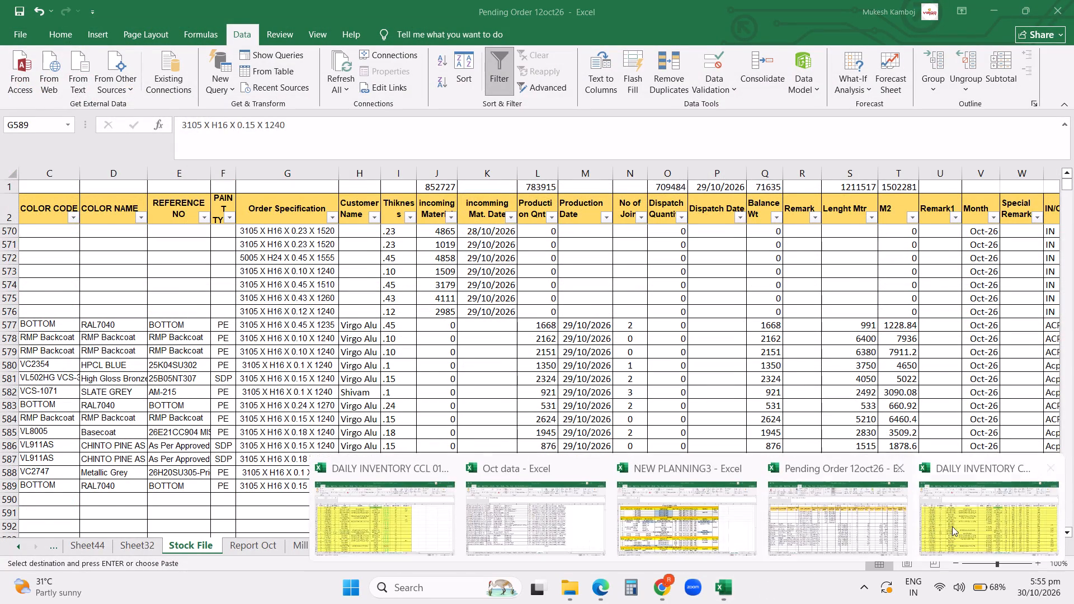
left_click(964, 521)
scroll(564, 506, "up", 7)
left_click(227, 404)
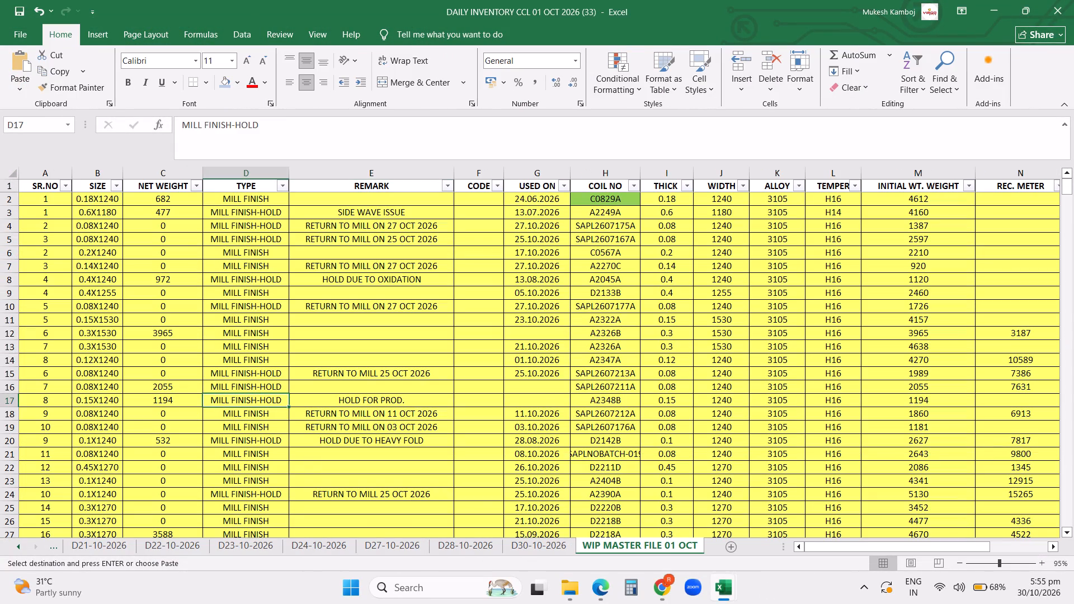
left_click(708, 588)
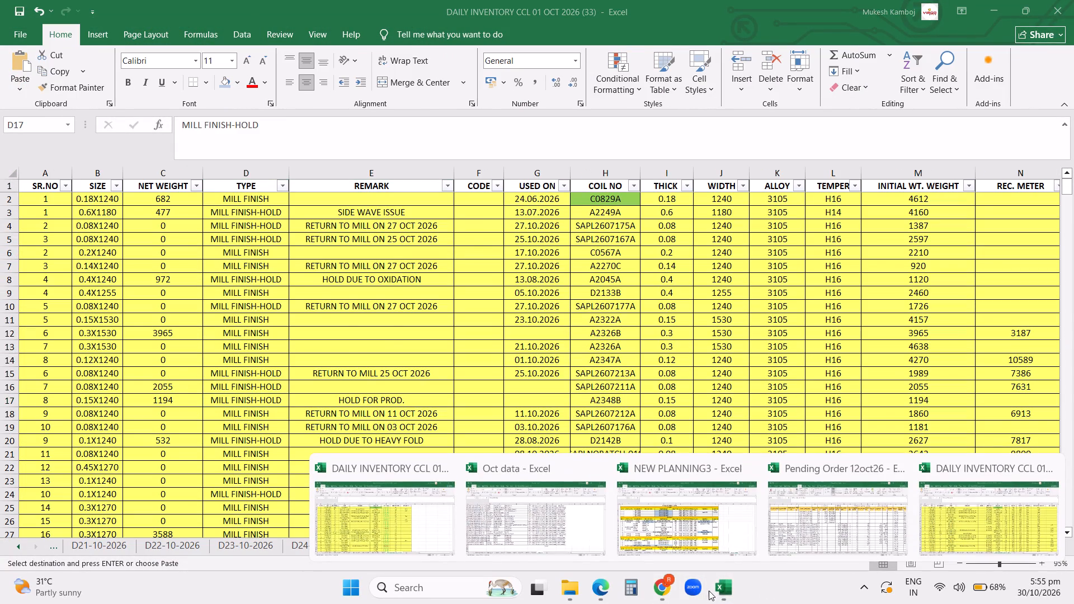
Total the incoming material entries dated 29/10/2026 on the Stock File sheet of the Pending Order 12oct26 workbook.
left_click(792, 527)
left_click(271, 549)
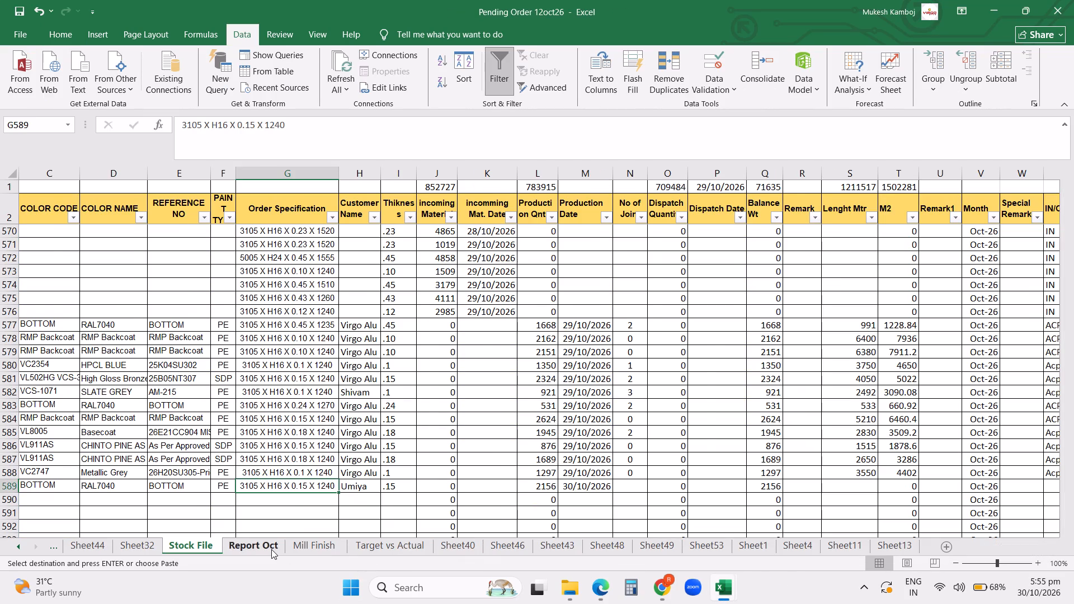
left_click(104, 496)
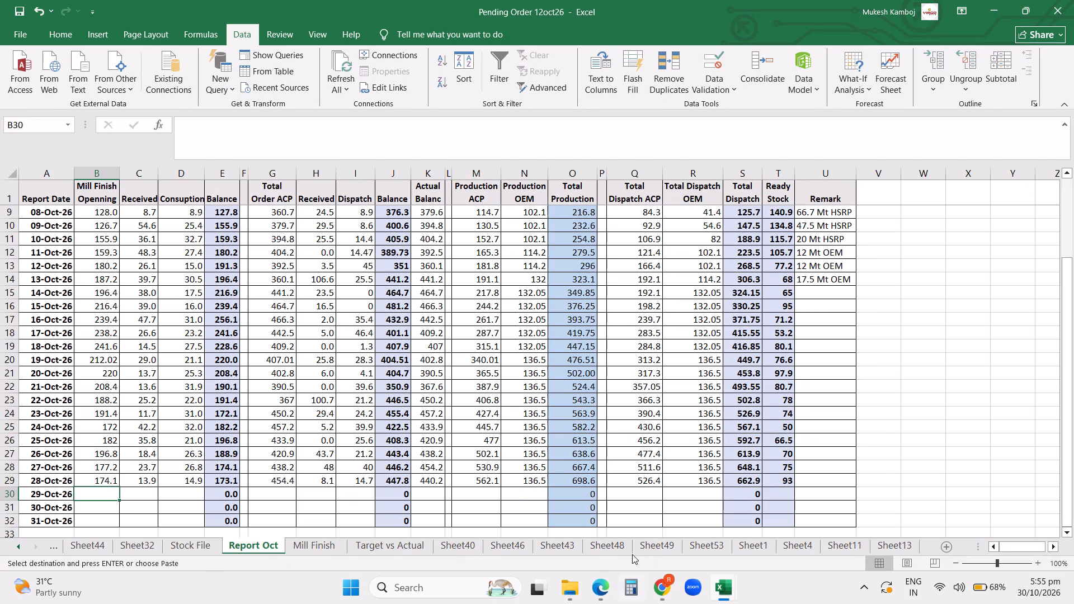
left_click(192, 541)
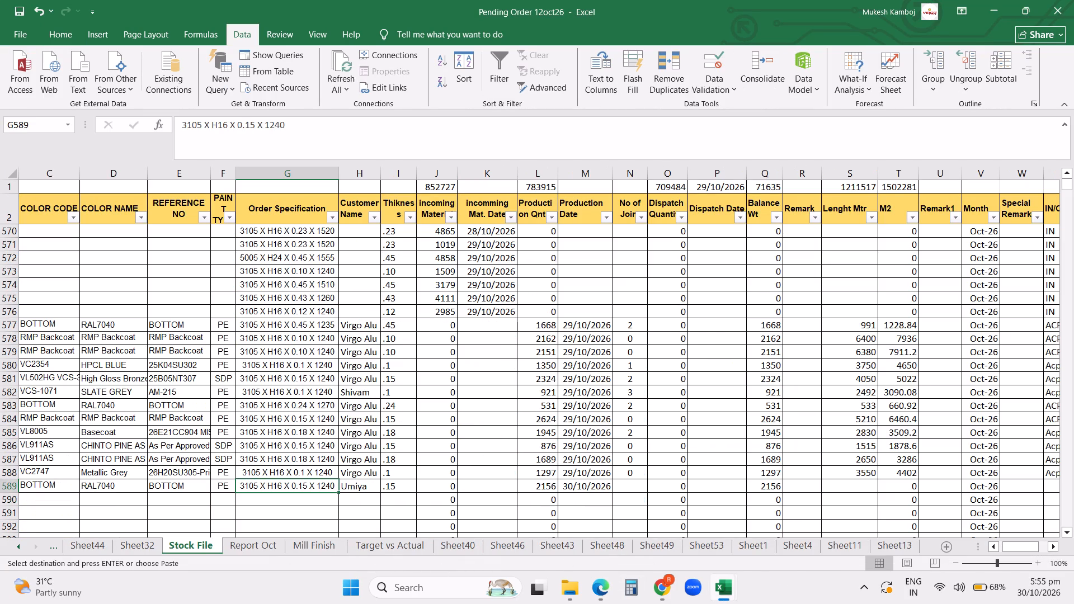
scroll(529, 388, "up", 3)
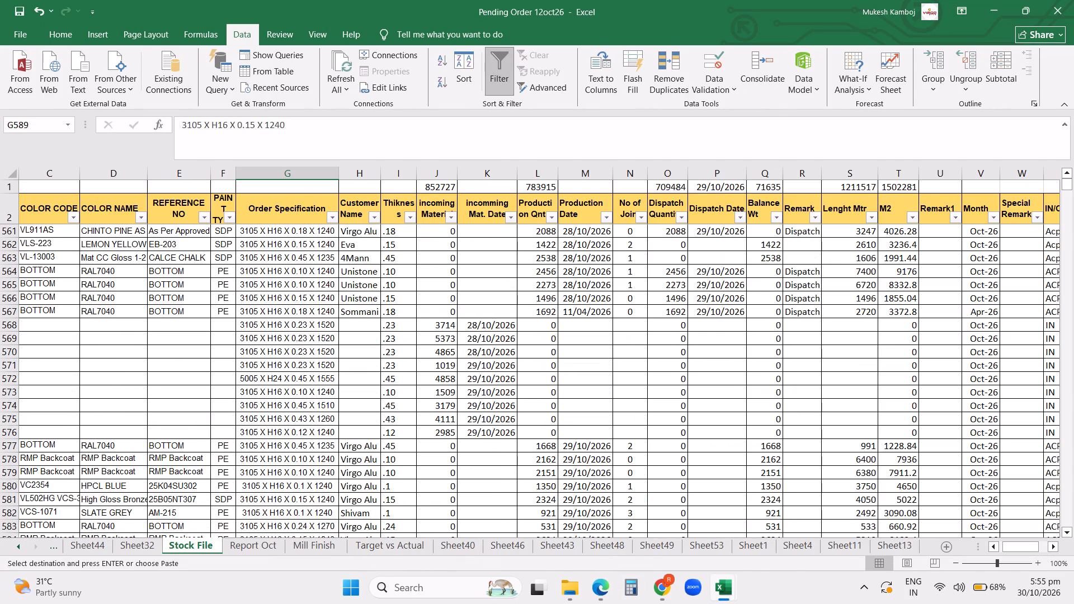
left_click_drag(439, 367, 435, 434)
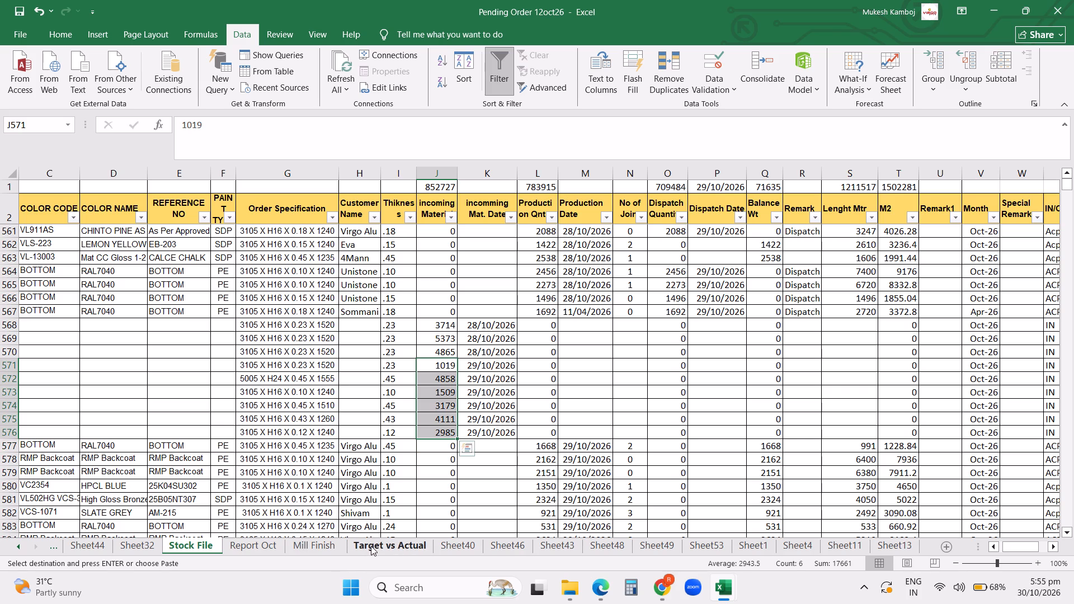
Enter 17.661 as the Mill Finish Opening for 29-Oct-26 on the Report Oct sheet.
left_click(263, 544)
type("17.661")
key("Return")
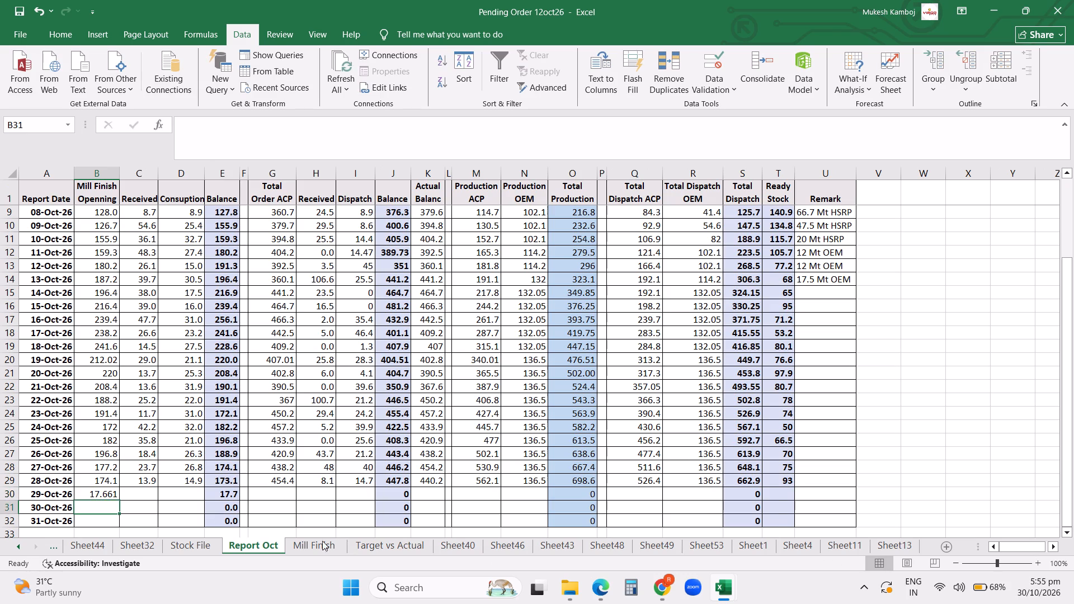
For 29-Oct-26 on Report Oct, enter 17.661 as mill finish Received and set the Mill Finish Opening to 173.1.
left_click(136, 498)
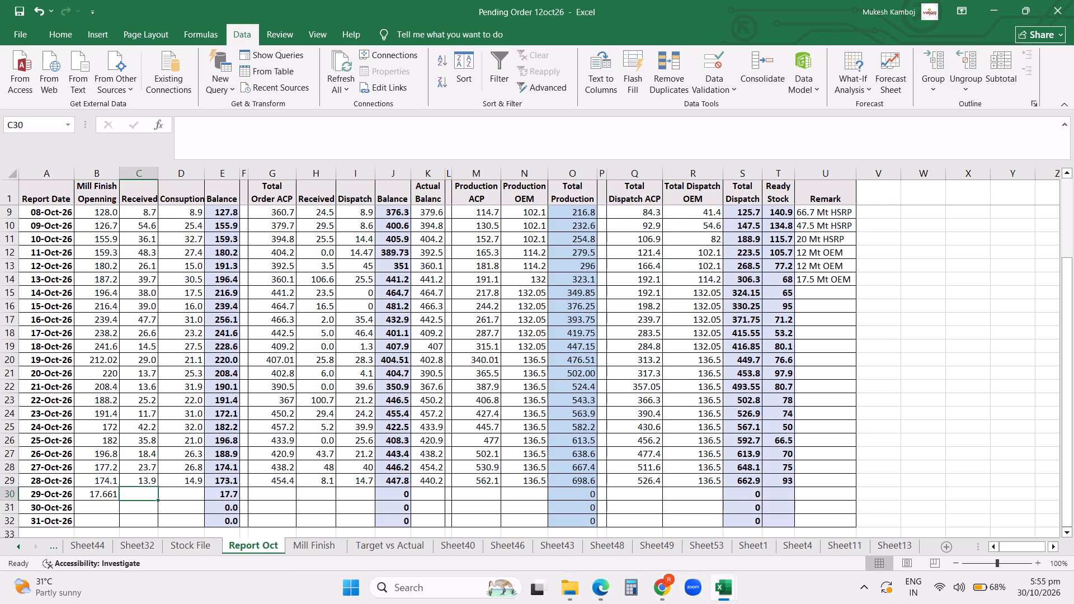
type("17")
type(".661")
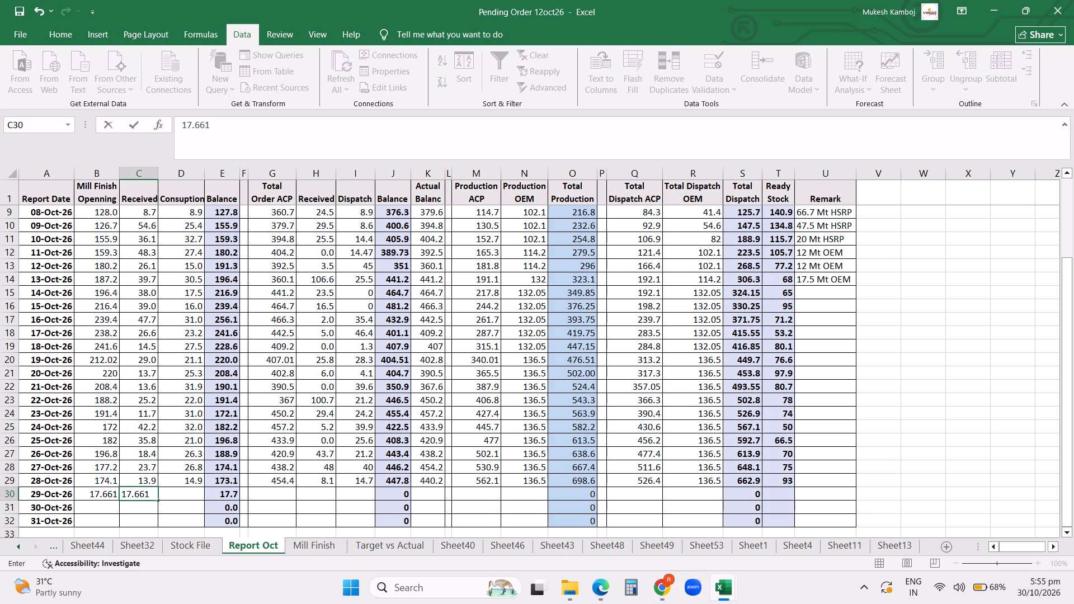
key("Left")
key("1")
type("73")
type(".1")
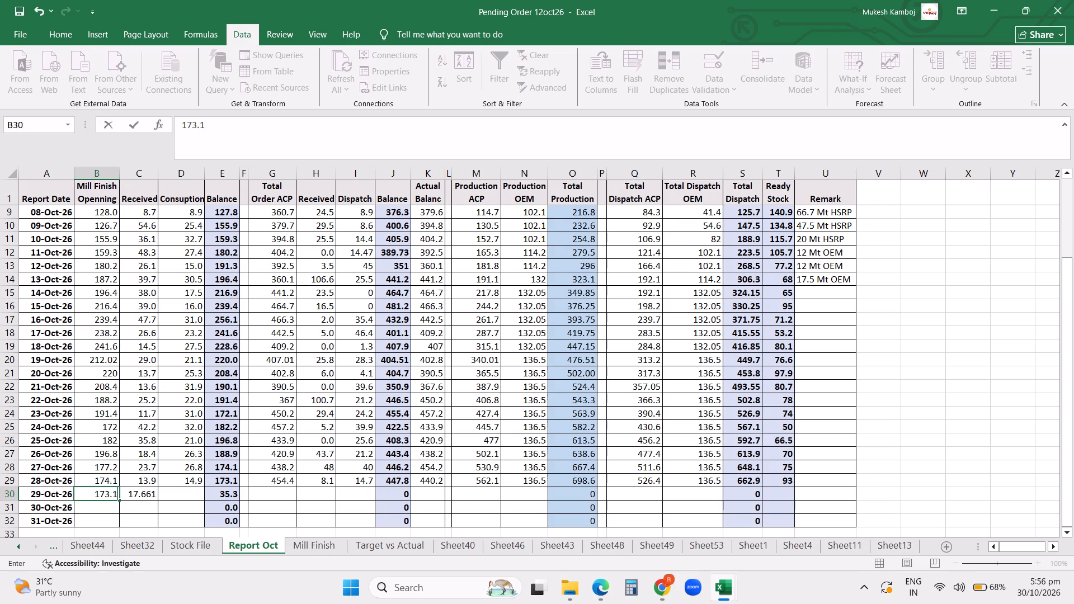
key("Right")
key("Right")
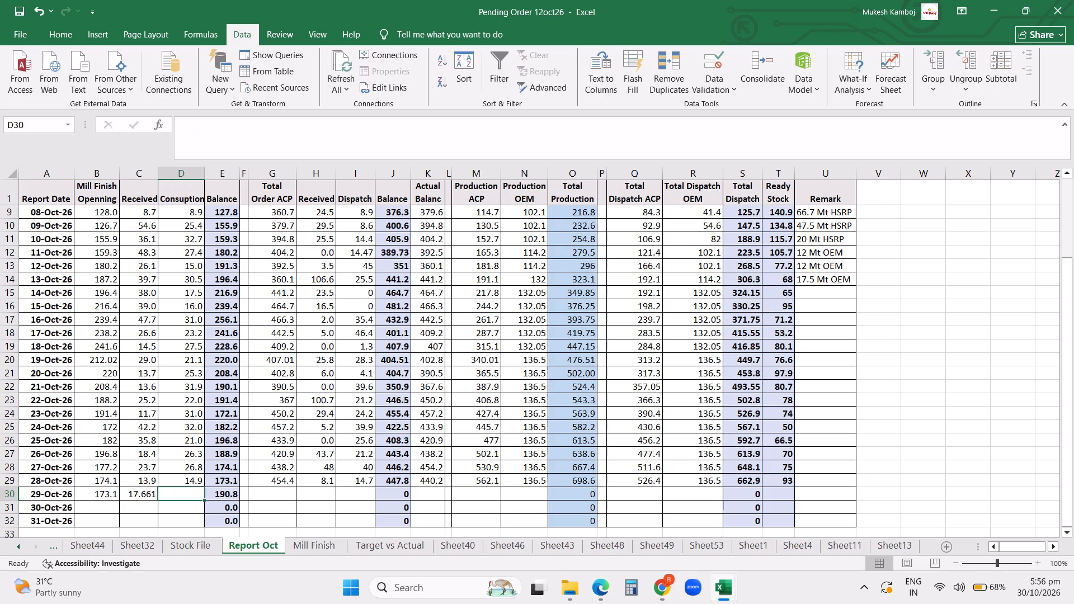
In NEW PLANNING3, total the 29-10-2026 quantities of the done PT LINE row and the two done CCL LINE-2 rows.
left_click(713, 590)
left_click(706, 523)
scroll(711, 469, "up", 1)
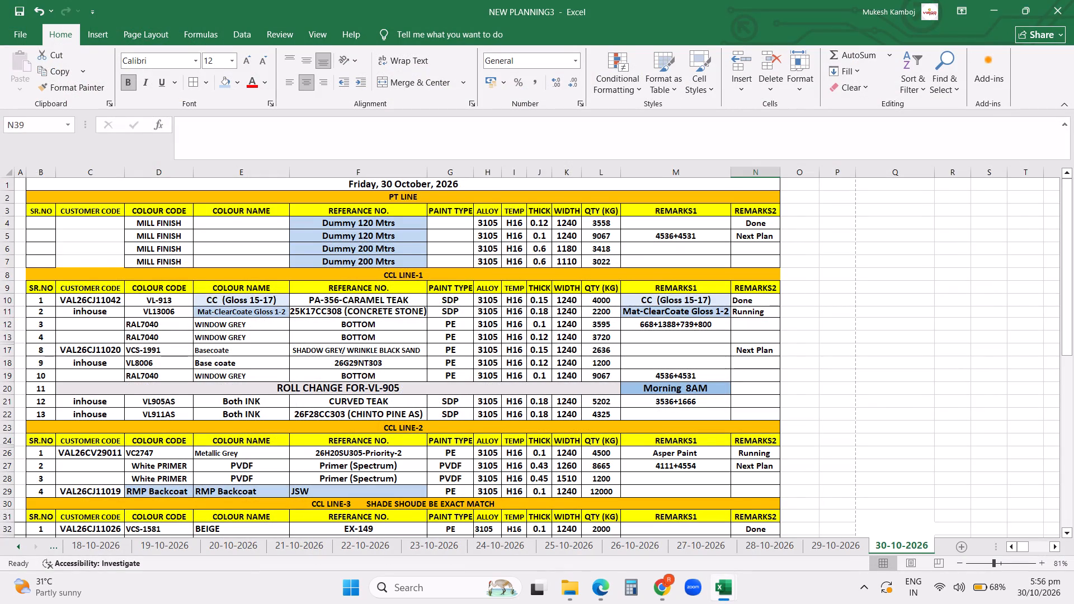
left_click(809, 542)
scroll(784, 409, "up", 7)
left_click(598, 223)
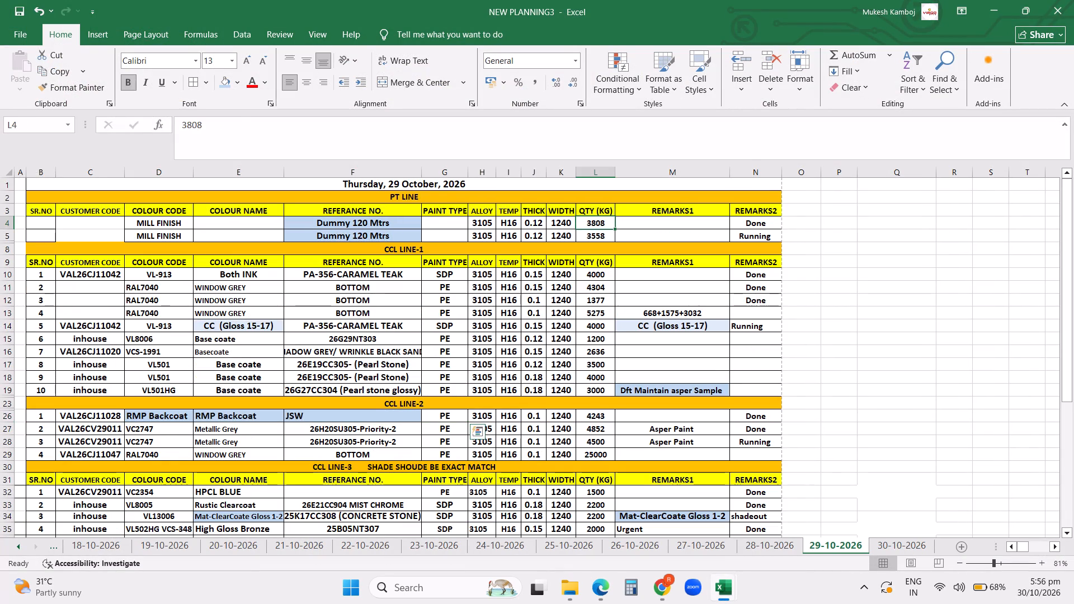
scroll(759, 357, "down", 1)
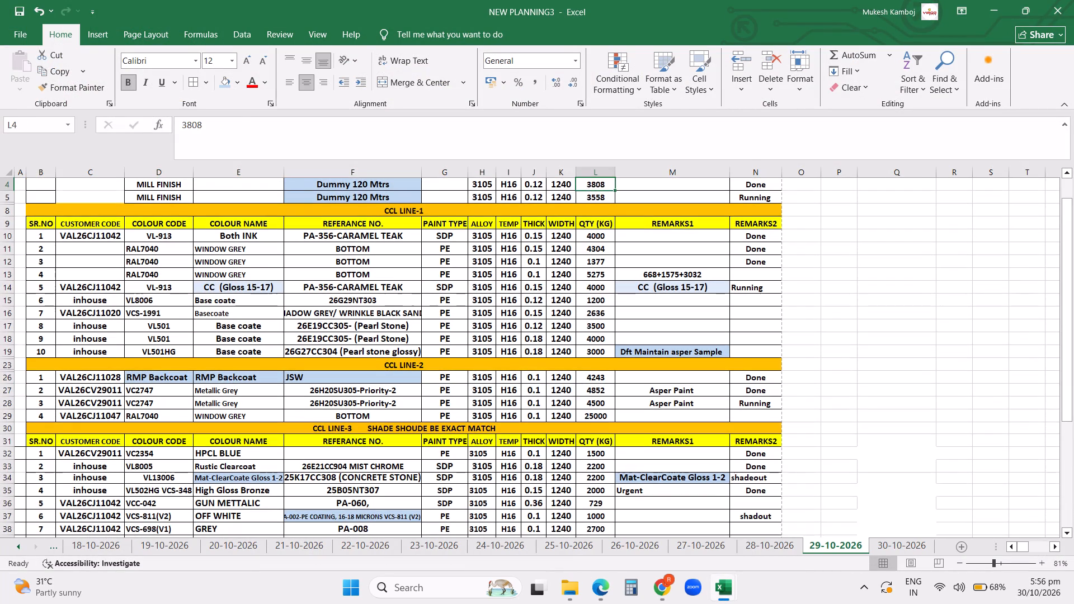
left_click_drag(597, 378, 597, 395, "ctrl")
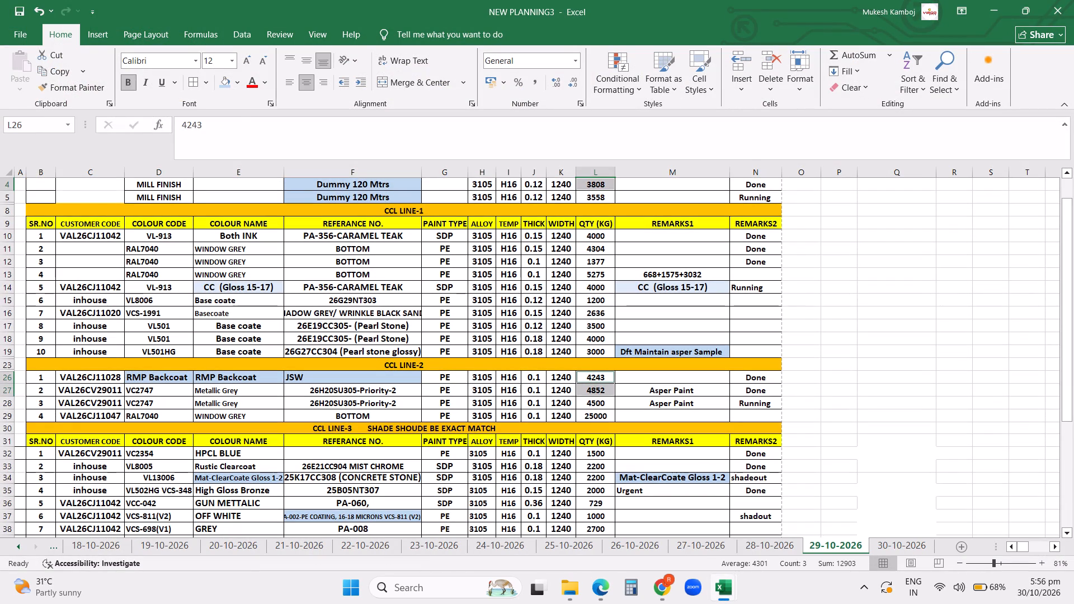
Switch back to Pending Order 12oct26 and enter 12.9 as the mill finish consumption for 29-Oct-26 on Report Oct.
left_click(661, 593)
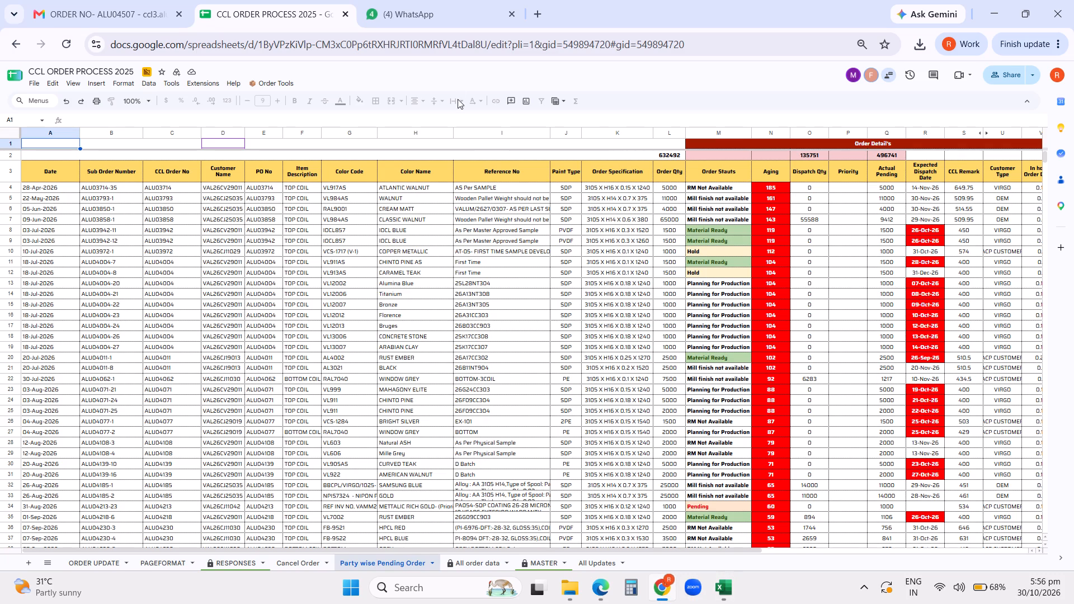
left_click(722, 597)
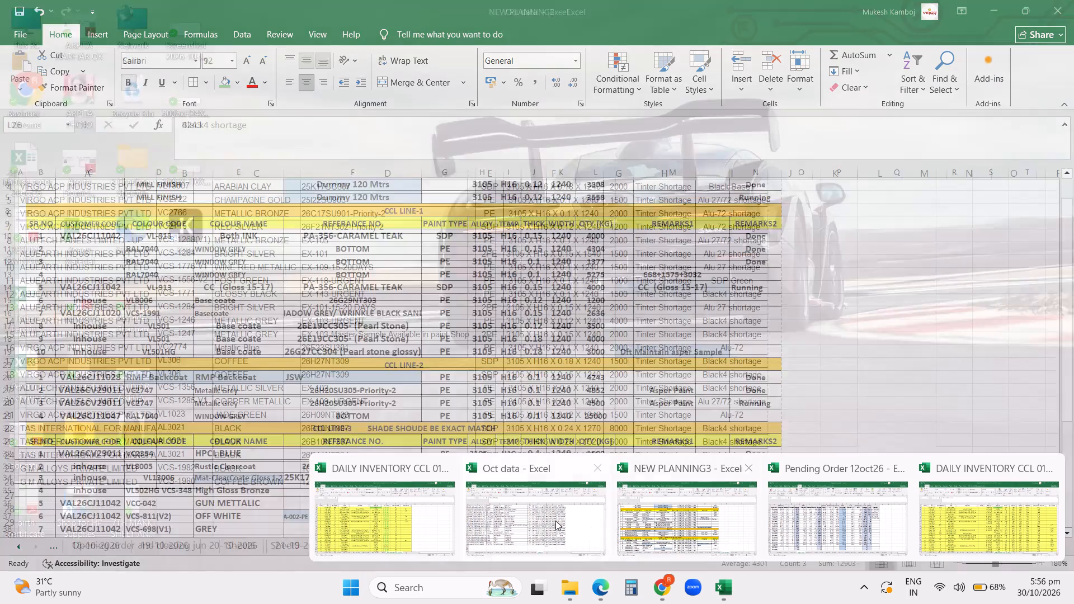
left_click_drag(555, 520, 840, 517)
left_click(840, 517)
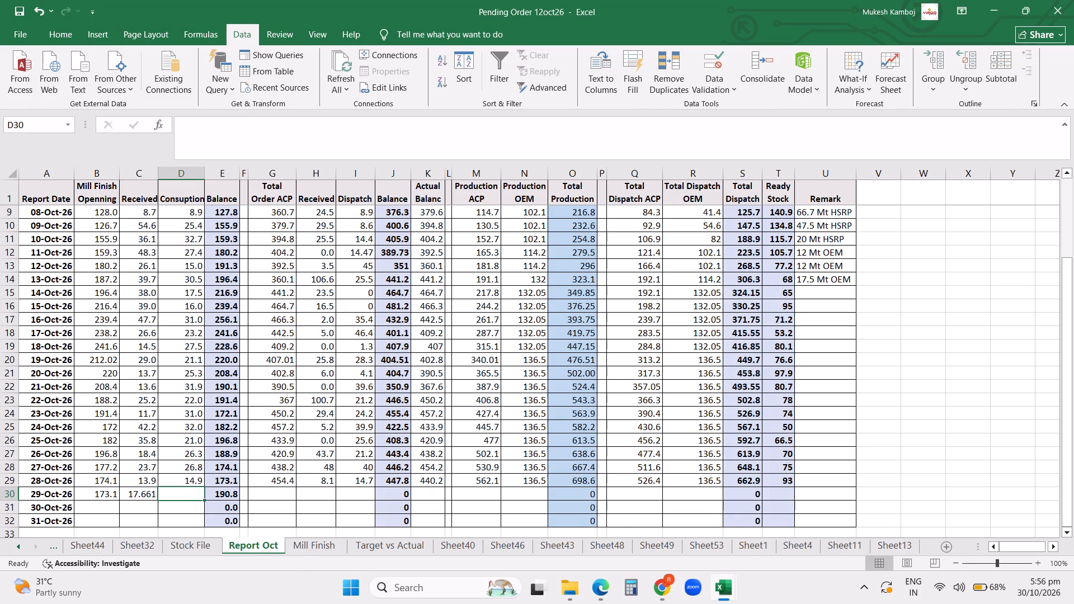
type("12.9")
key("Right")
Enter 440.2 as the Total Order ACP for 29-Oct-26 on Report Oct.
key("Right")
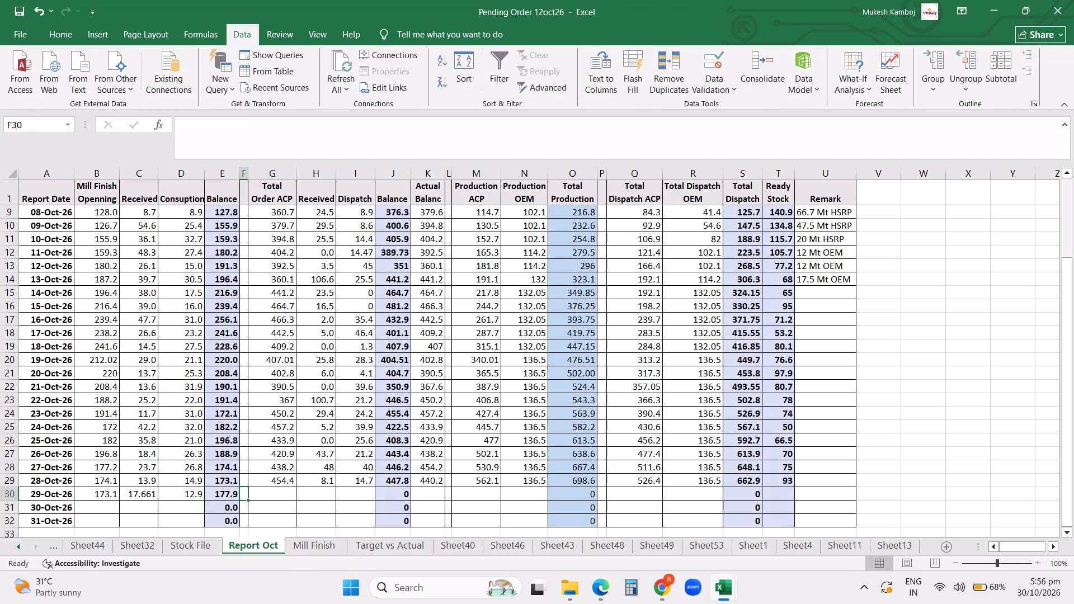
key("Right")
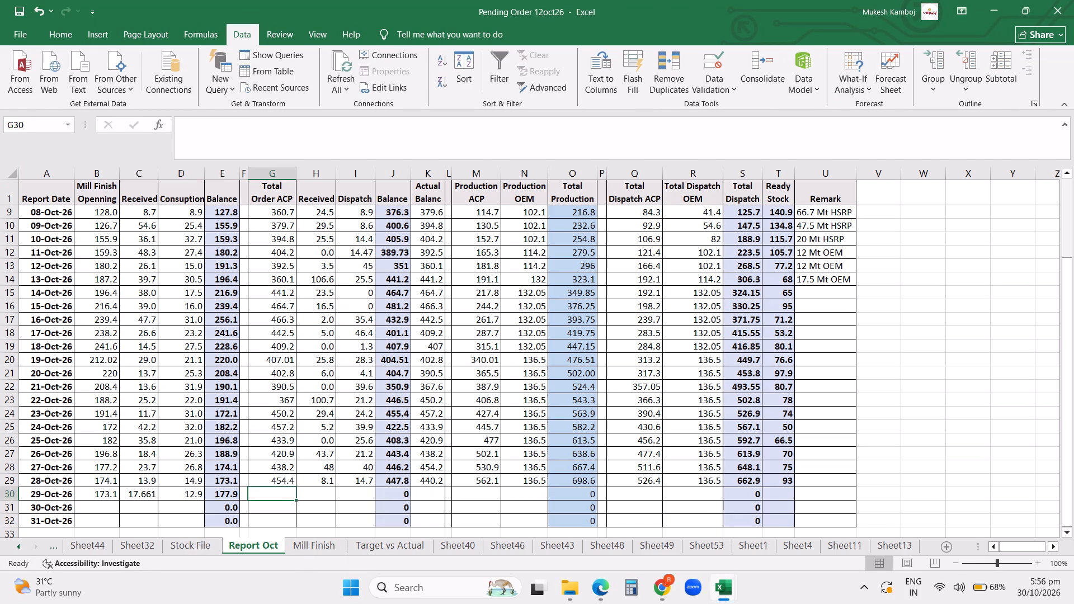
type("440.2")
key("Return")
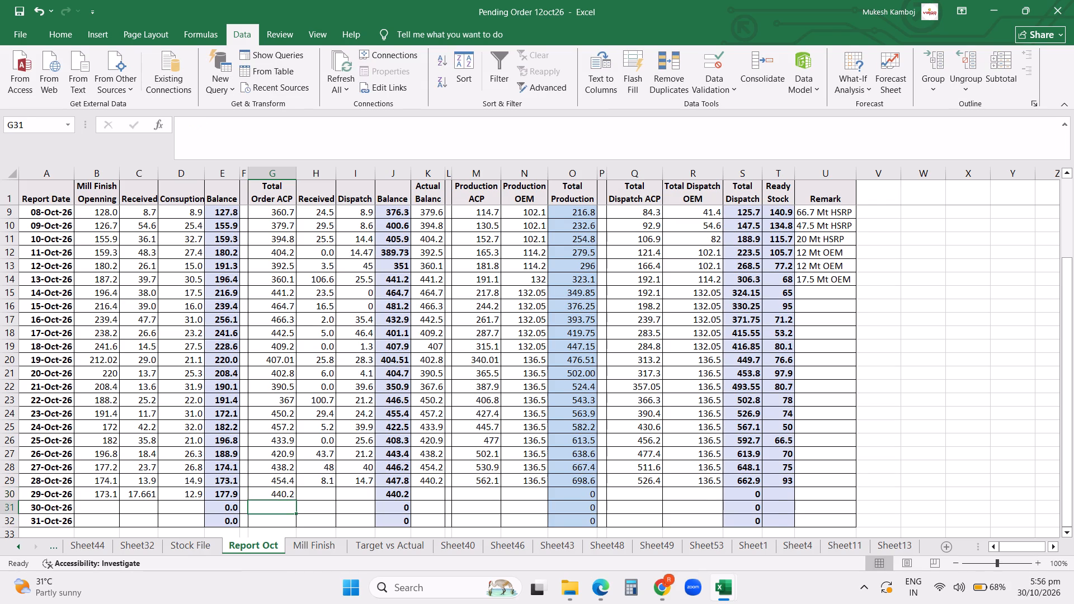
On the 12Oct26 sheet, set CCL Remark1 to Under Production for orders ALU04387-10, ALU04495-1 and ALU04495-2.
left_click(91, 543)
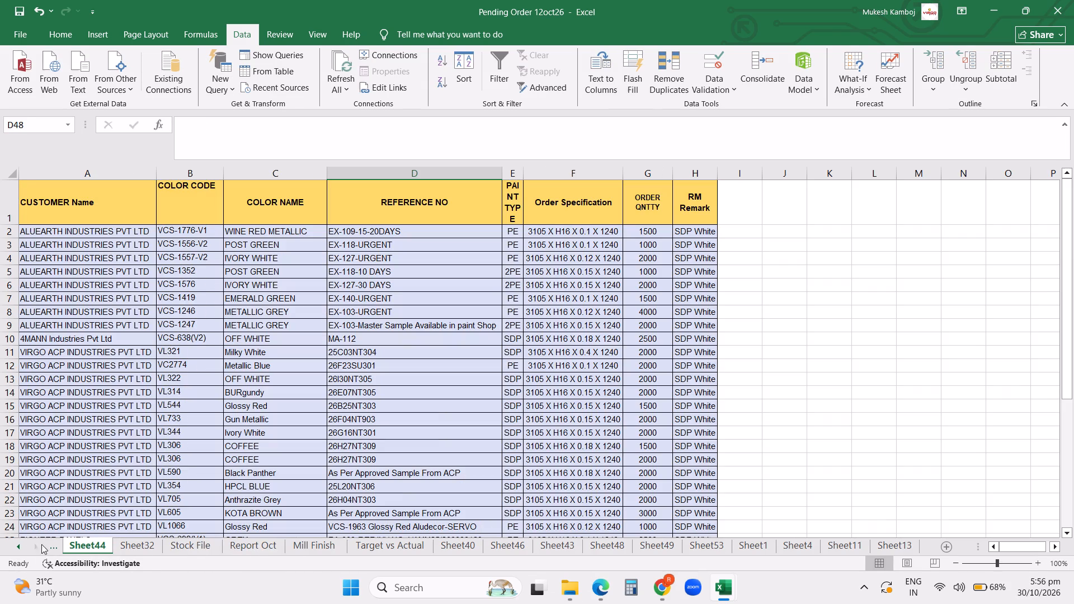
triple_click(16, 545)
left_click(133, 544)
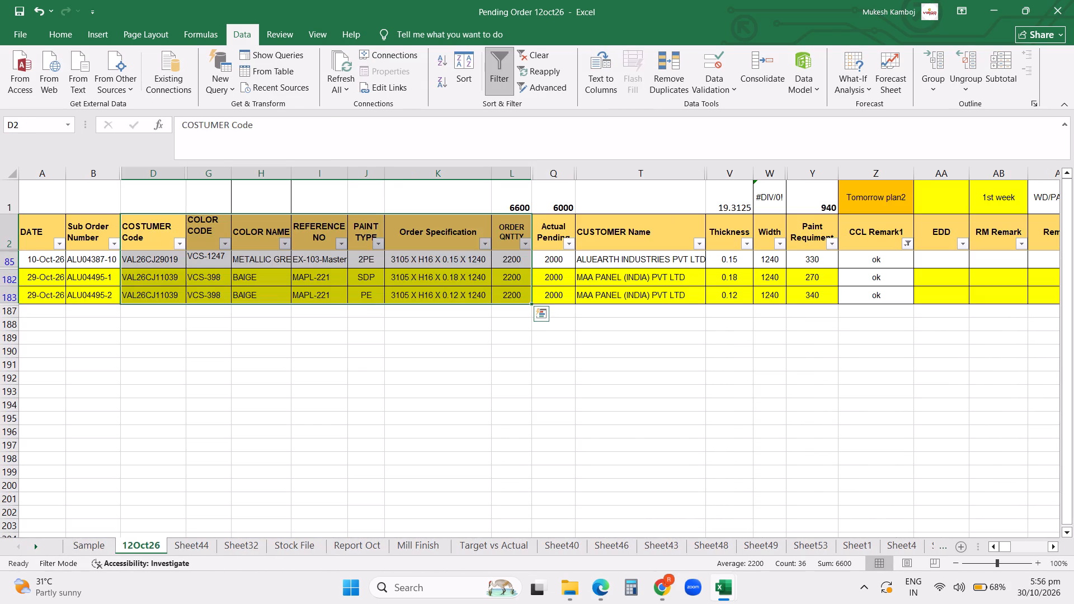
left_click(510, 402)
left_click(911, 245)
left_click(569, 374)
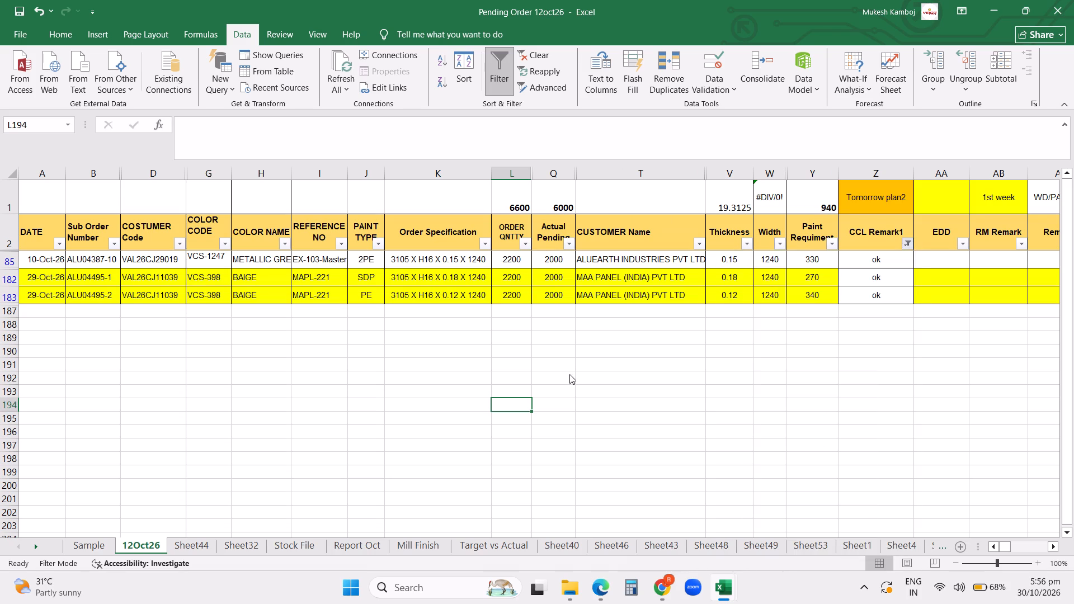
left_click(887, 263)
key("u")
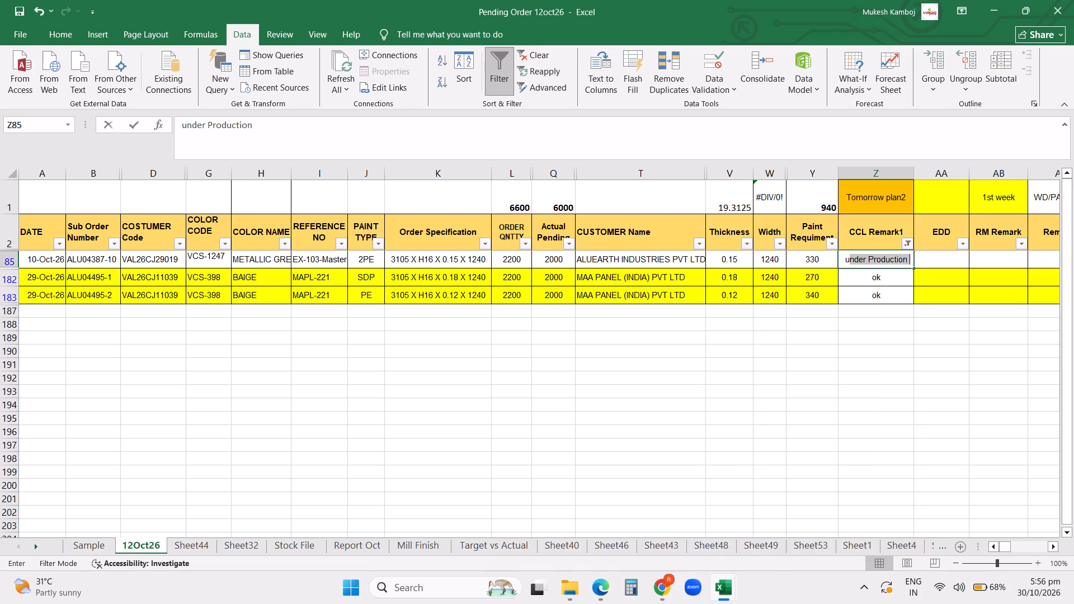
key("Down")
key("Up")
key("ctrl+c")
key("shift+Down")
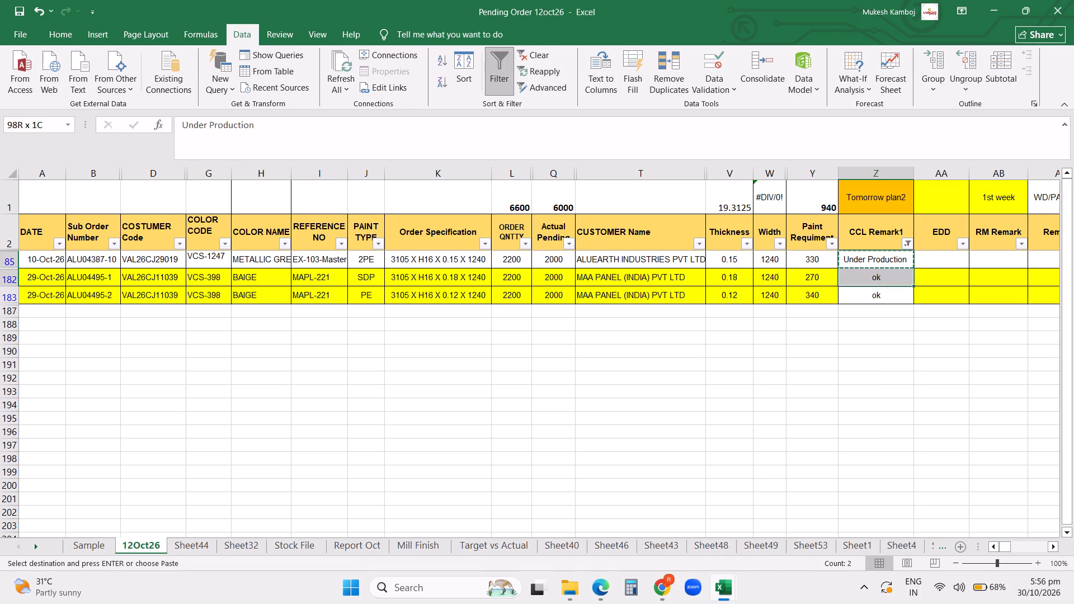
key("shift+Down")
key("Return")
Fill the ALU04387-10 row and the CCL Remark1 cells of ALU04495-1 and ALU04495-2 with yellow.
left_click(10, 259)
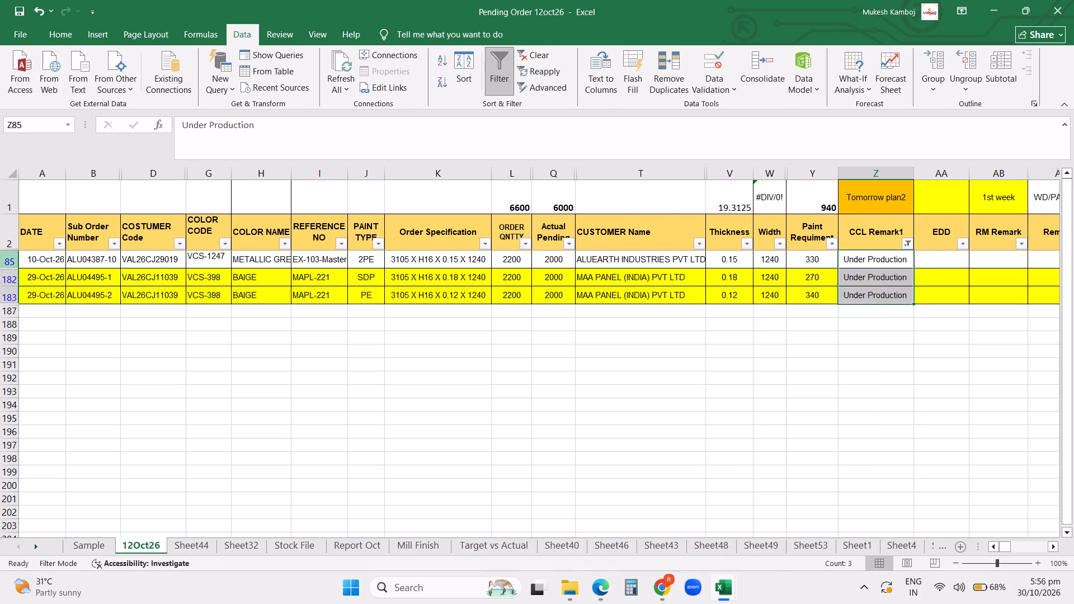
left_click(67, 37)
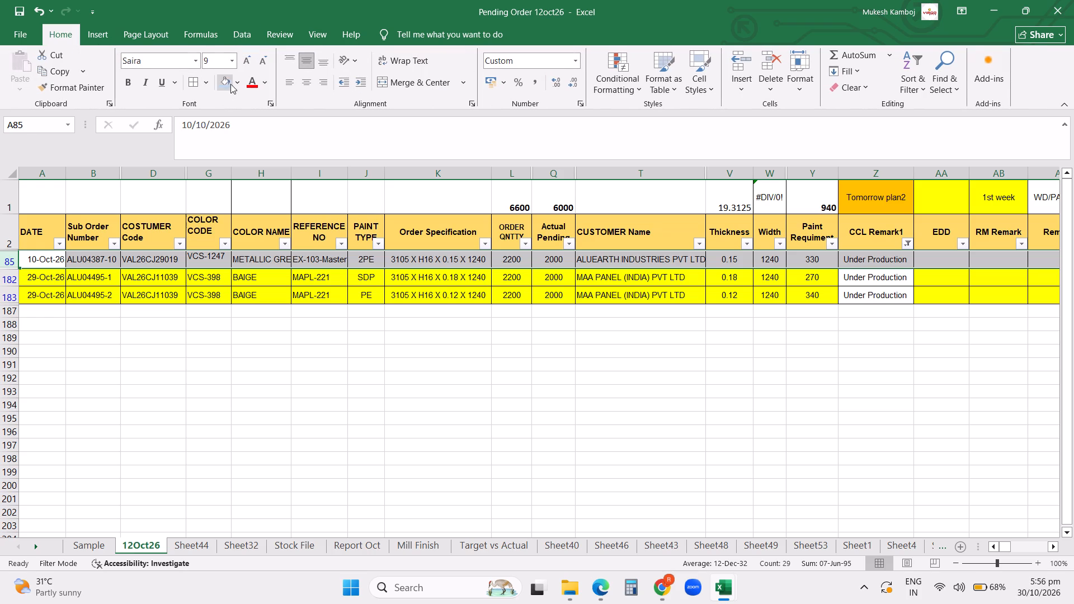
left_click(234, 81)
left_click(286, 284)
left_click(468, 382)
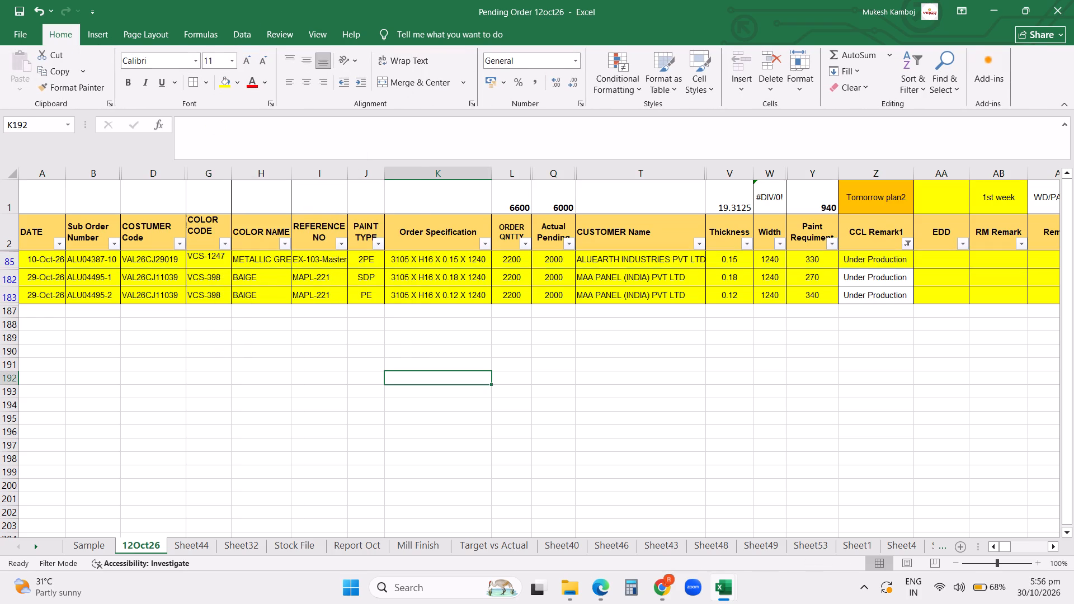
left_click_drag(861, 280, 863, 297)
left_click(215, 84)
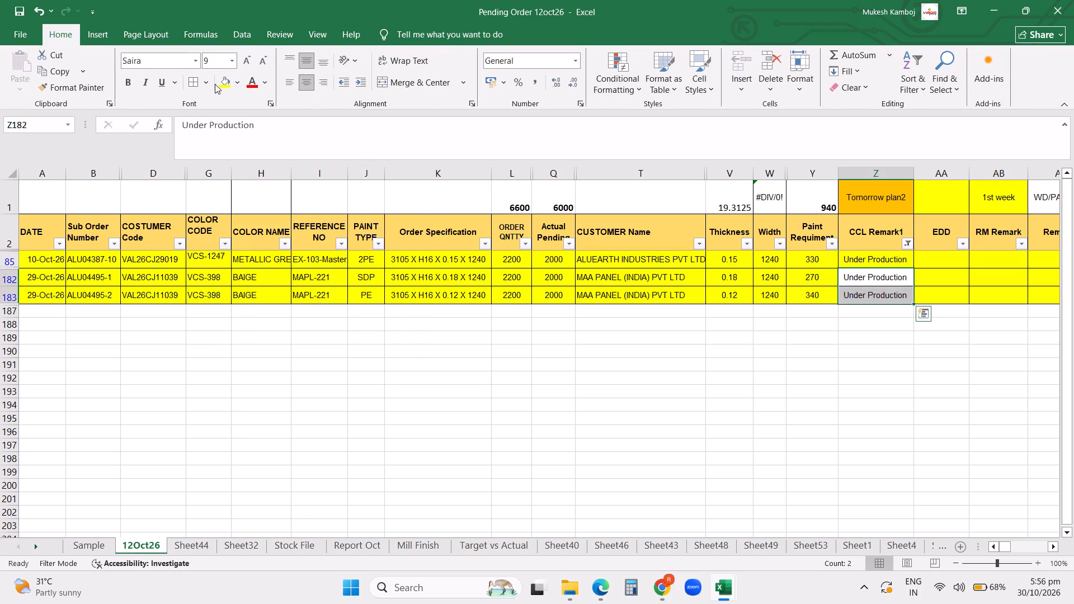
left_click(223, 87)
left_click(607, 405)
Clear the CCL Remark1 filter on the 12Oct26 sheet.
left_click(905, 240)
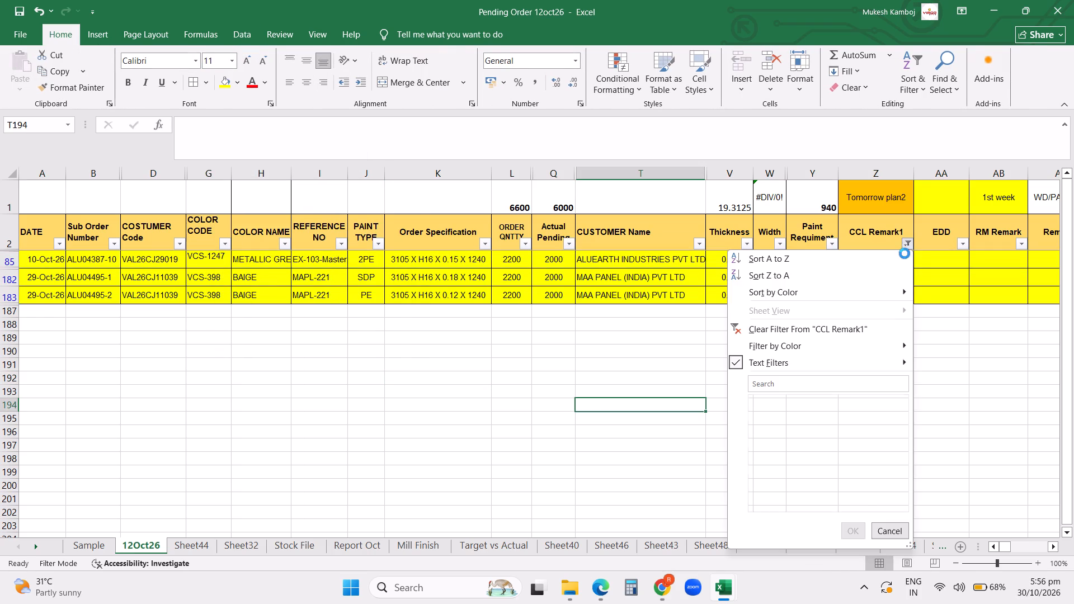
left_click(822, 332)
left_click(873, 300)
left_click(905, 235)
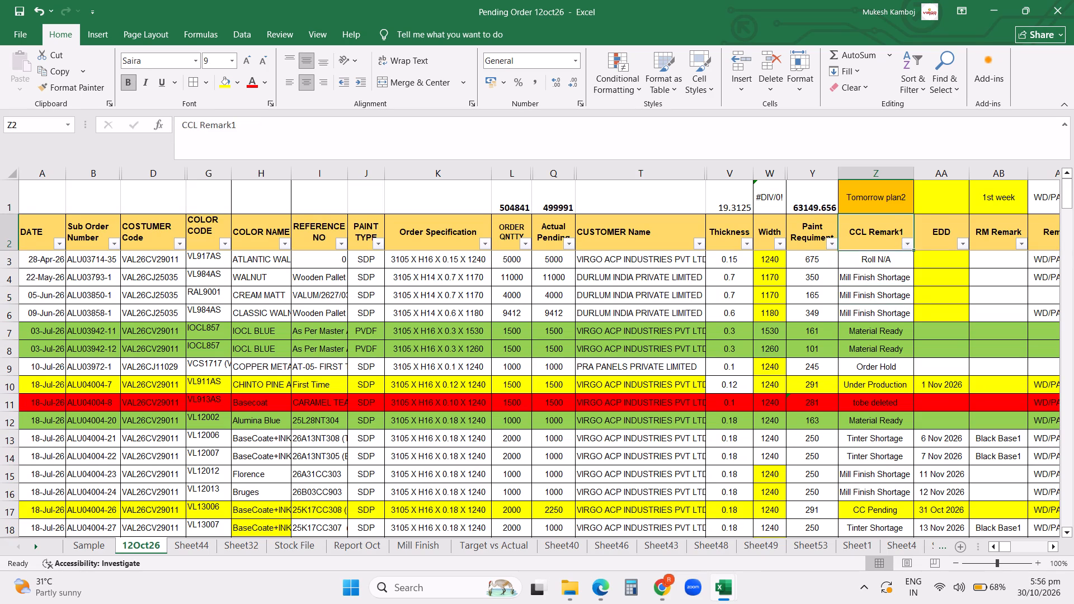
Filter CCL Remark1 to CC Pending and set the remark of order ALU04004-26 to Under Production.
left_click(906, 243)
left_click(784, 398)
left_click(789, 436)
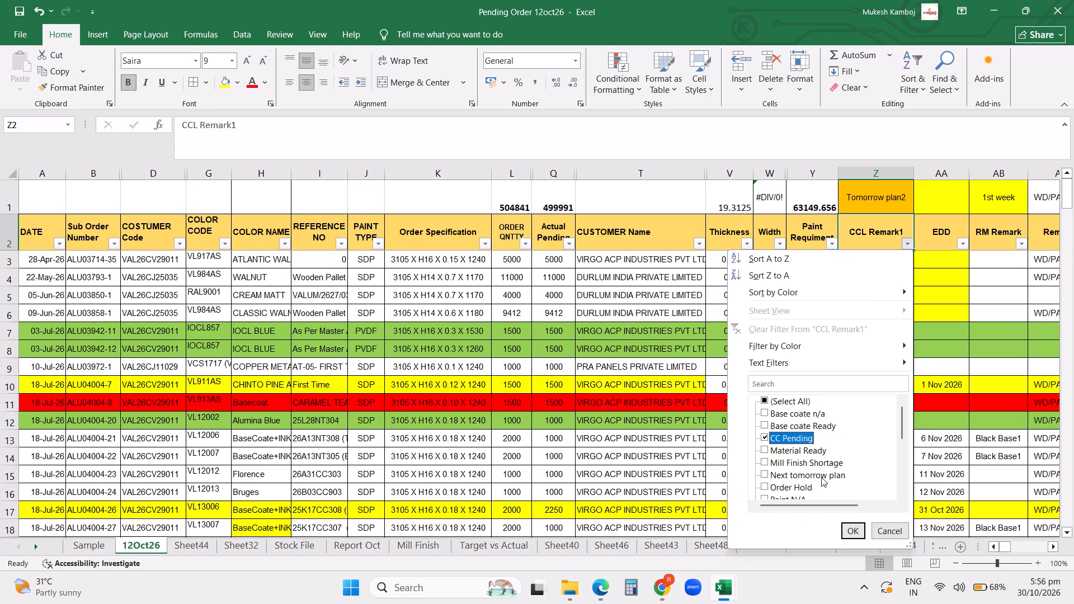
left_click(851, 527)
scroll(749, 421, "up", 10)
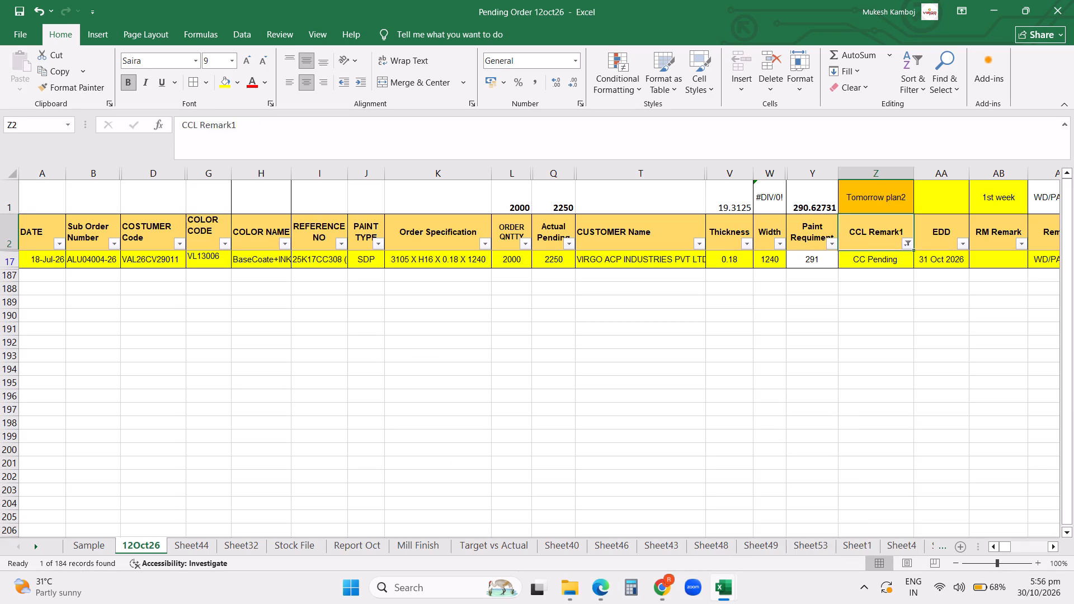
left_click(863, 263)
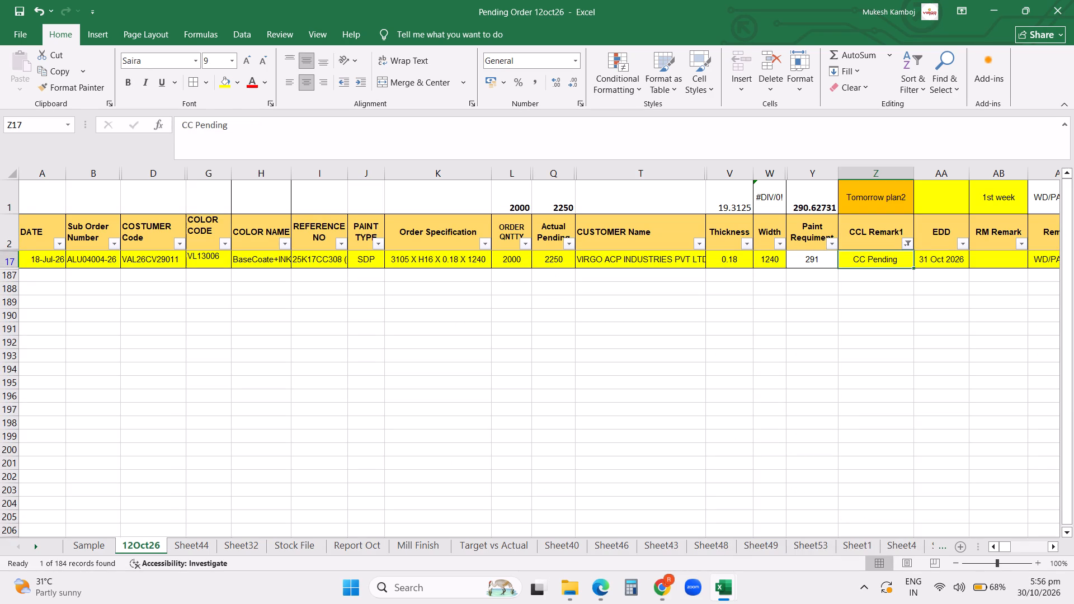
key("u")
key("Return")
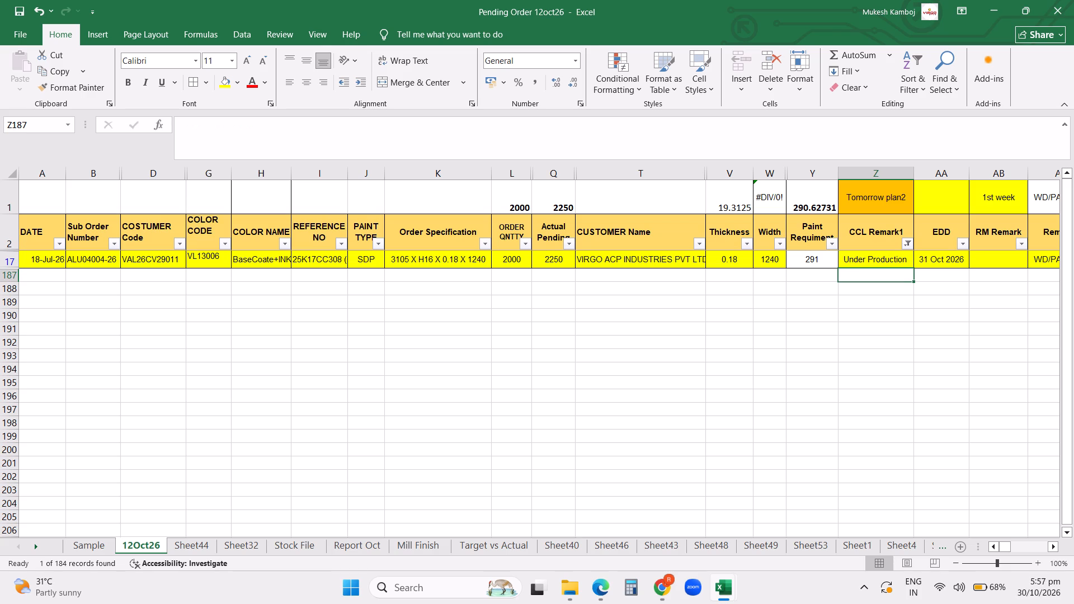
Clear the CCL Remark1 filter on the 12Oct26 sheet.
left_click(868, 325)
left_click(909, 243)
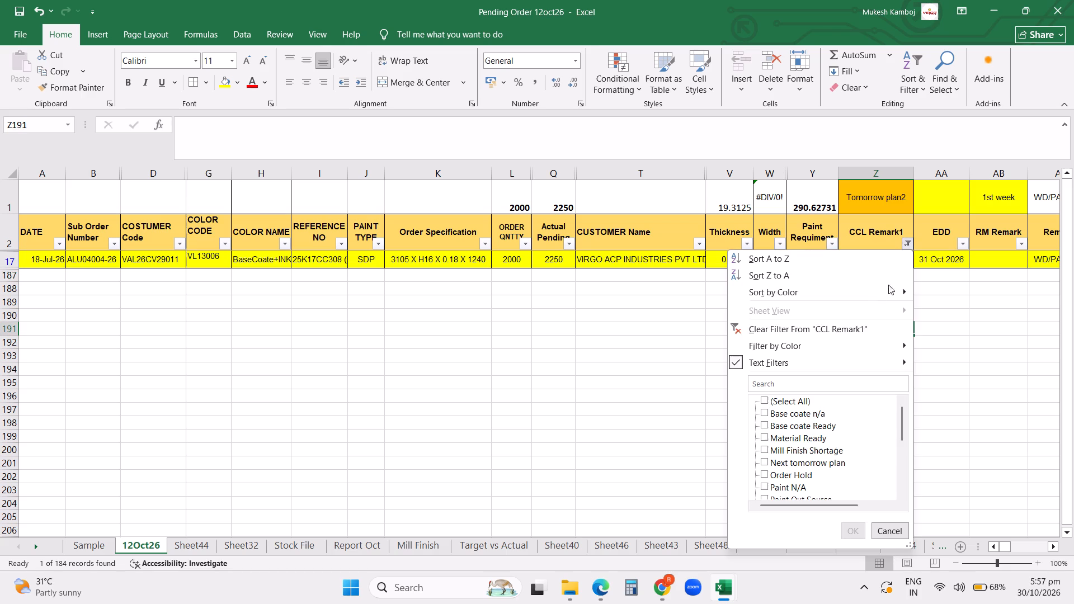
left_click(819, 330)
left_click(754, 360)
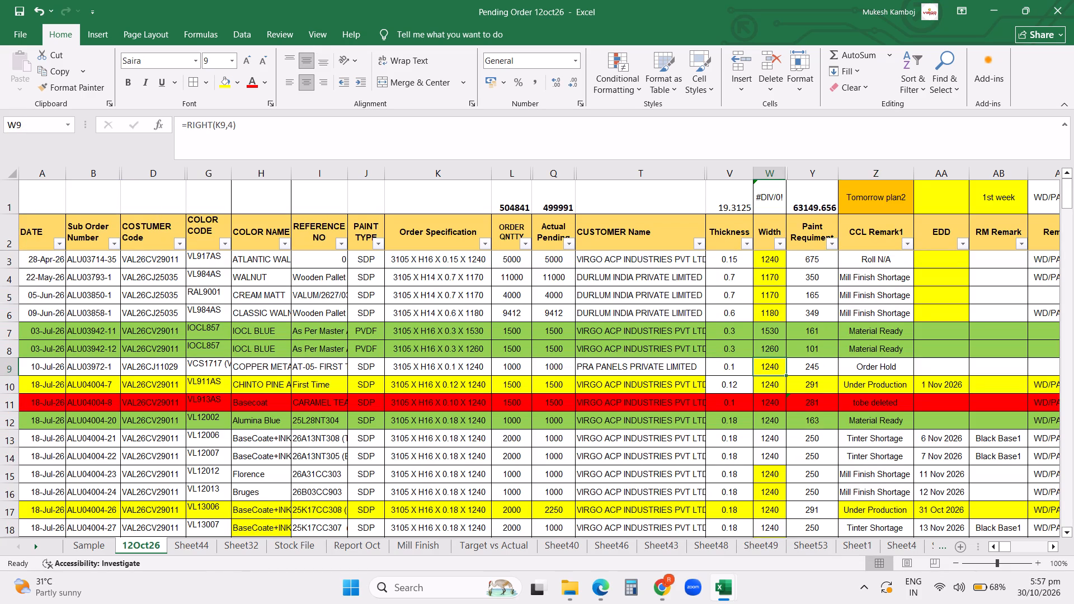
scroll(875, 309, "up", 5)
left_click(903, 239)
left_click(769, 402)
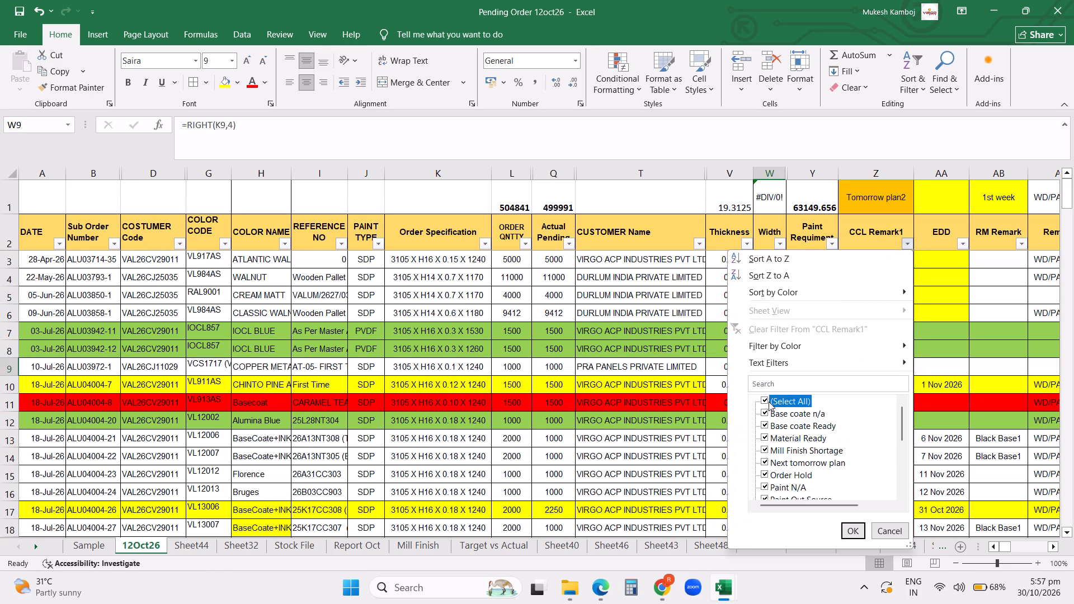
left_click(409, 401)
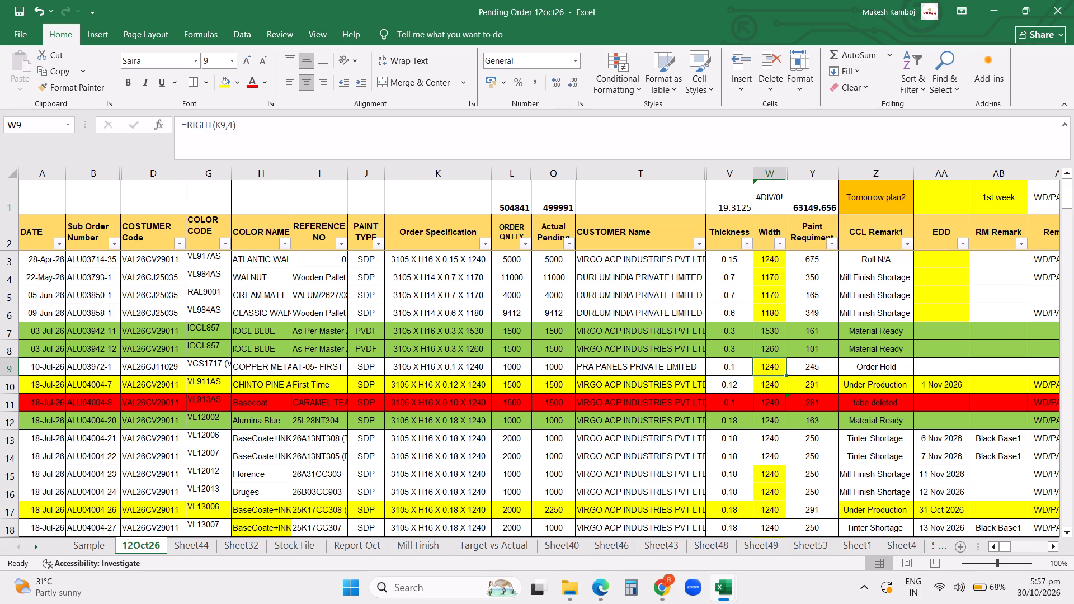
Filter CUSTOMER Name on the 12Oct26 sheet to SOMMANI ALUCORE (INDIA) only.
left_click(698, 243)
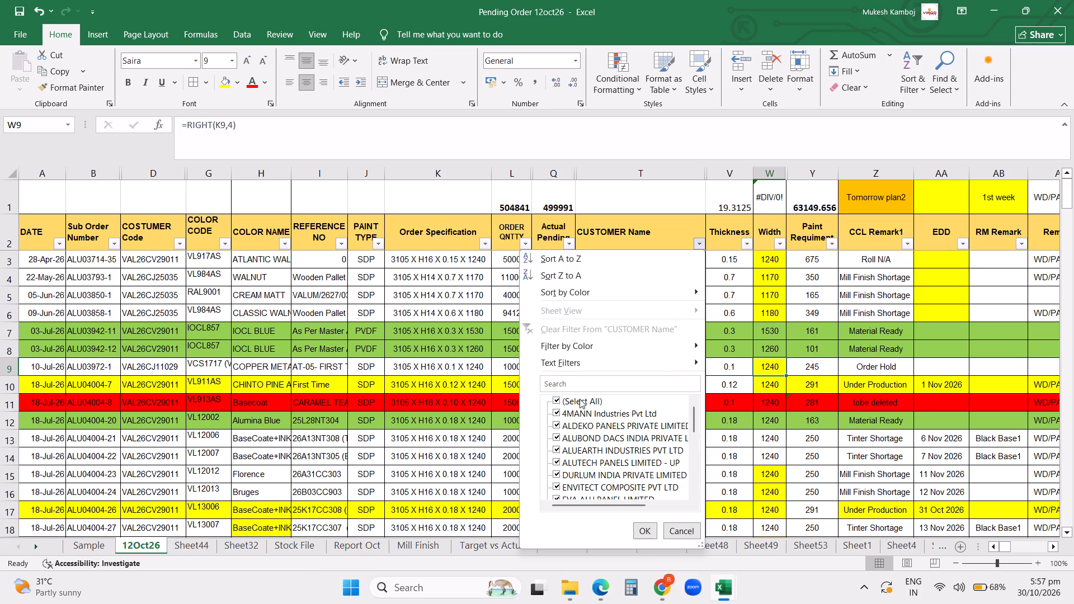
left_click(573, 404)
scroll(606, 469, "down", 5)
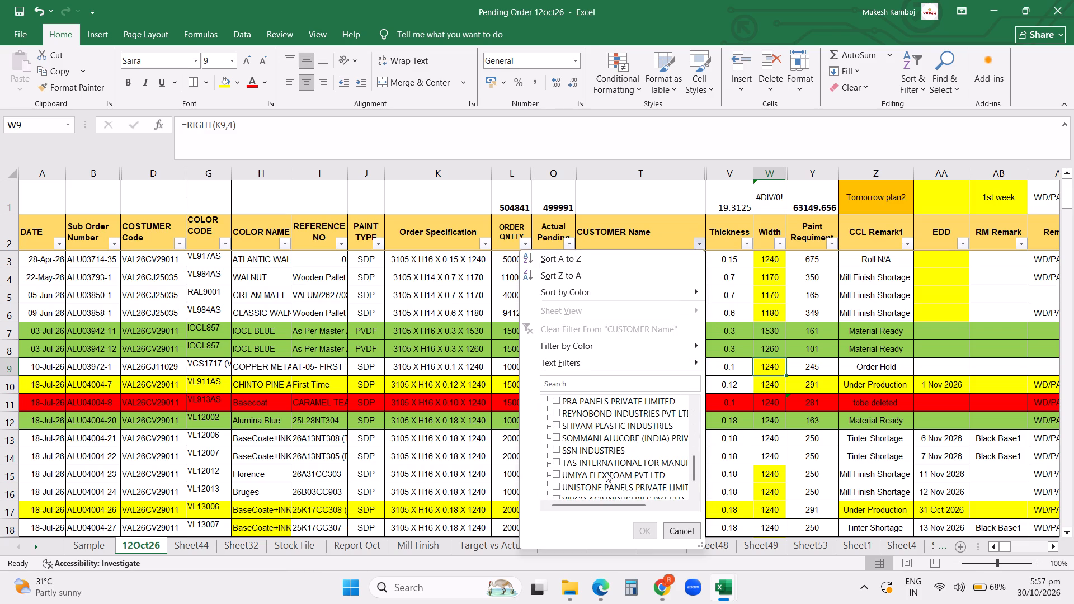
left_click(593, 483)
double_click(593, 484)
scroll(620, 479, "down", 3)
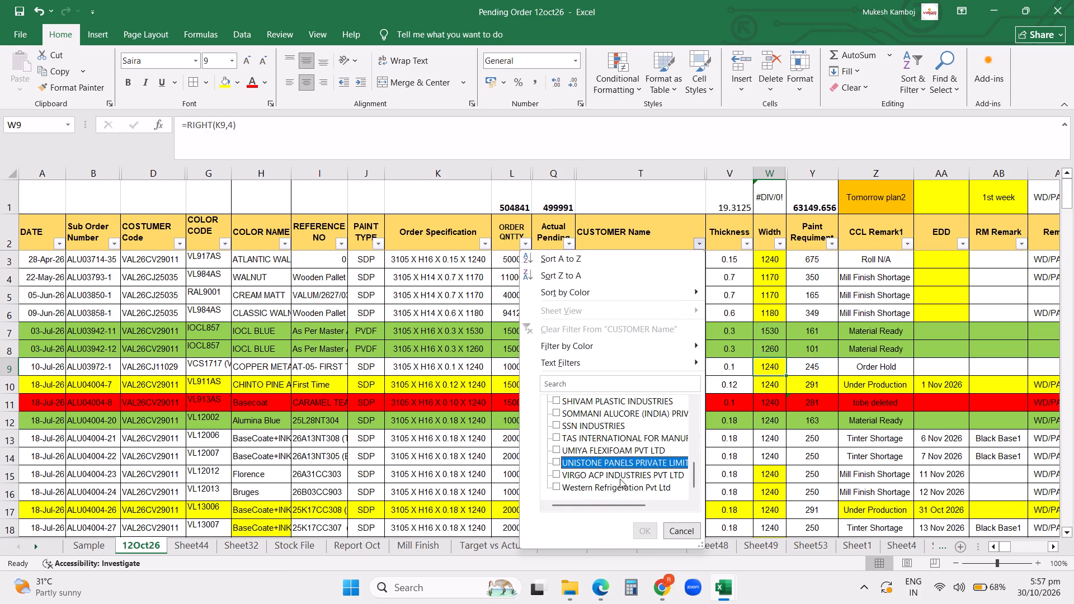
scroll(620, 479, "up", 3)
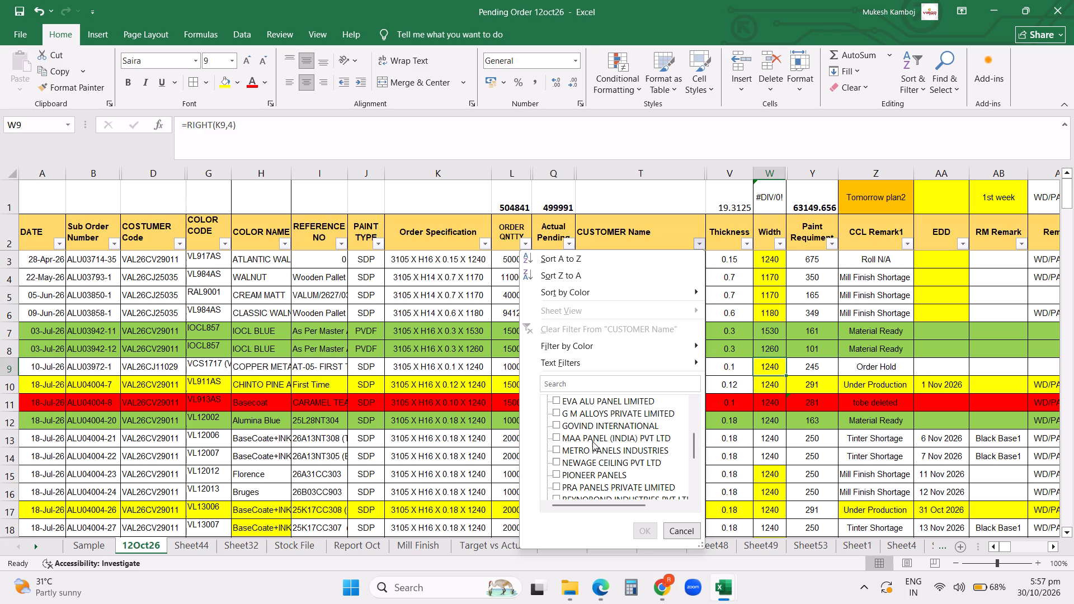
scroll(592, 443, "down", 1)
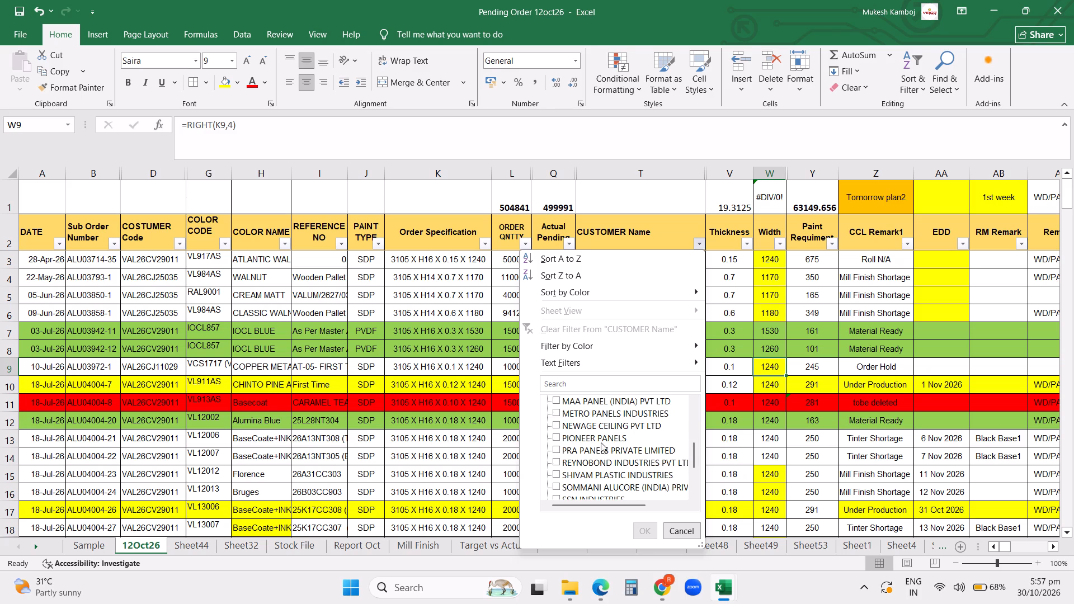
scroll(601, 443, "down", 1)
left_click(594, 453)
left_click(644, 534)
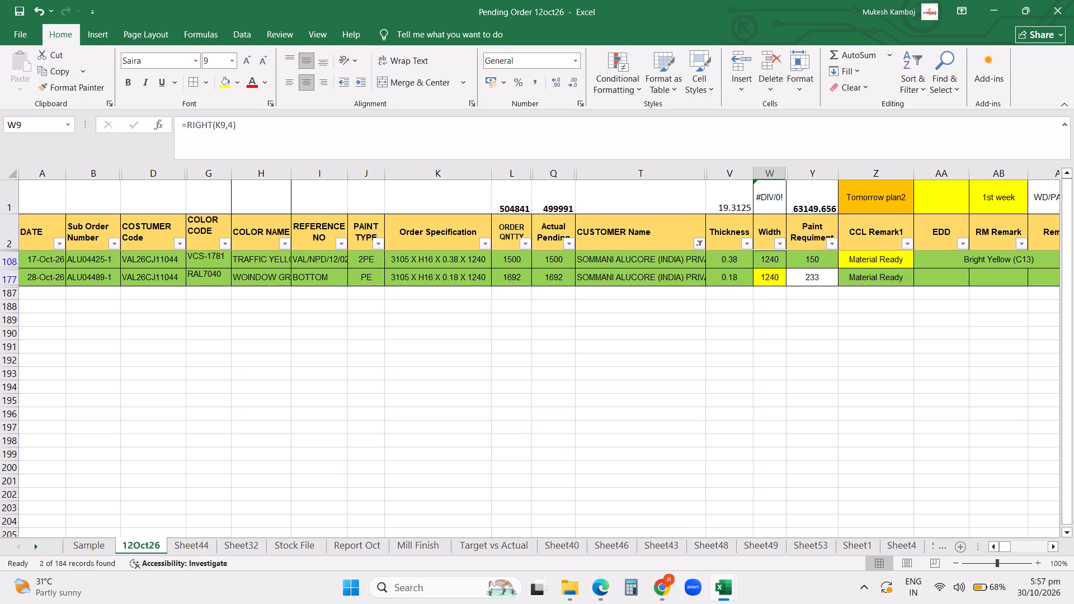
Delete the ALU04489-1 order row dated 28-Oct-26 from the filtered list.
scroll(644, 487, "up", 8)
left_click(8, 278)
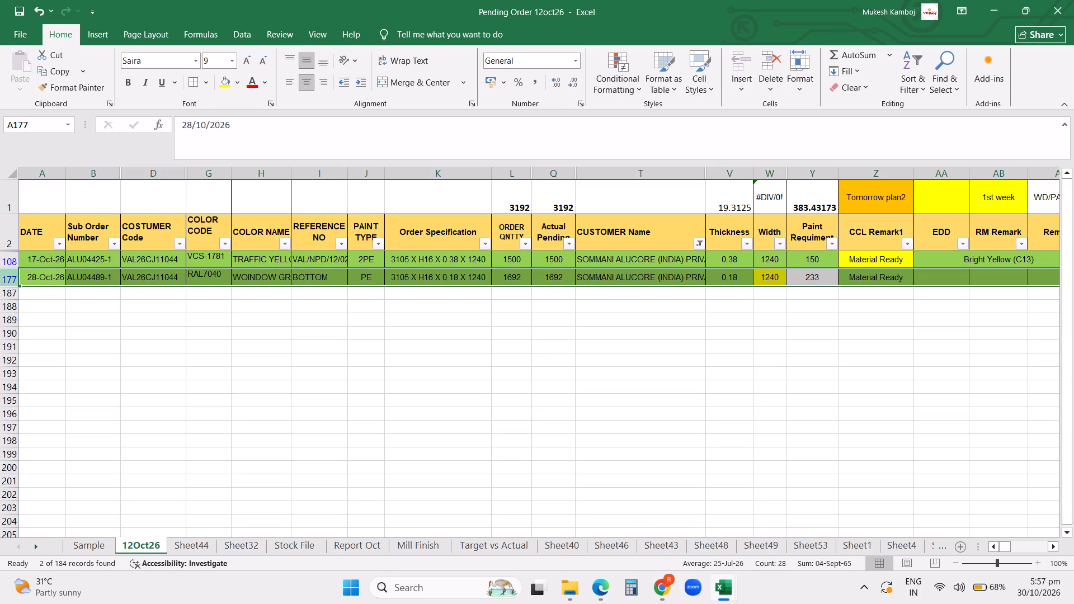
key("ctrl+minus")
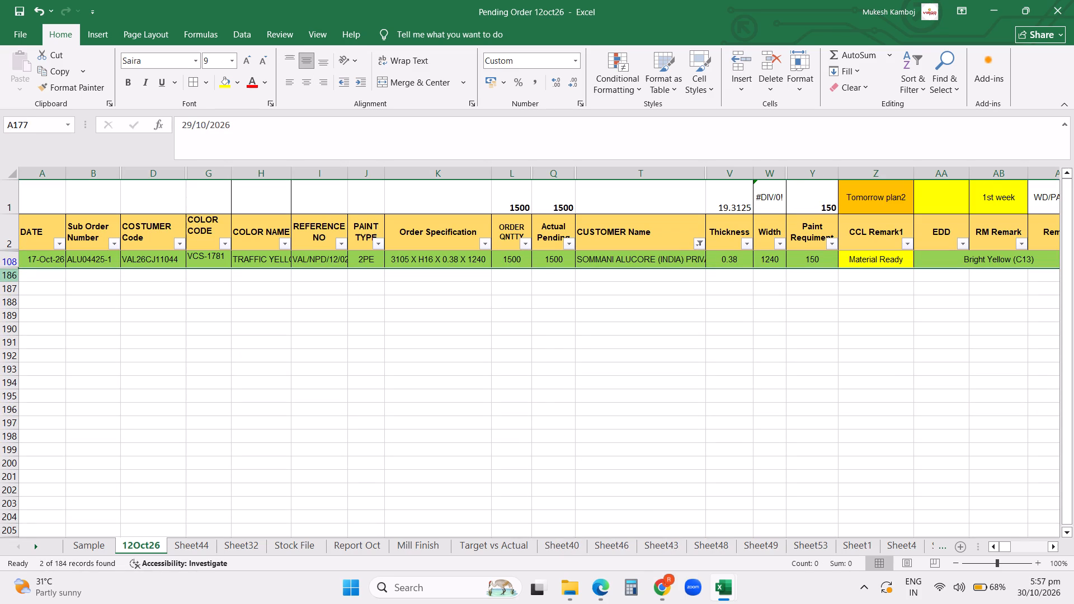
Filter CUSTOMER Name by the search text "shiv" to view the SHIVAM PLASTIC INDUSTRIES orders.
left_click(698, 243)
left_click(568, 386)
type("shiv")
key("Return")
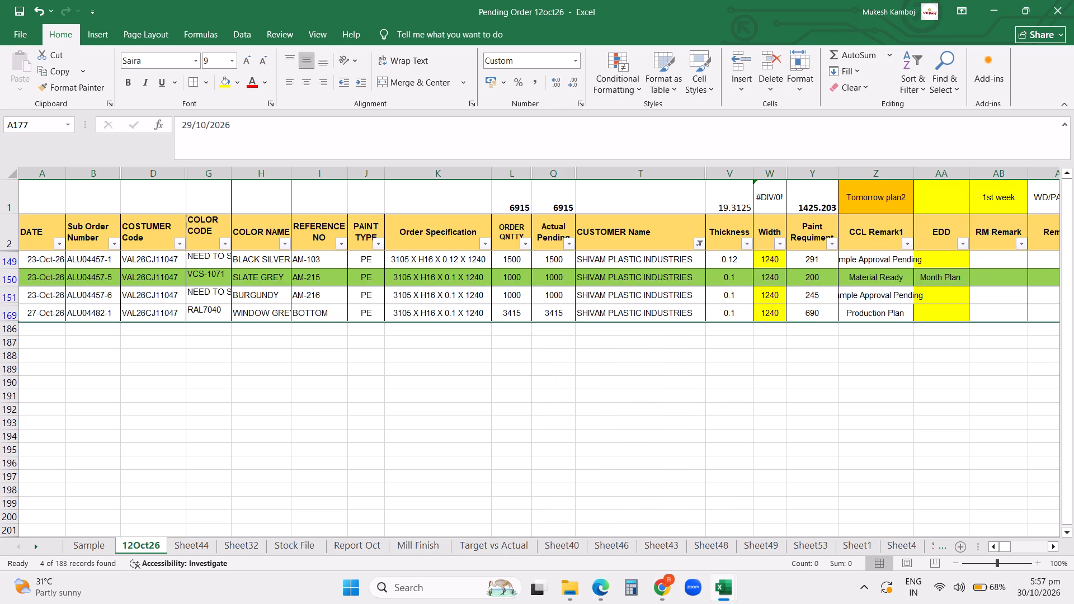
Clear the CUSTOMER Name filter and save the Pending Order 12oct26 workbook.
left_click(702, 244)
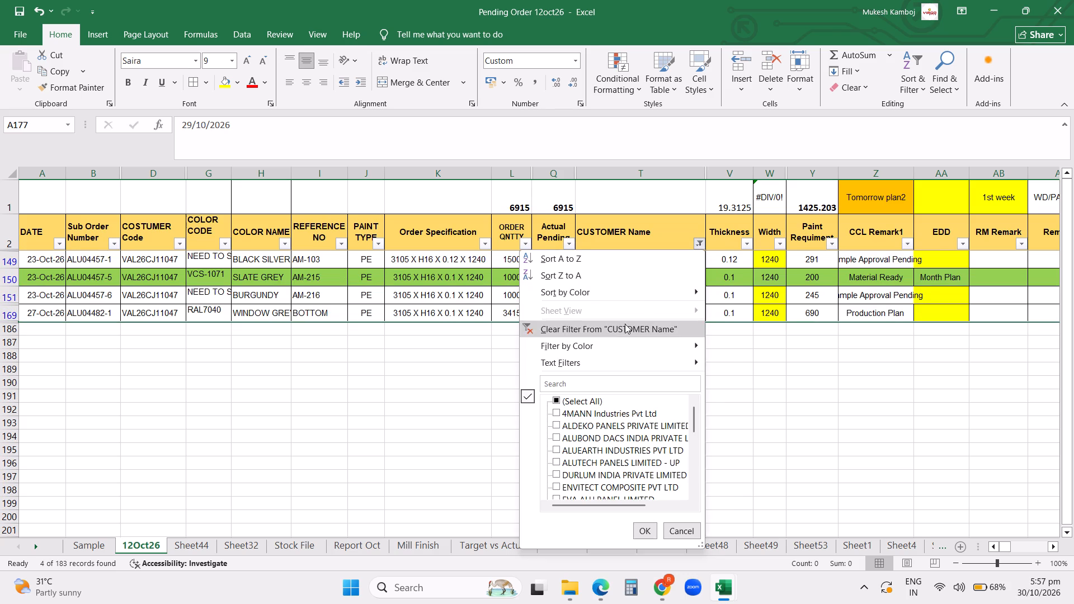
left_click(618, 329)
left_click(664, 426)
key("ctrl+s")
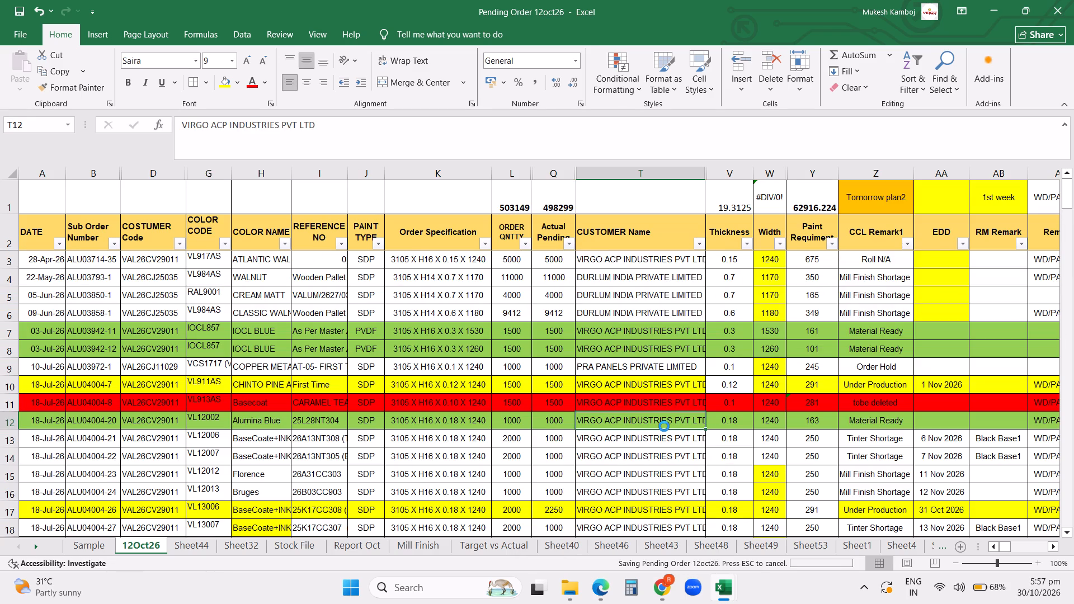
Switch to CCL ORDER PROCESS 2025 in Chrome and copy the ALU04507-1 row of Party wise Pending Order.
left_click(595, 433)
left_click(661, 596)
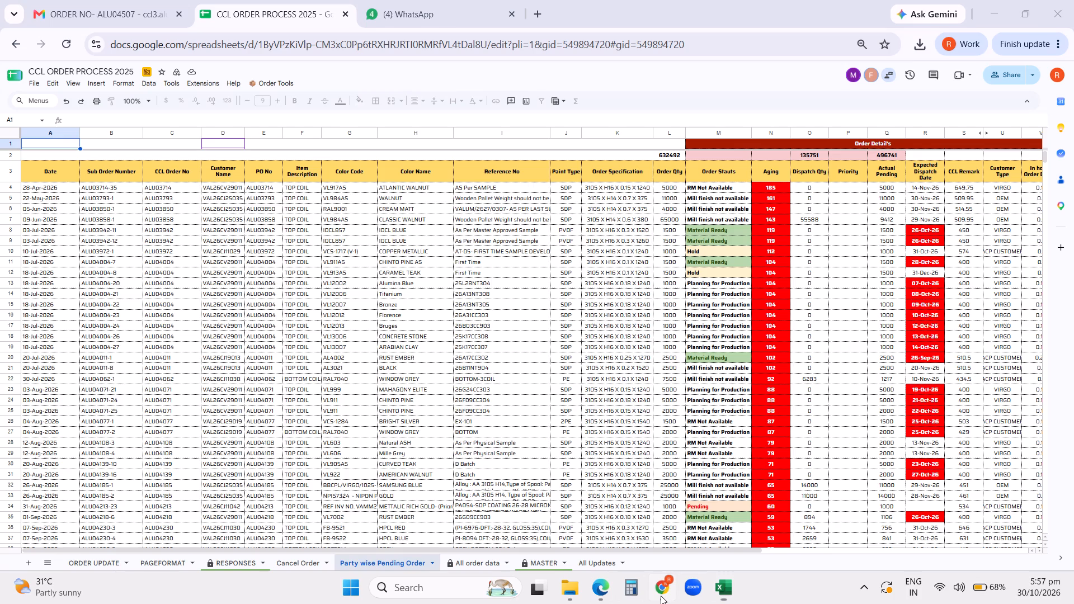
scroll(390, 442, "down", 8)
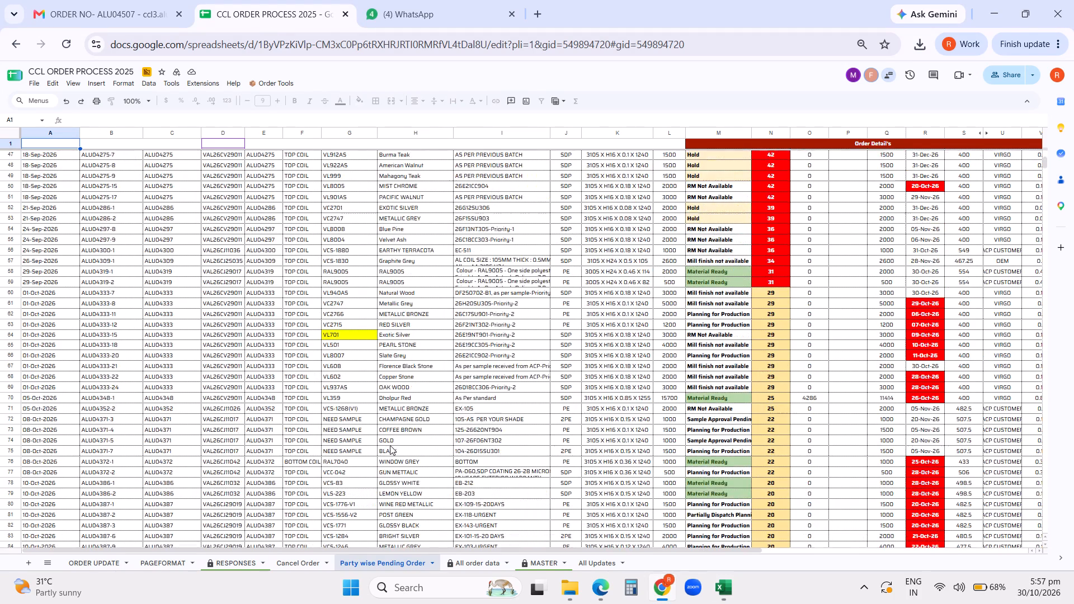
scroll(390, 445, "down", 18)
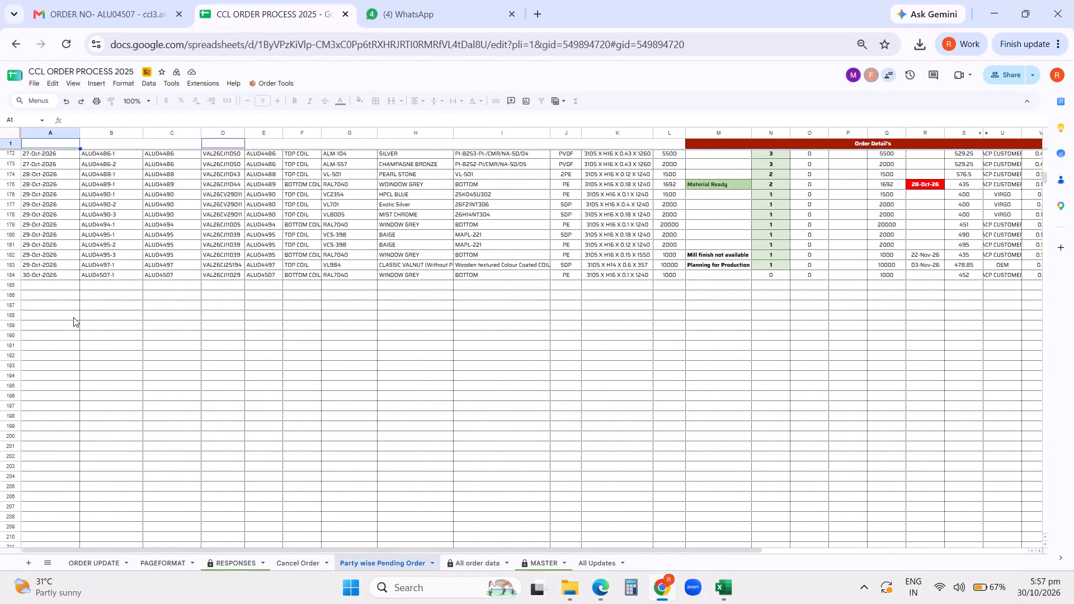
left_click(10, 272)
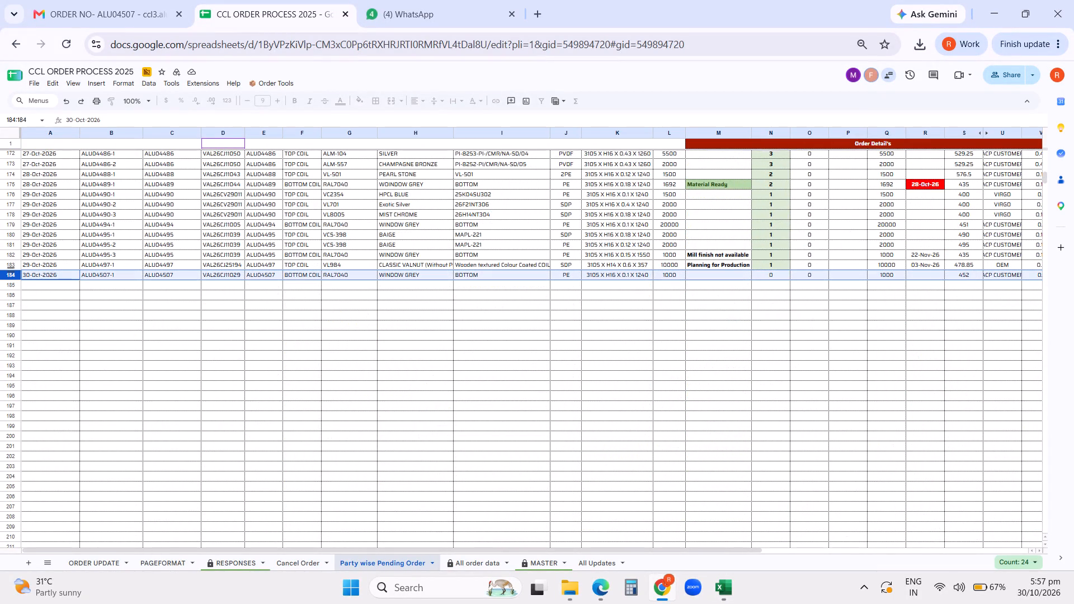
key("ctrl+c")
Switch to the Pending Order 12oct26 workbook and go to the first empty row below the last order.
left_click(719, 586)
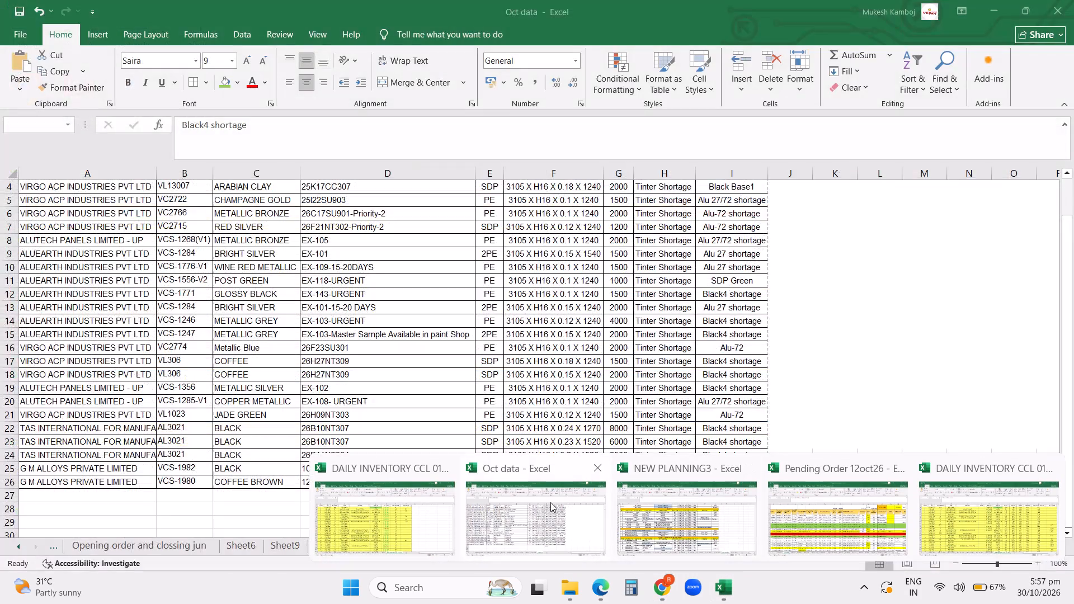
left_click(818, 511)
left_click(216, 473)
key("ctrl+Down")
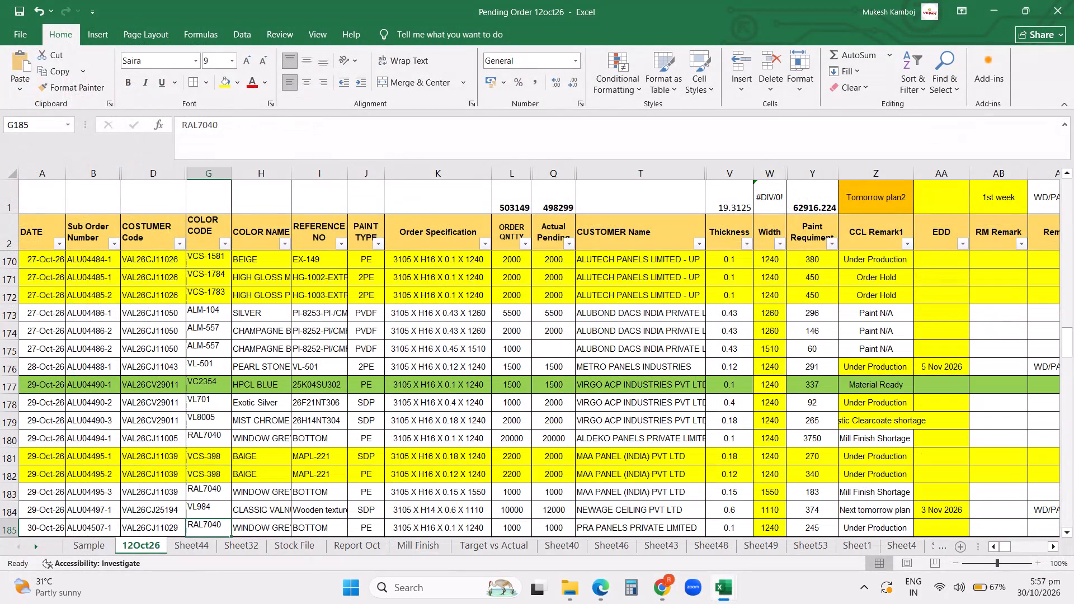
key("Left")
key("Left")
key("Left")
key("Down")
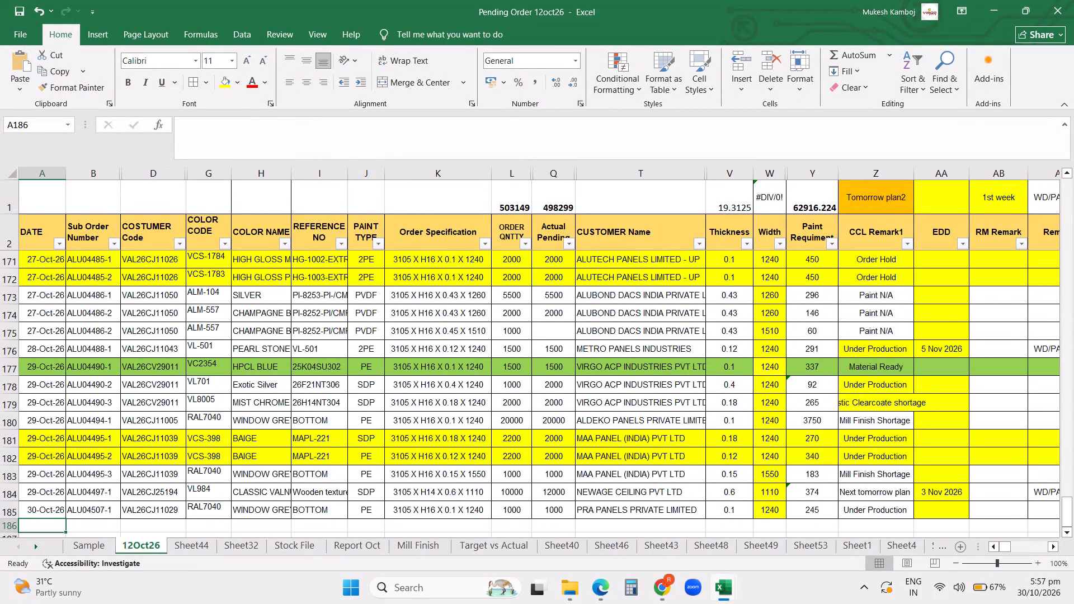
Switch back to CCL ORDER PROCESS 2025 in Chrome and check the Actual Pending total on Party wise Pending Order.
left_click(660, 595)
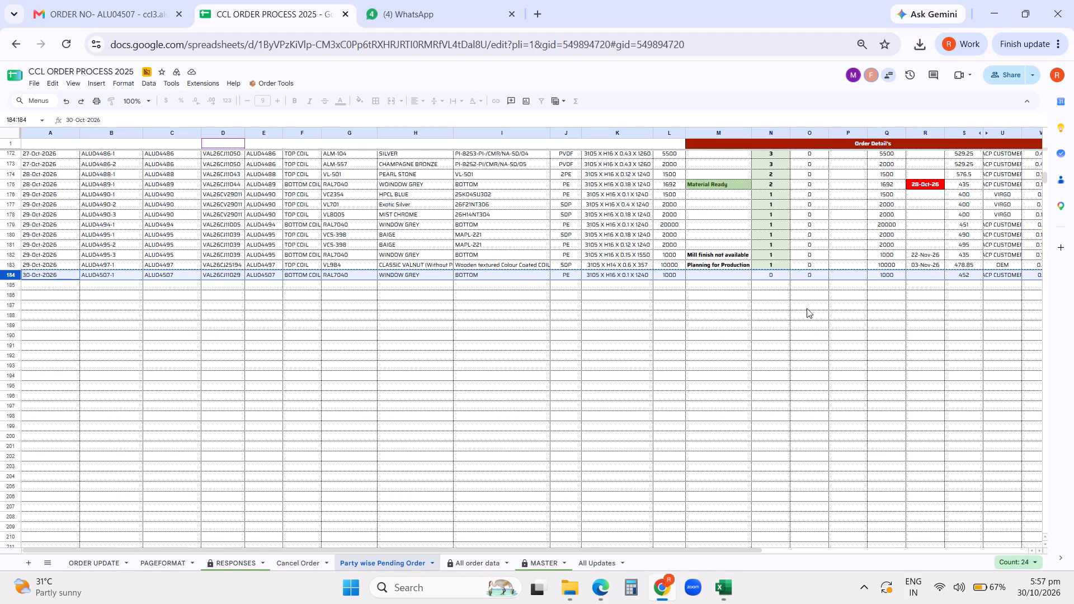
scroll(832, 281, "up", 20)
scroll(832, 281, "up", 19)
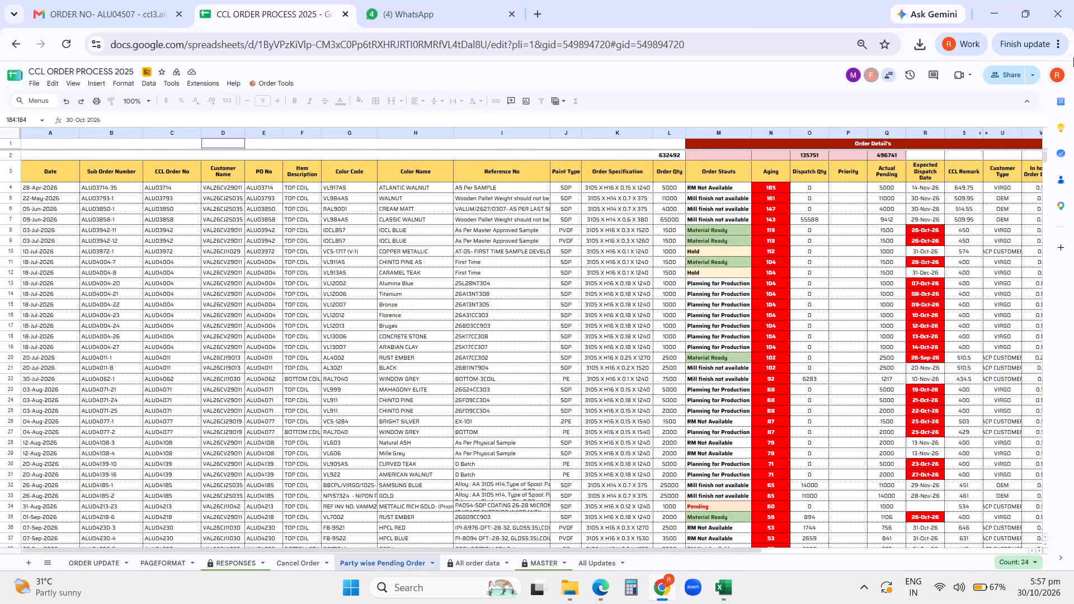
left_click(896, 182)
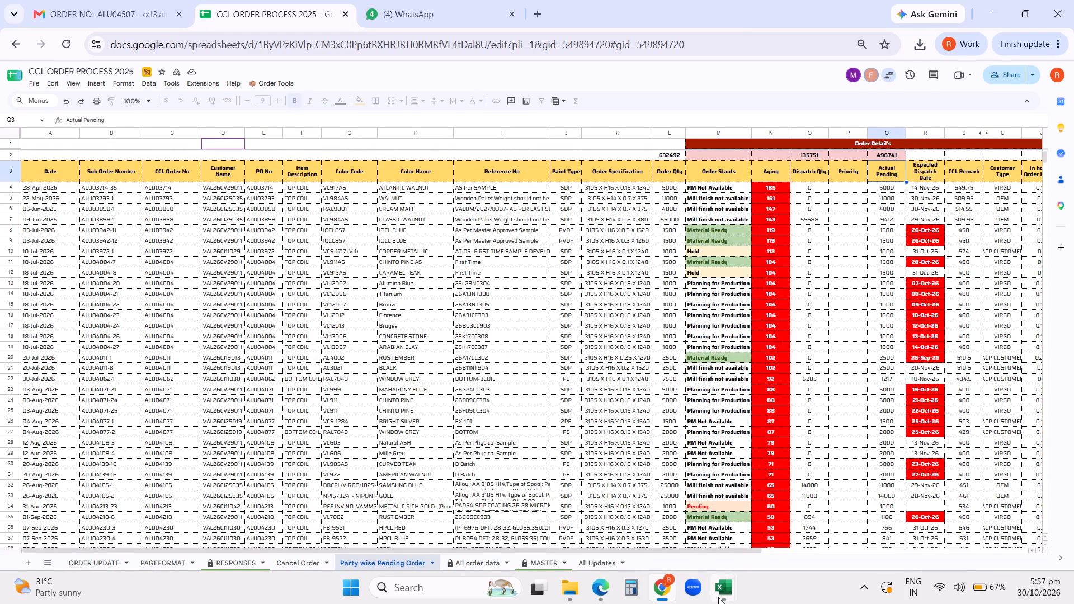
Switch to the Pending Order 12oct26 workbook and set the ORDER QNTTY of ALU04479-1 to 3500.
left_click(721, 601)
left_click(787, 541)
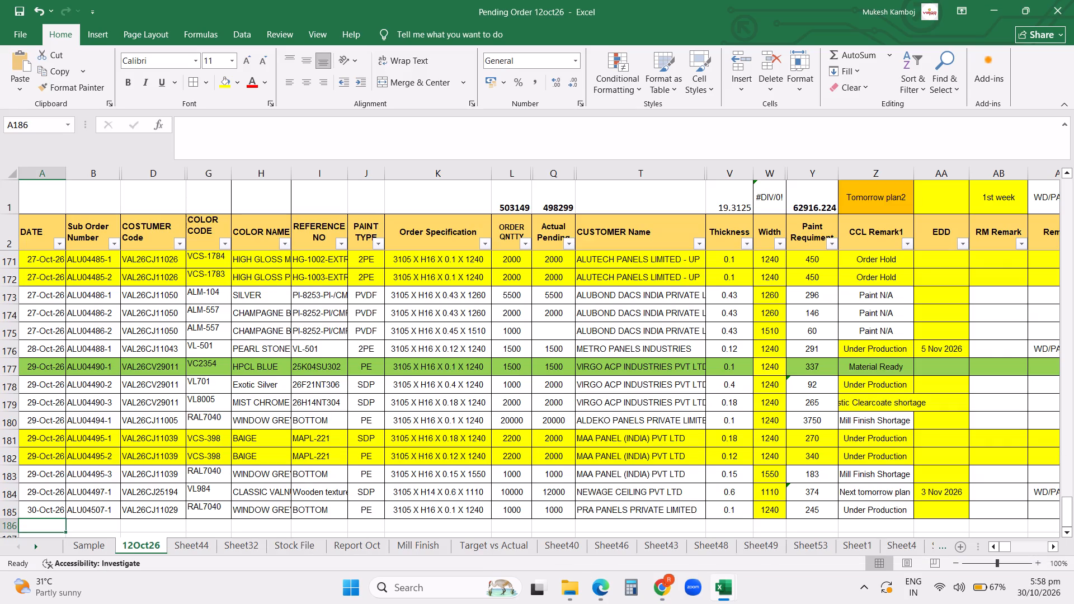
scroll(635, 402, "up", 1)
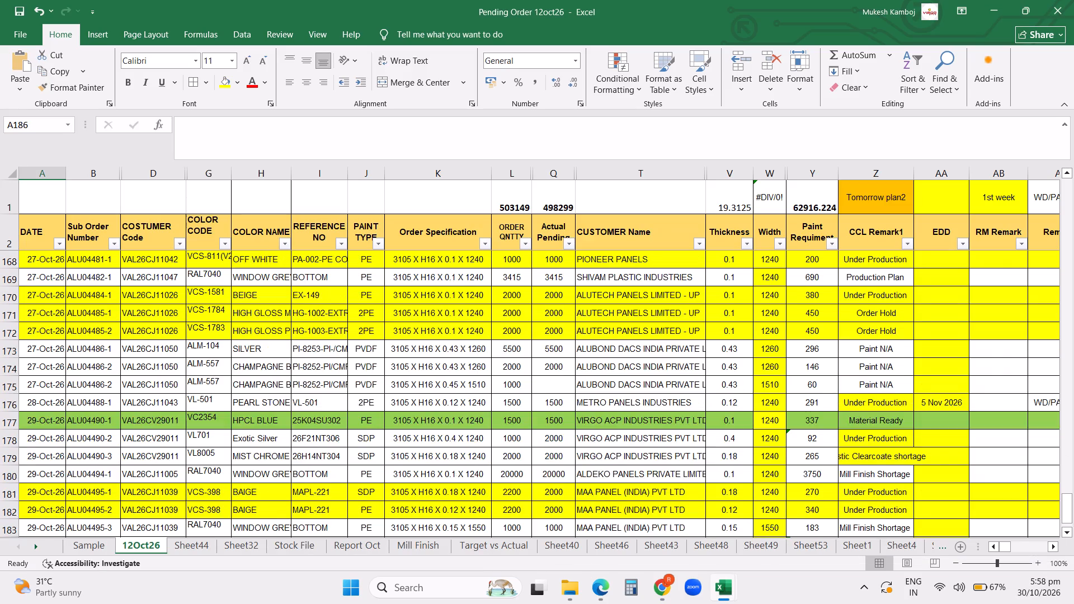
scroll(635, 402, "up", 2)
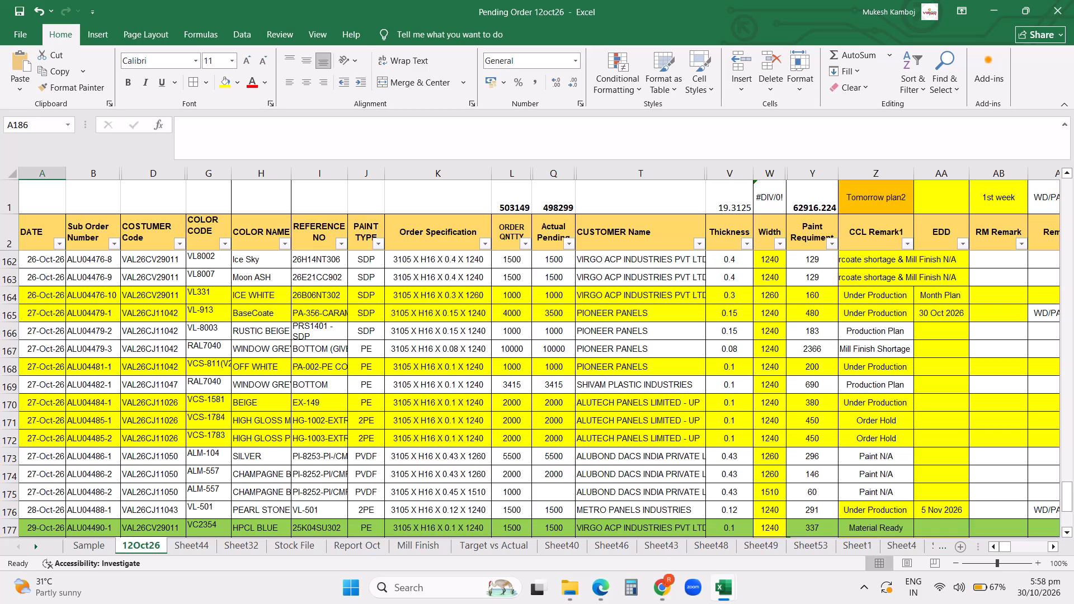
left_click(515, 312)
type("3500")
key("Return")
Go back up through the order rows on 12Oct26 and set the Actual Pending of ALU04004-26 to 2000.
scroll(515, 312, "up", 4)
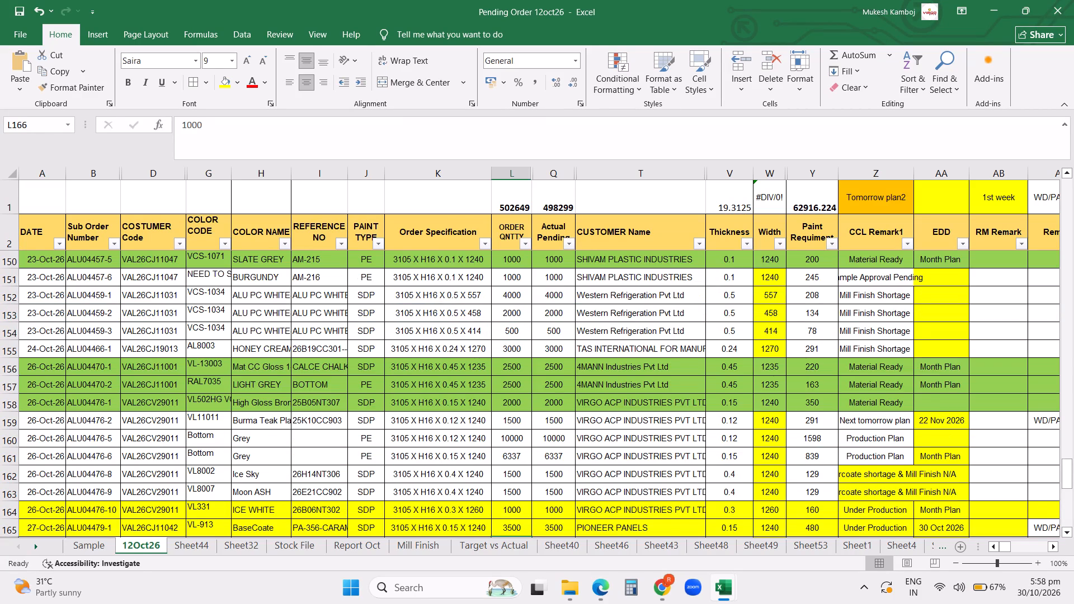
scroll(515, 312, "up", 4)
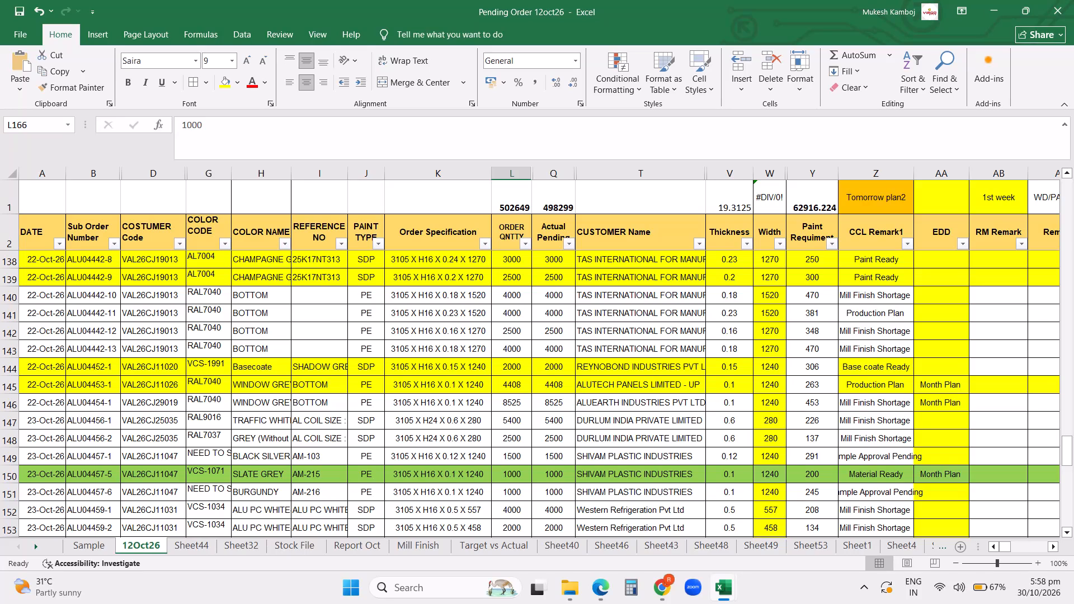
scroll(515, 312, "up", 1)
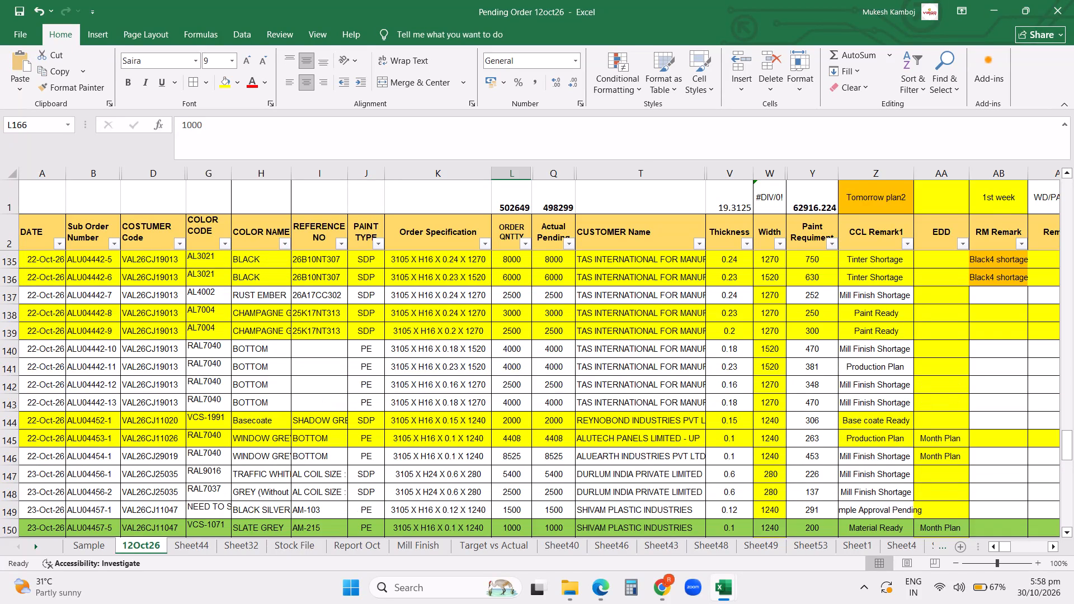
scroll(515, 312, "up", 1)
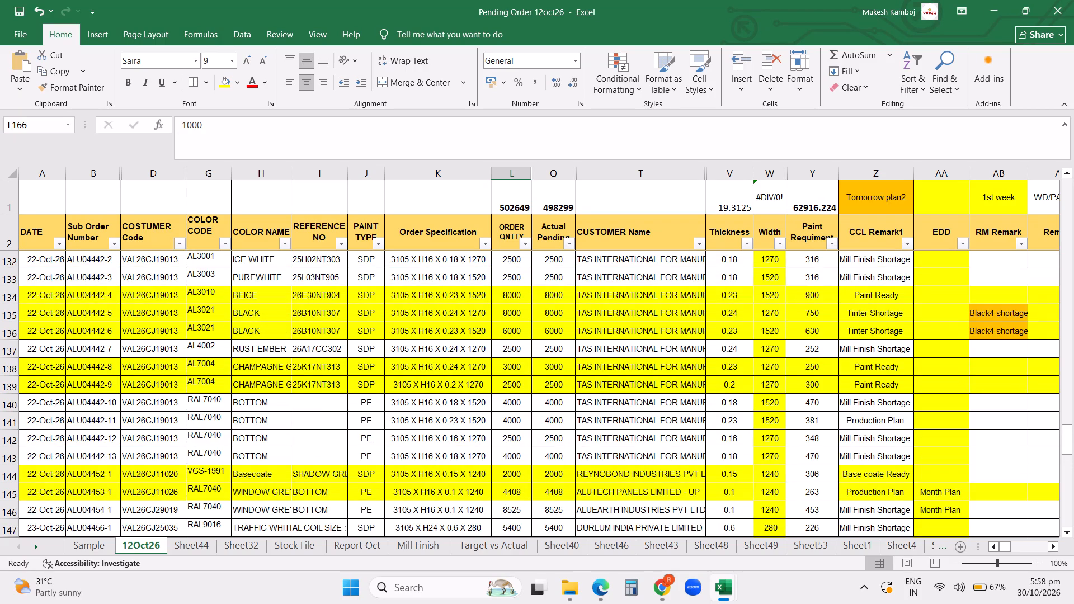
scroll(507, 386, "up", 2)
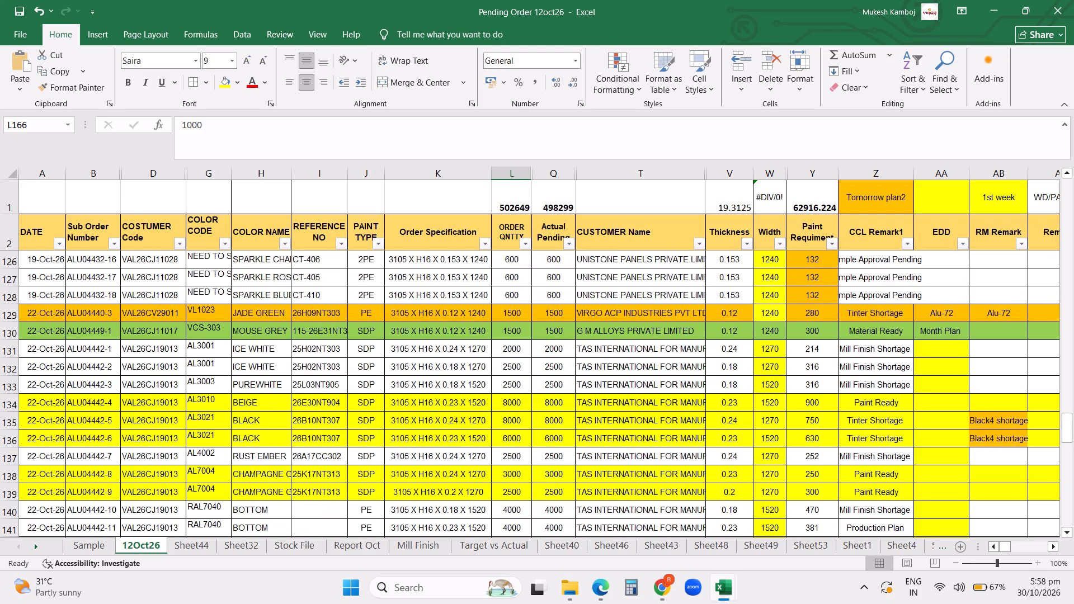
scroll(507, 386, "up", 1)
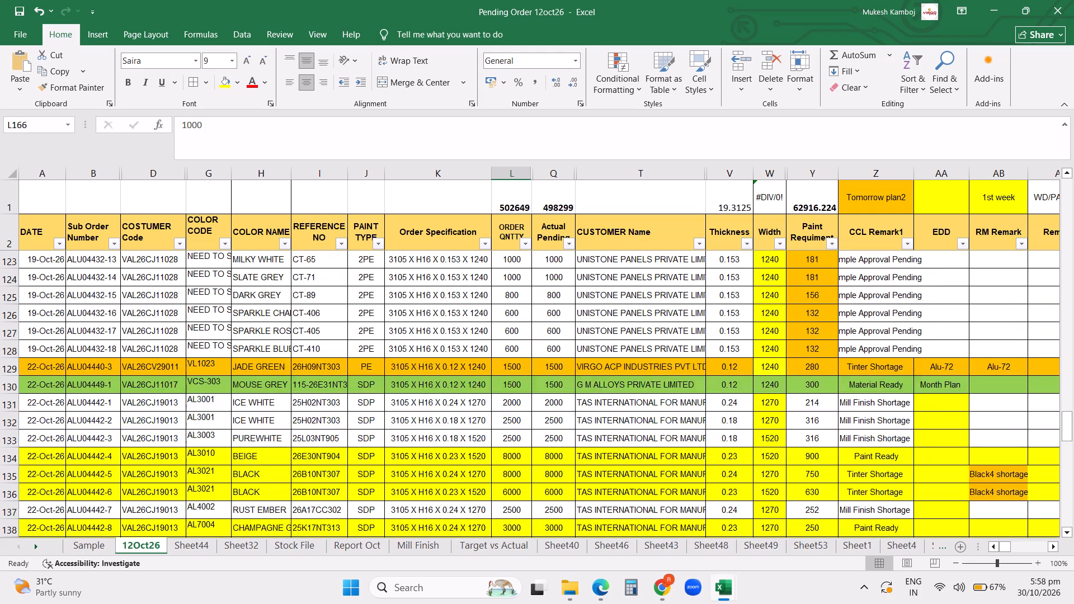
scroll(507, 386, "up", 1)
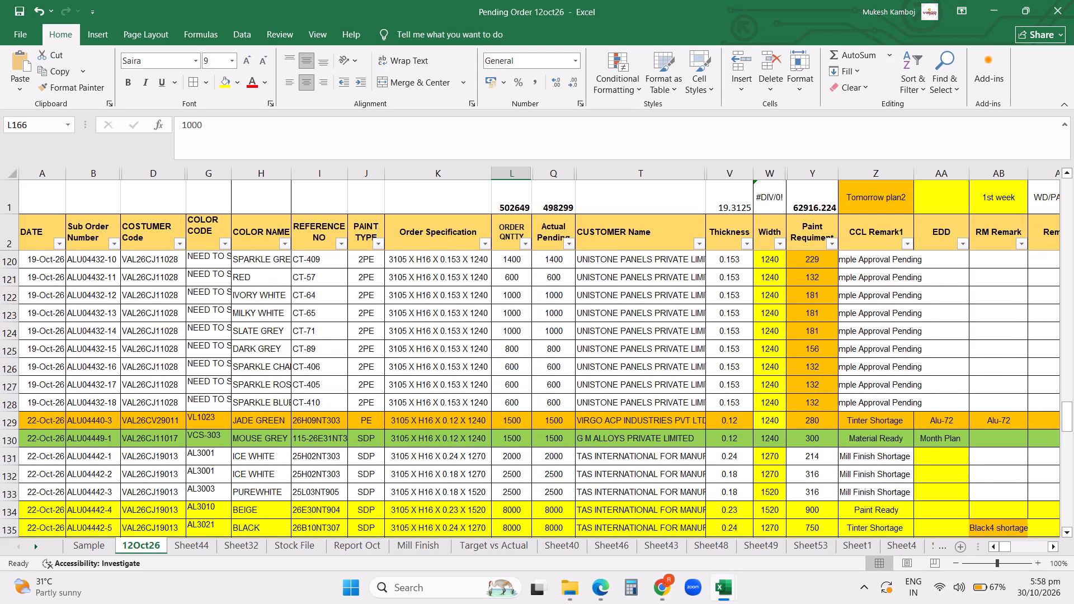
scroll(507, 386, "up", 8)
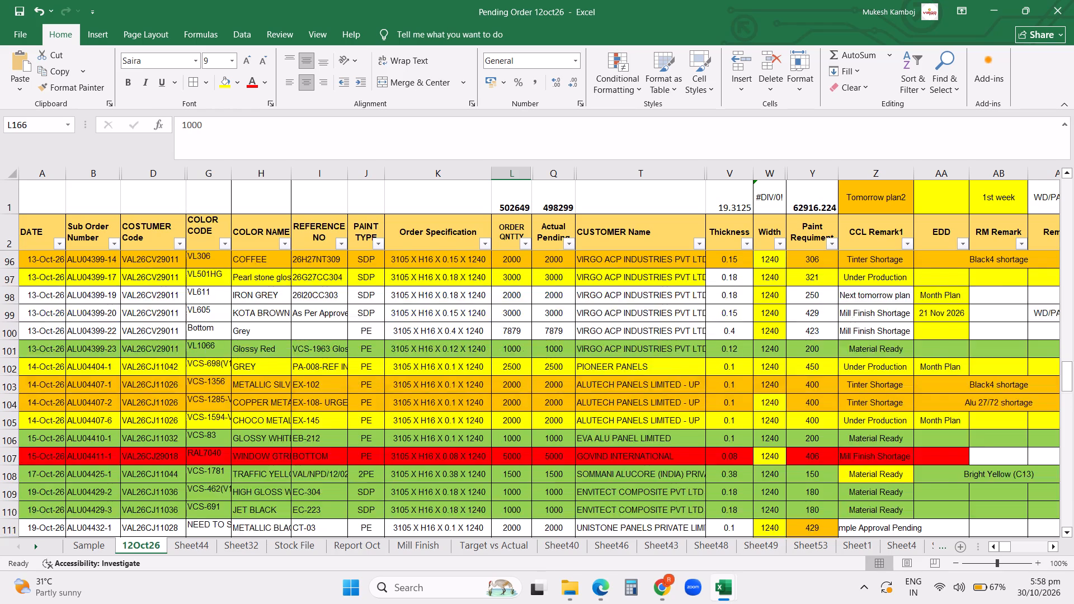
scroll(507, 386, "up", 1)
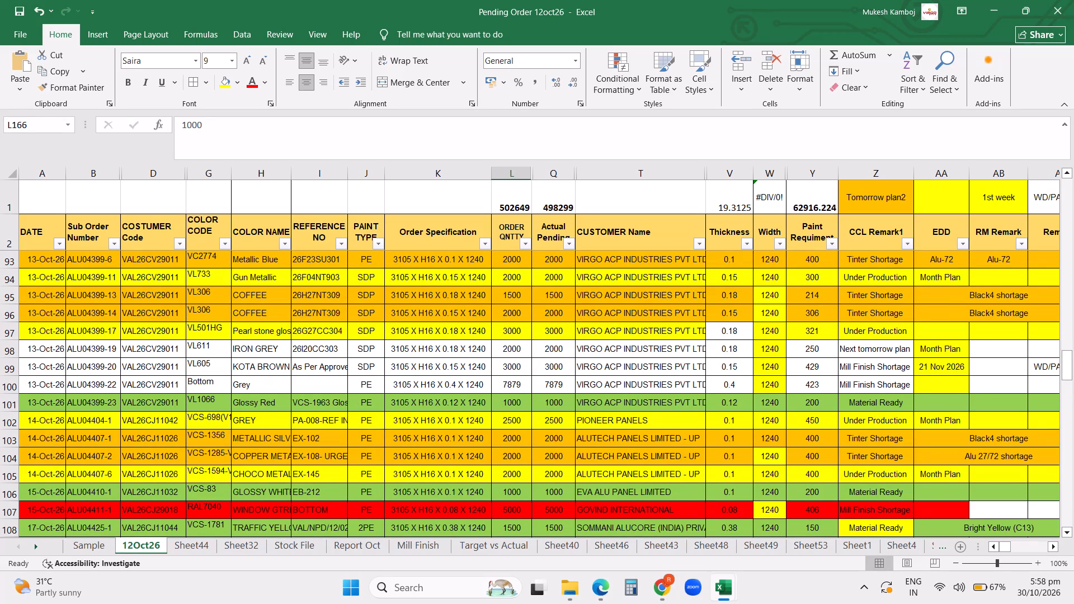
scroll(507, 386, "up", 6)
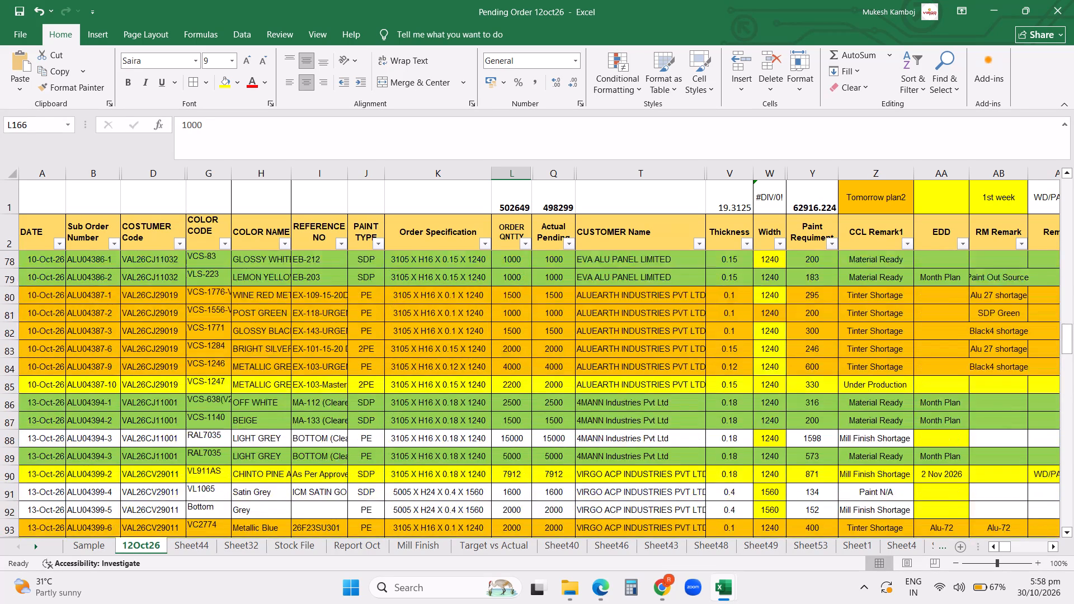
scroll(507, 386, "up", 2)
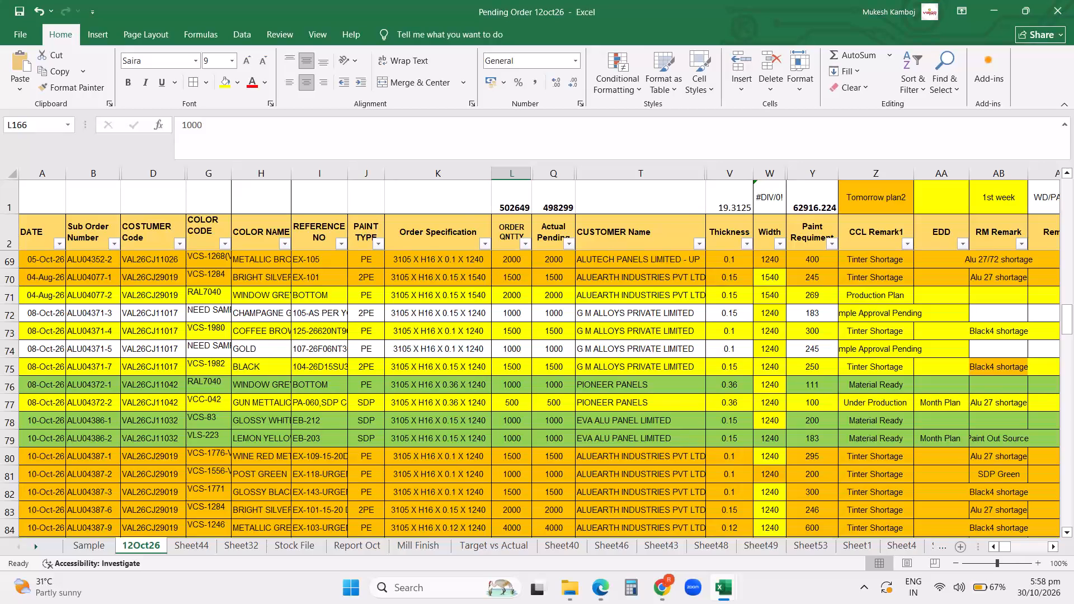
scroll(507, 386, "up", 3)
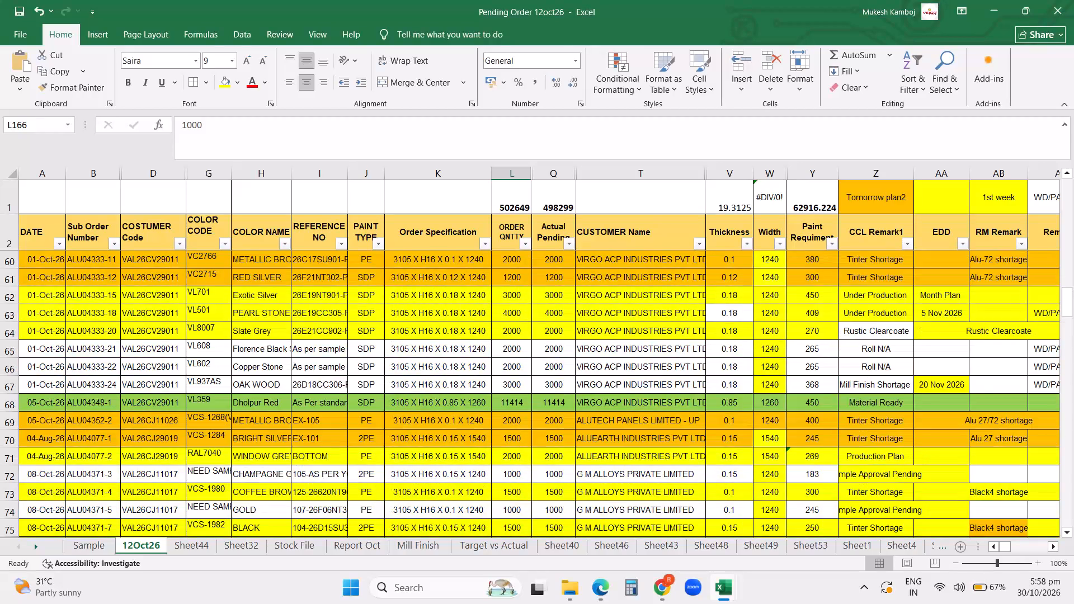
scroll(507, 386, "up", 1)
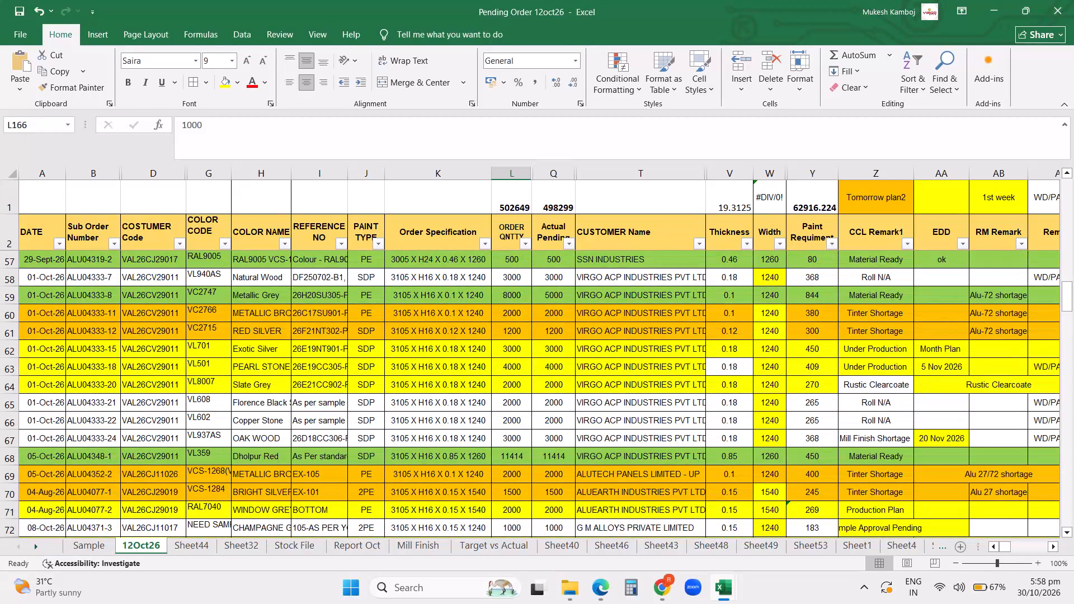
scroll(507, 386, "up", 7)
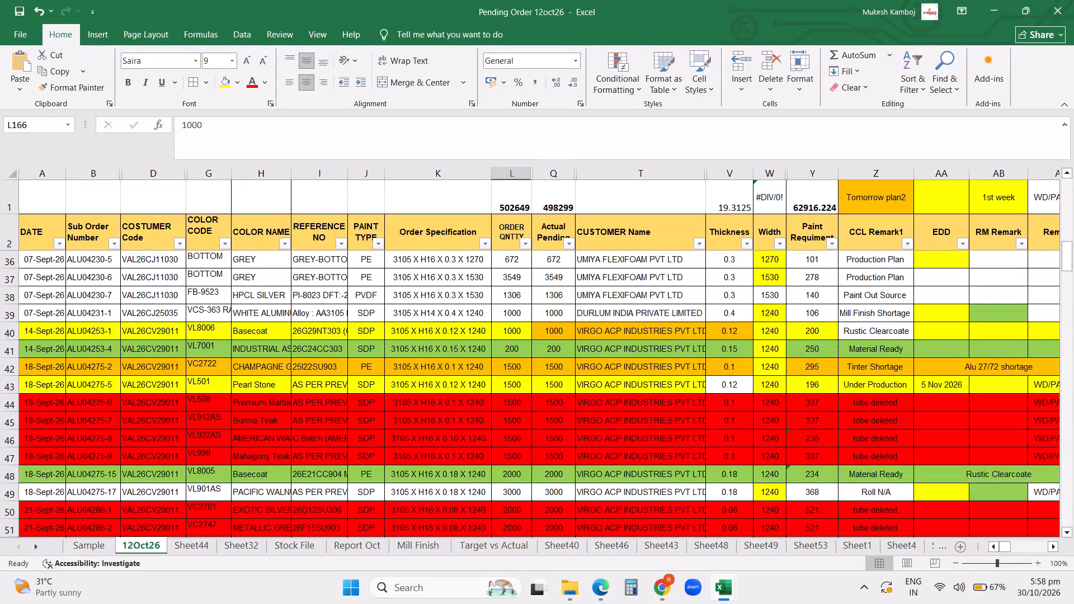
scroll(507, 386, "up", 7)
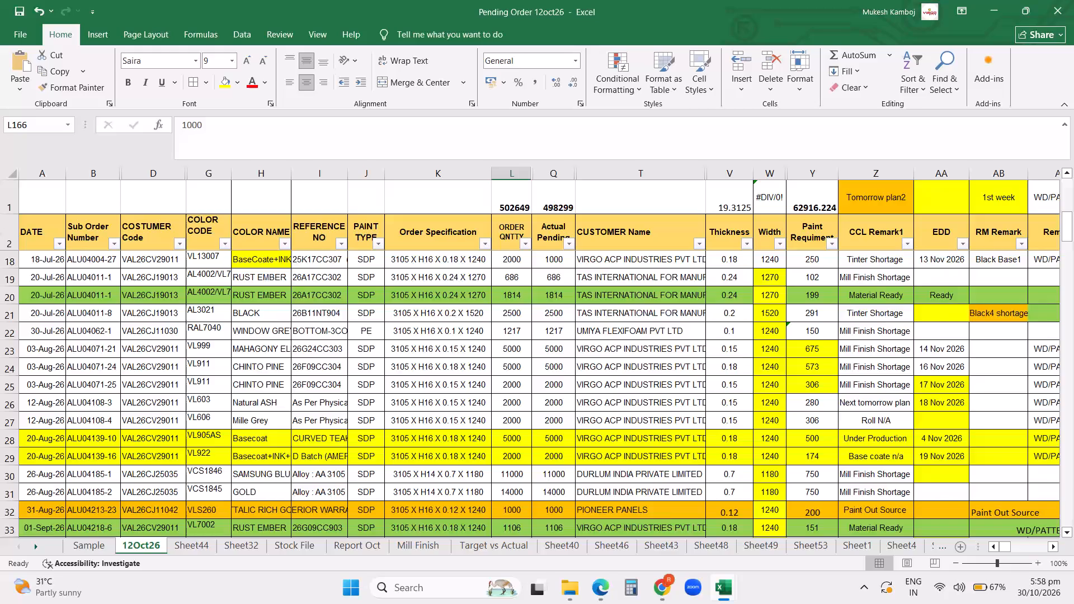
scroll(507, 386, "up", 3)
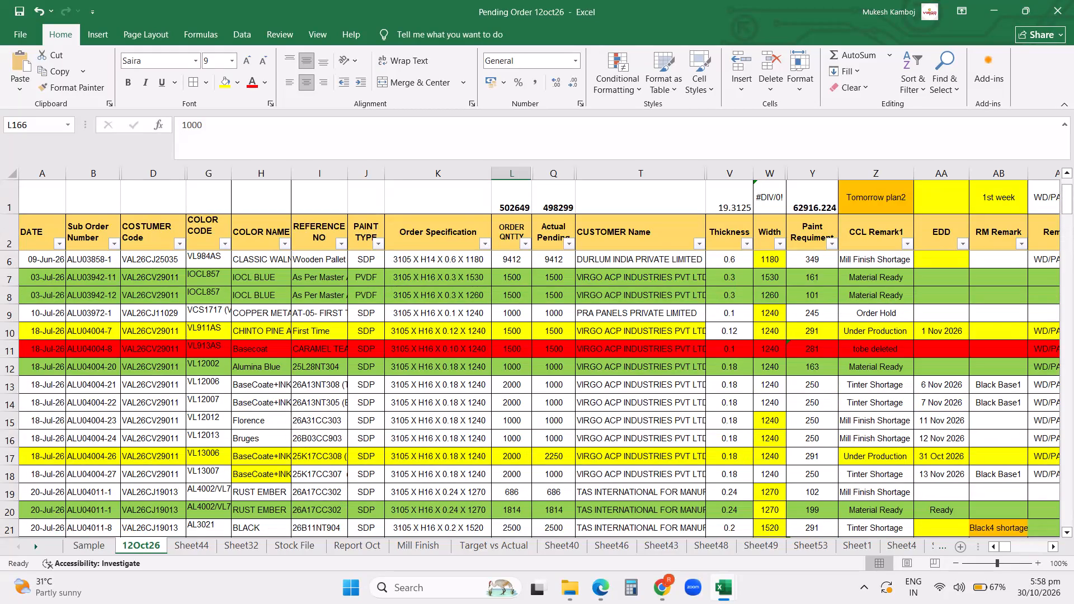
left_click(557, 454)
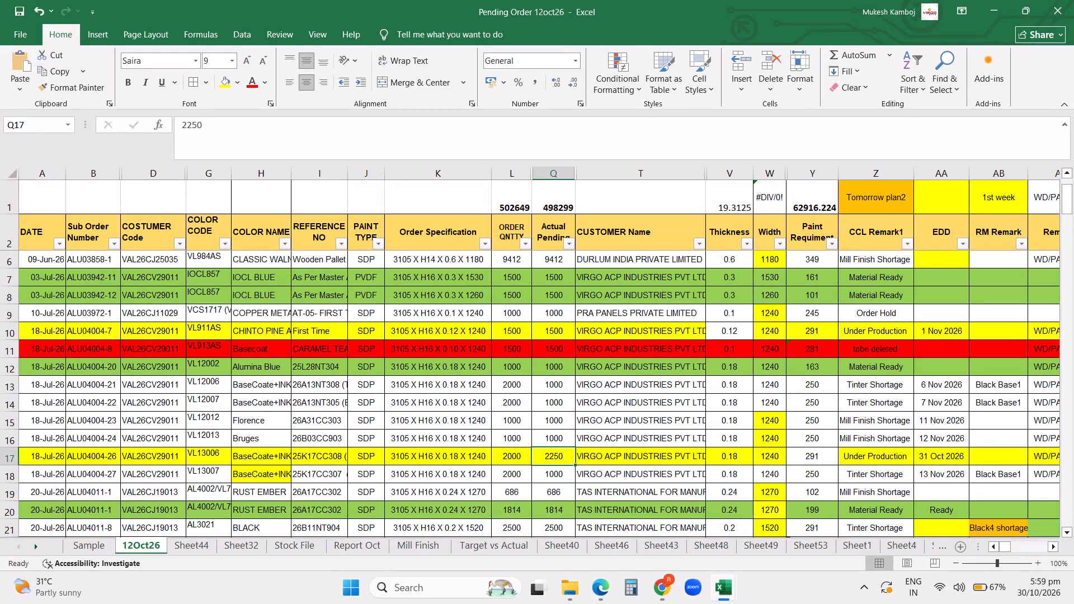
key("2")
key("2")
key("0")
key("0")
key("0")
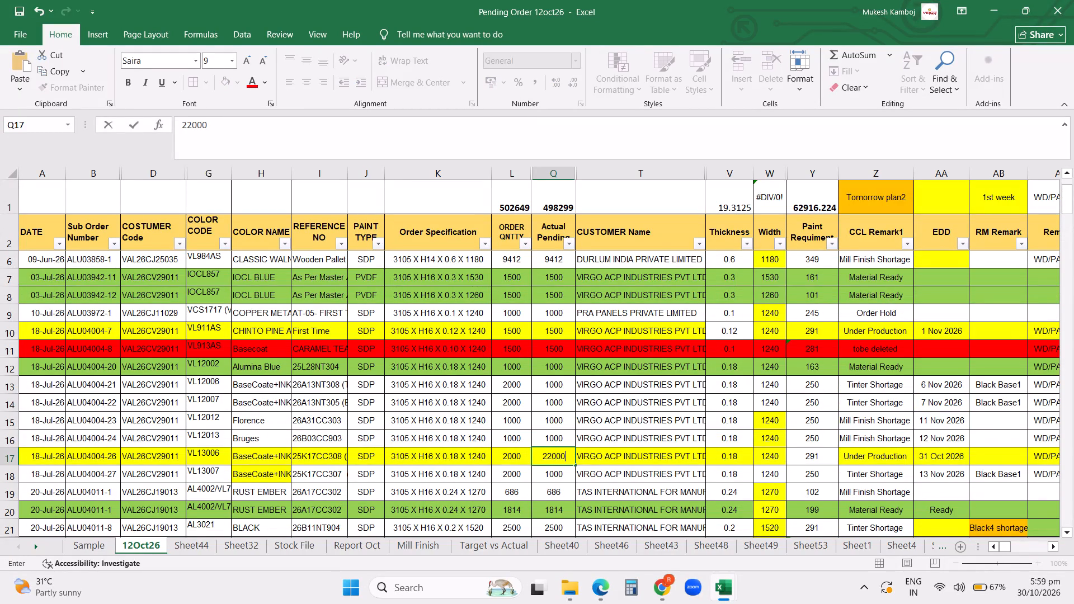
key("BackSpace")
key("BackSpace")
key("BackSpace")
key("BackSpace")
key("BackSpace")
key("BackSpace")
key("2")
key("0")
key("0")
key("0")
key("Return")
Check the Actual Pending total on Party wise Pending Order in Chrome, then return to the Pending Order 12oct26 workbook.
scroll(760, 460, "up", 2)
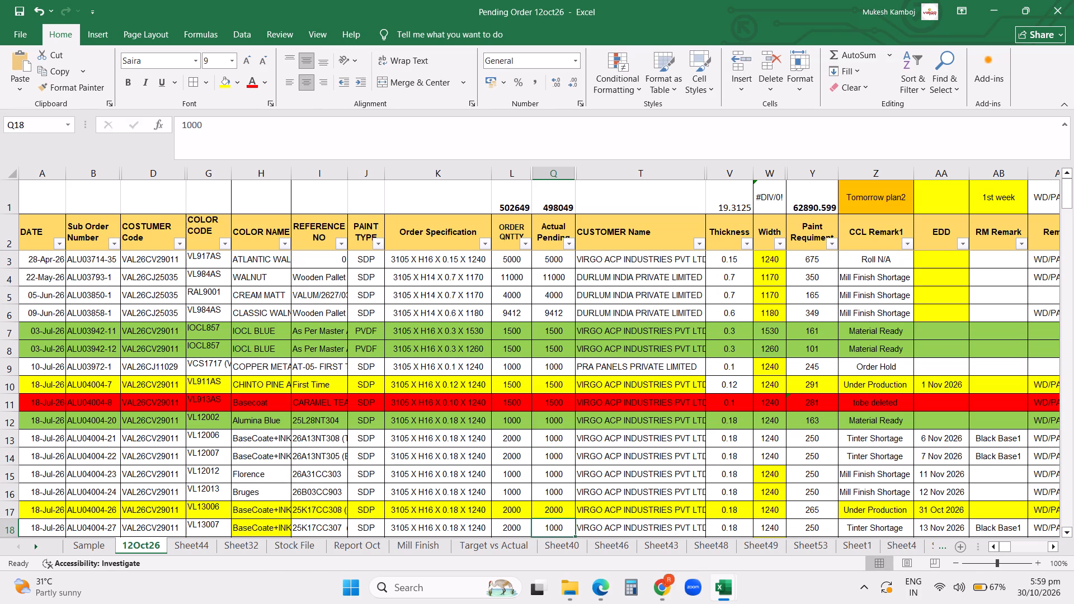
scroll(760, 460, "up", 4)
scroll(754, 435, "down", 1)
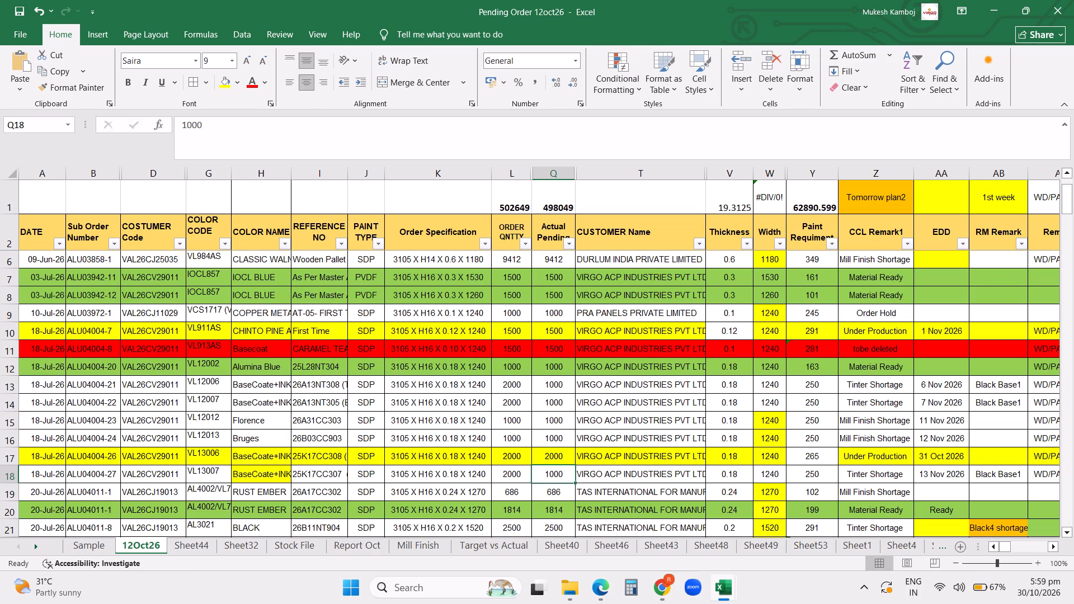
left_click(672, 597)
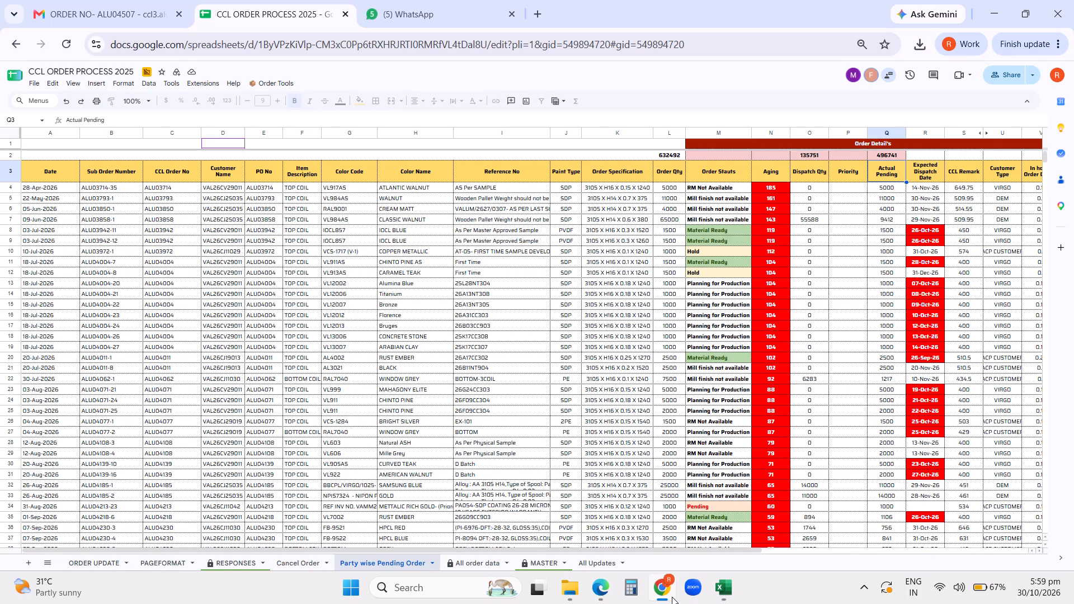
left_click(672, 597)
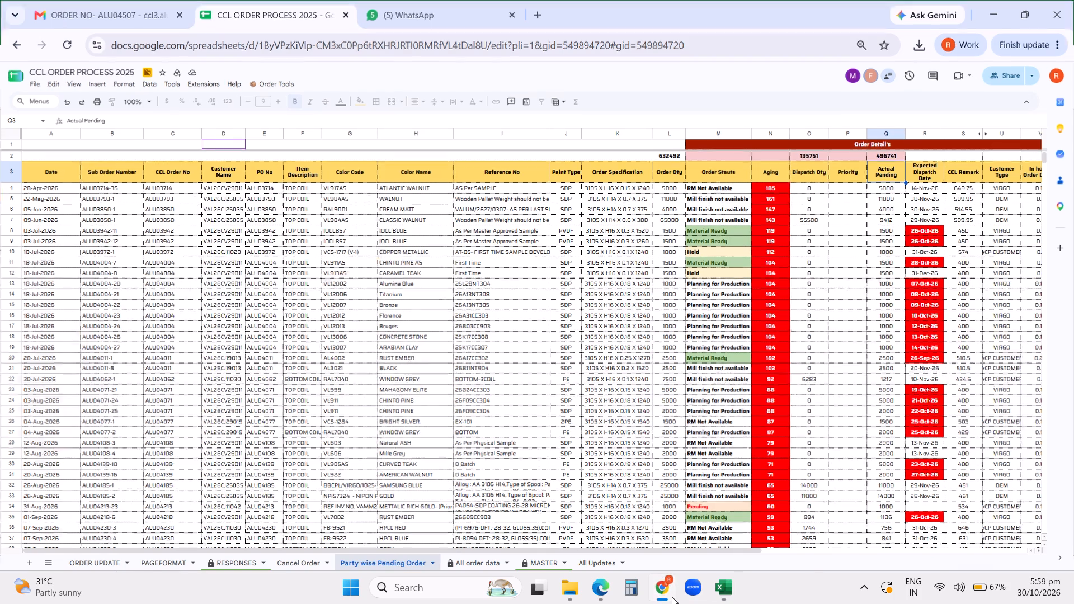
Save the Pending Order 12oct26 workbook.
scroll(630, 316, "down", 6)
scroll(629, 316, "up", 4)
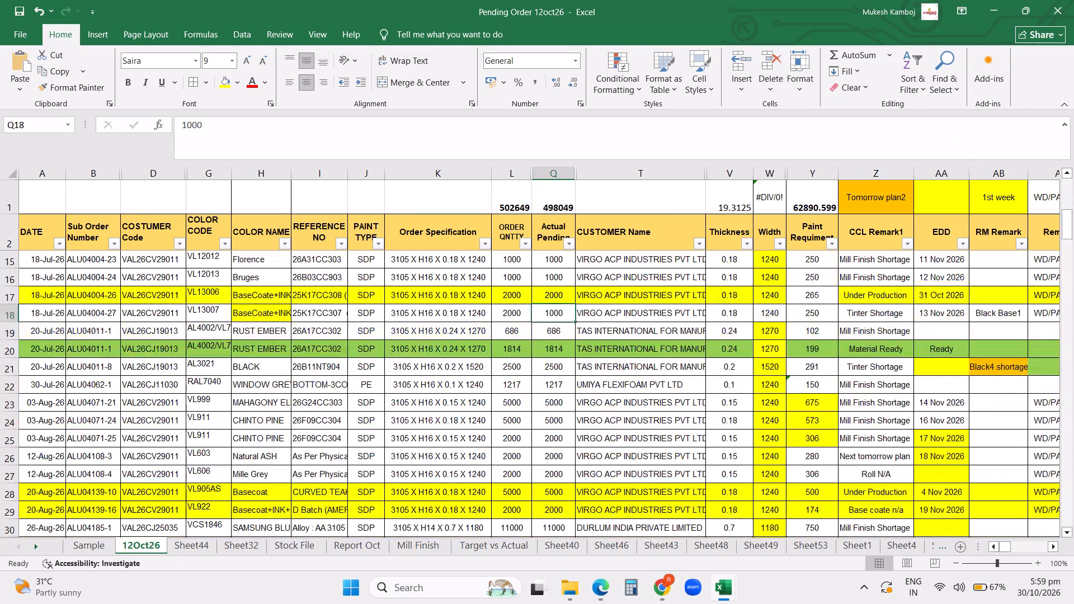
scroll(626, 317, "up", 20)
scroll(626, 317, "up", 6)
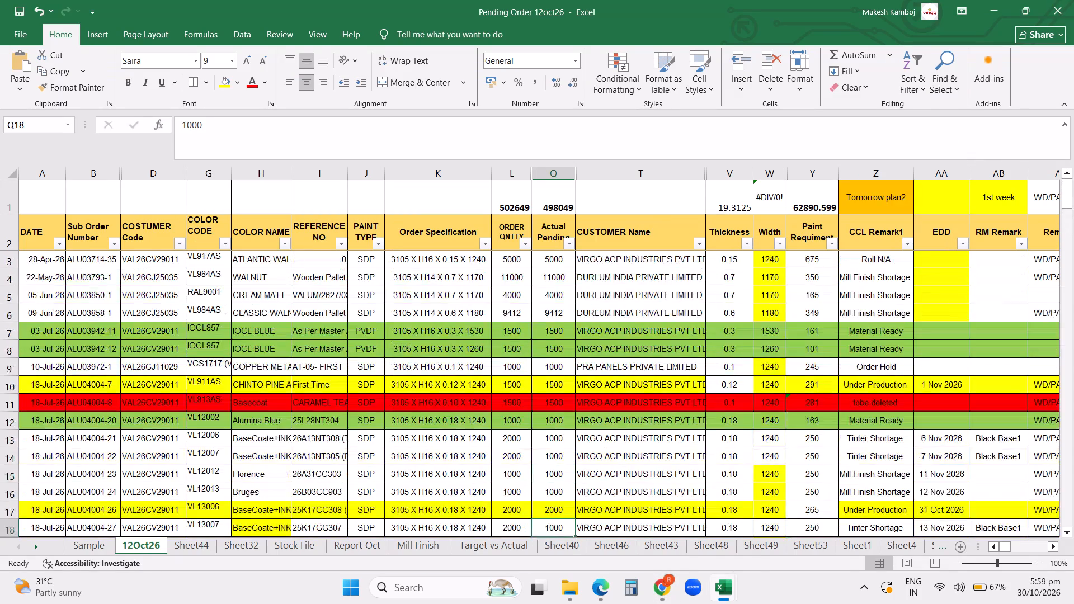
key("ctrl+s")
key("ctrl+s")
key("ctrl+s")
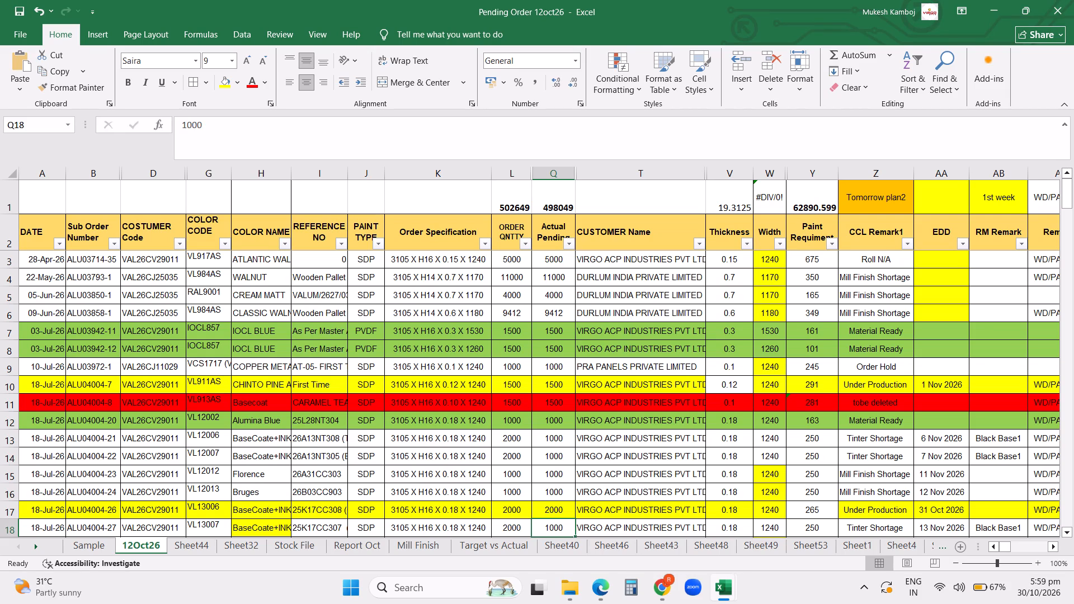
Examine the ORDER QNTTY and Actual Pending values on 12Oct26 from the first order down to the latest October orders.
left_click(718, 276)
left_click(671, 286)
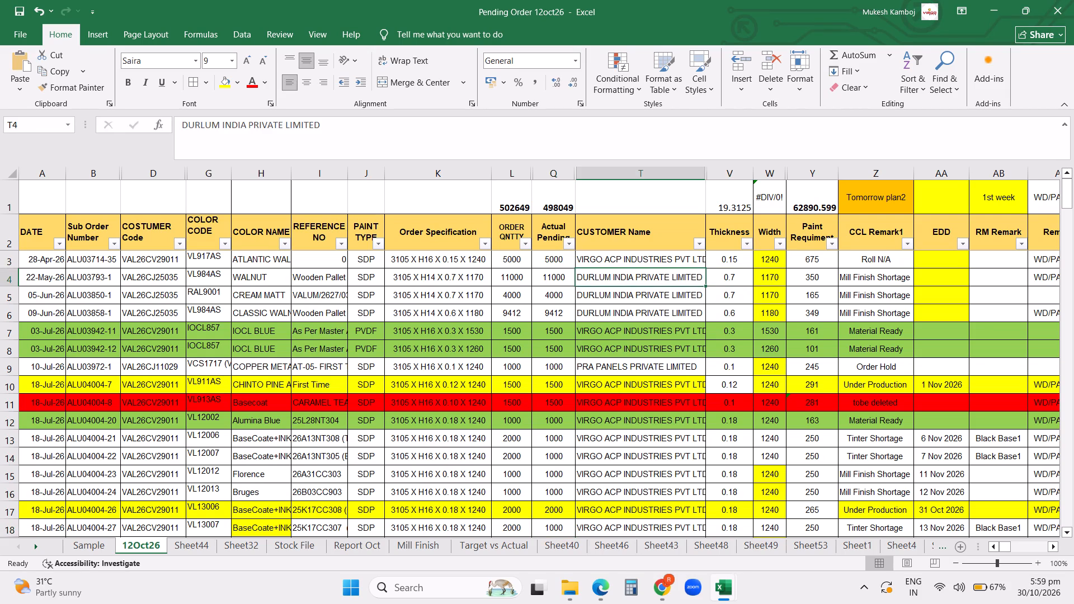
scroll(665, 379, "down", 9)
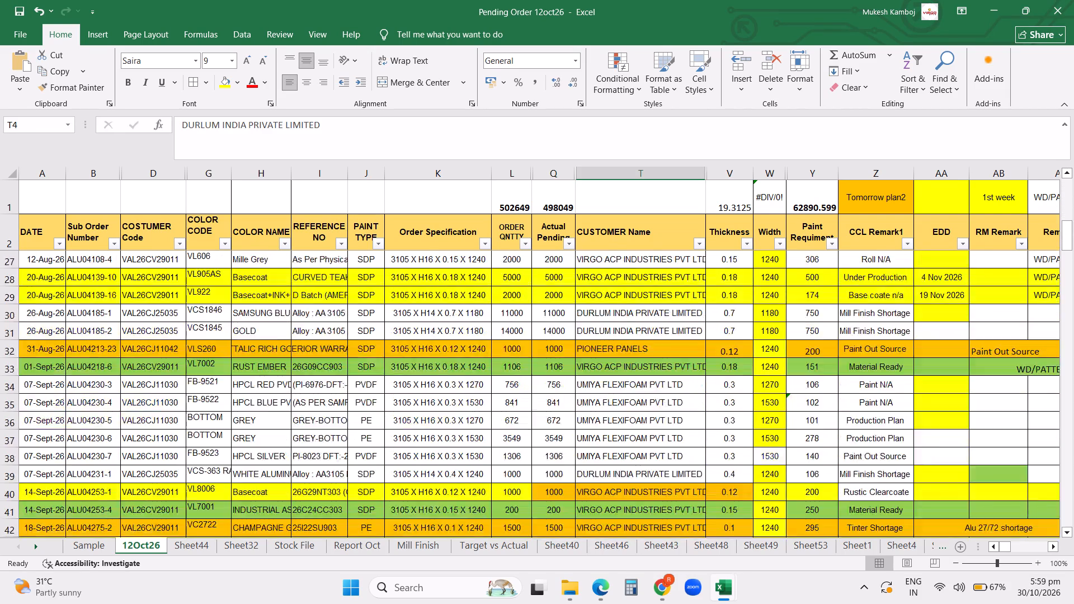
scroll(665, 386, "down", 18)
scroll(665, 388, "down", 6)
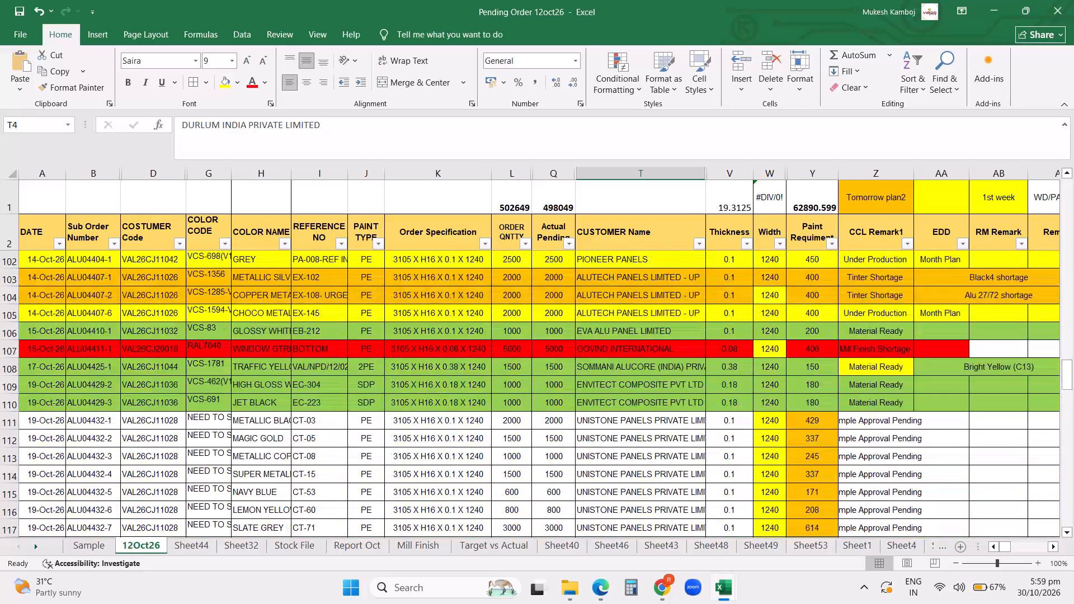
scroll(665, 388, "down", 13)
scroll(665, 388, "down", 11)
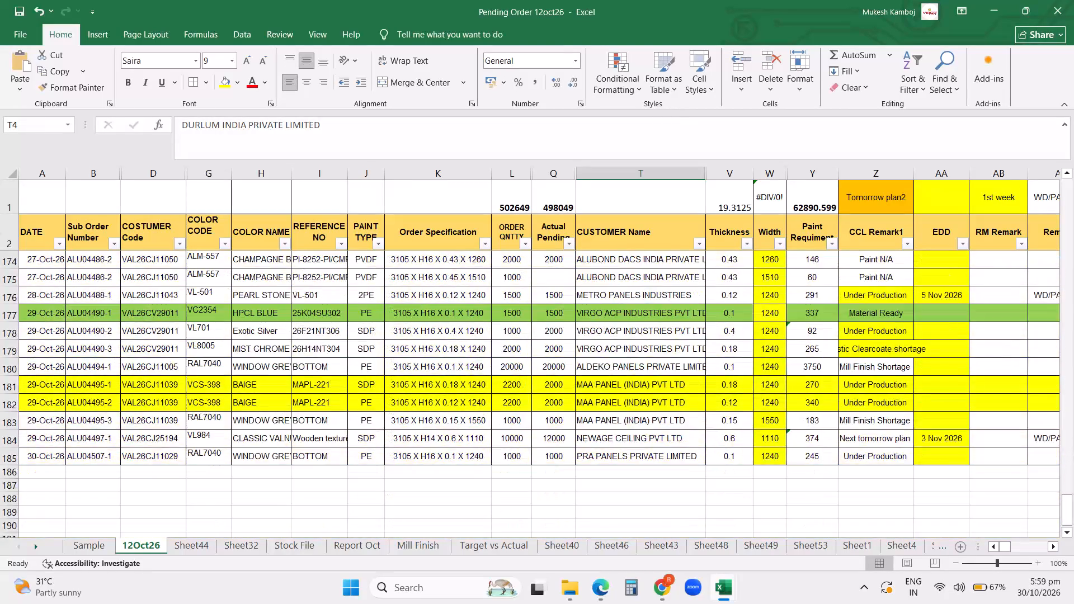
scroll(665, 388, "down", 4)
scroll(665, 388, "up", 4)
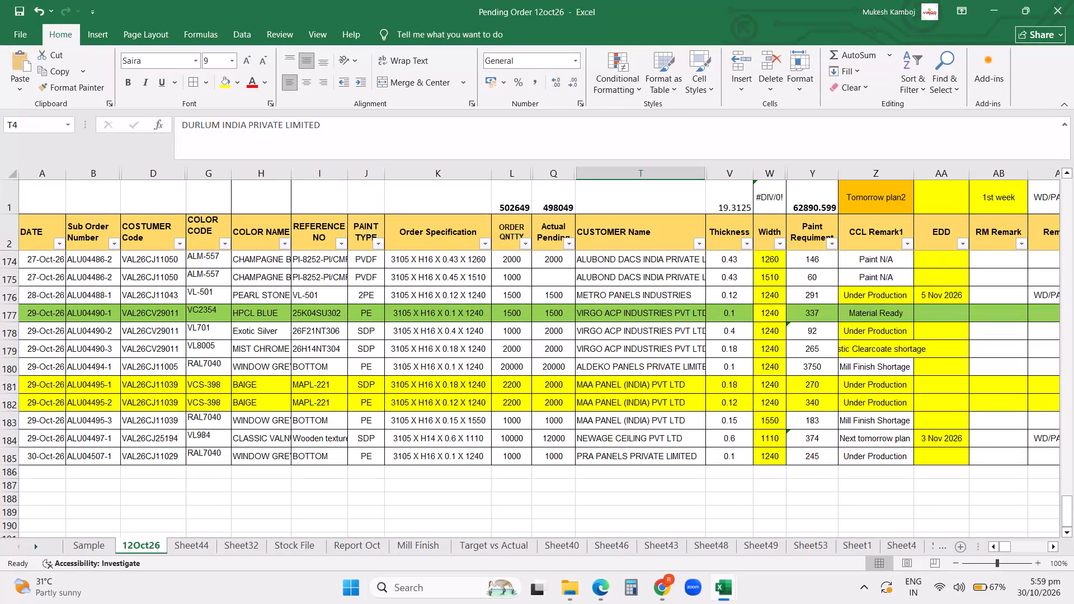
scroll(664, 389, "up", 4)
scroll(664, 389, "down", 2)
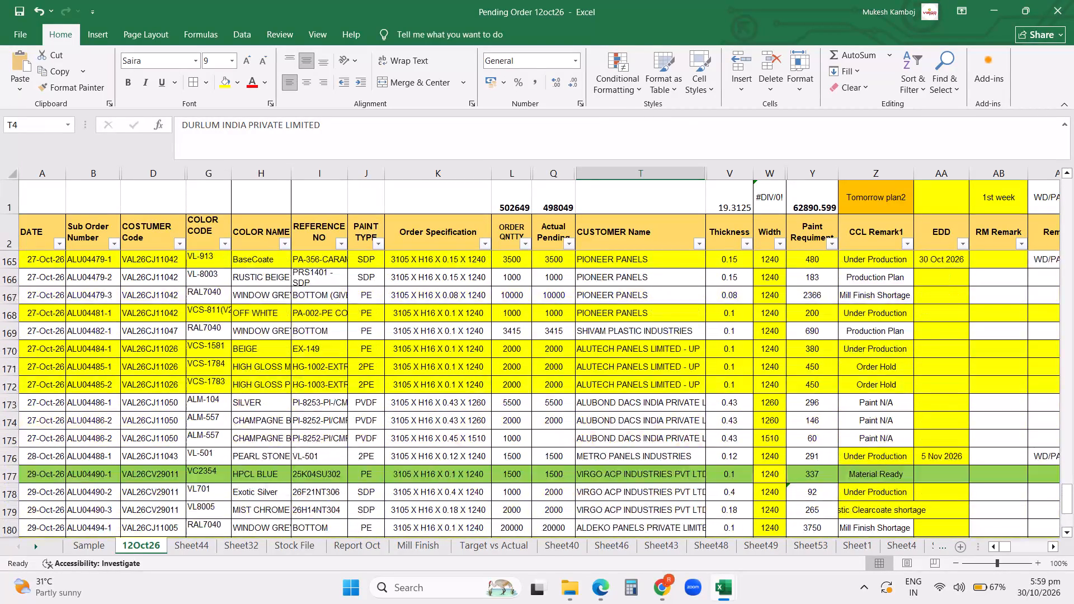
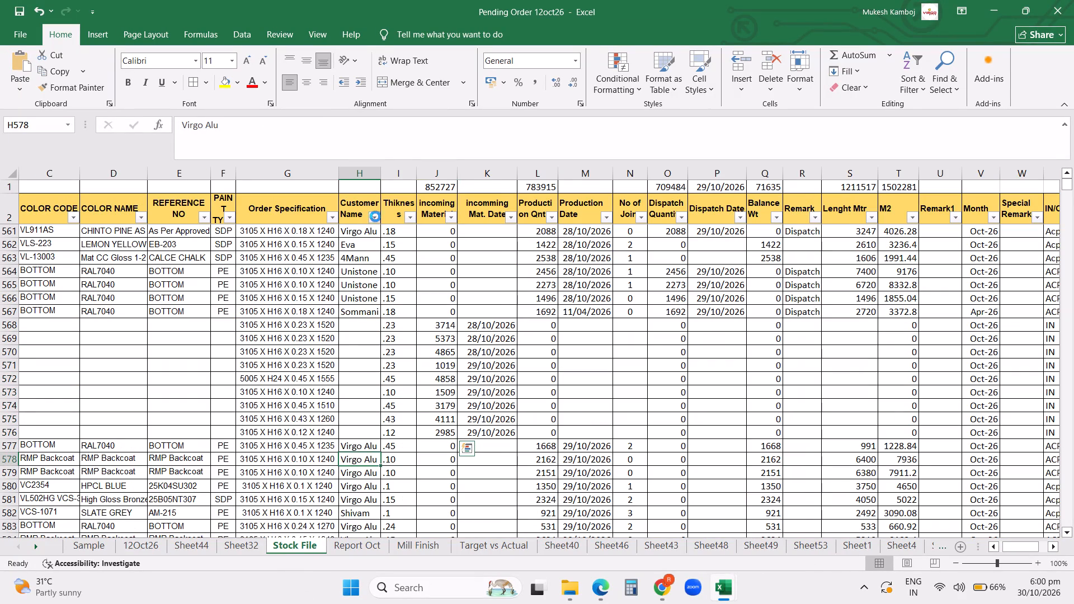
Filter the Stock File sheet's Customer Name column to show only Virgo Alu records.
left_click(241, 377)
scroll(233, 466, "down", 16)
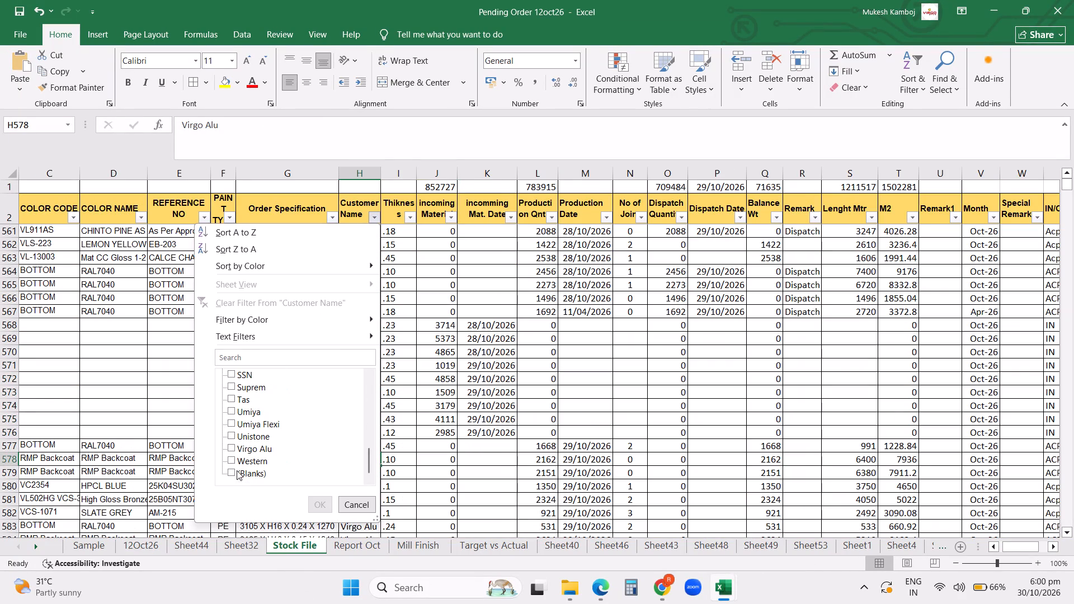
scroll(237, 470, "down", 6)
left_click(251, 445)
left_click(318, 507)
scroll(539, 362, "up", 3)
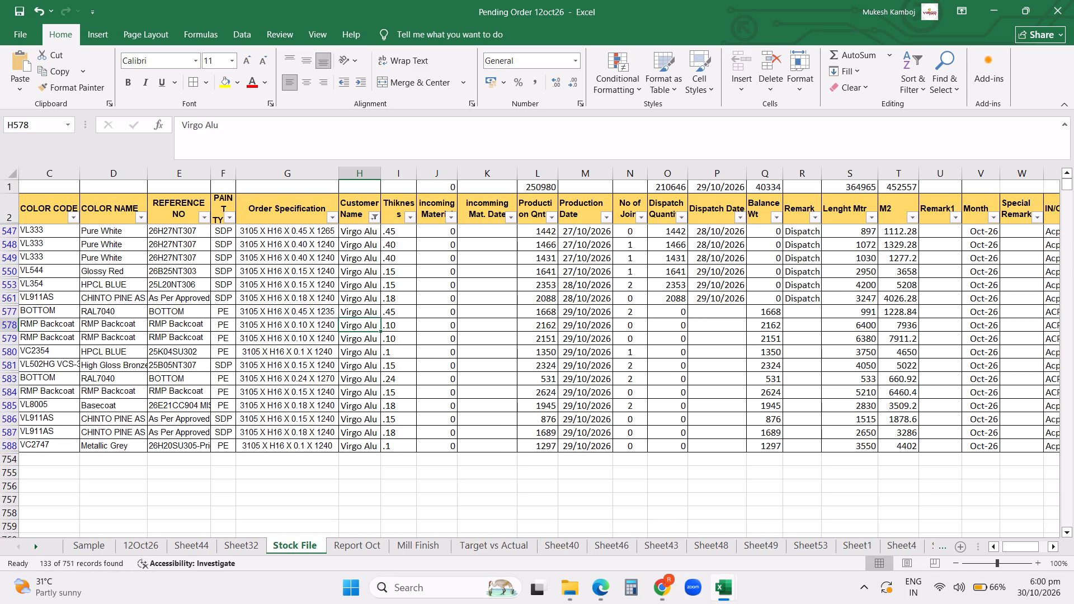
Open the filter options of the Customer Name column on the Stock File sheet again.
left_click(375, 217)
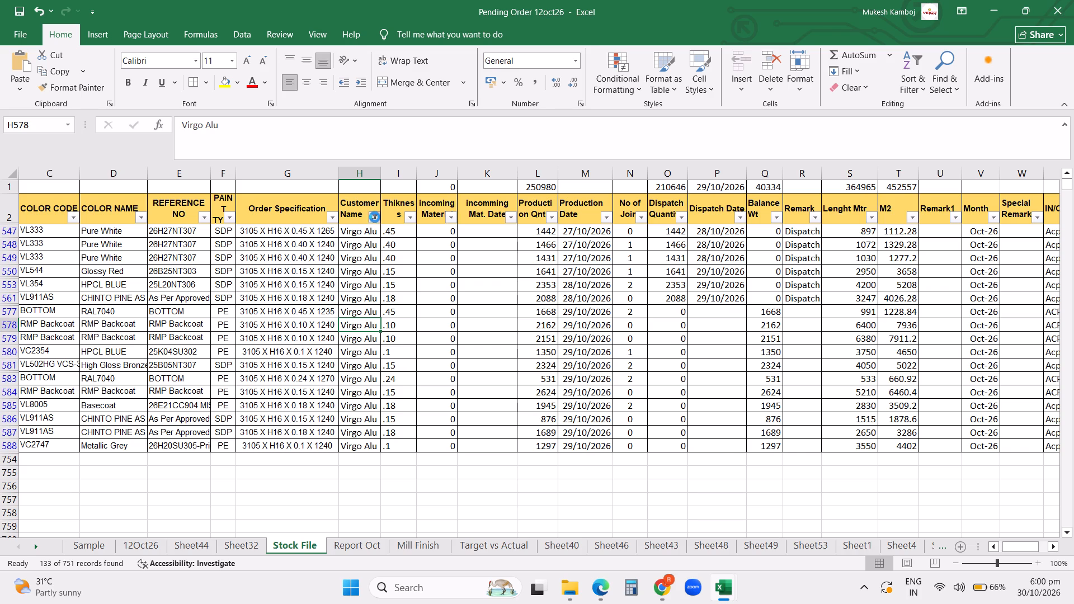
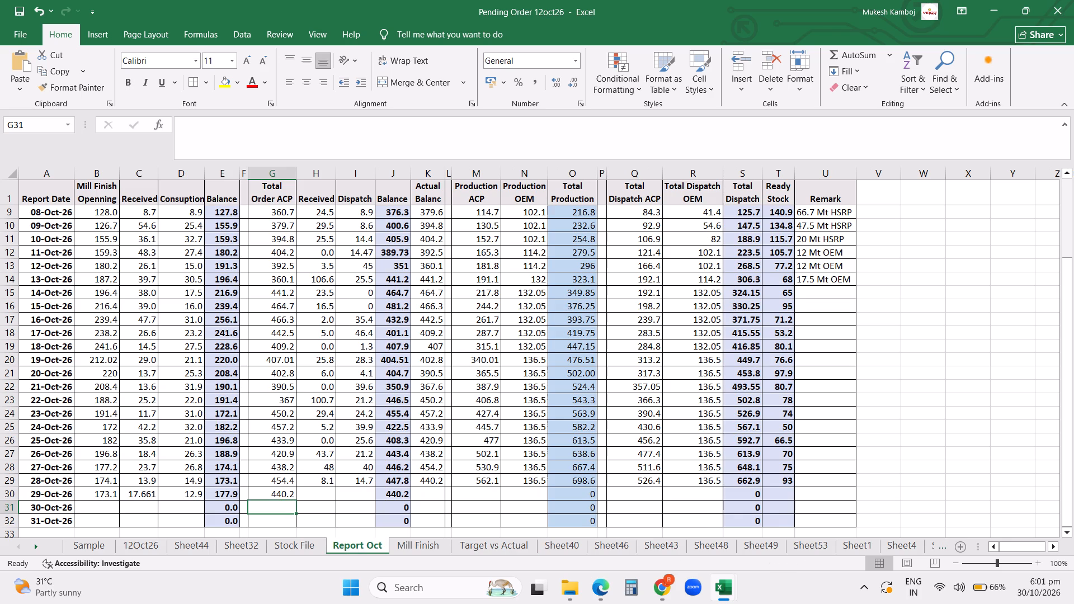
On the 12Oct26 sheet, total the order quantities of the 29-Oct-26 orders from ALU04490-1 through ALU04495-3.
left_click(319, 491)
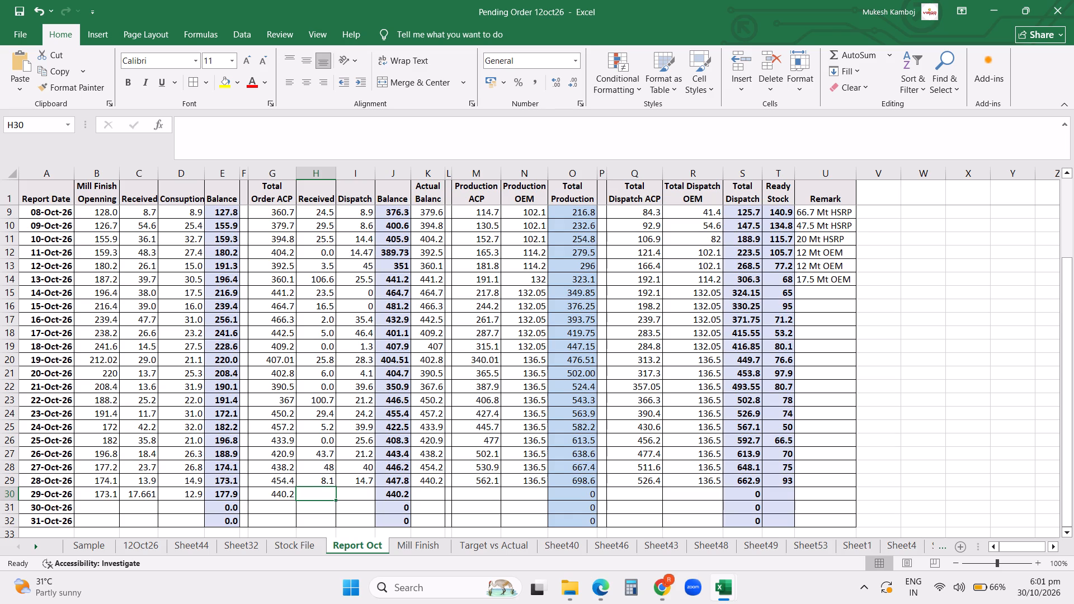
left_click(121, 546)
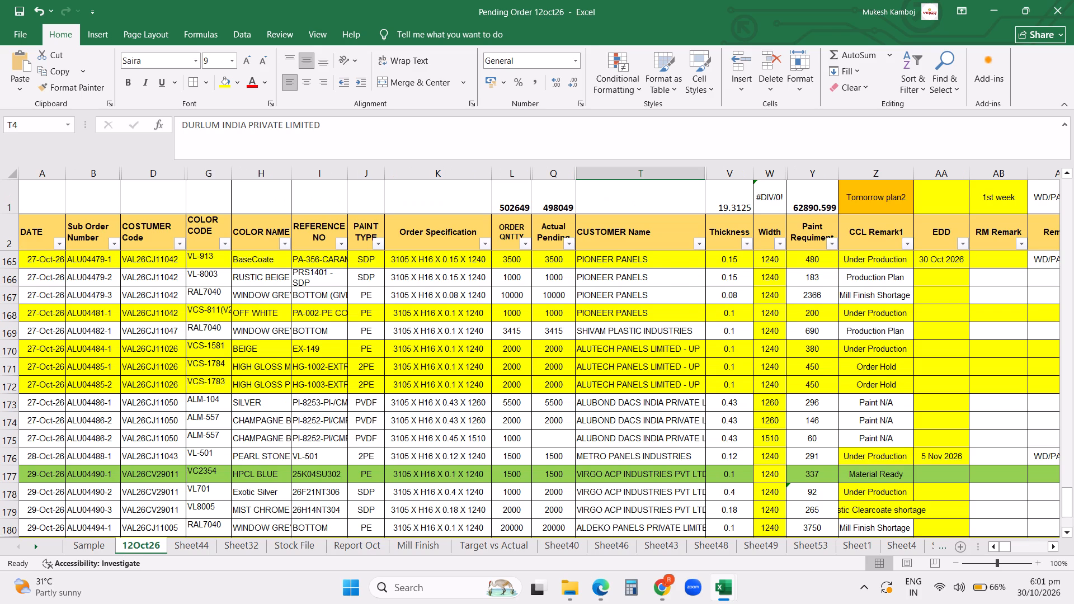
scroll(319, 465, "down", 4)
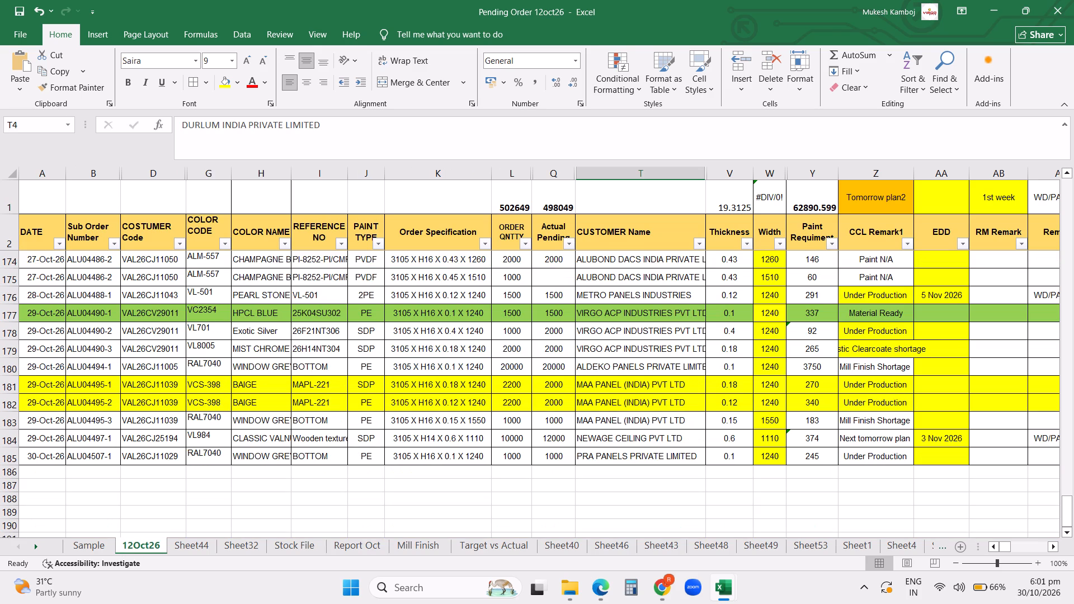
scroll(450, 348, "up", 1)
left_click_drag(506, 313, 504, 435)
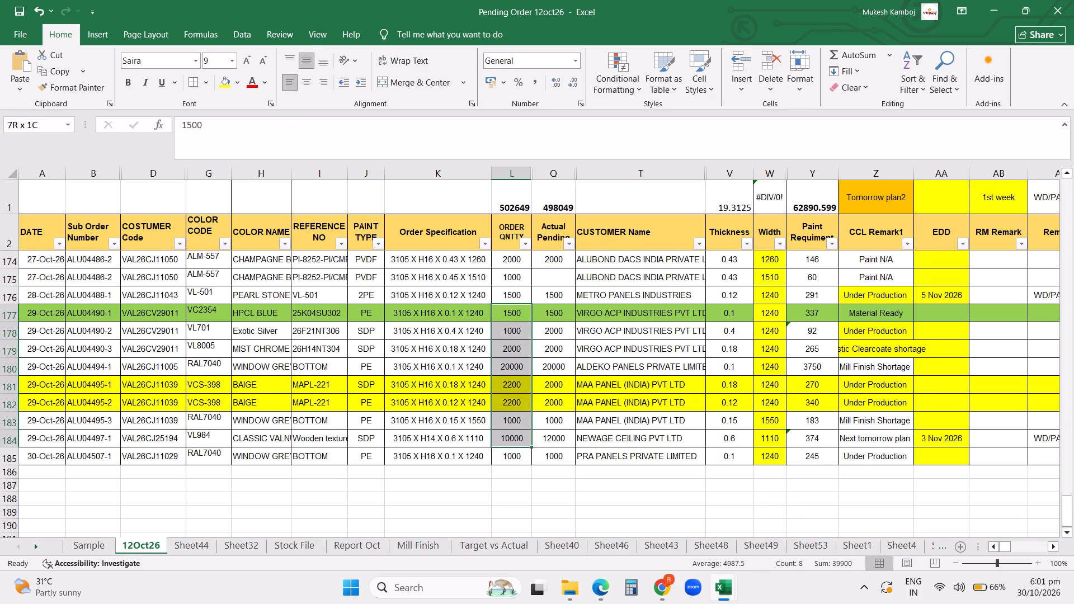
left_click_drag(504, 435, 505, 422)
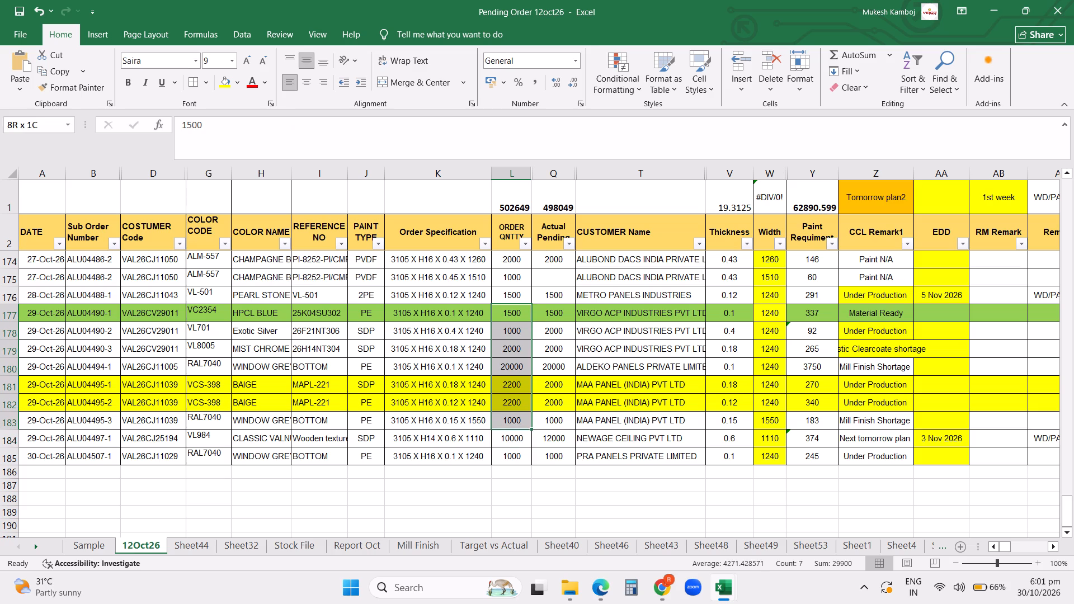
left_click_drag(505, 422, 505, 419)
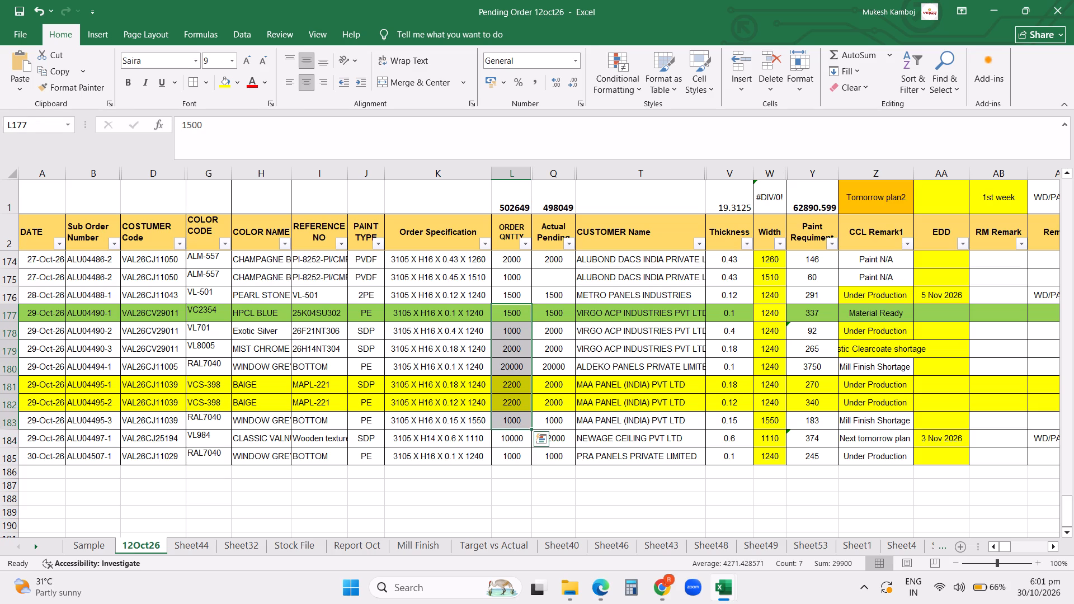
Unhide the columns between Costumer Code and Color Code on the 12Oct26 sheet.
left_click_drag(177, 172, 189, 172)
right_click(189, 172)
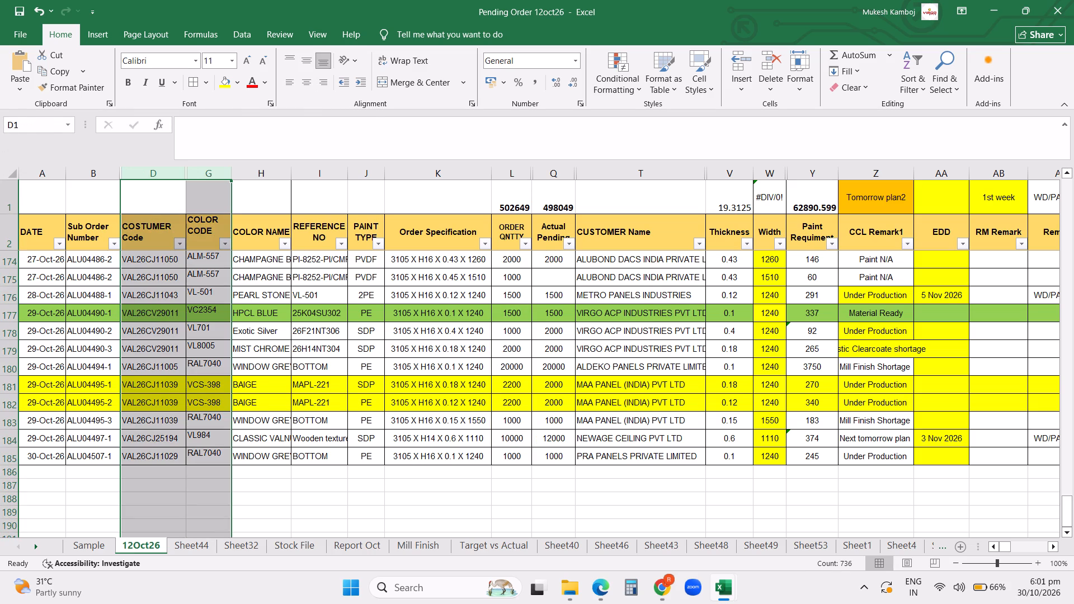
left_click(220, 398)
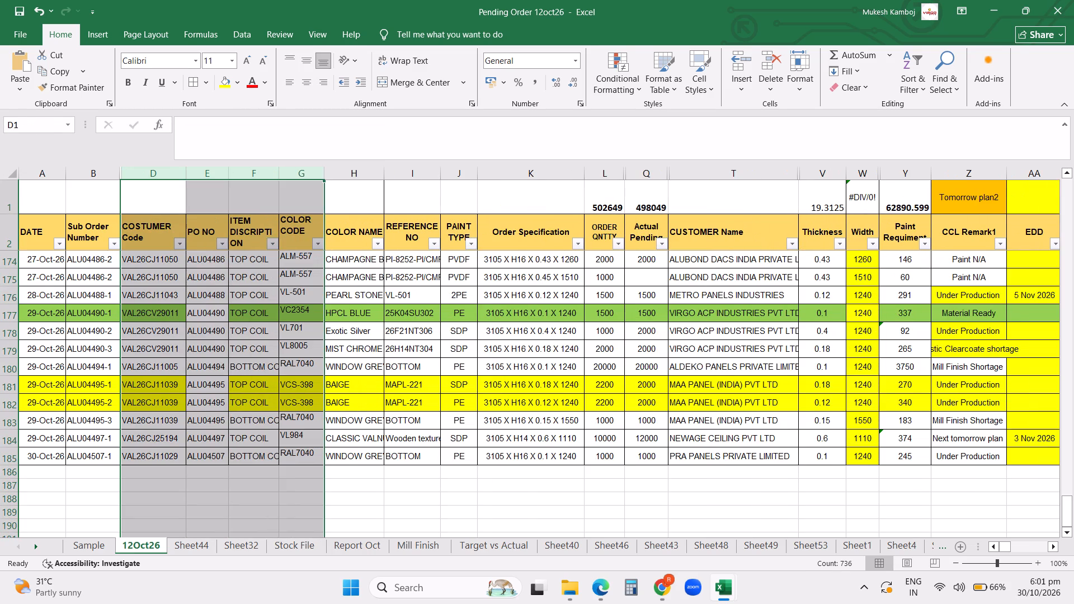
left_click(243, 440)
key("o")
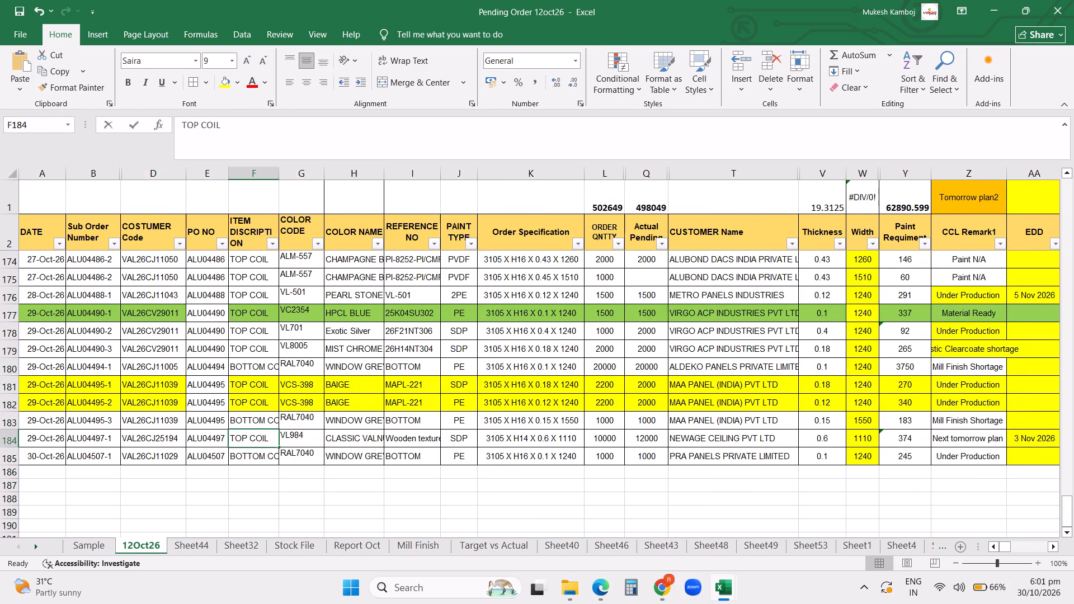
key("BackSpace")
key("o")
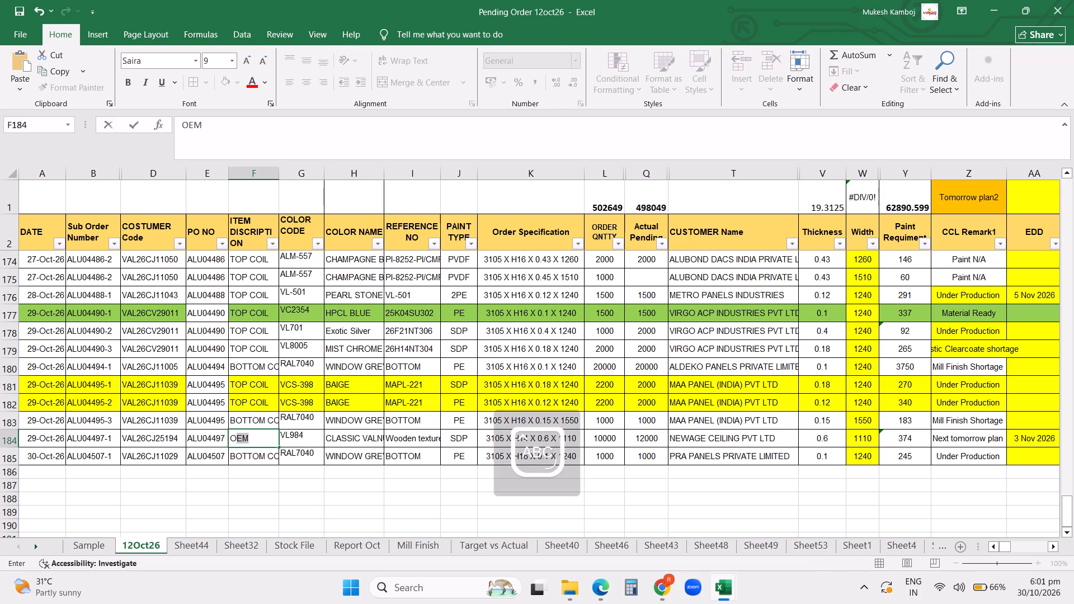
key("Down")
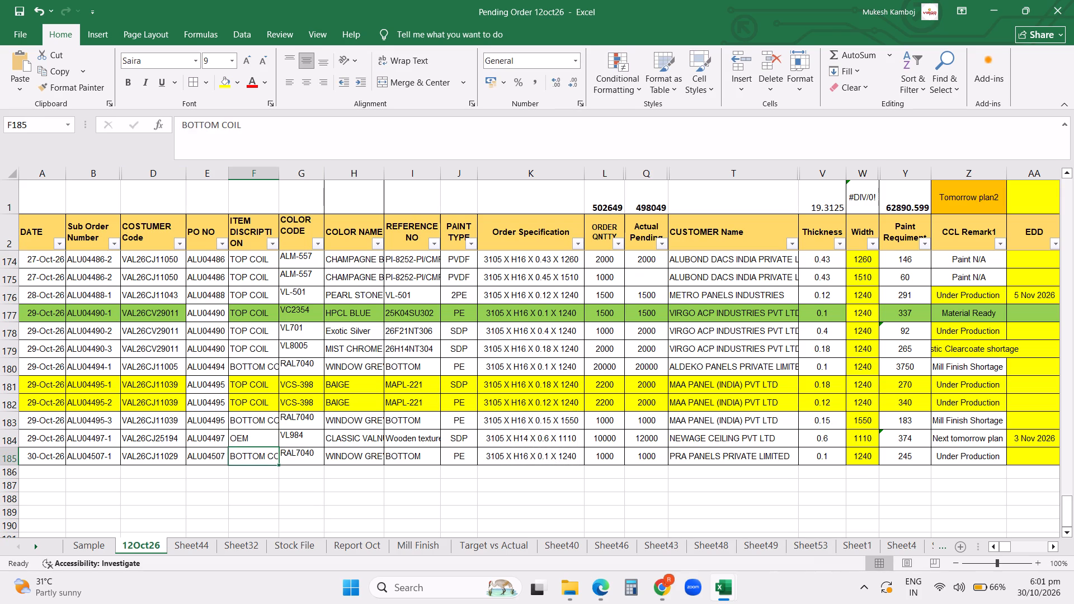
Total the 29-Oct-26 order quantities in rows 177 to 183 and enter 29.9 as that date's ACP order Received on Report Oct.
left_click_drag(605, 313, 601, 419)
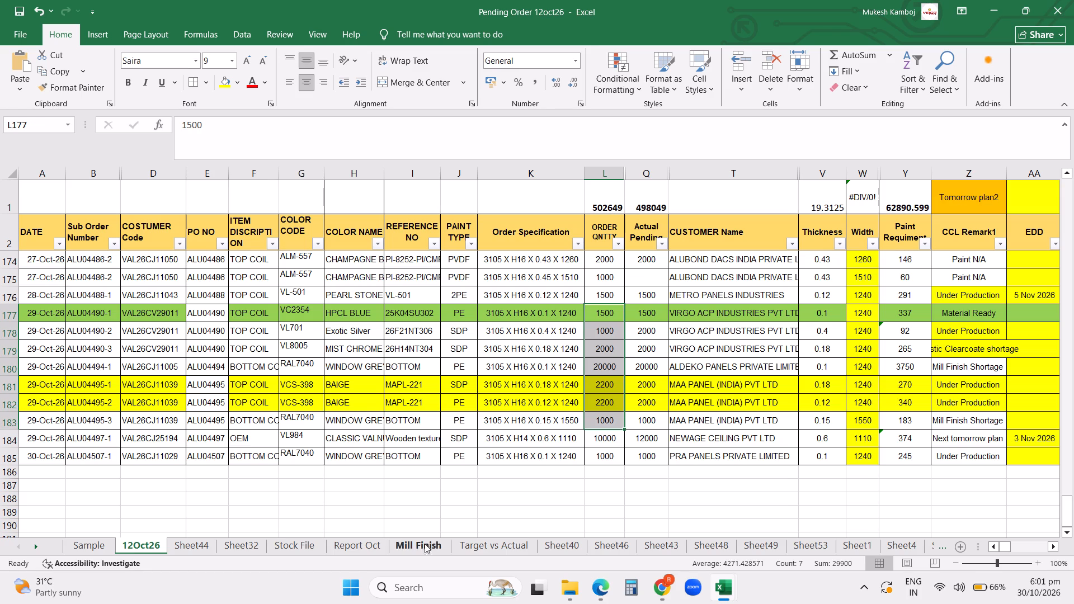
left_click(356, 545)
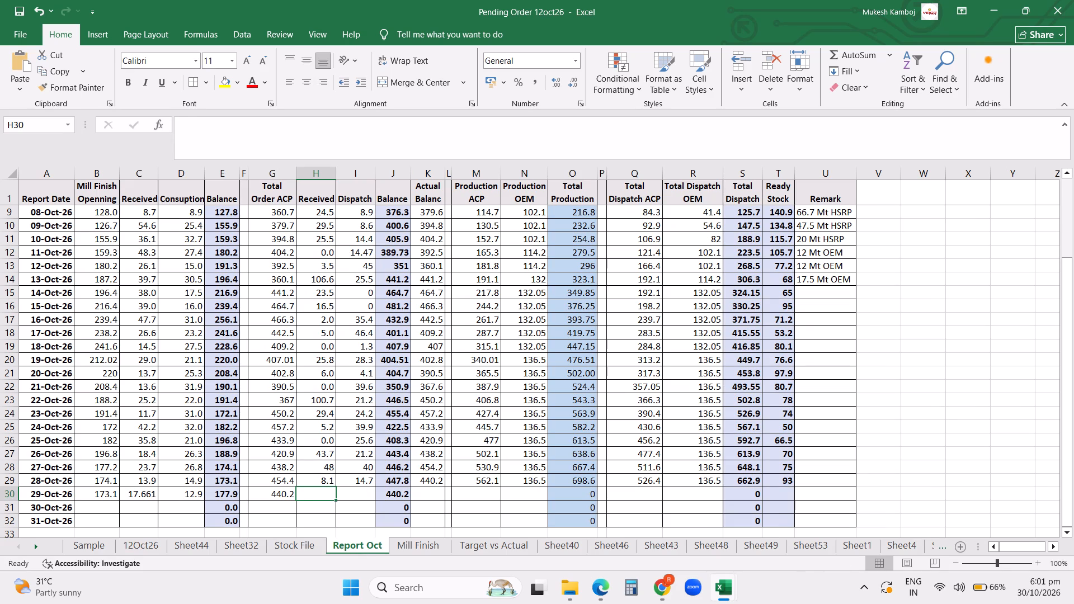
type("29.9")
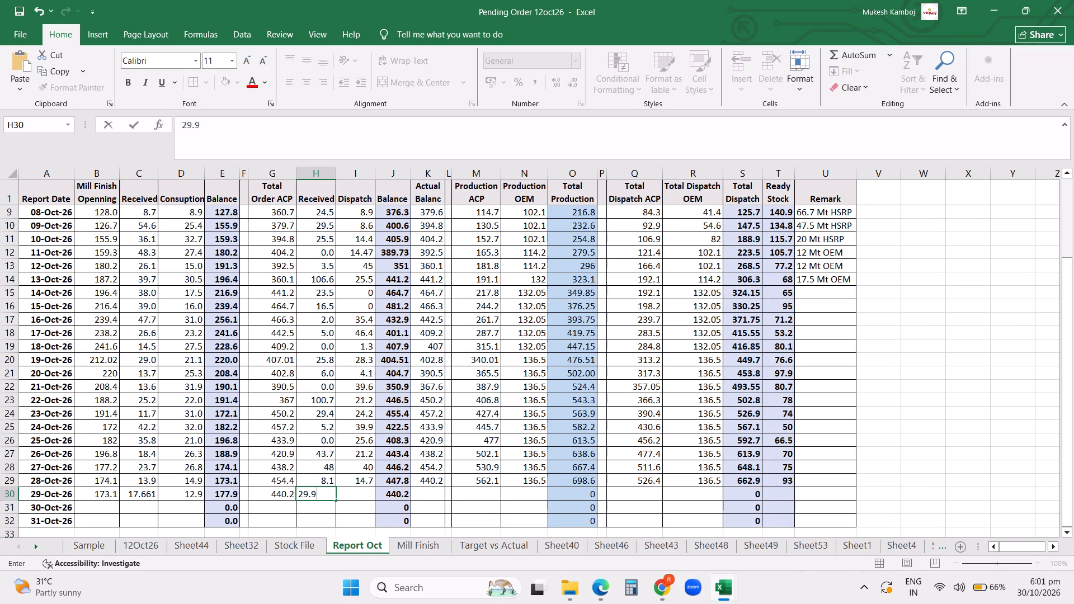
key("Right")
key("Right")
key("Left")
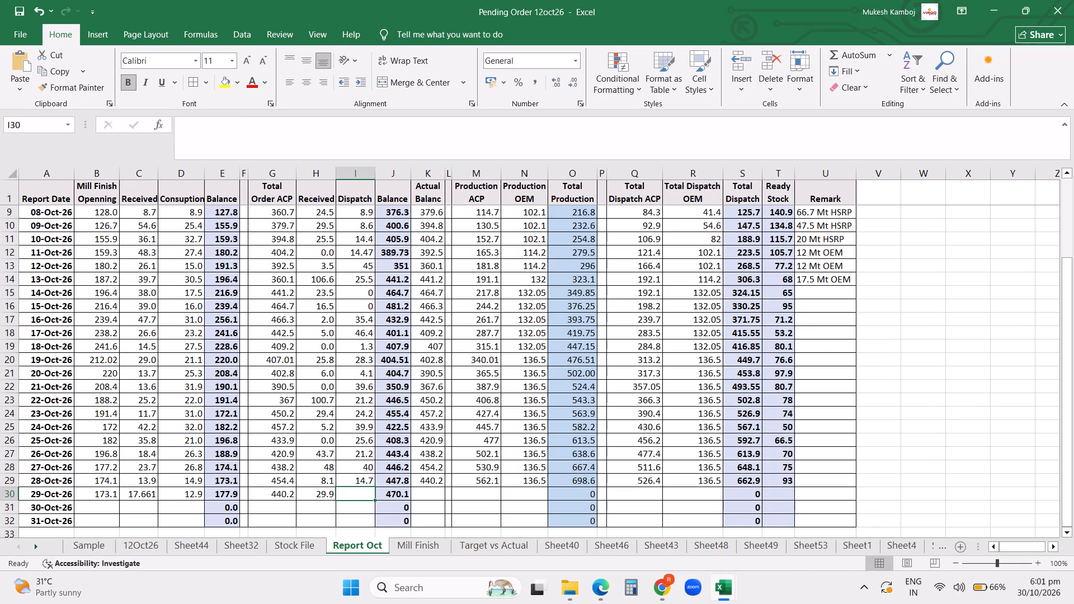
Filter the Stock File sheet's Dispatch Date column to show only 29 October 2026 and review the dispatched coils.
left_click(293, 550)
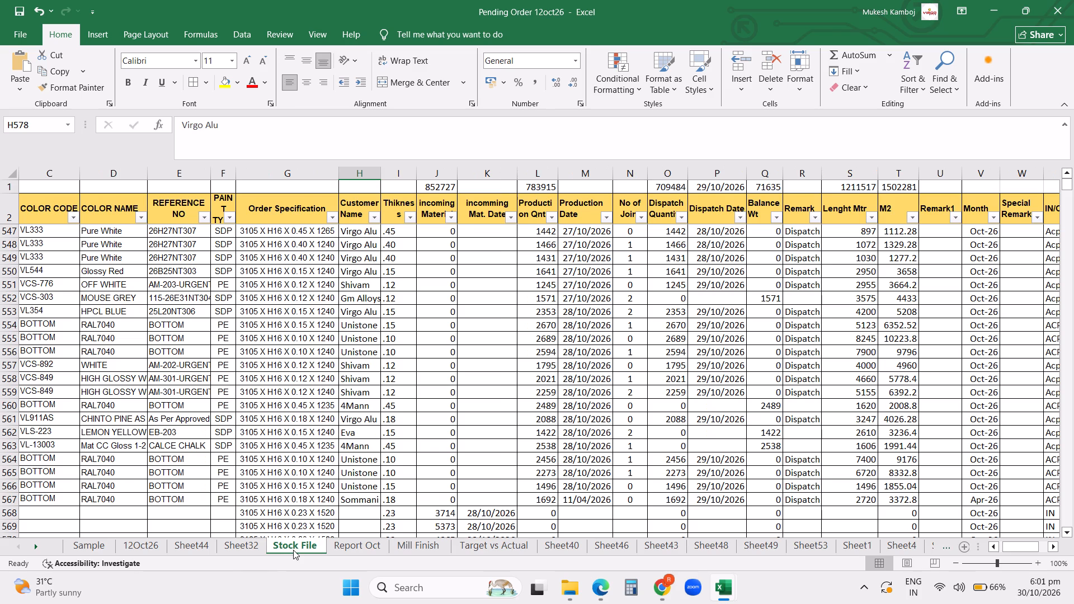
left_click(741, 212)
left_click(617, 389)
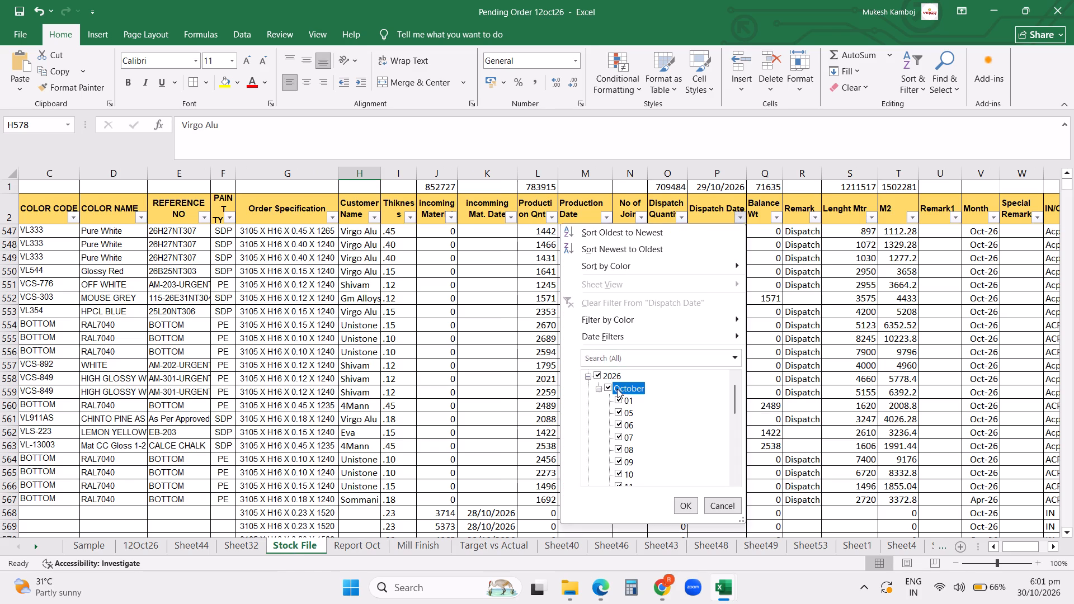
scroll(640, 436, "down", 17)
left_click(630, 470)
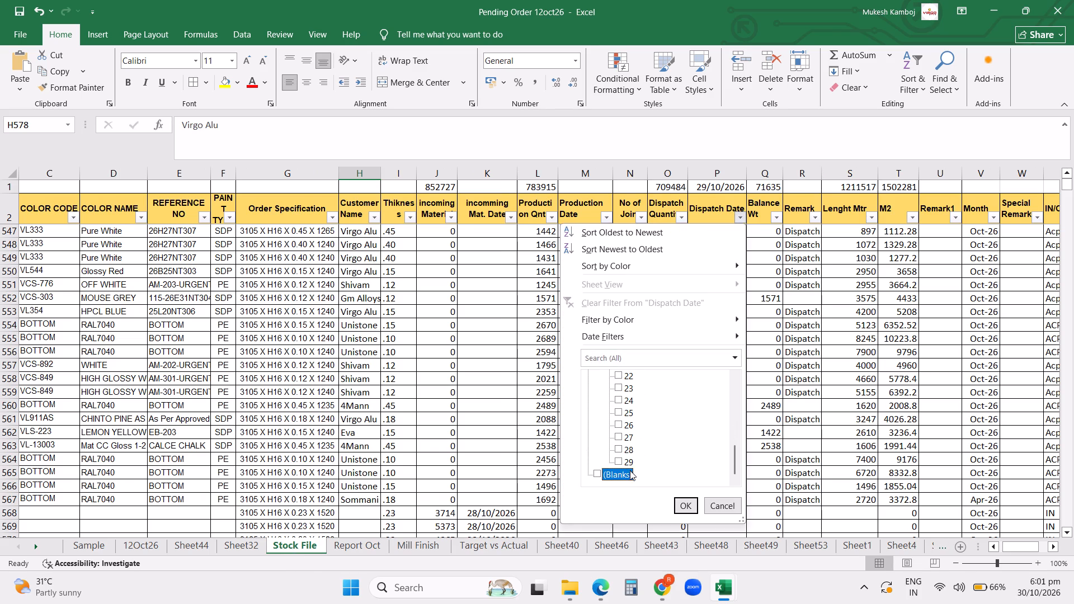
left_click(631, 462)
left_click(680, 502)
scroll(711, 441, "up", 3)
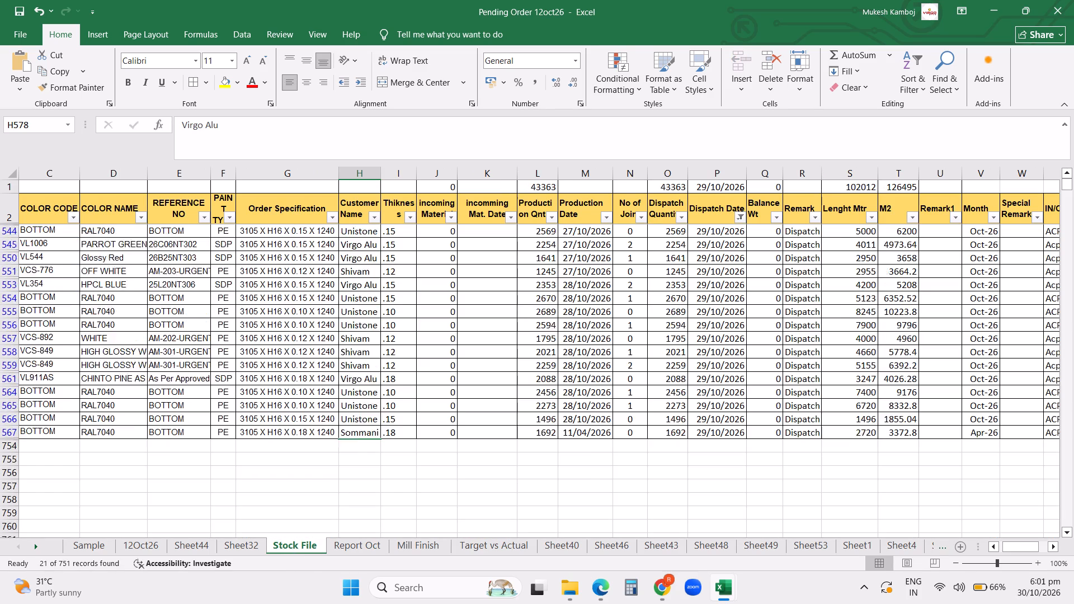
scroll(711, 441, "up", 6)
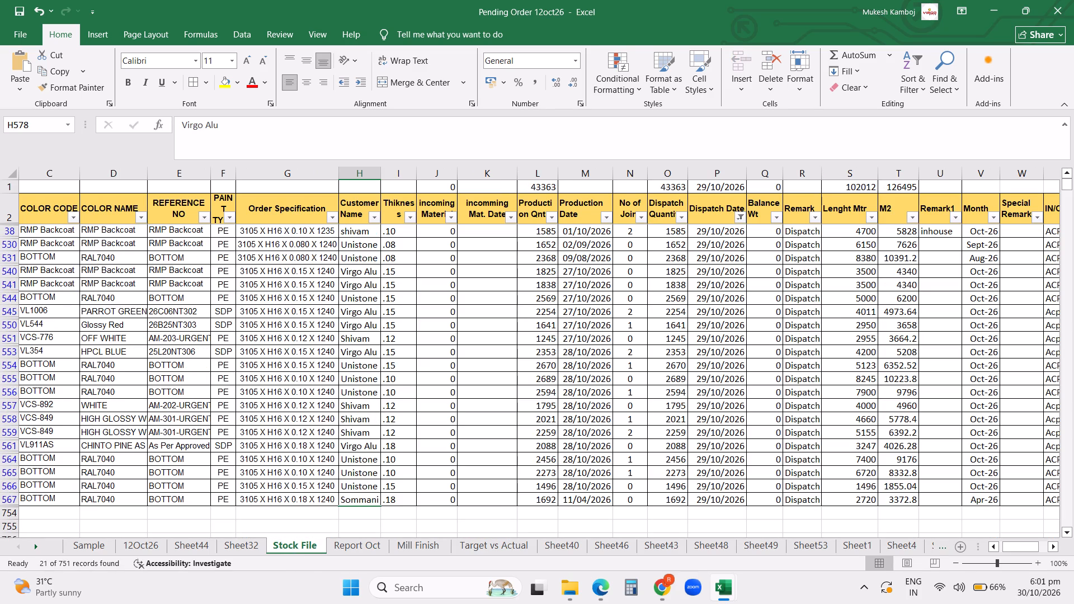
Return to the empty 29-Oct-26 Dispatch cell on the Report Oct sheet.
left_click(364, 544)
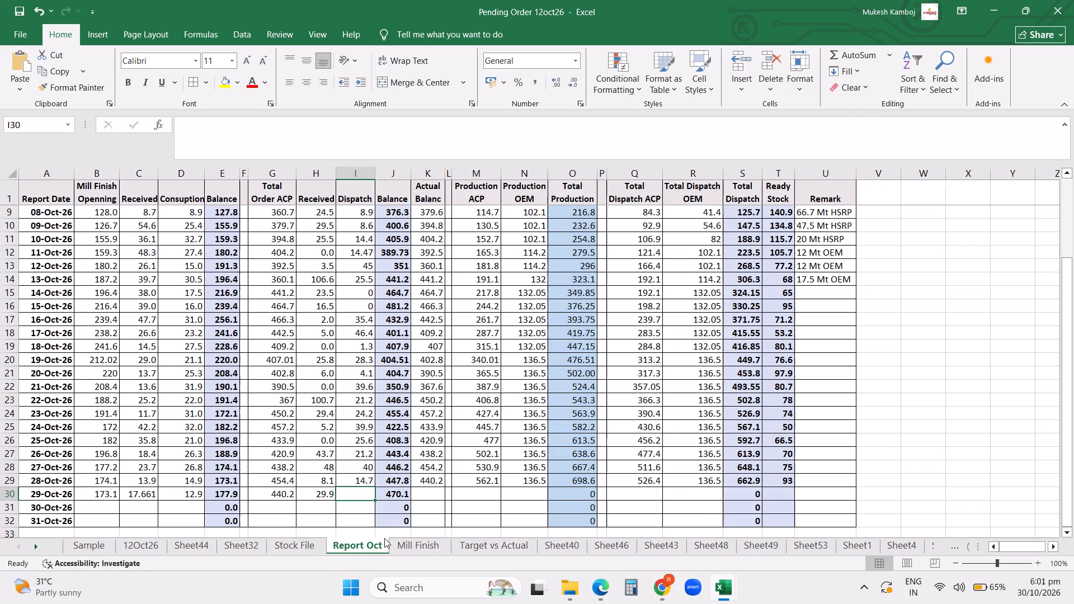
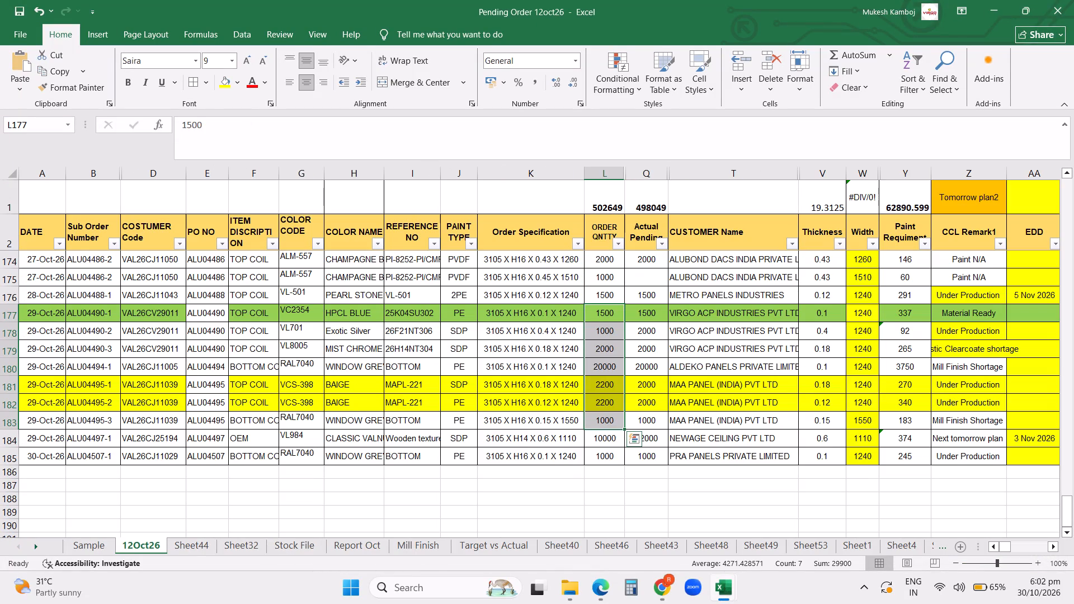
Filter the 12Oct26 sheet's Item Discription column to exclude OEM, leaving bottom coil and top coil selected.
left_click(271, 240)
left_click(144, 425)
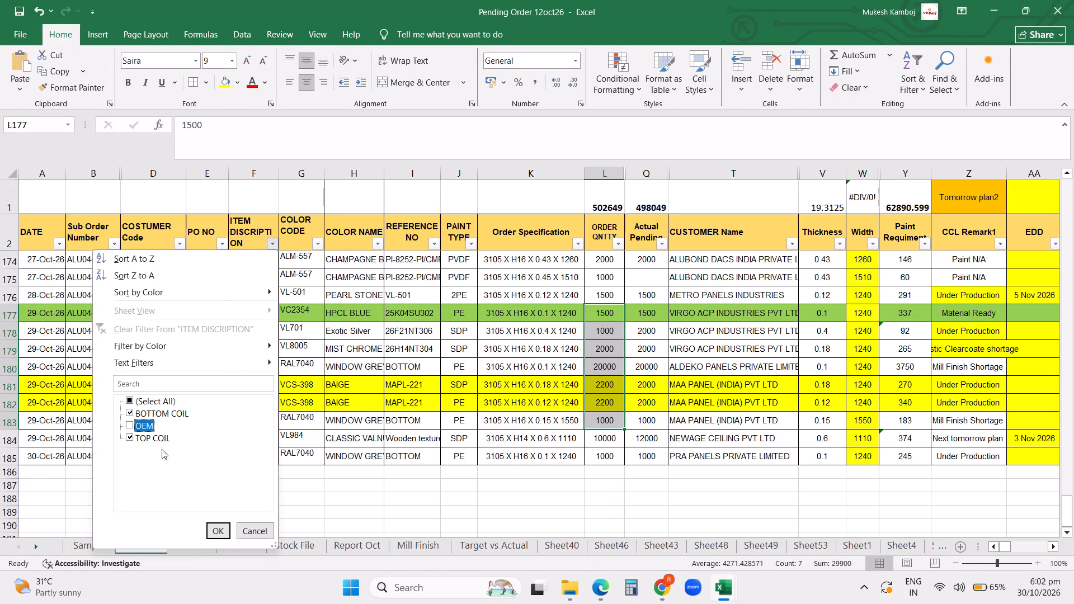
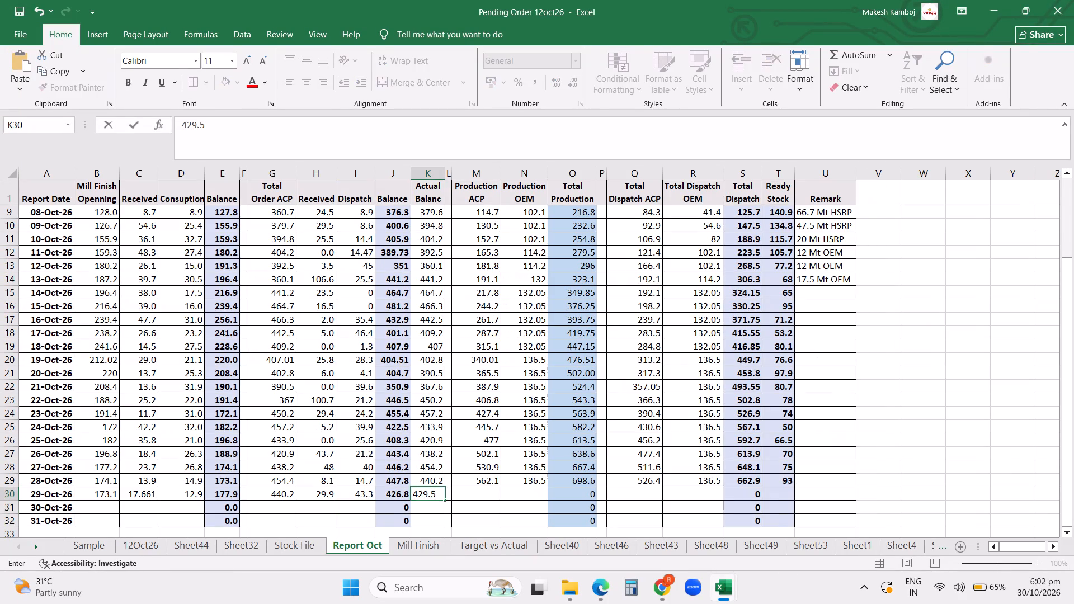
Complete the 29-Oct-26 Actual Balance entry of 429.5 on Report Oct and move to that row's Production ACP cell.
key("Right")
key("Right")
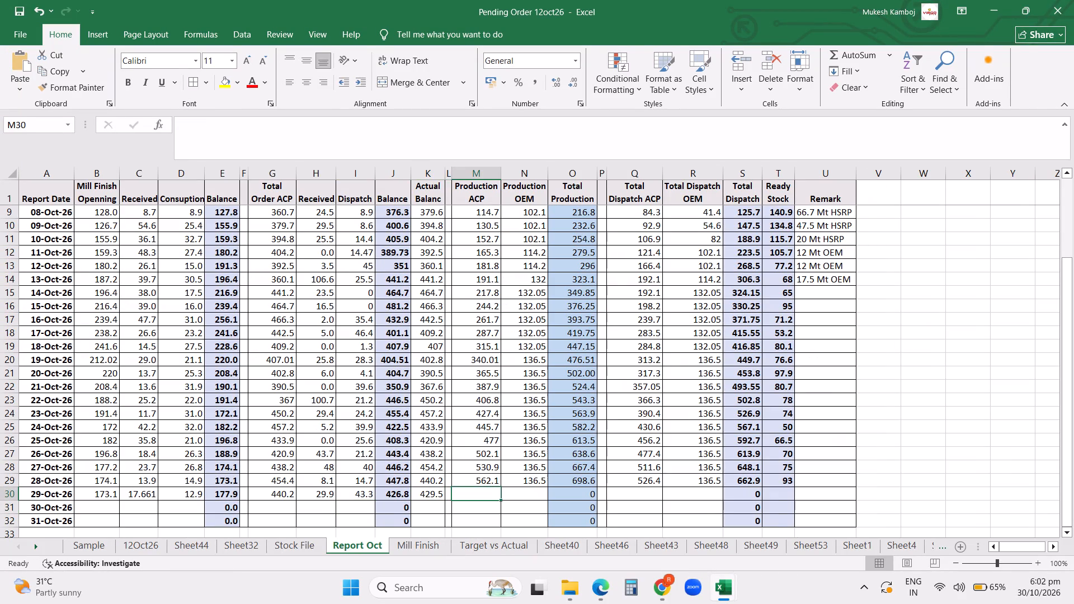
Clear the Dispatch Date filter on the Stock File sheet.
left_click(133, 545)
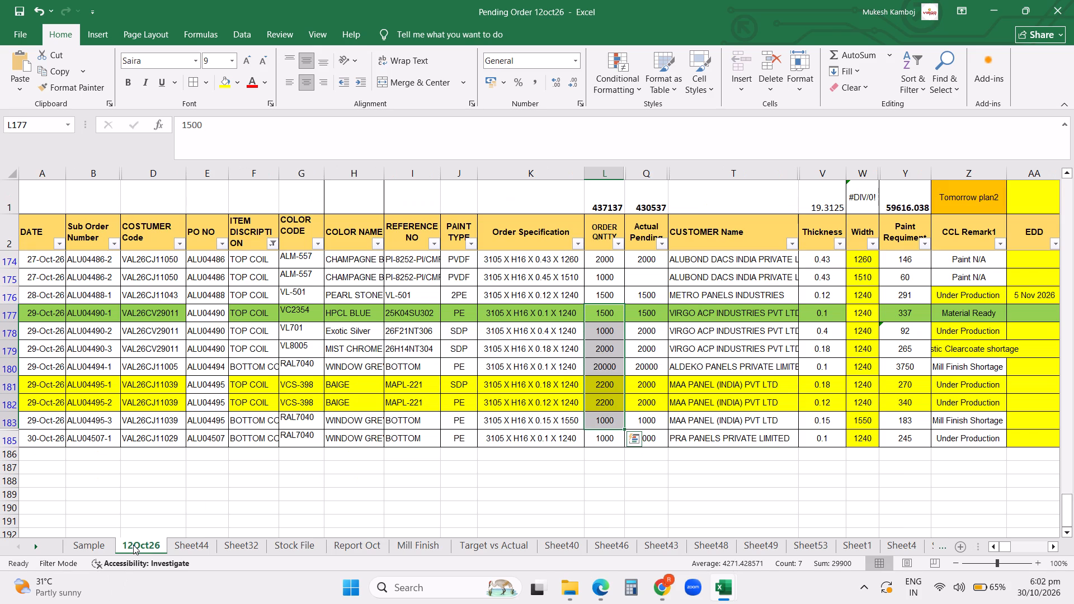
left_click(302, 543)
left_click(738, 220)
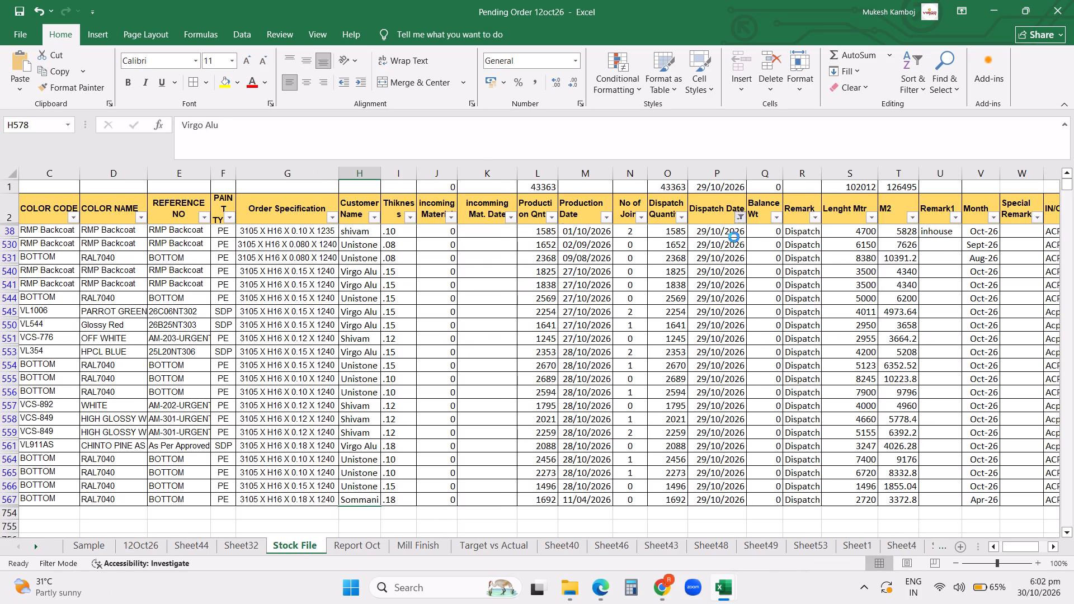
left_click(669, 301)
Open the filter options for the Month column on the Stock File sheet.
left_click(992, 216)
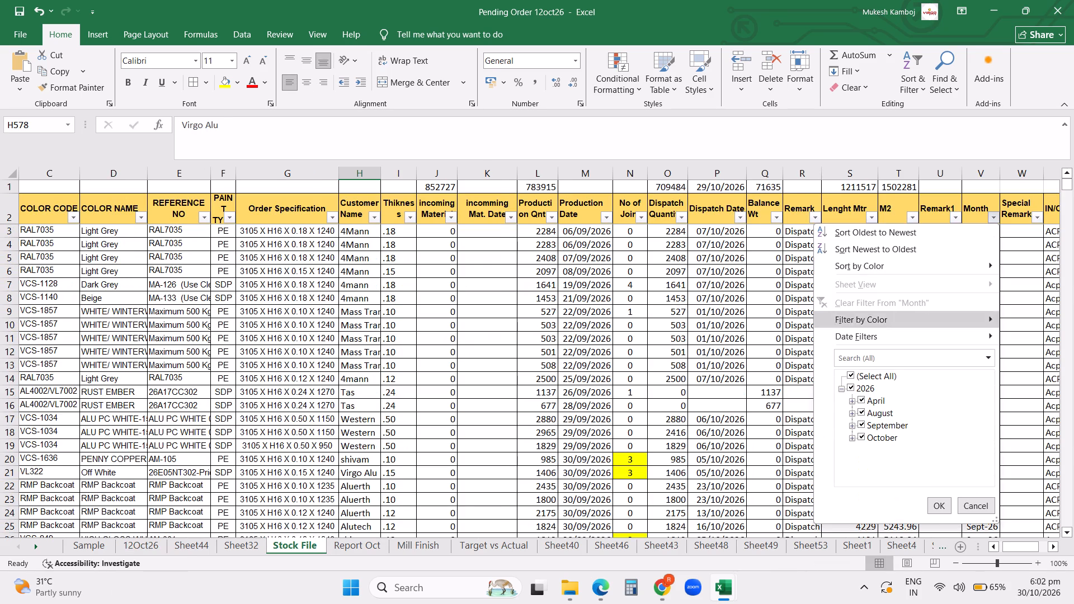
Filter the Stock File sheet's Month column to October 2026 only, excluding April, August and September.
left_click(875, 402)
left_click(874, 415)
left_click(874, 425)
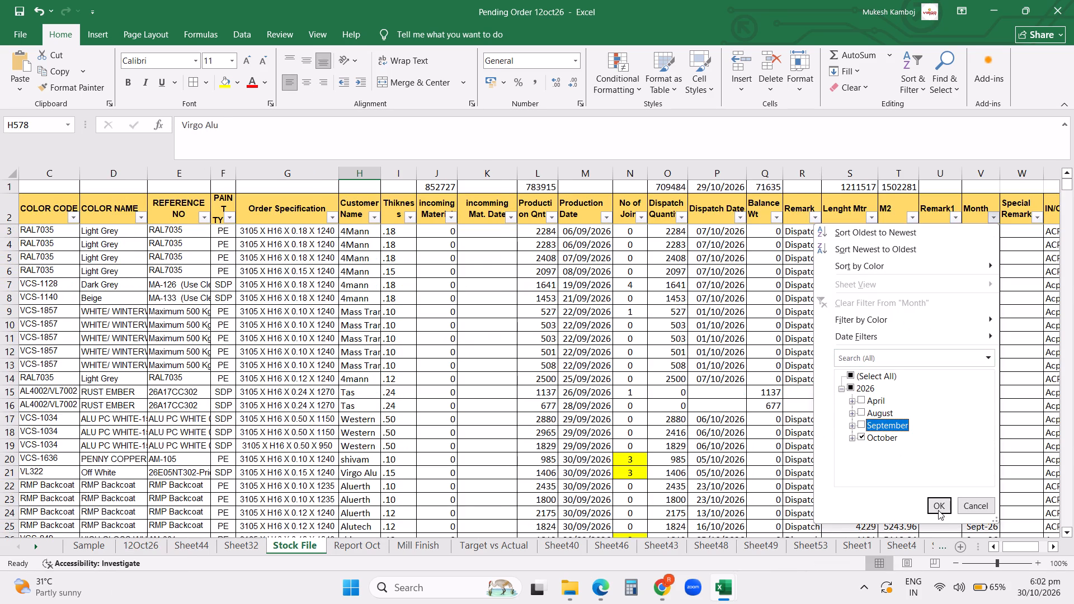
left_click(940, 507)
Filter the Stock File's Special Remark column to exclude HSRP and OEM, keeping SSN and blank entries.
left_click(1035, 218)
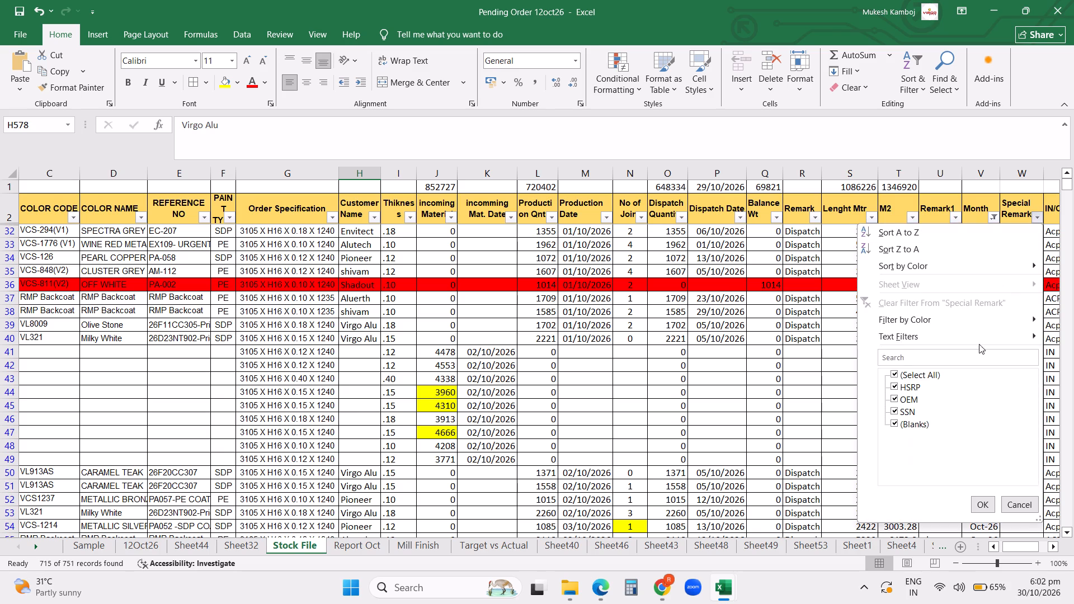
left_click(909, 388)
left_click(909, 398)
left_click(982, 505)
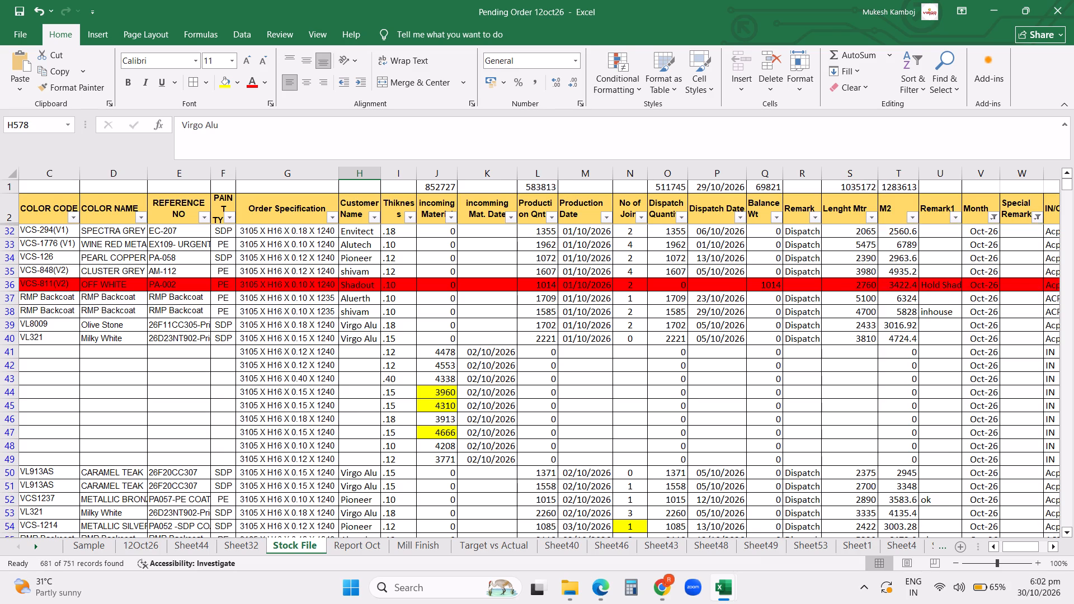
Enter 583.8 as the Production ACP figure for 29-Oct-26 on the Report Oct sheet.
left_click(346, 546)
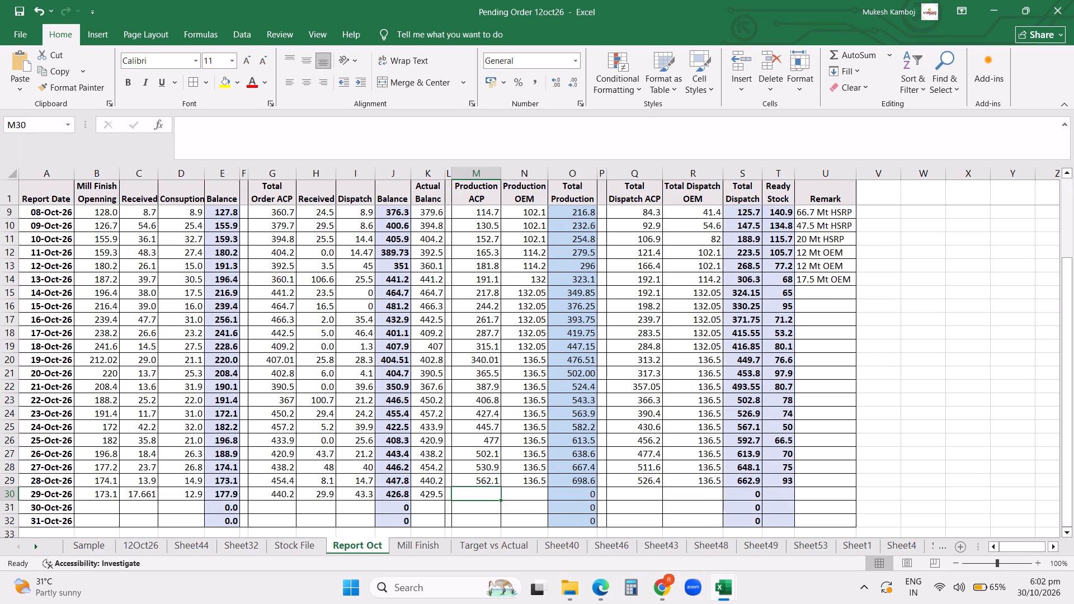
type("583.8")
key("Right")
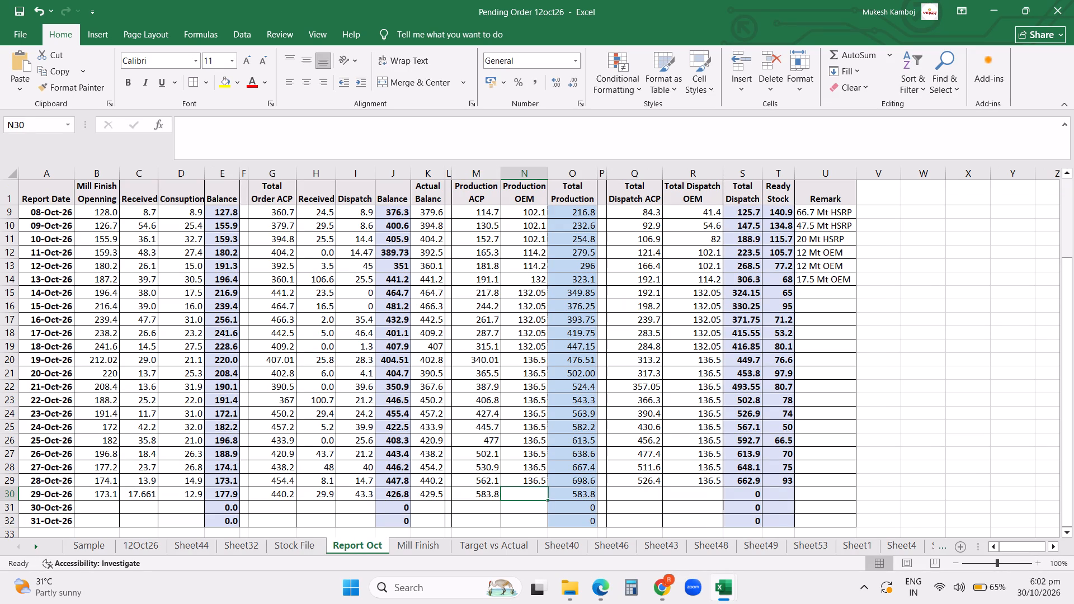
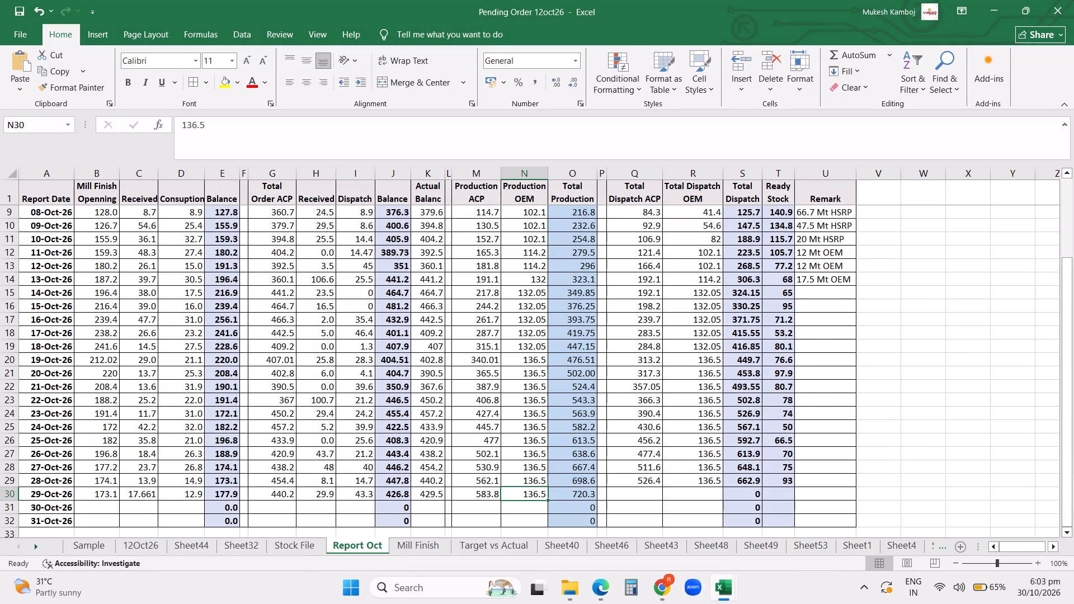
Clear the Special Remark and Month filters on the Stock File sheet.
left_click(312, 543)
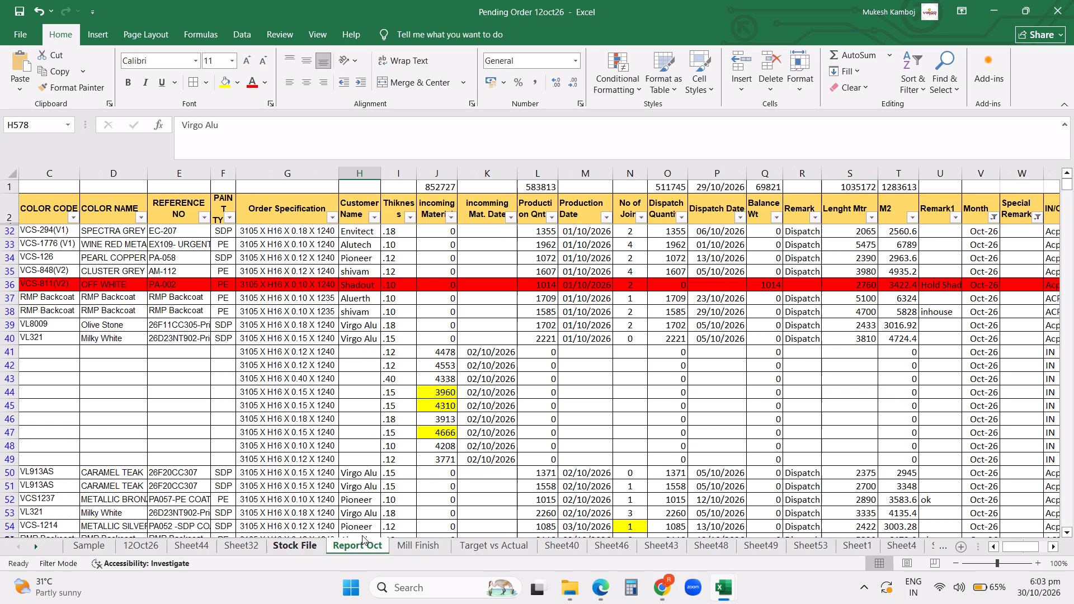
left_click(1040, 218)
left_click(959, 308)
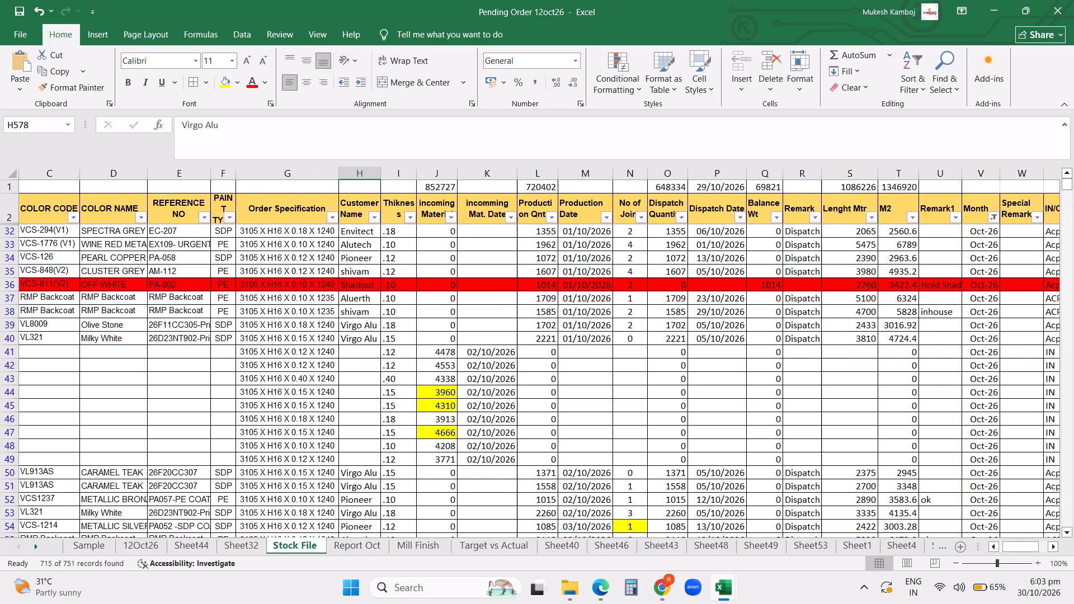
left_click(994, 217)
left_click(910, 303)
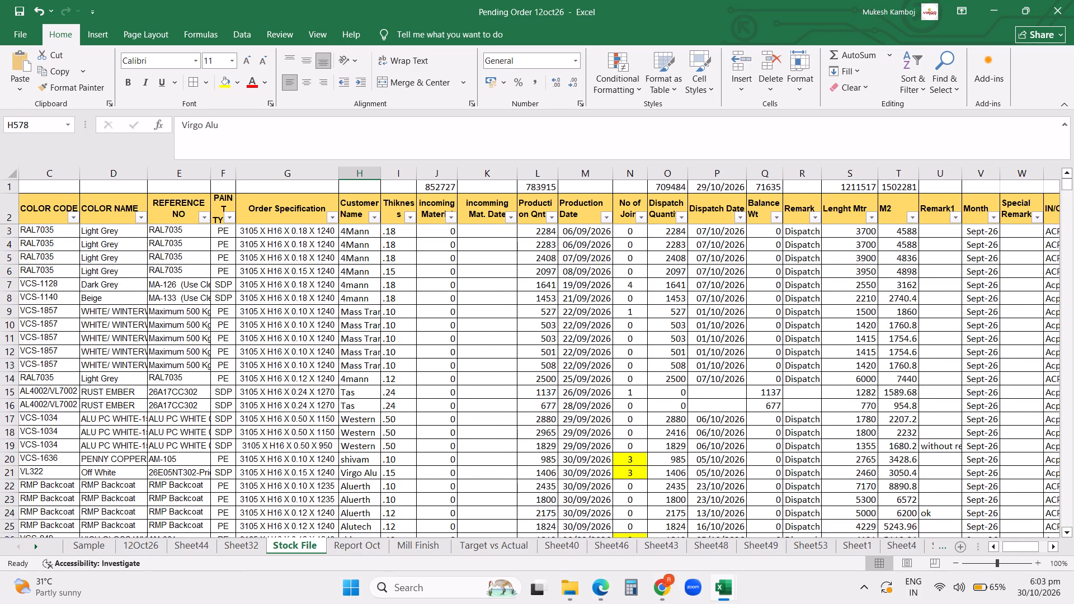
Filter the Stock File's Special Remark column to blanks only, excluding HSRP, OEM and SSN.
left_click(1039, 218)
left_click(913, 385)
left_click(907, 400)
left_click(906, 413)
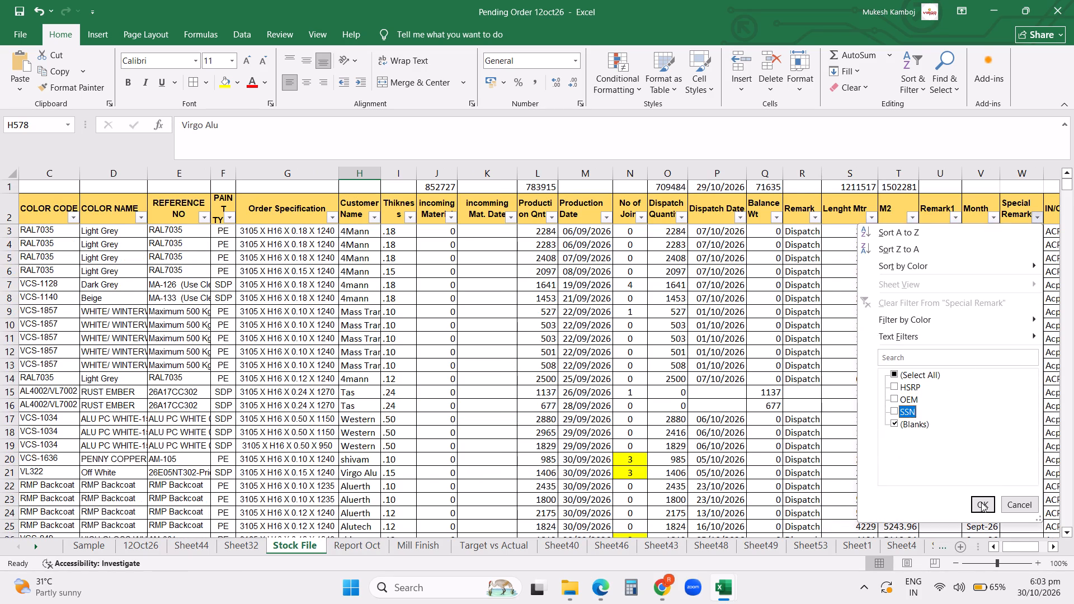
left_click(981, 503)
scroll(839, 443, "up", 5)
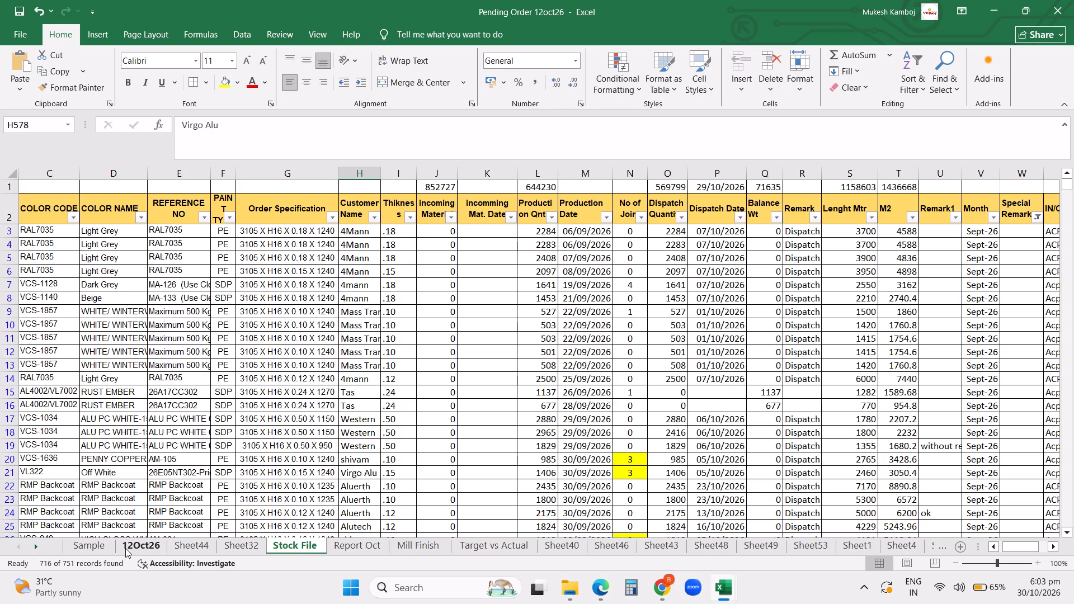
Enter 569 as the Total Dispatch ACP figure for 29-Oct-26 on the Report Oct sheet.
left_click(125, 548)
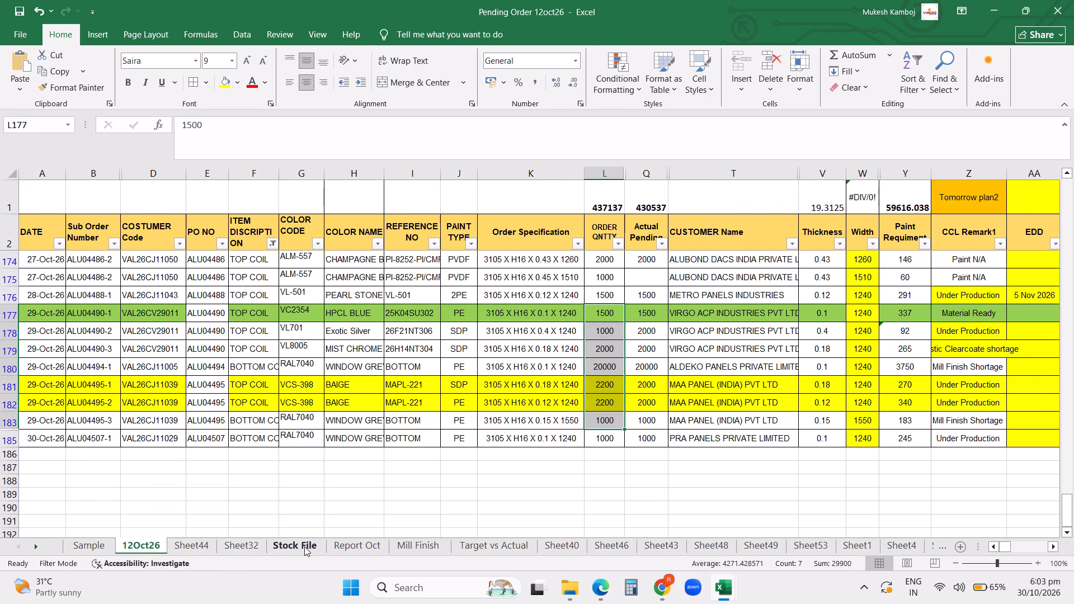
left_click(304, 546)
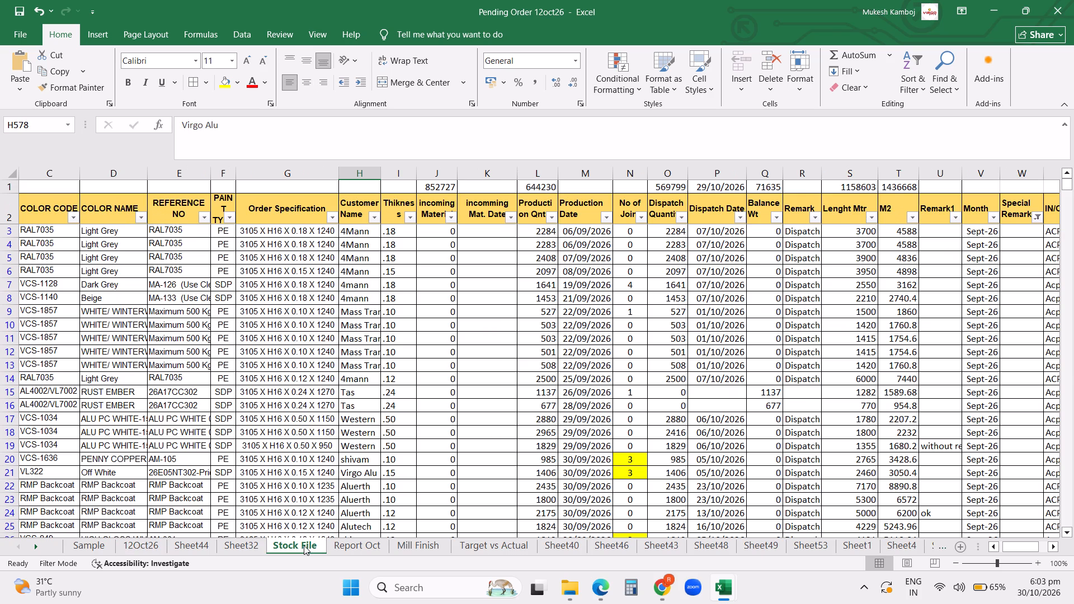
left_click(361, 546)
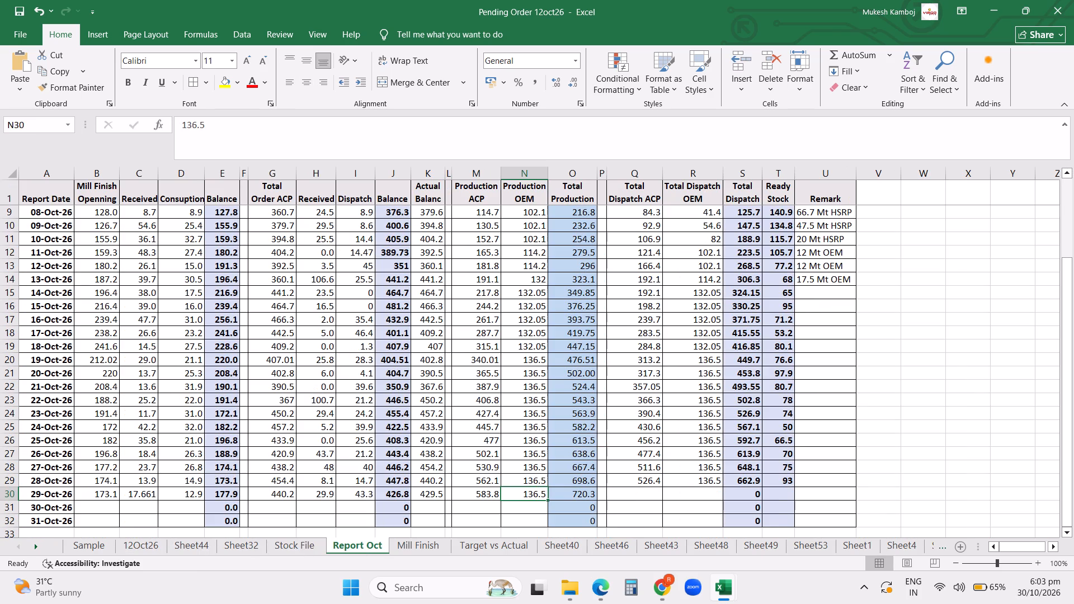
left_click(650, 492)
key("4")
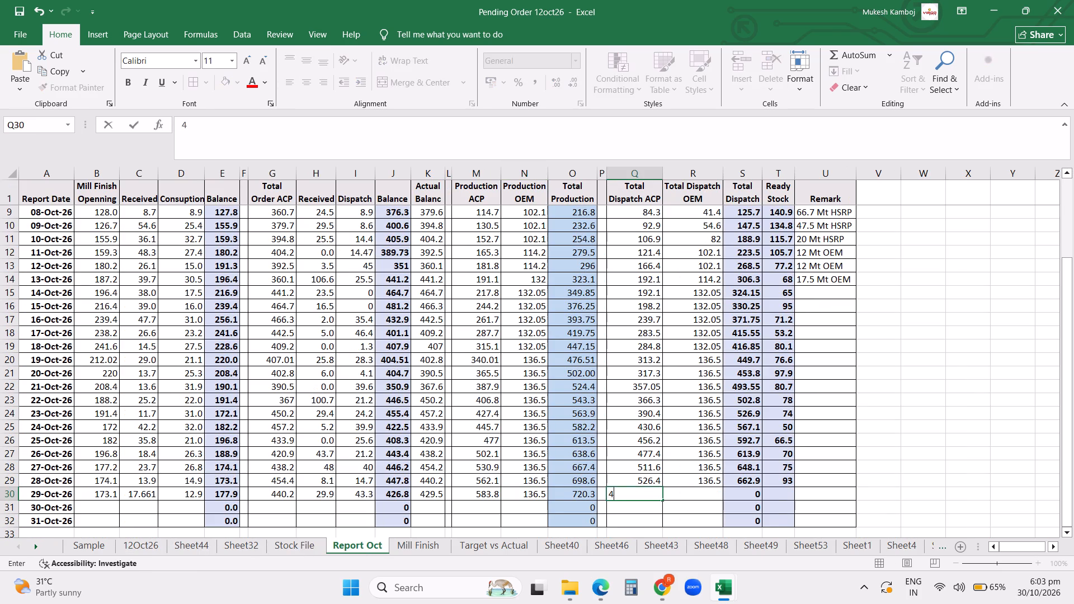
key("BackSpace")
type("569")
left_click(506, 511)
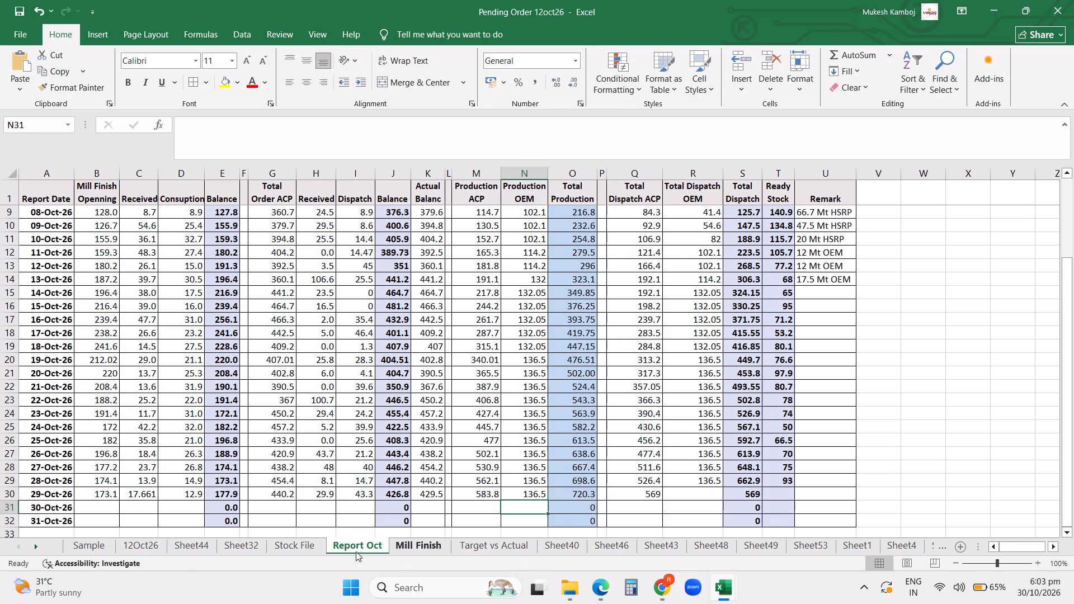
Recheck the Stock File's dispatch total and set the 29-Oct-26 Total Dispatch ACP on Report Oct to 569.90.
left_click(290, 540)
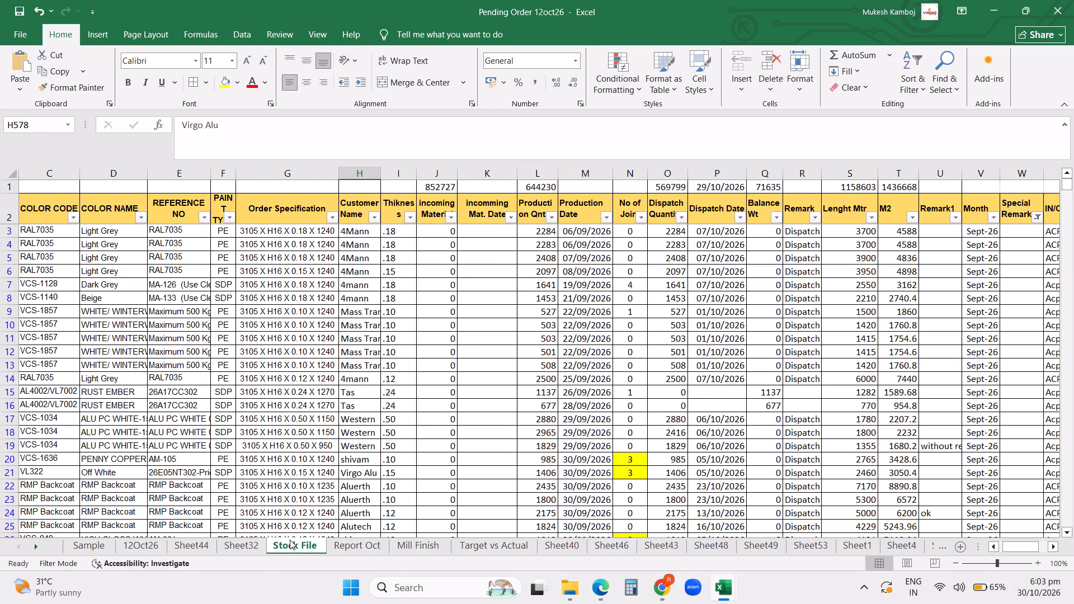
left_click(361, 546)
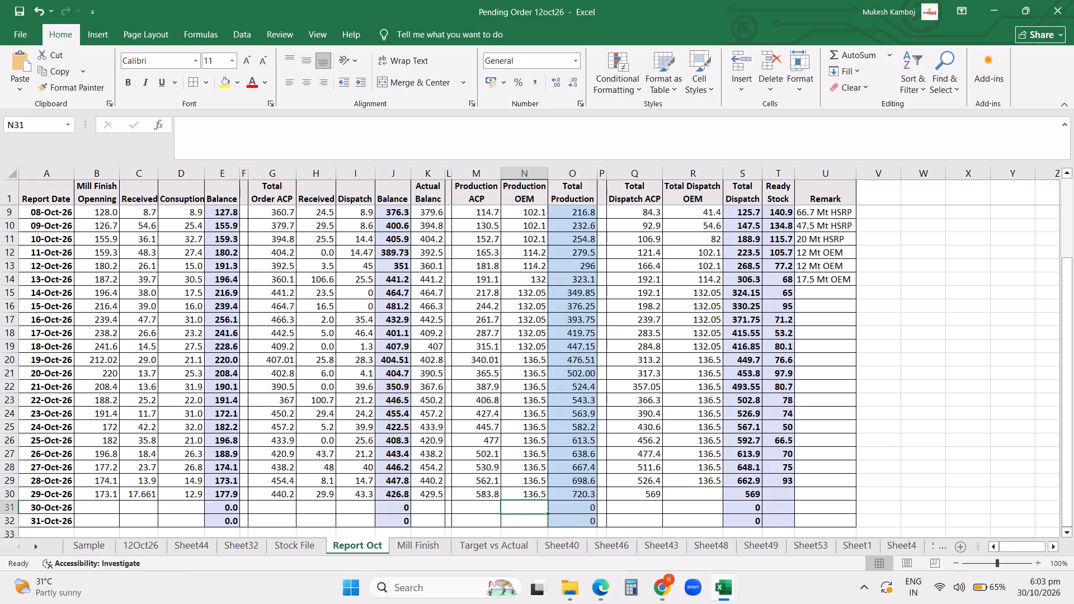
left_click(628, 496)
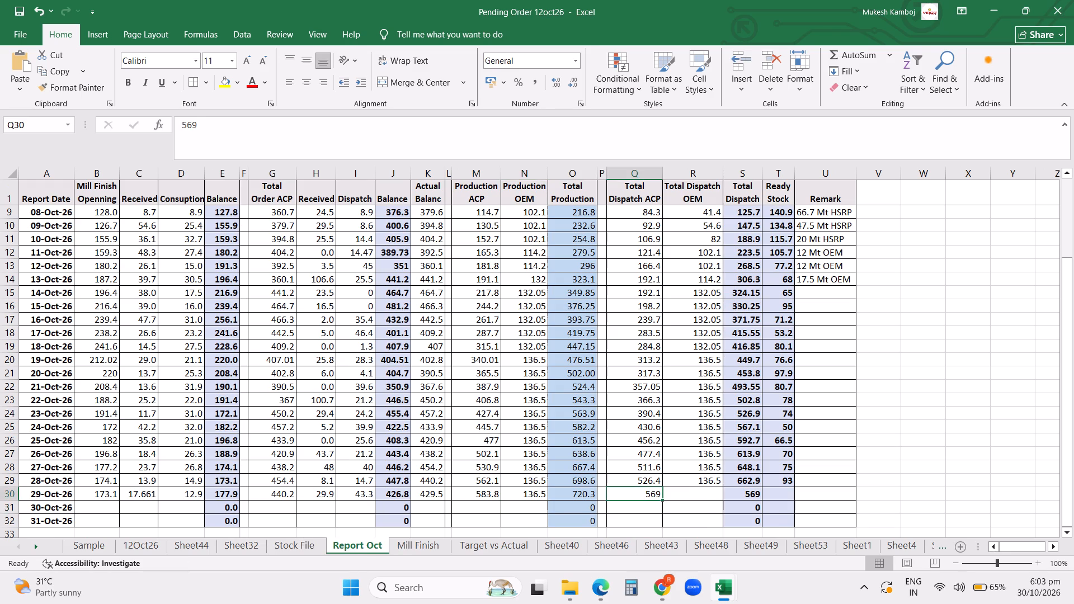
type("569.90")
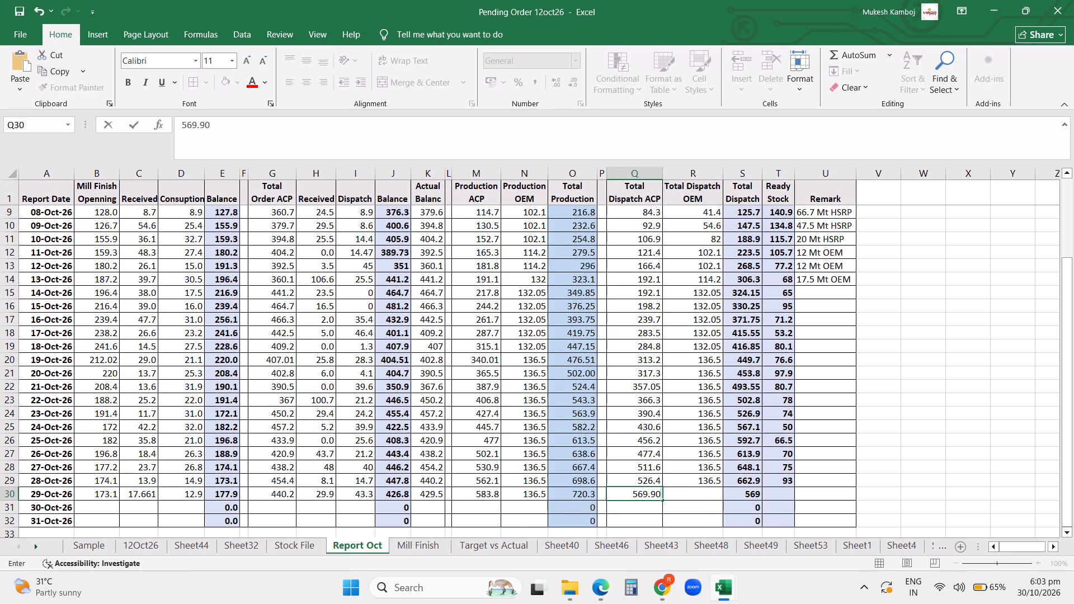
left_click(728, 492)
Fill the 29-Oct-26 Total Dispatch OEM cell with 136.5 from the row above.
left_click(708, 496)
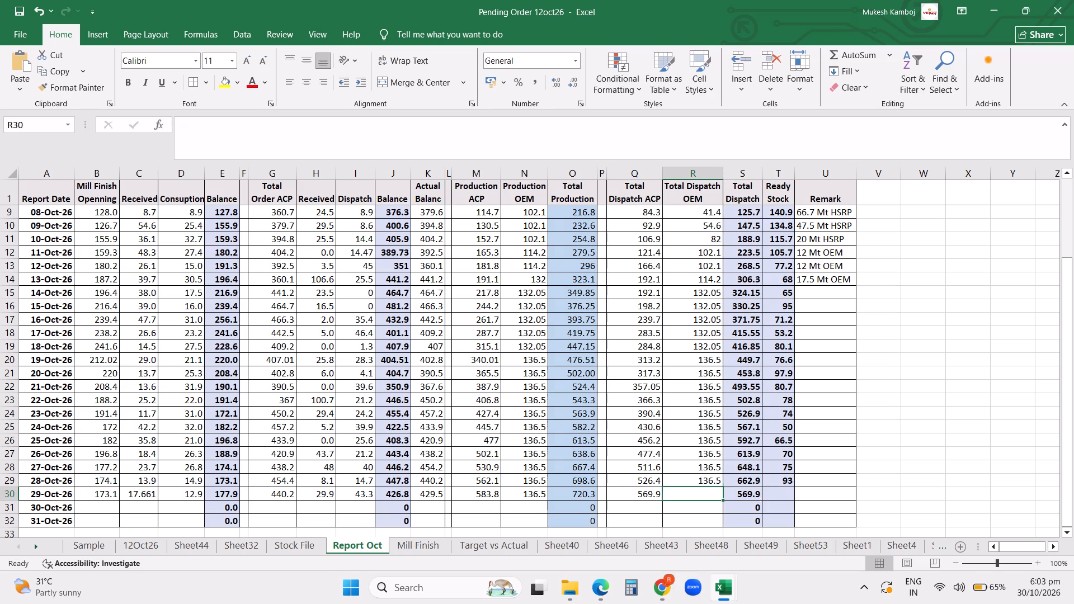
key("ctrl+d")
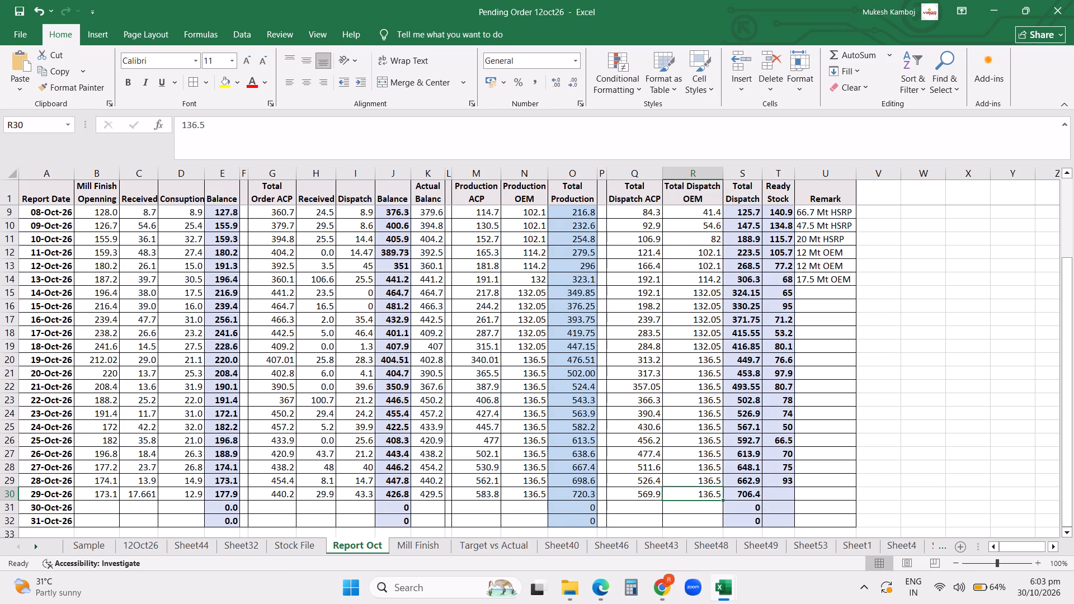
In cell V30, beside the 29-Oct-26 row, calculate 642 minus the Total Dispatch ACP with the formula =642-Q30.
left_click(897, 490)
type("642")
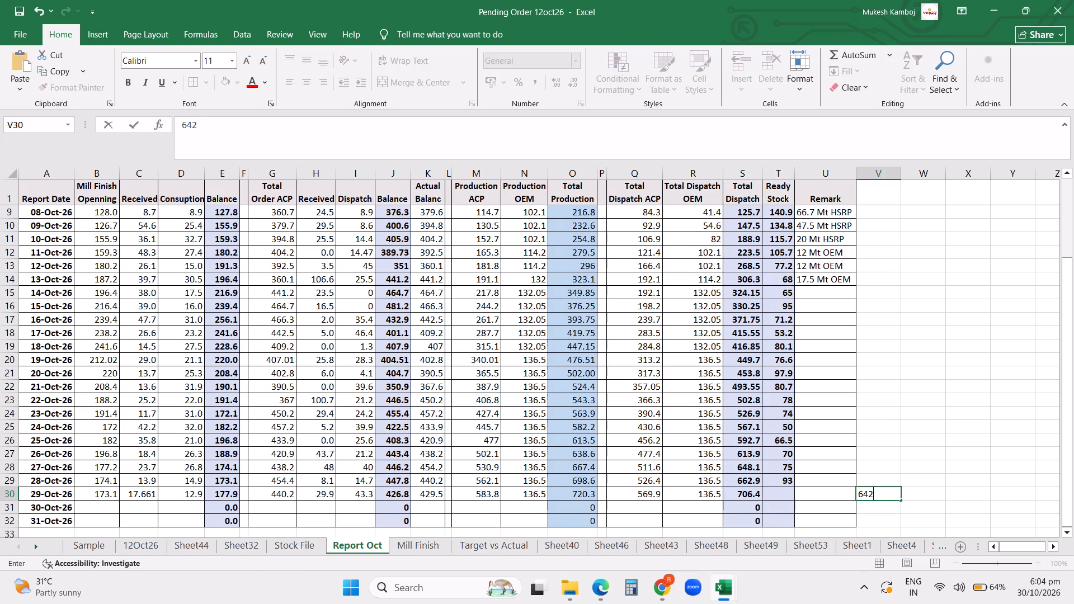
key("minus")
left_click(652, 494)
key("Return")
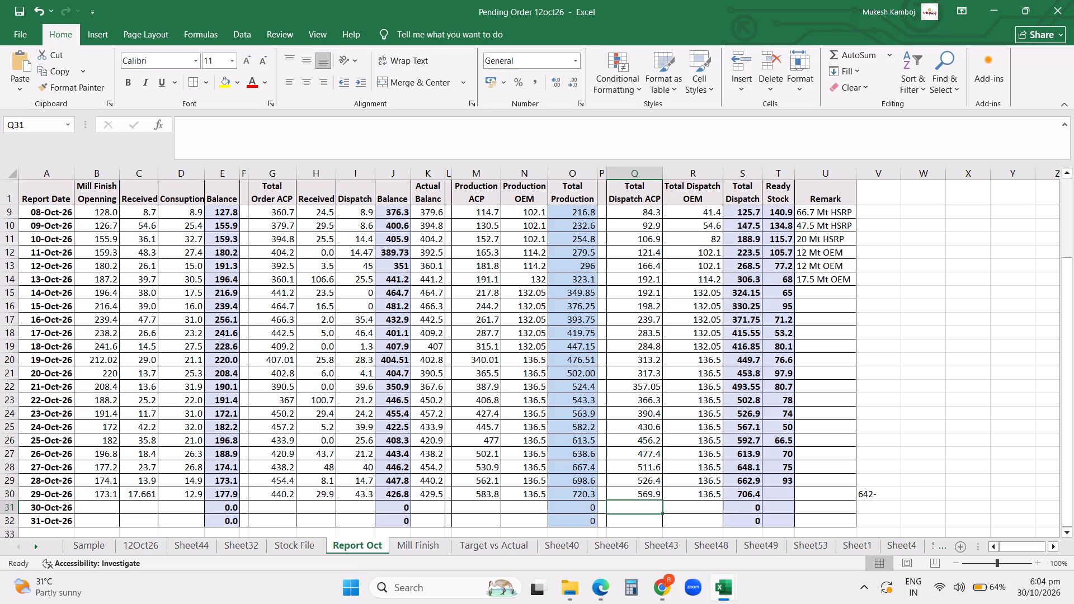
left_click(862, 497)
left_click(179, 127)
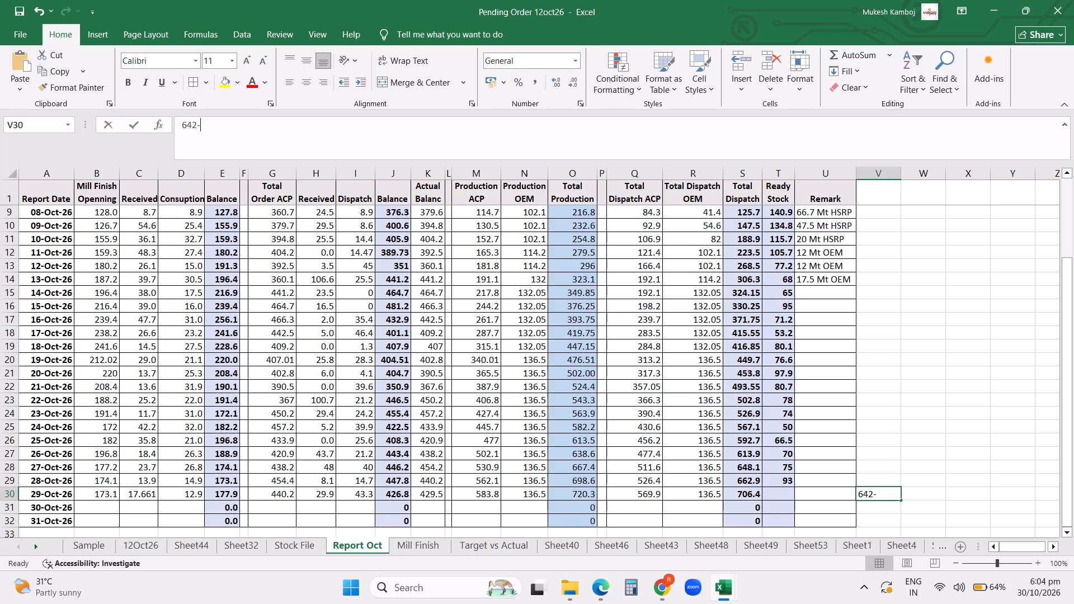
key("equal")
key("Right")
key("Right")
key("Right")
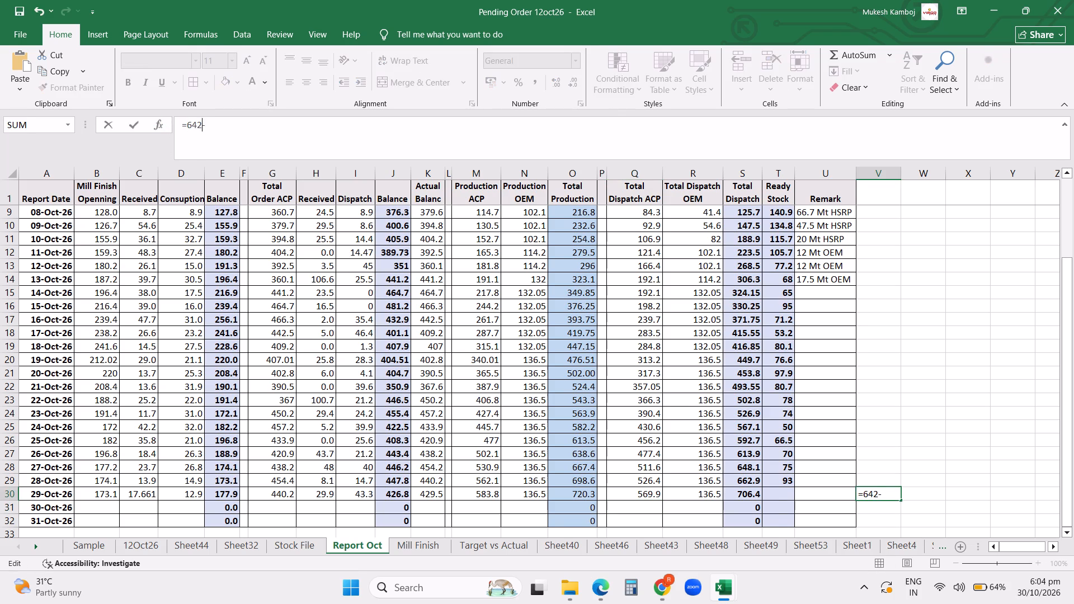
key("Right")
left_click(642, 490)
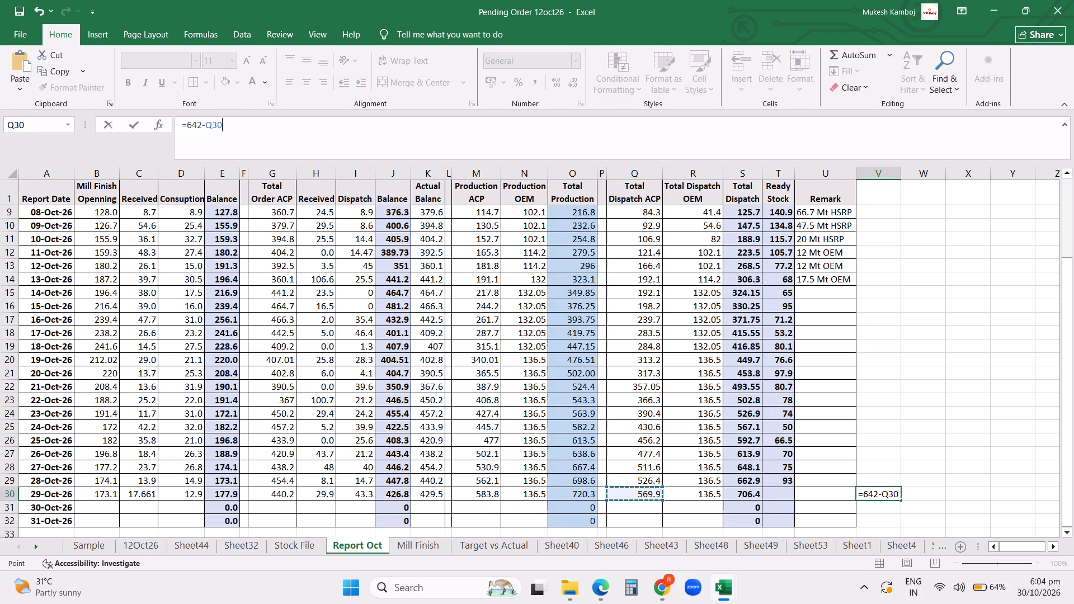
key("Return")
key("Return")
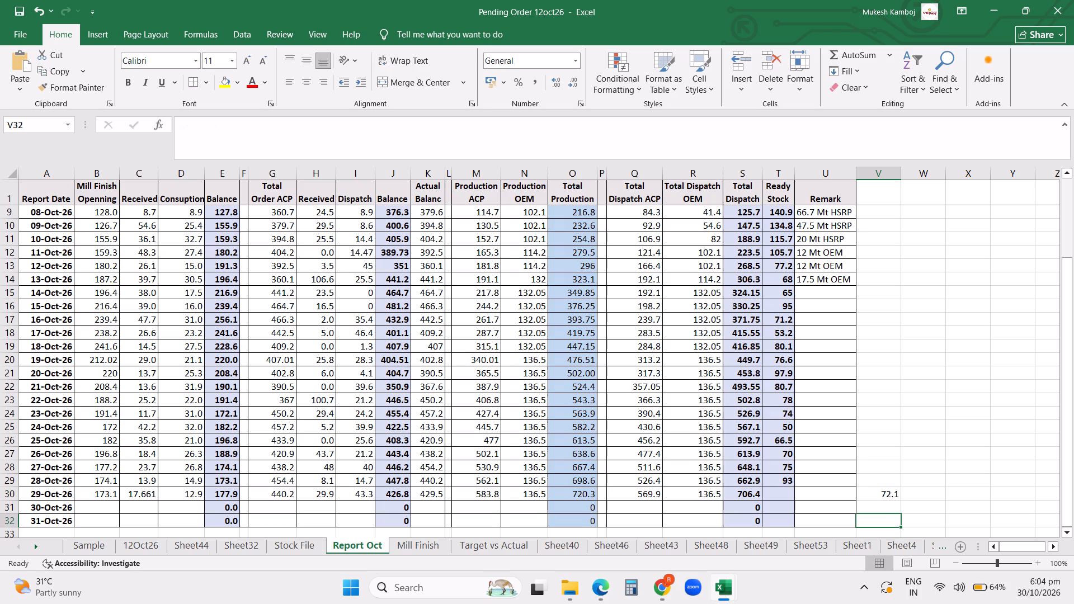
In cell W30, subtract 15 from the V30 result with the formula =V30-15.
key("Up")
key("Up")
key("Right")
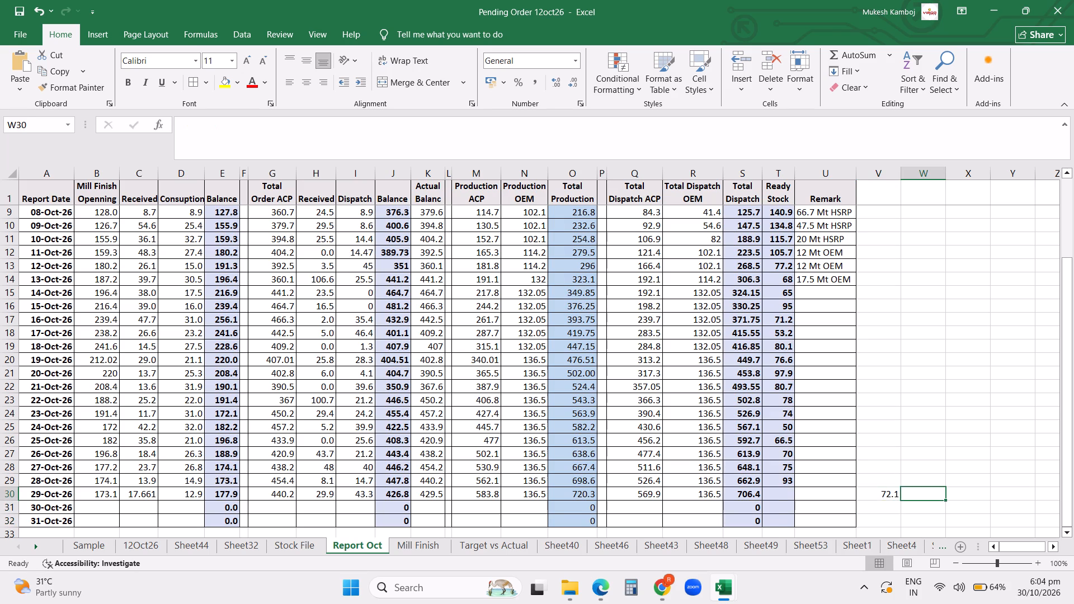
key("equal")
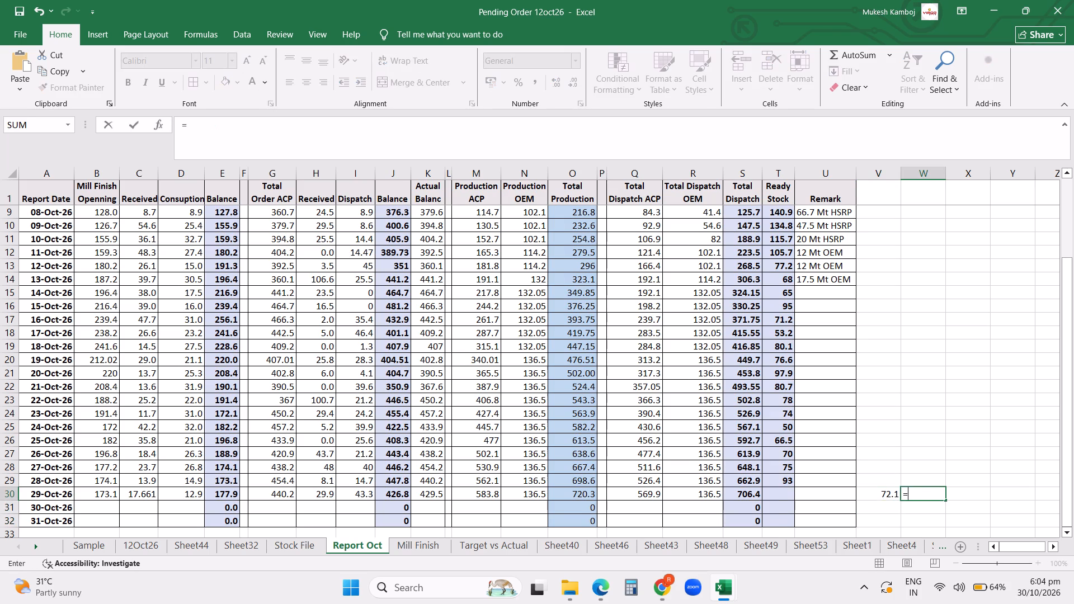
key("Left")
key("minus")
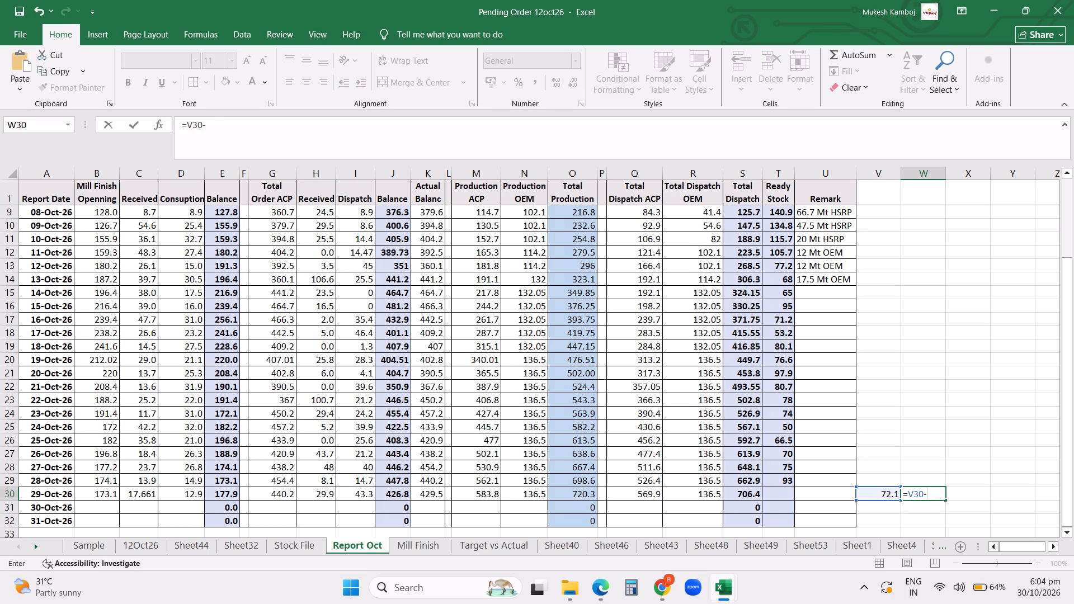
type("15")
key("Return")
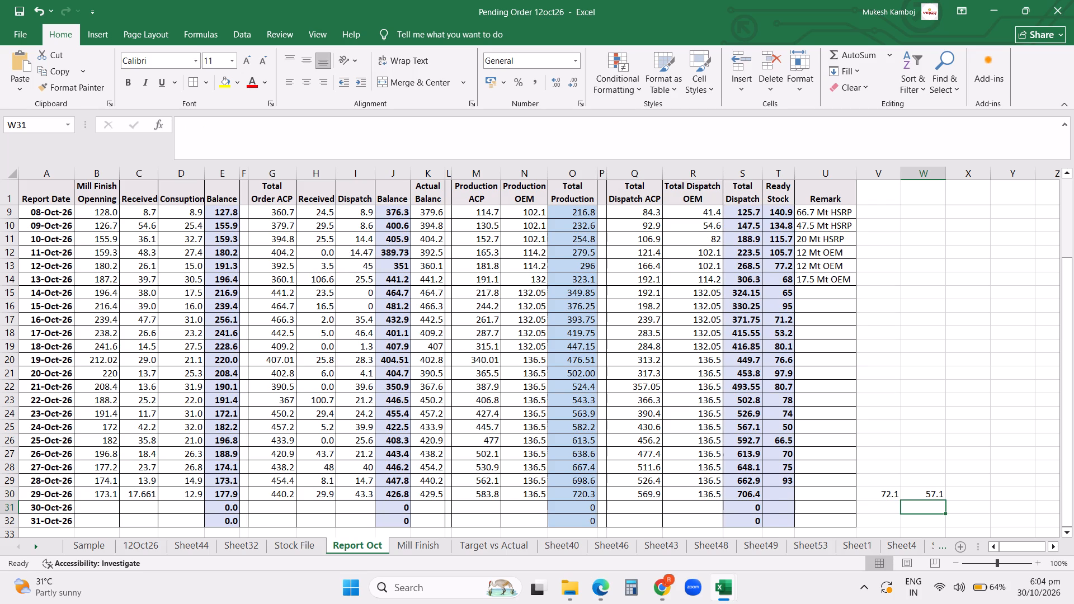
Enter 15 in each of the cells W30, W31 and W32 beside the report table.
type("15")
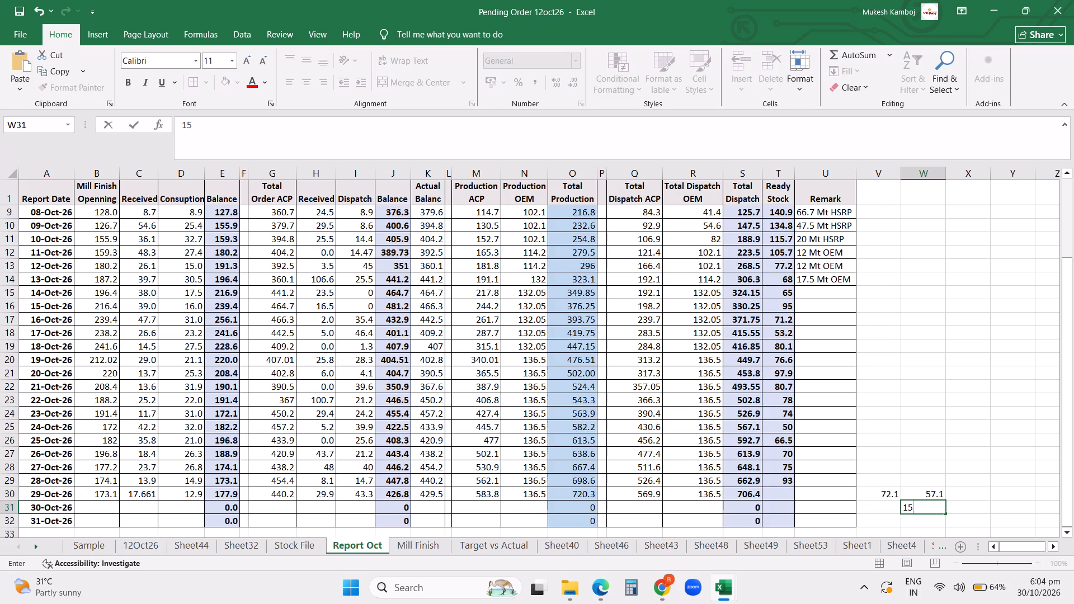
key("Return")
type("150")
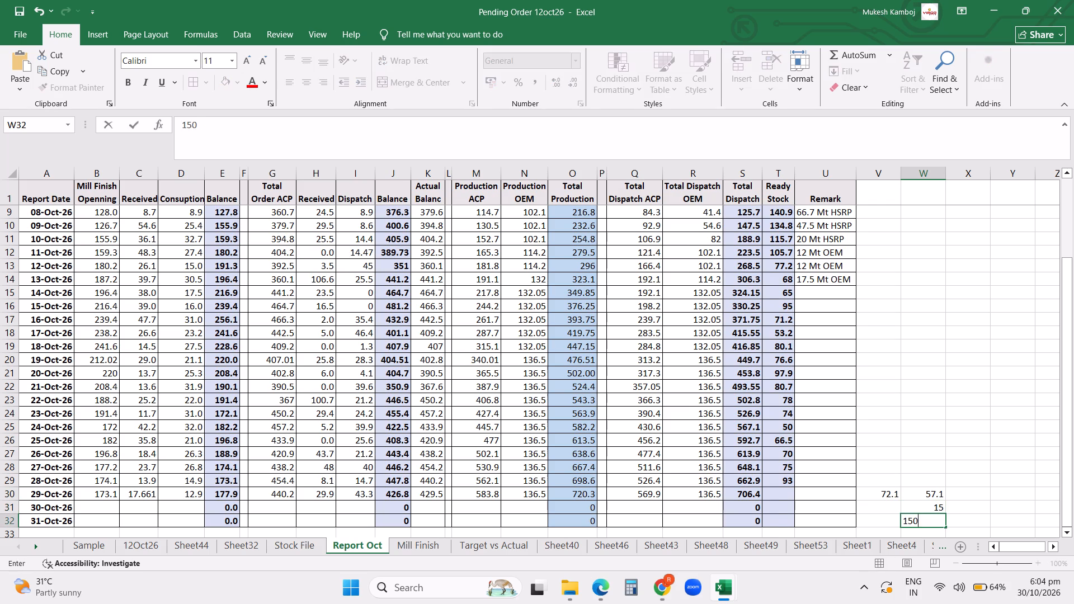
key("Return")
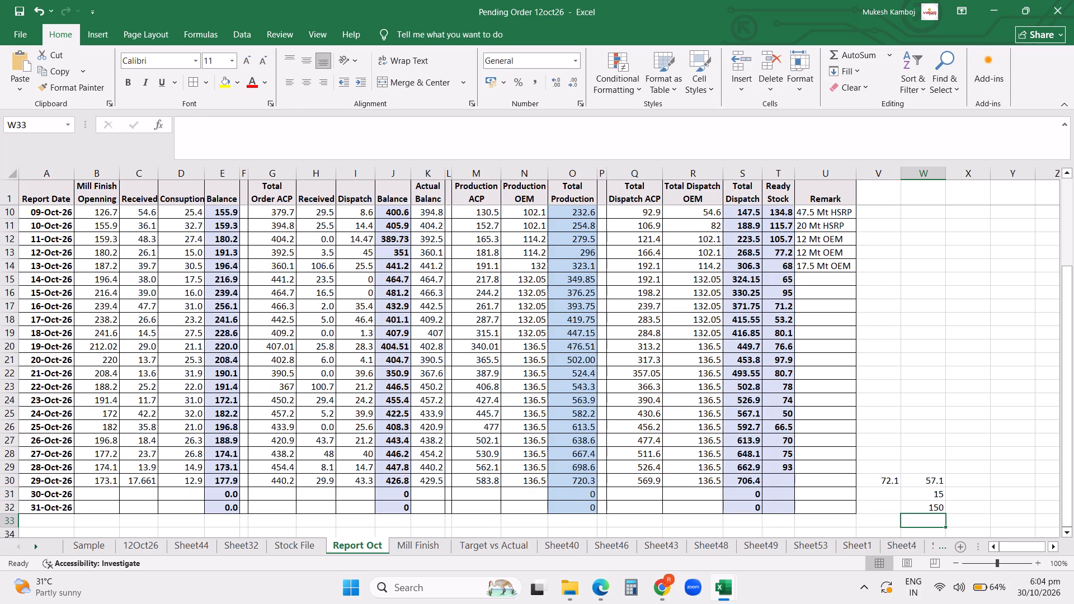
key("Up")
type("150")
key("BackSpace")
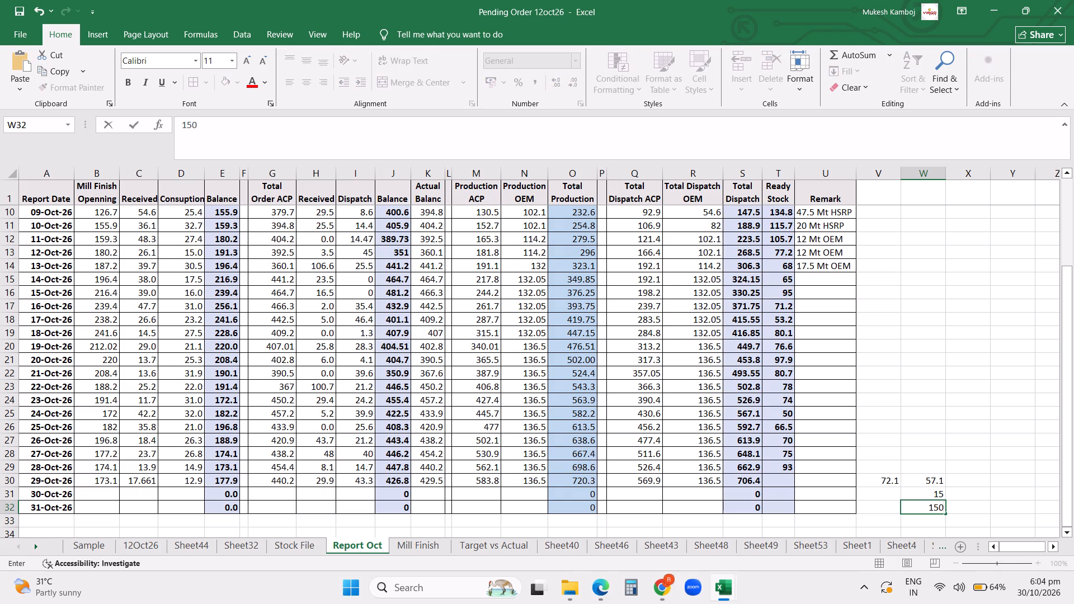
key("Return")
left_click(935, 478)
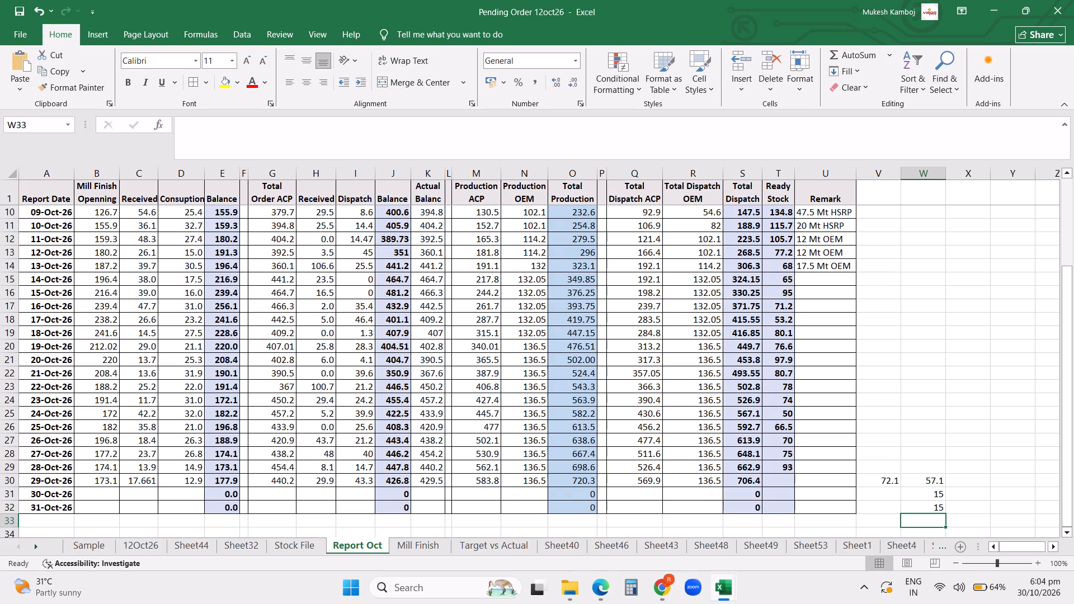
type("15")
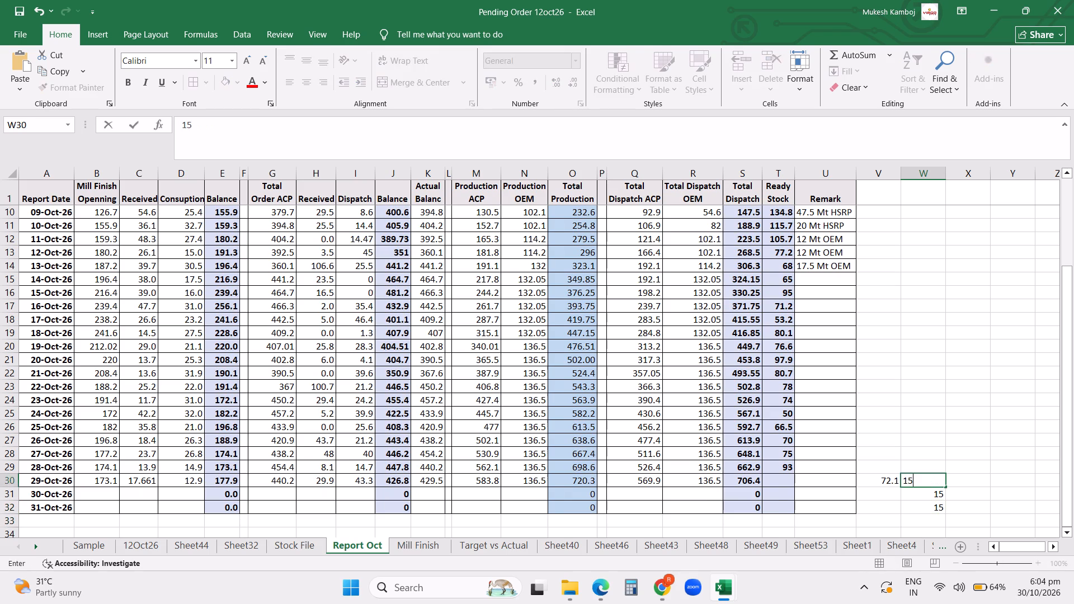
key("Return")
key("Return")
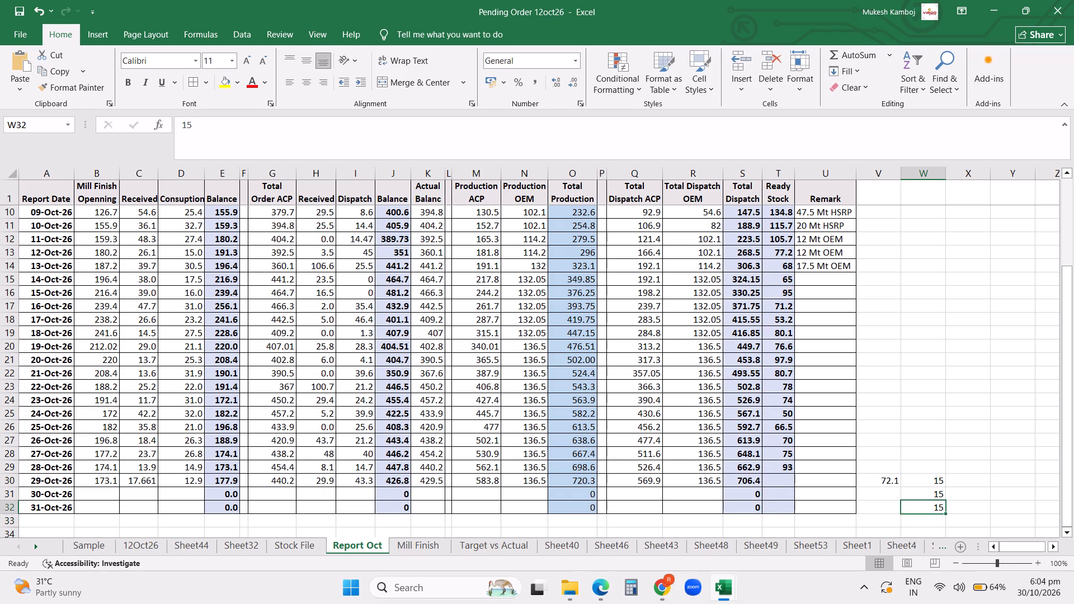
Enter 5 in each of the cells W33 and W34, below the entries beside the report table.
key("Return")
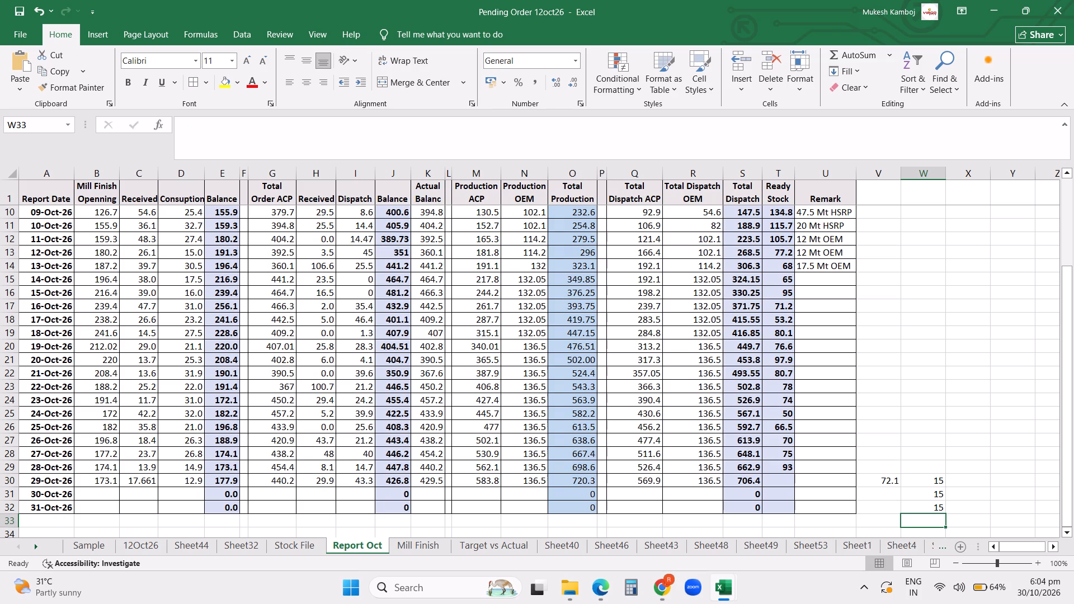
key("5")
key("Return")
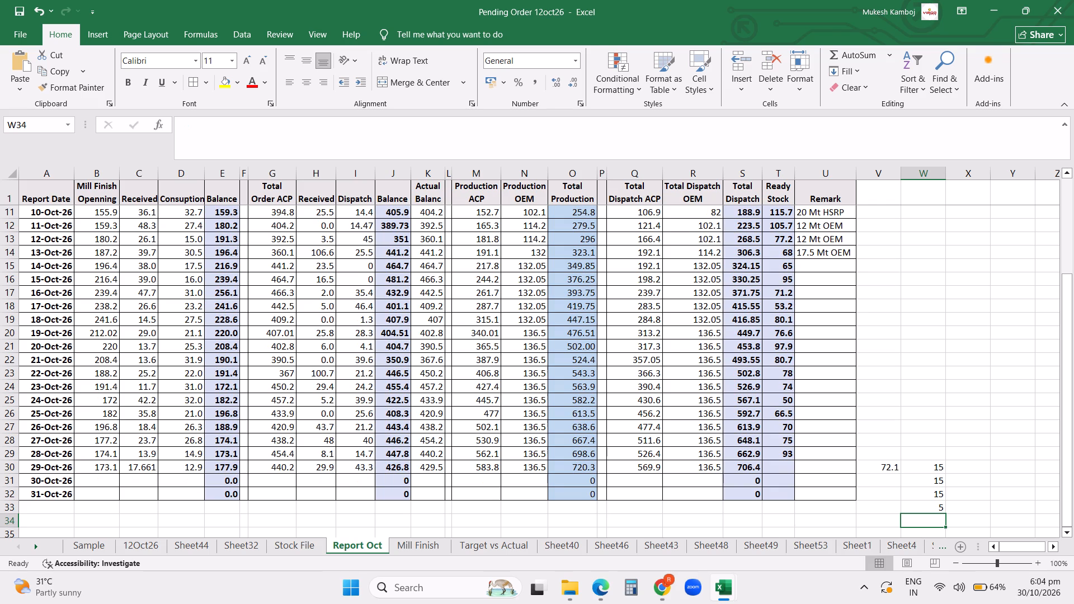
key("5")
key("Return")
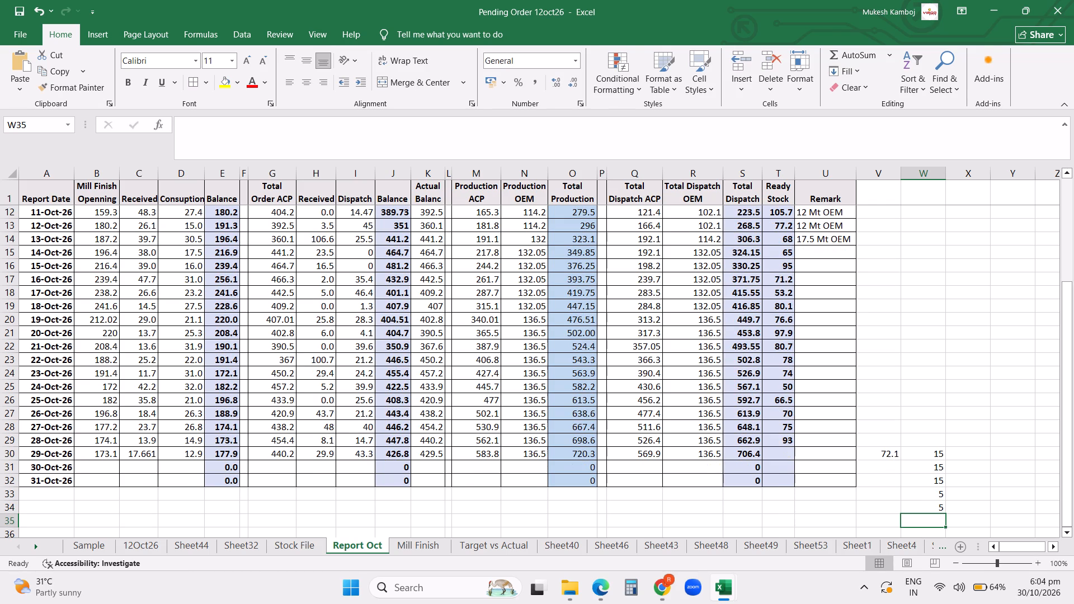
Select W30 through W34 to check the sum of the side entries.
key("Up")
key("Up")
key("Up")
key("Up")
key("Up")
key("shift+Down")
key("shift+Down")
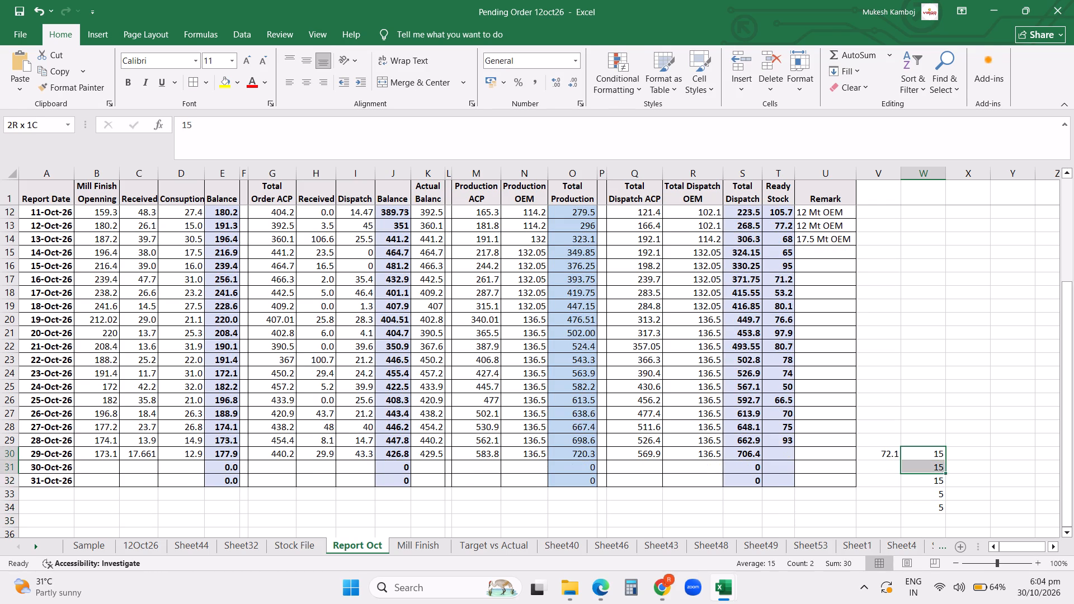
key("shift+Down")
key("shift+Down")
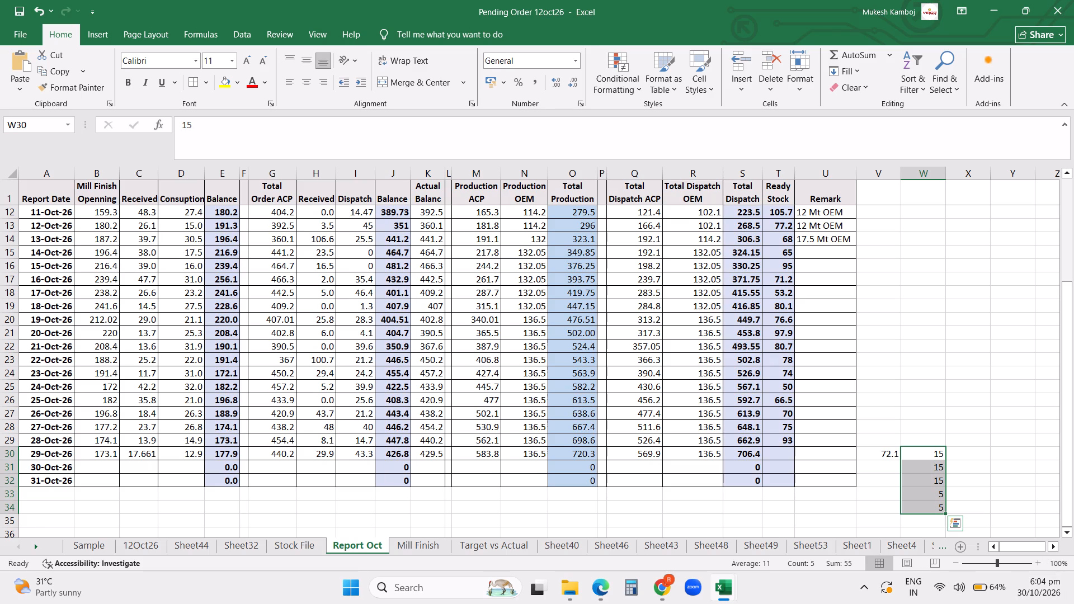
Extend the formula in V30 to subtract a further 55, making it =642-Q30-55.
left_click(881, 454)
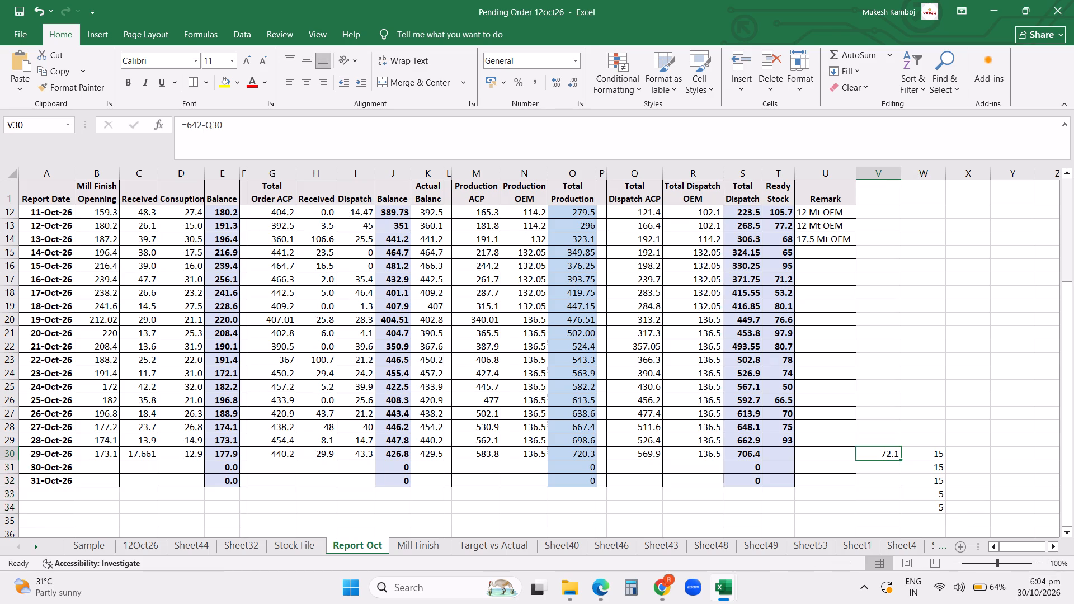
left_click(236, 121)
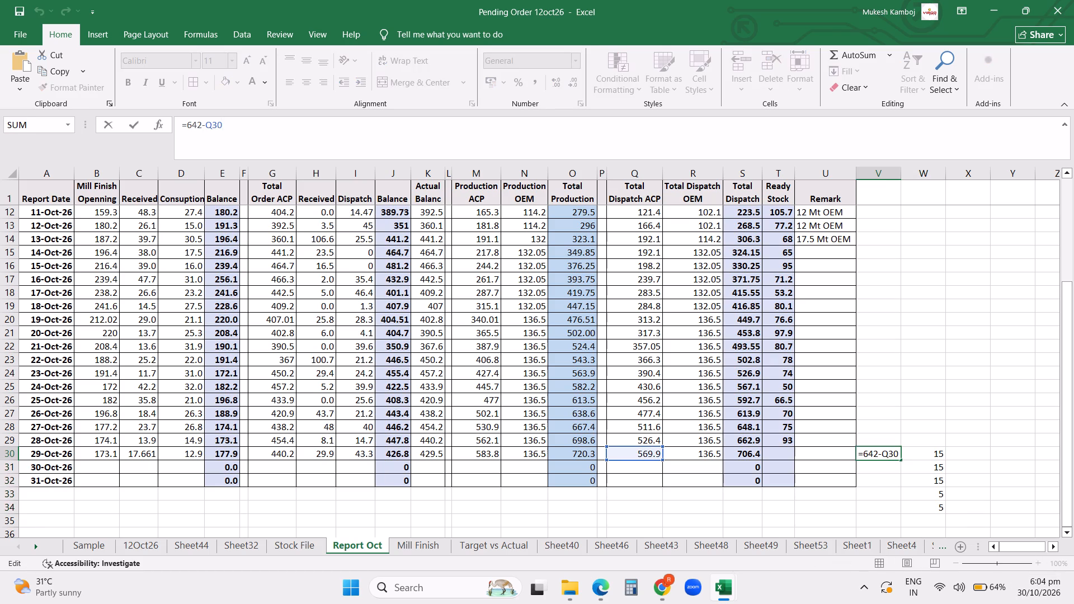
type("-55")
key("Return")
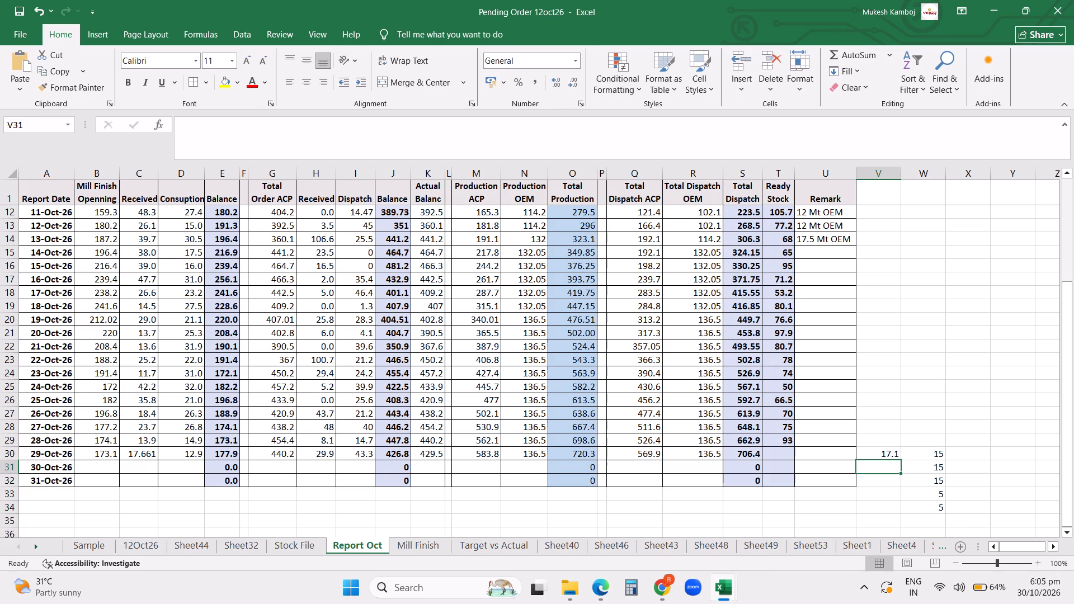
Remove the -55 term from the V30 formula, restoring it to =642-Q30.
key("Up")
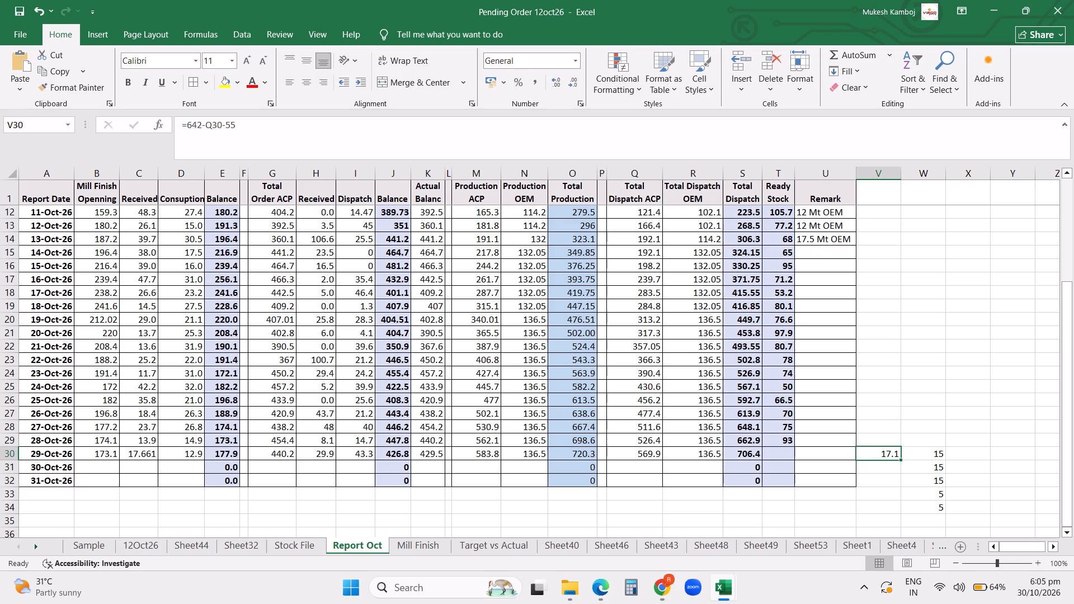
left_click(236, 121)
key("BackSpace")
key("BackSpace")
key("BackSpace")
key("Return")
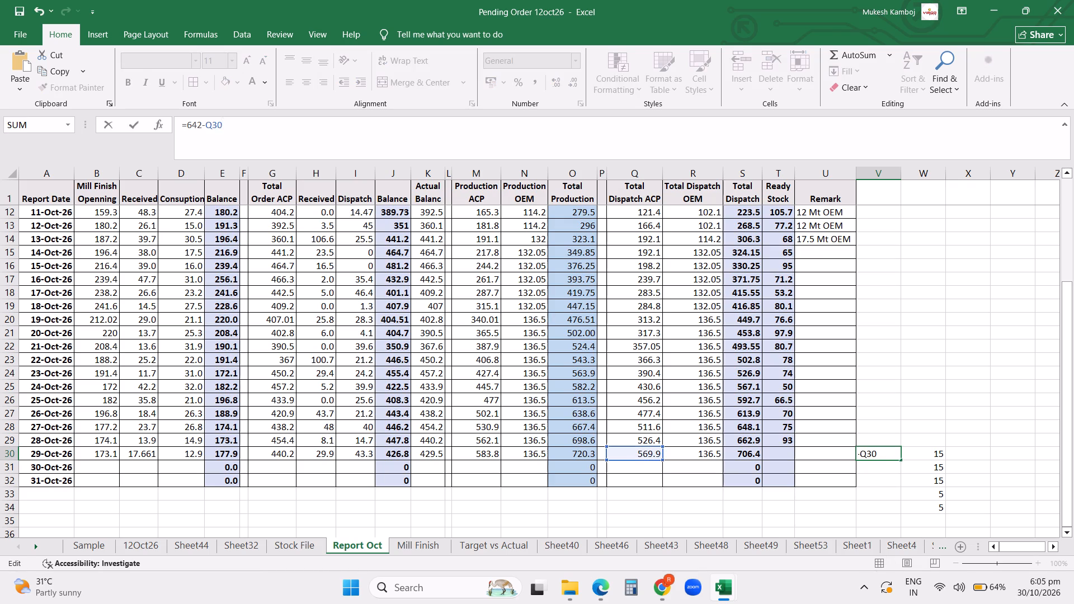
Clear the scratch figures from cells W30 through W34 beside the report table.
left_click_drag(929, 454, 926, 507)
key("Delete")
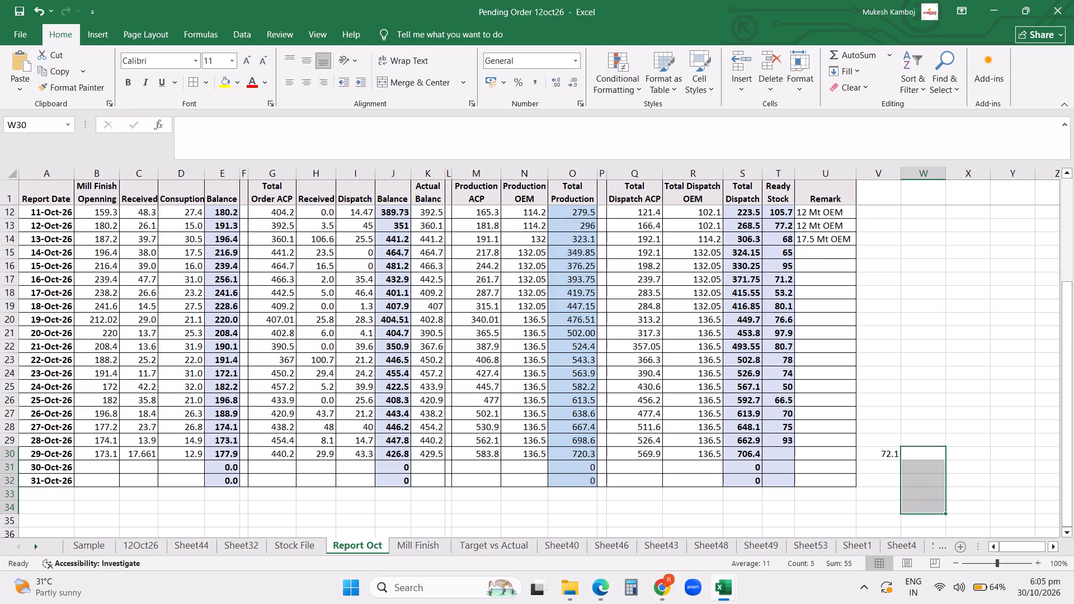
Check the Stock File sheet and enter 69 as the Ready Stock for 29-Oct-26 in Report Oct.
left_click(826, 484)
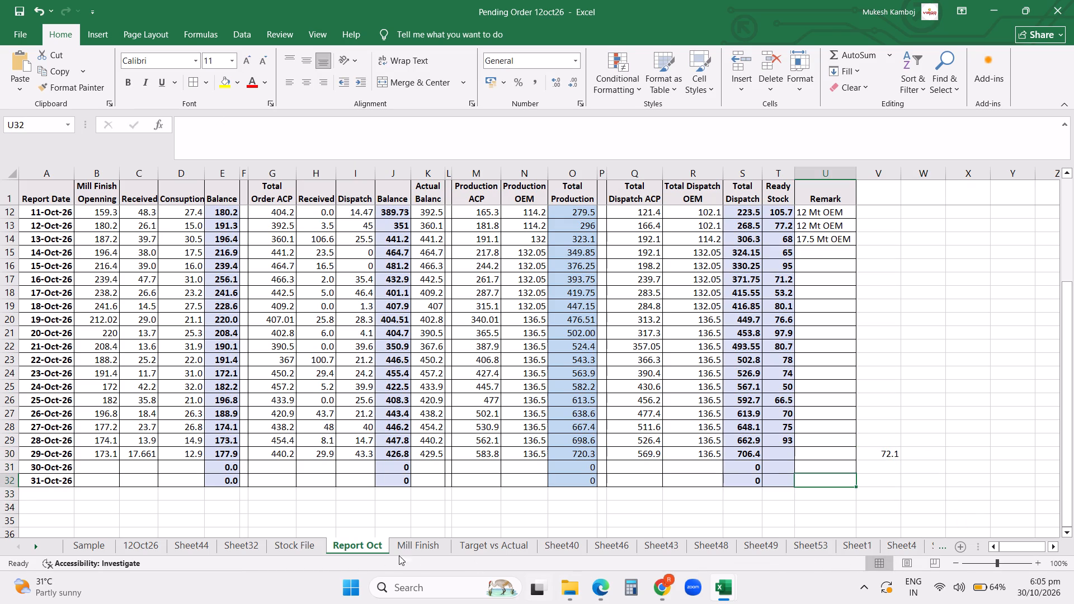
left_click(275, 549)
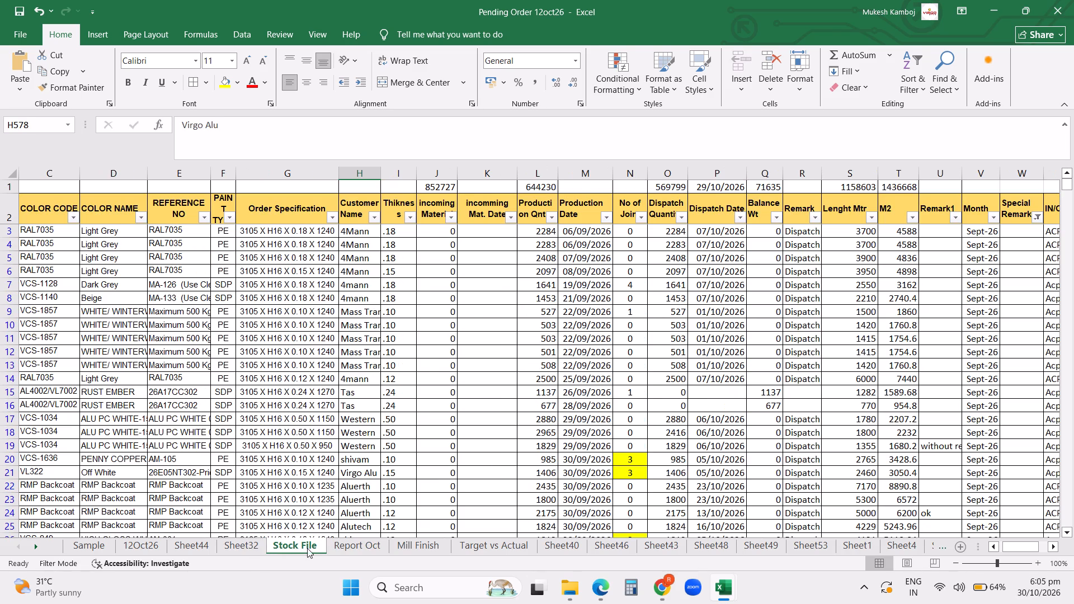
left_click(340, 547)
left_click(776, 451)
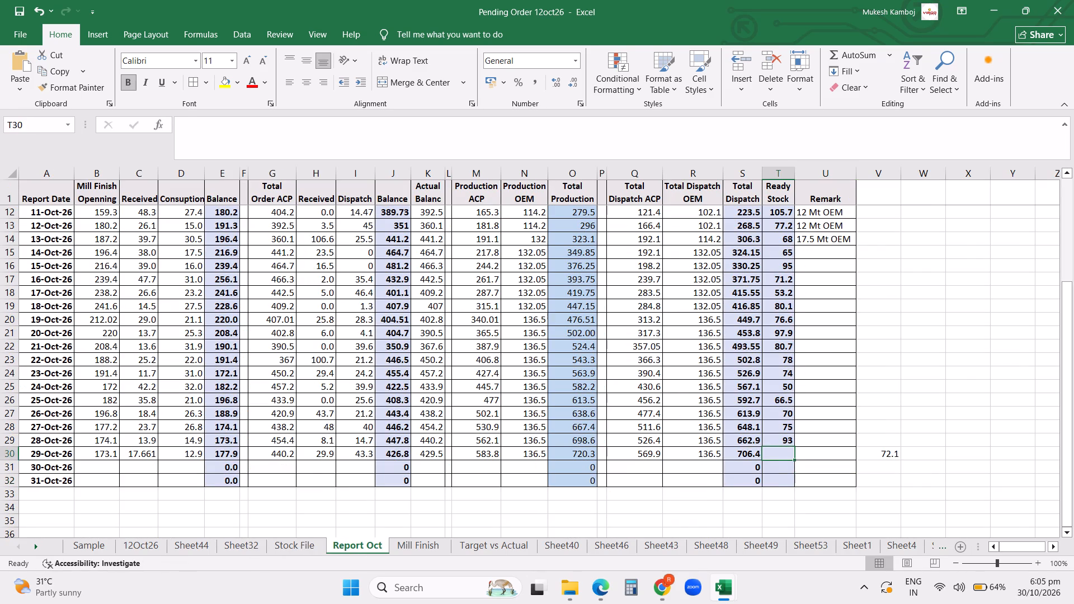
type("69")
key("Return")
Select the whole Report Oct table, A1 to U32, from the header row through the 31-Oct-26 row.
scroll(38, 410, "up", 3)
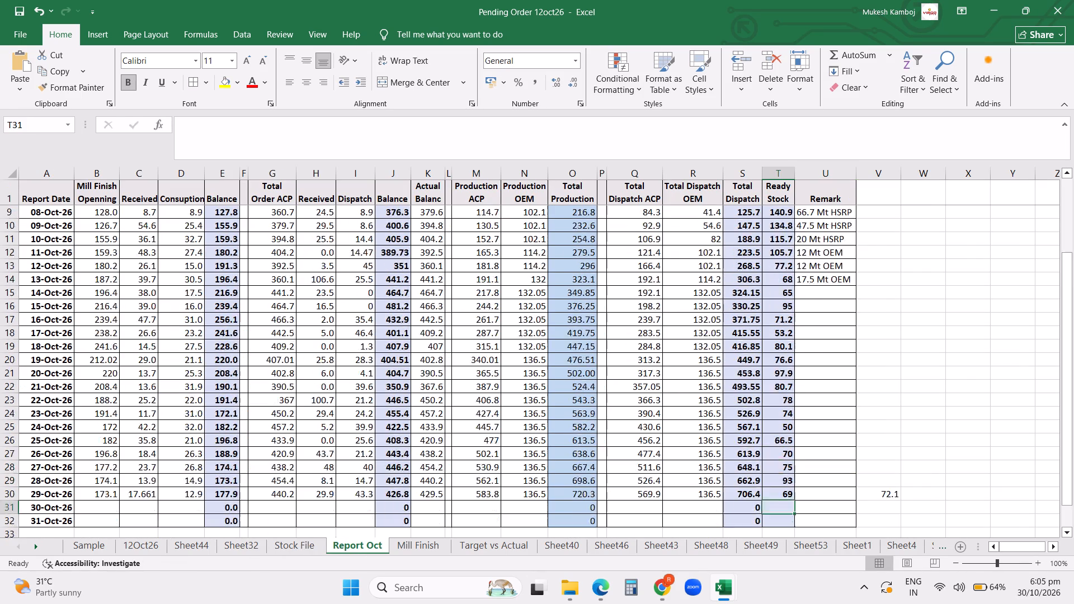
scroll(38, 410, "up", 9)
left_click_drag(56, 187, 836, 530)
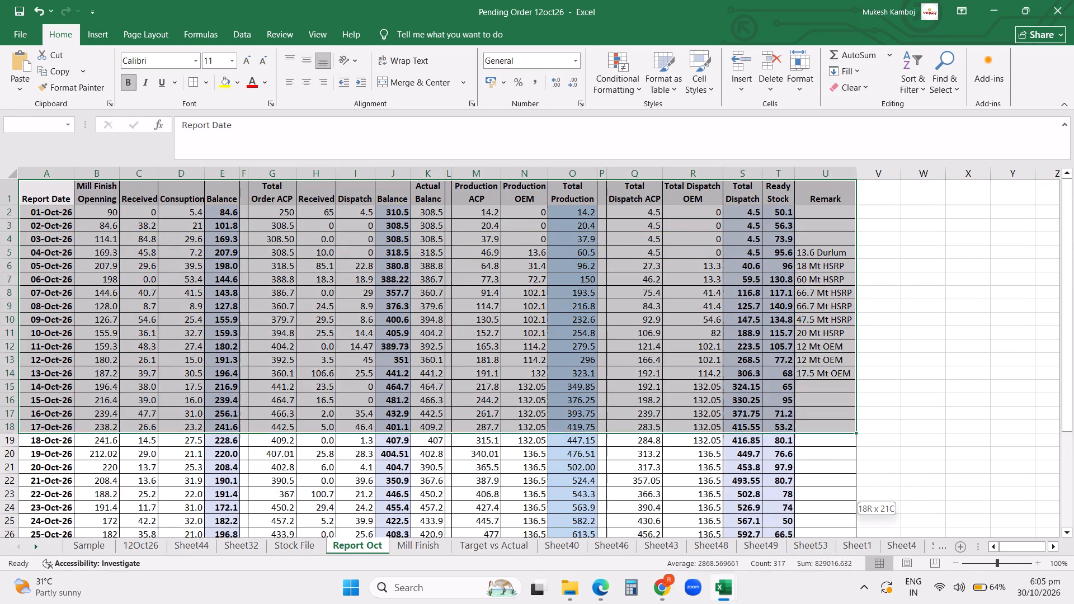
left_click_drag(836, 530, 821, 508)
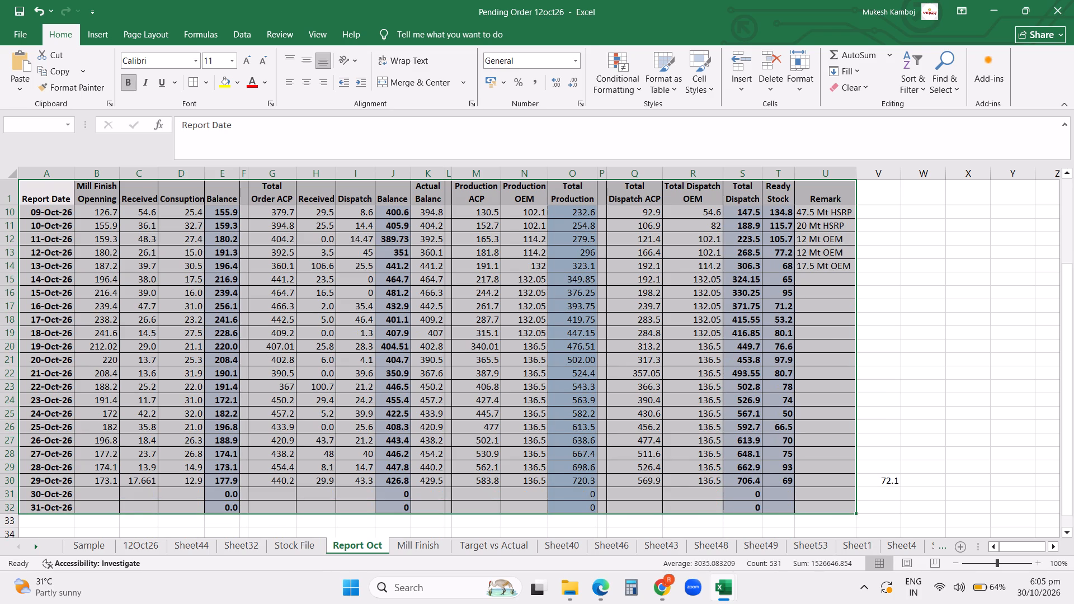
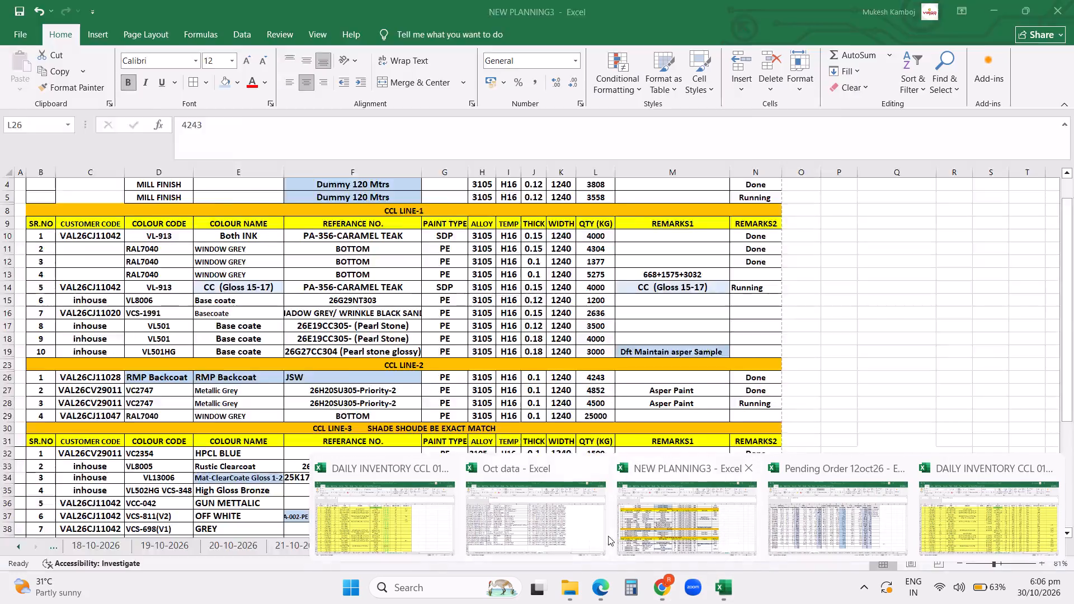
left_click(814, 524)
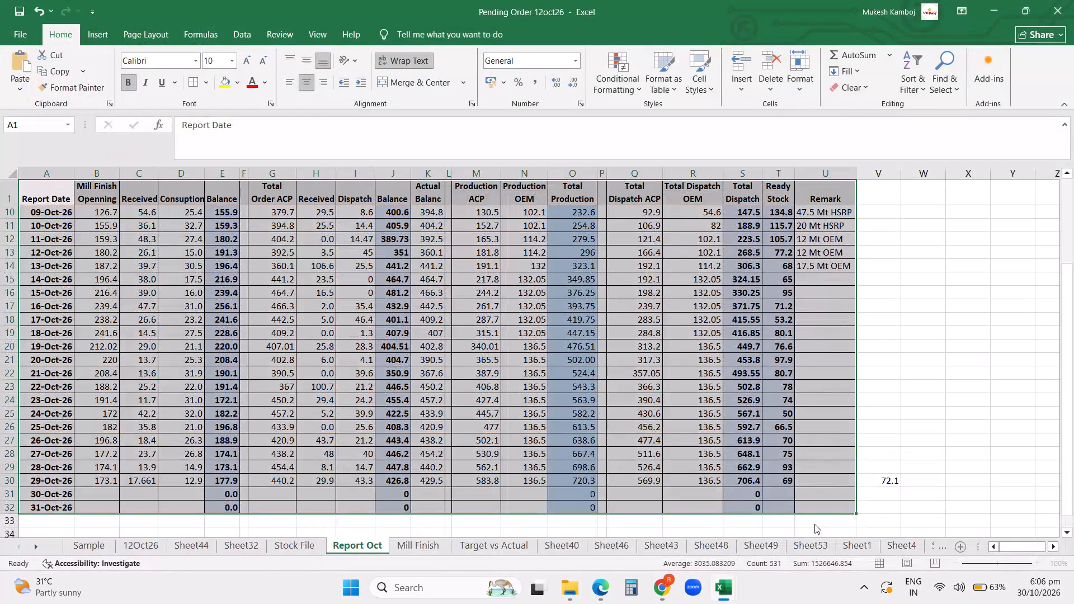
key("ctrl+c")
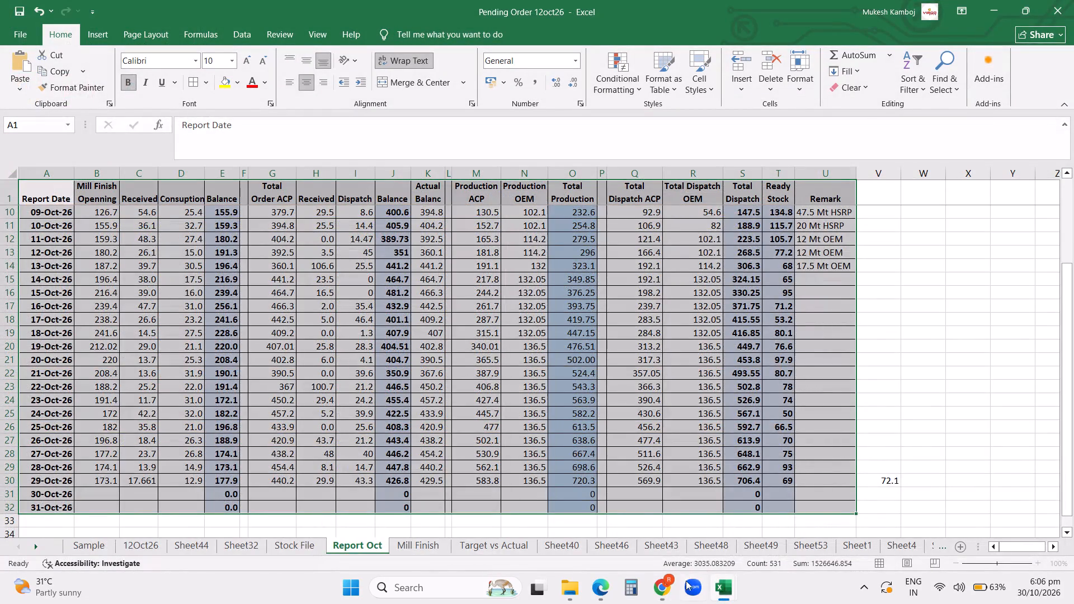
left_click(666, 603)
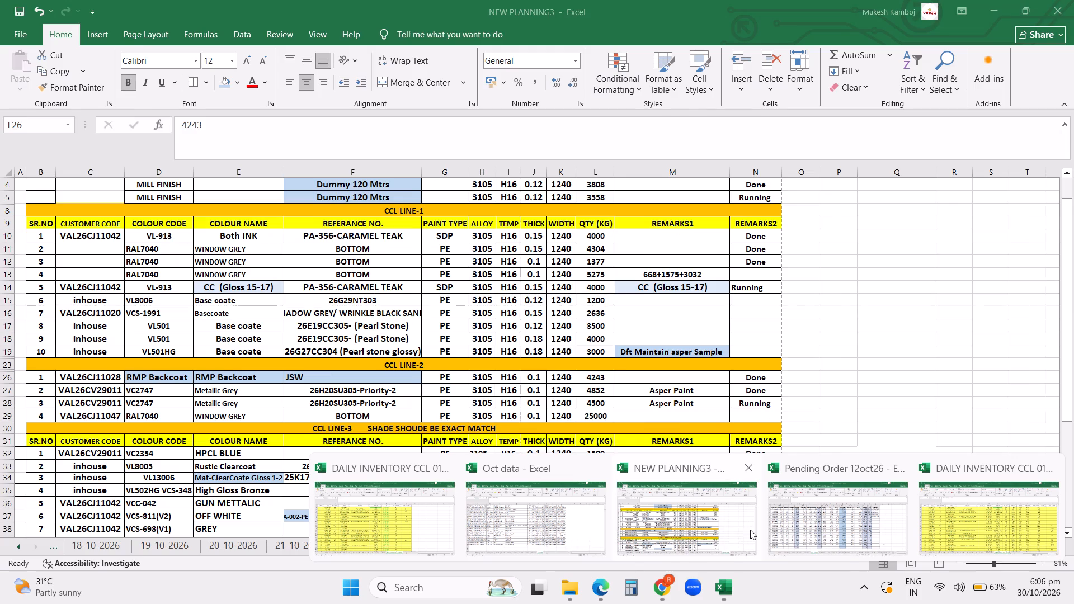
left_click(795, 520)
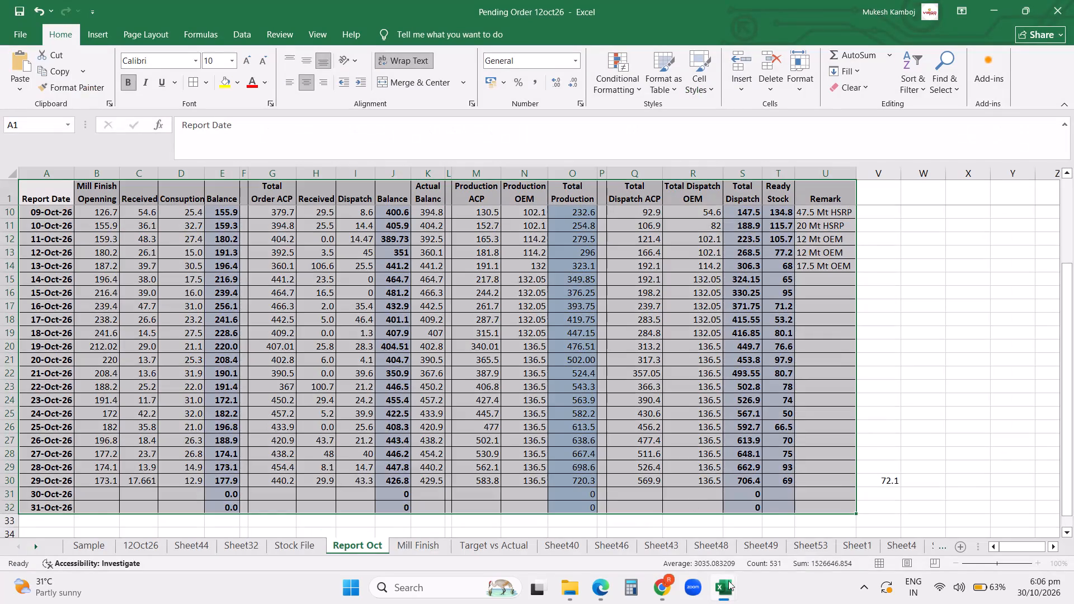
left_click(699, 407)
left_click(533, 345)
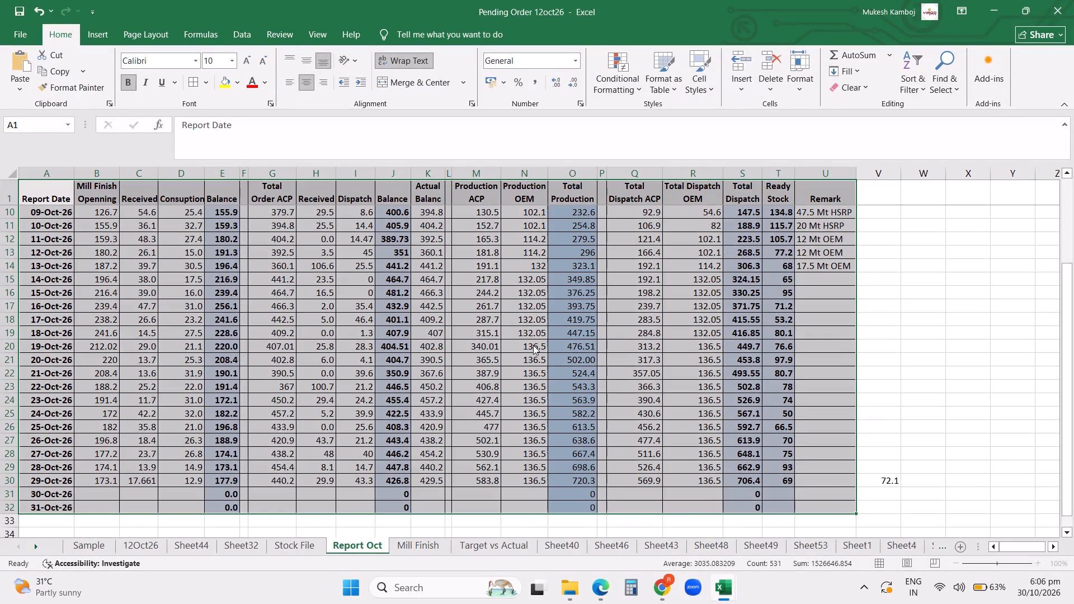
triple_click(533, 345)
triple_click(549, 368)
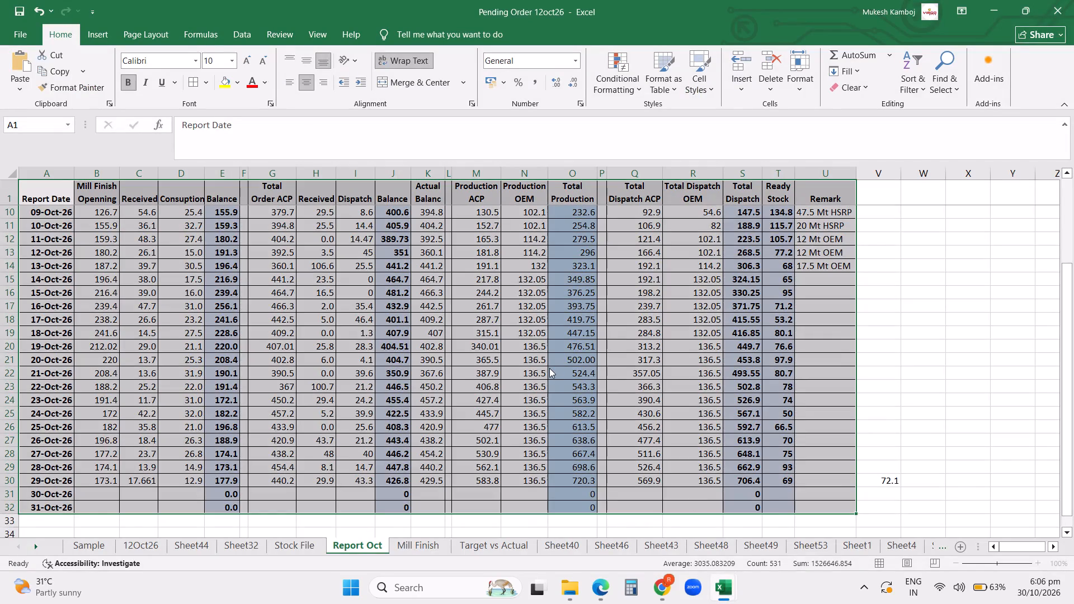
left_click(549, 368)
left_click(549, 368)
triple_click(677, 388)
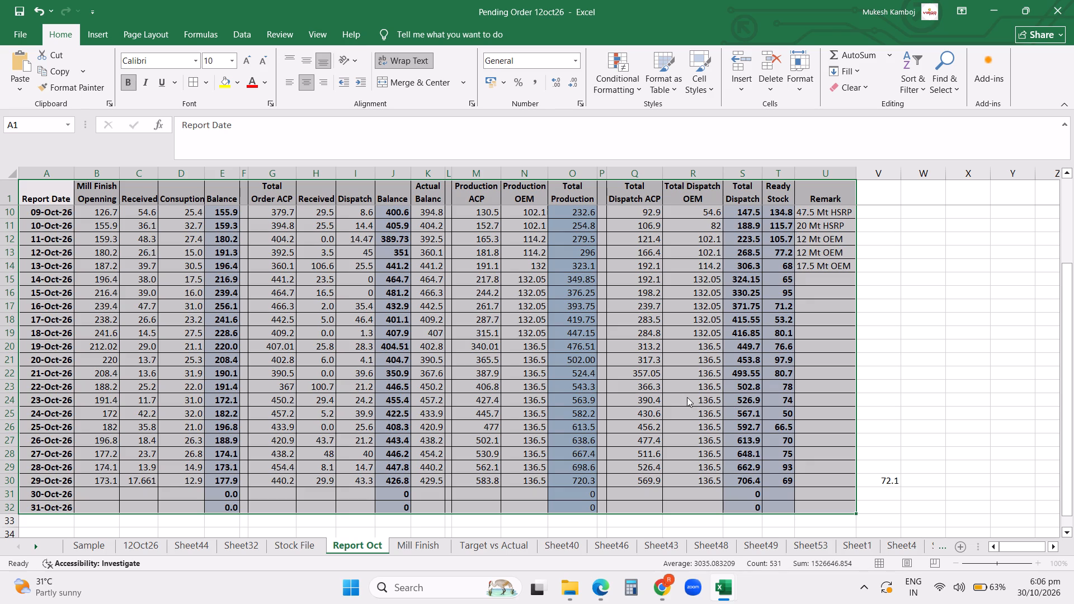
triple_click(687, 397)
left_click(687, 397)
left_click_drag(660, 395, 618, 389)
left_click(618, 389)
scroll(20, 182, "up", 4)
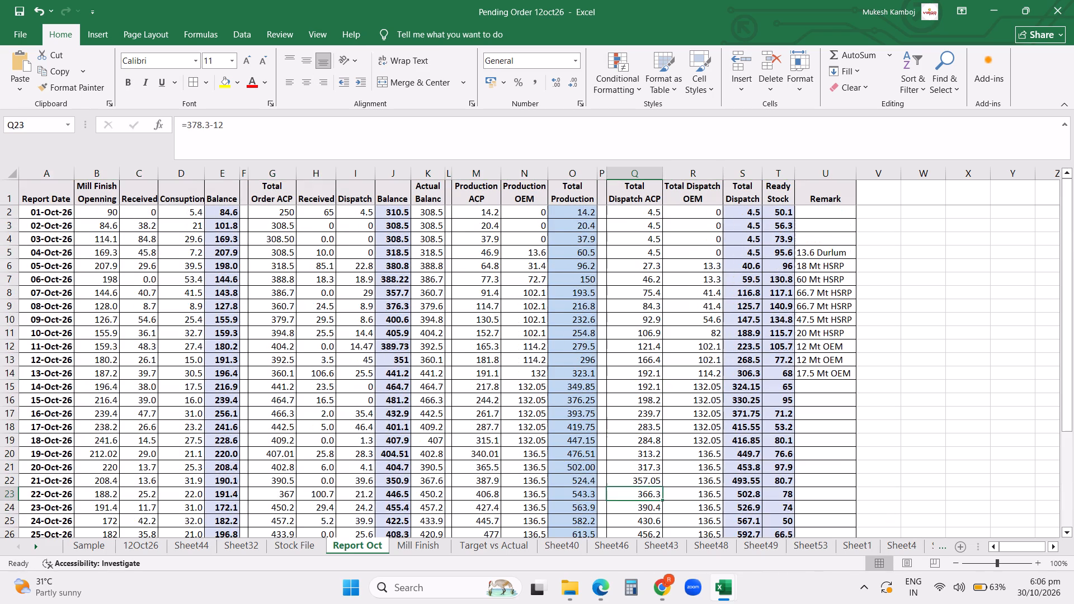
scroll(48, 193, "up", 9)
left_click_drag(52, 189, 800, 568)
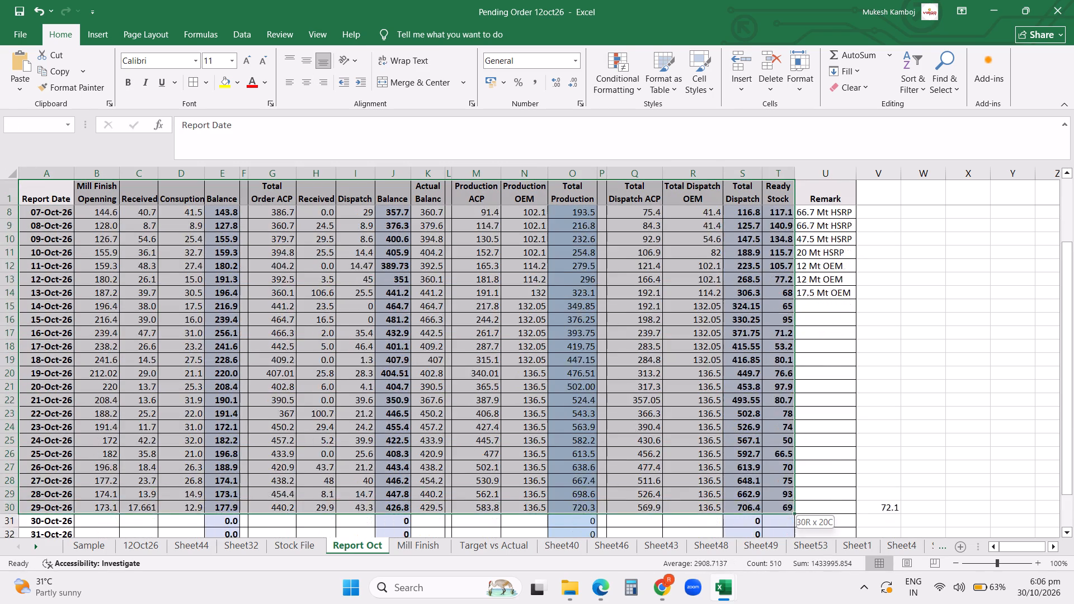
left_click_drag(800, 568, 818, 475)
key("ctrl+c")
left_click(673, 594)
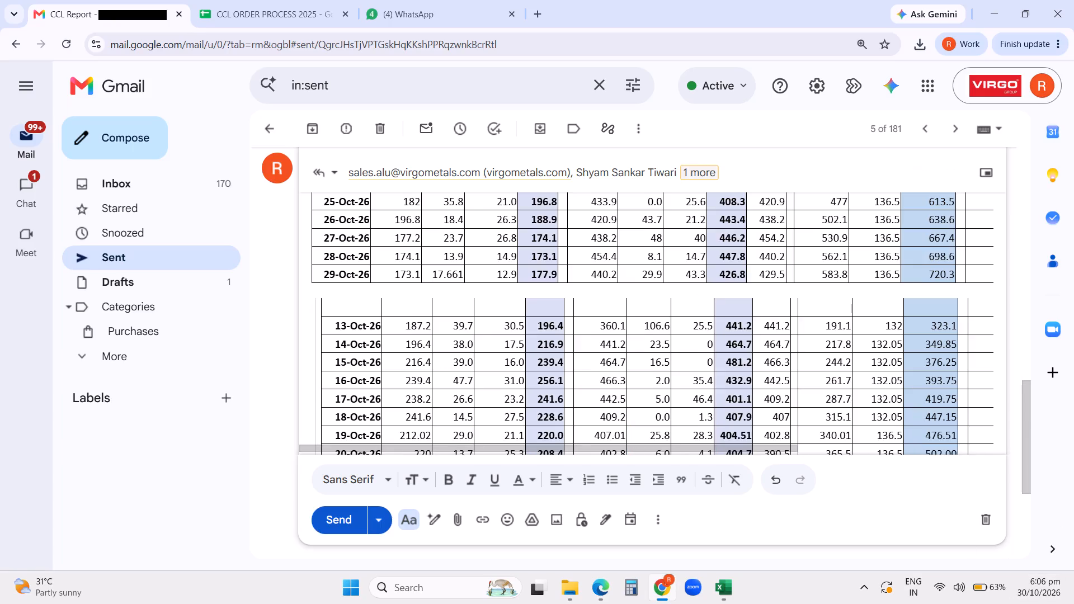
left_click_drag(314, 295, 672, 603)
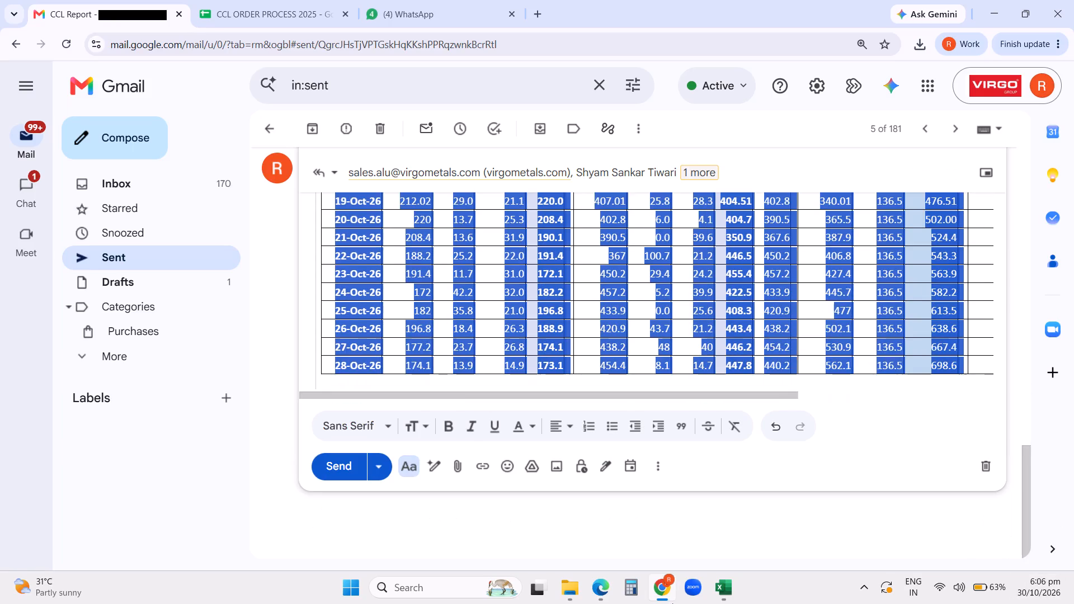
left_click_drag(672, 603, 1015, 412)
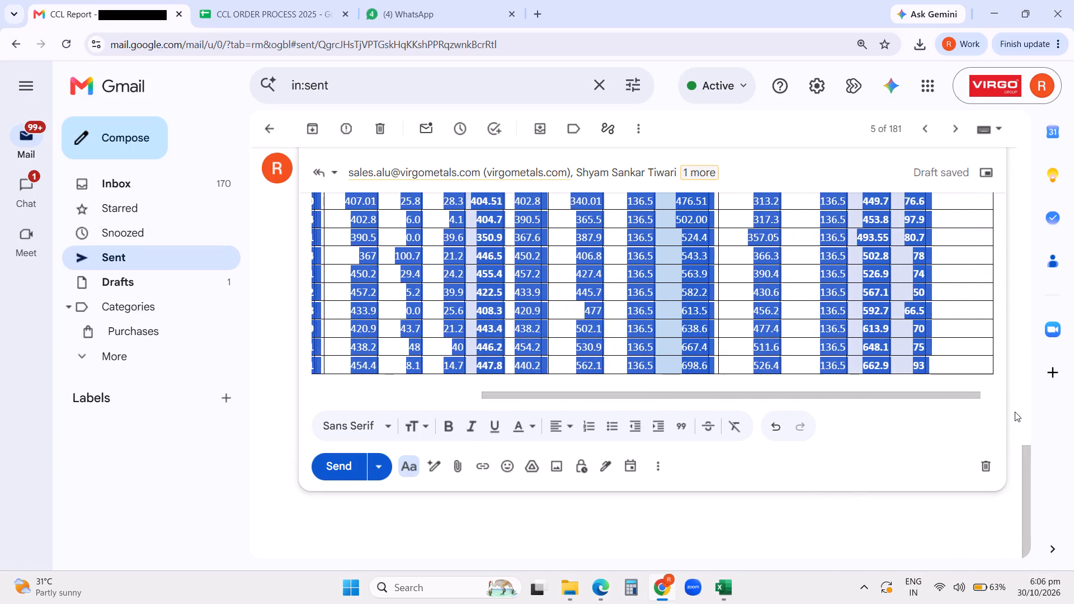
key("Delete")
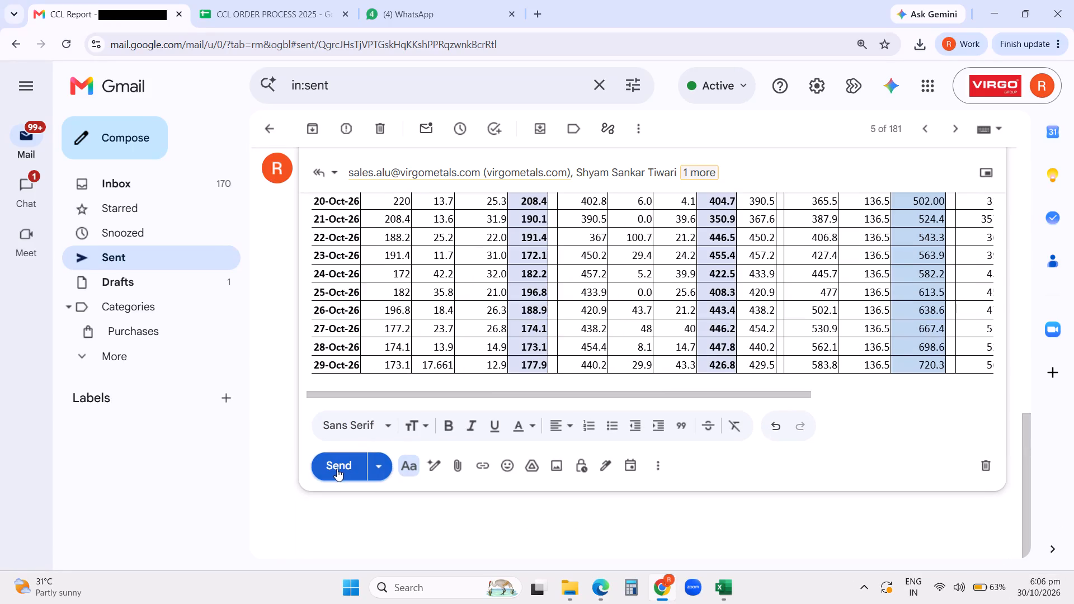
Send the CCL Report reply with the updated table.
left_click(337, 469)
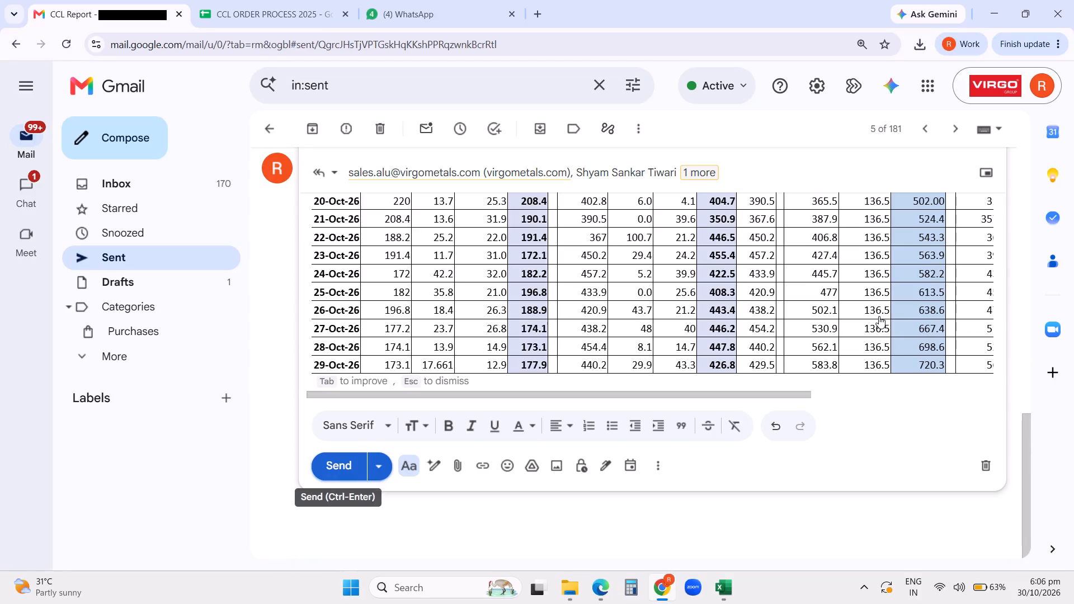
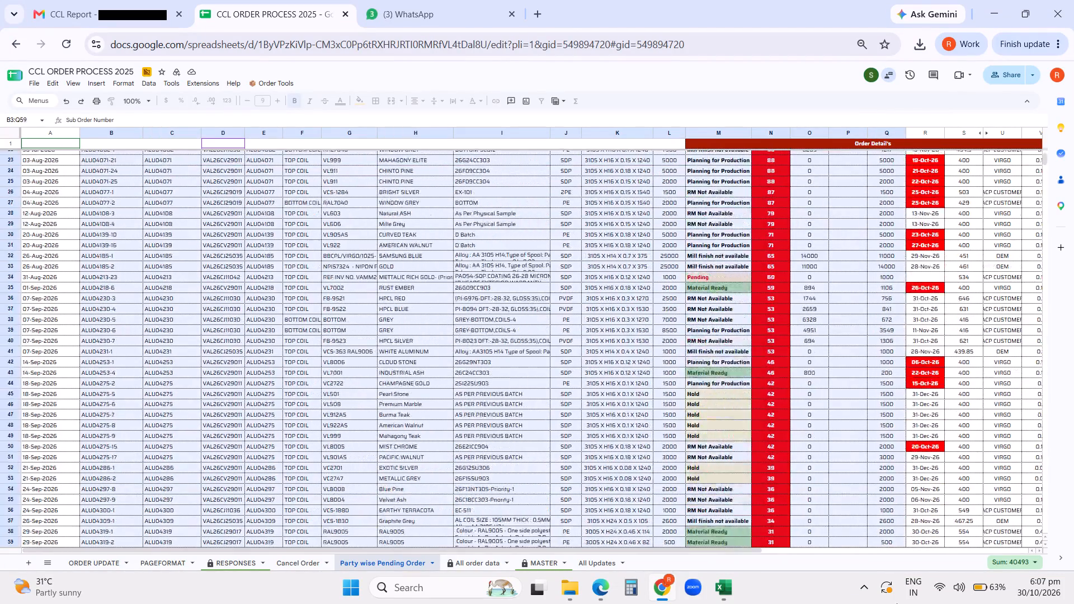
Copy the pending order rows in range B3:Q184 of the Party wise Pending Order sheet.
left_click_drag(897, 603, 887, 603)
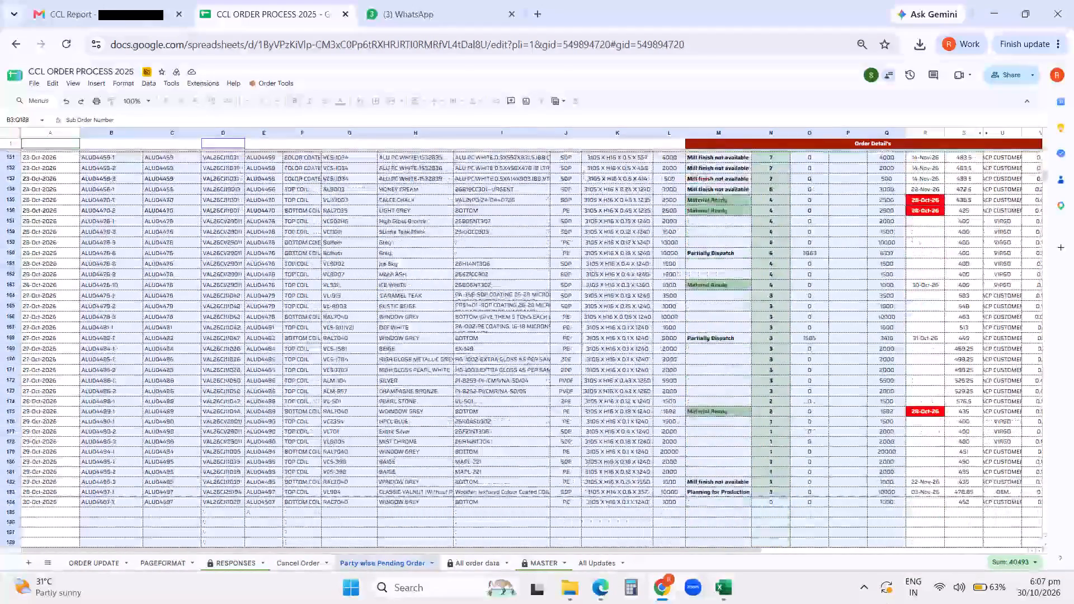
left_click_drag(887, 603, 877, 231)
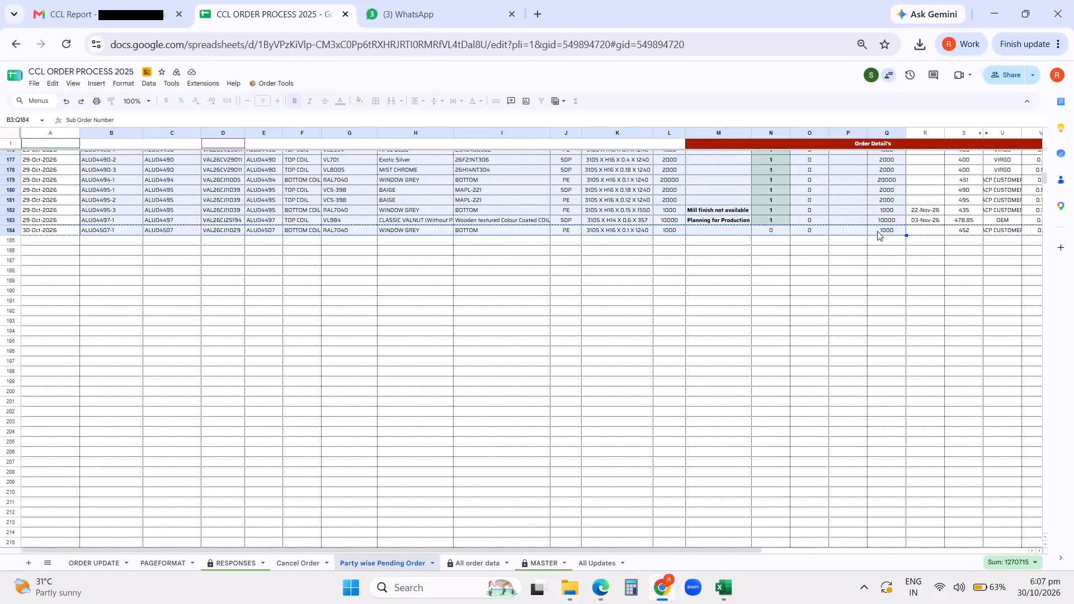
key("ctrl+c")
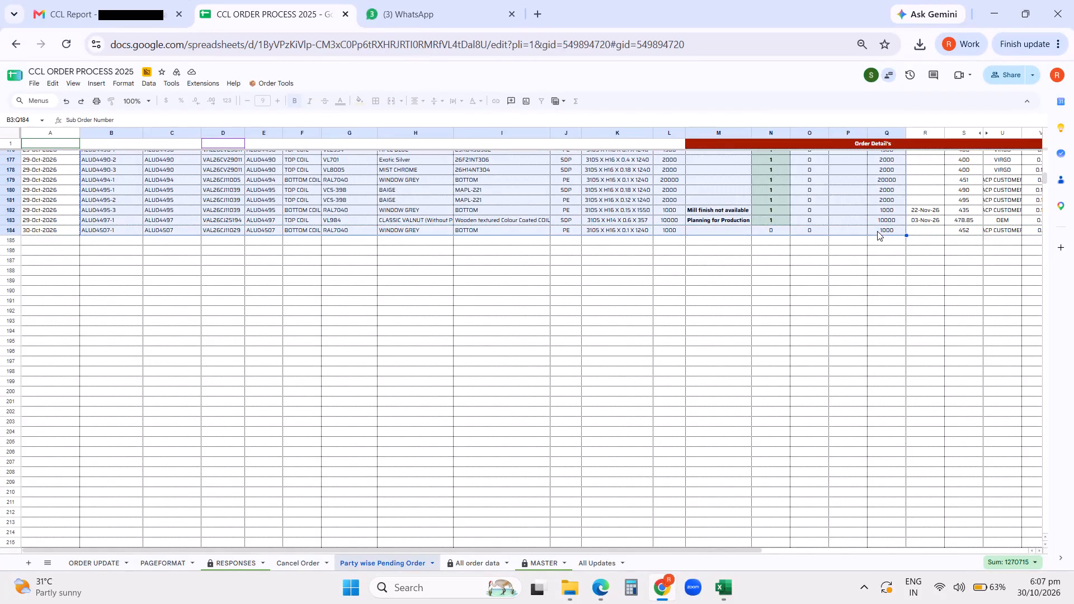
Switch to Excel and bring up its open workbooks.
left_click(725, 602)
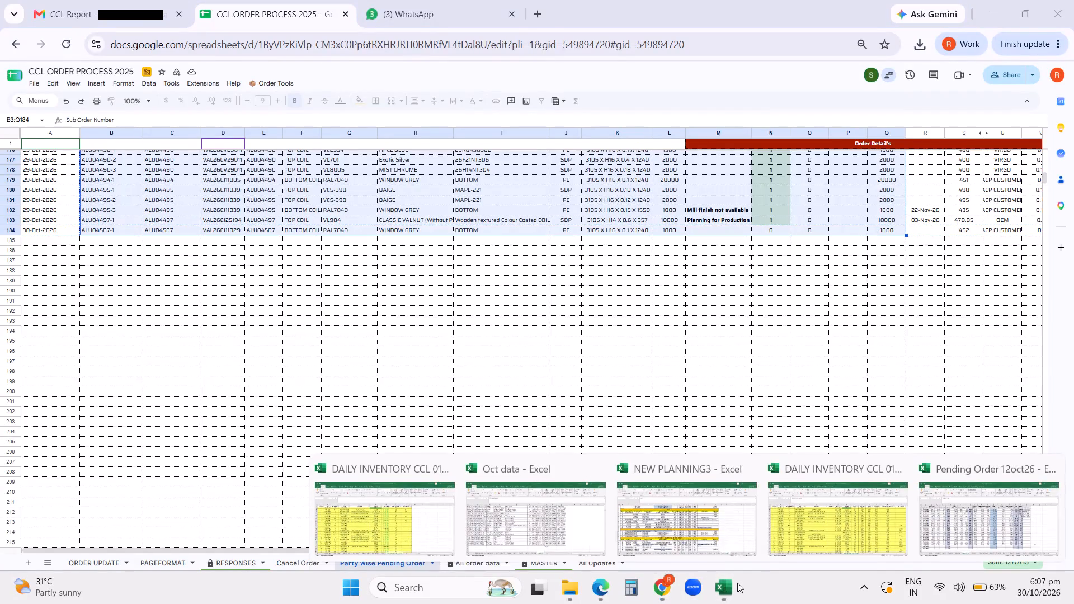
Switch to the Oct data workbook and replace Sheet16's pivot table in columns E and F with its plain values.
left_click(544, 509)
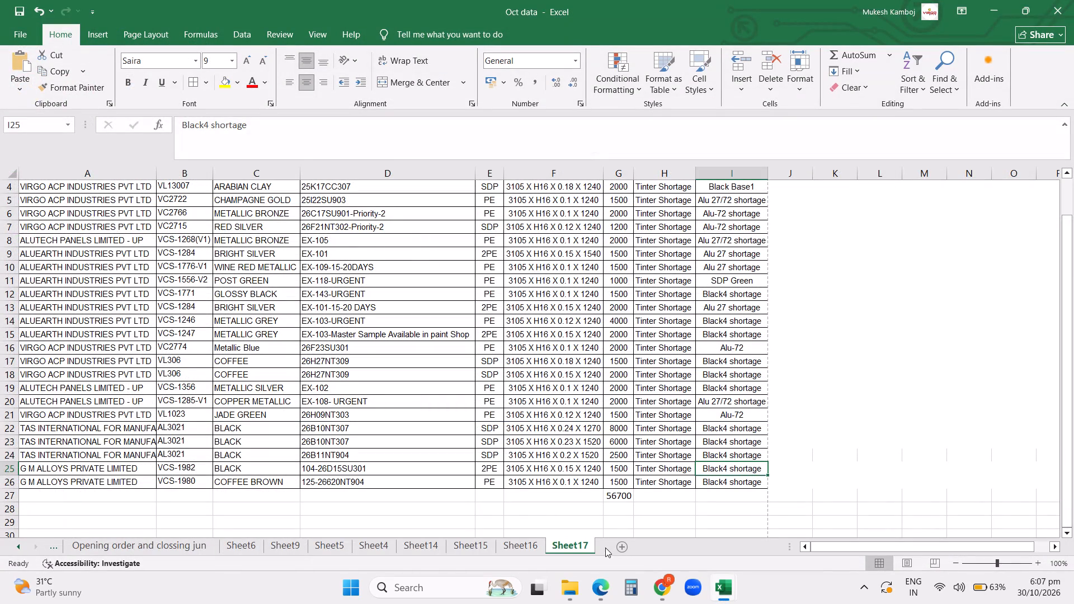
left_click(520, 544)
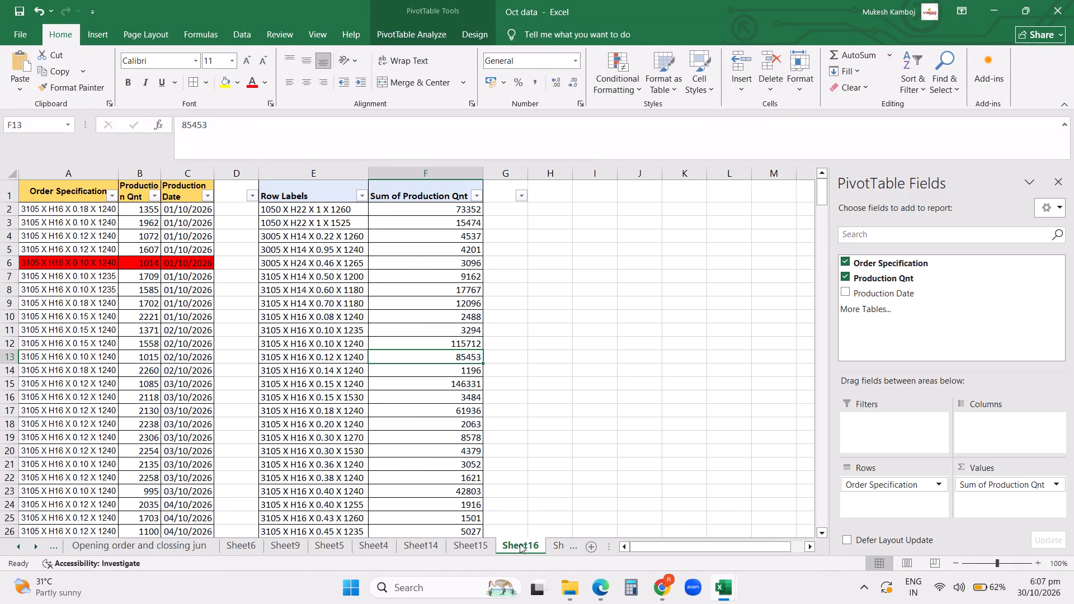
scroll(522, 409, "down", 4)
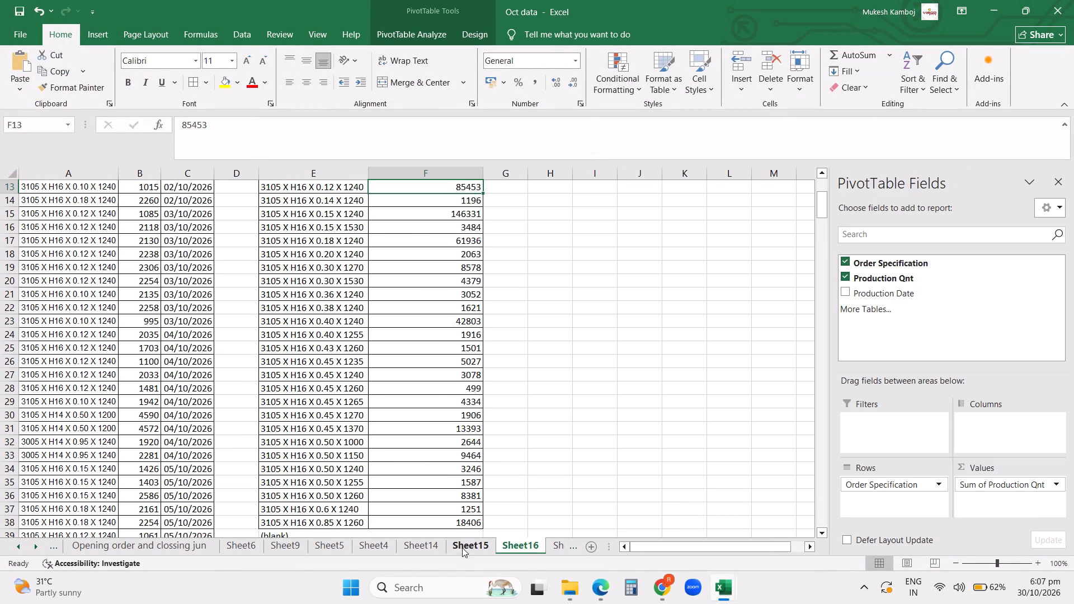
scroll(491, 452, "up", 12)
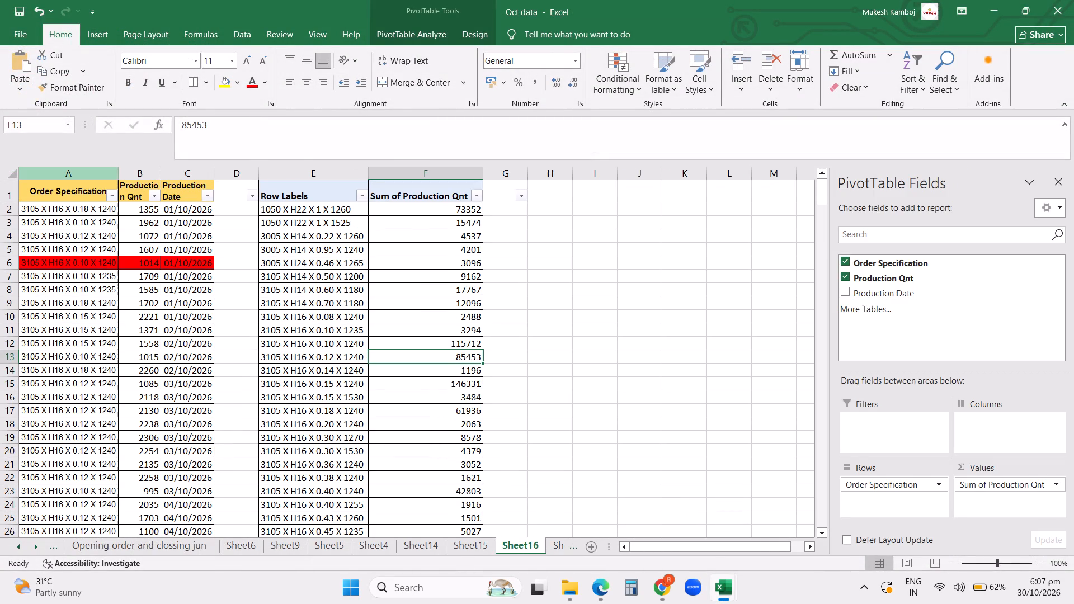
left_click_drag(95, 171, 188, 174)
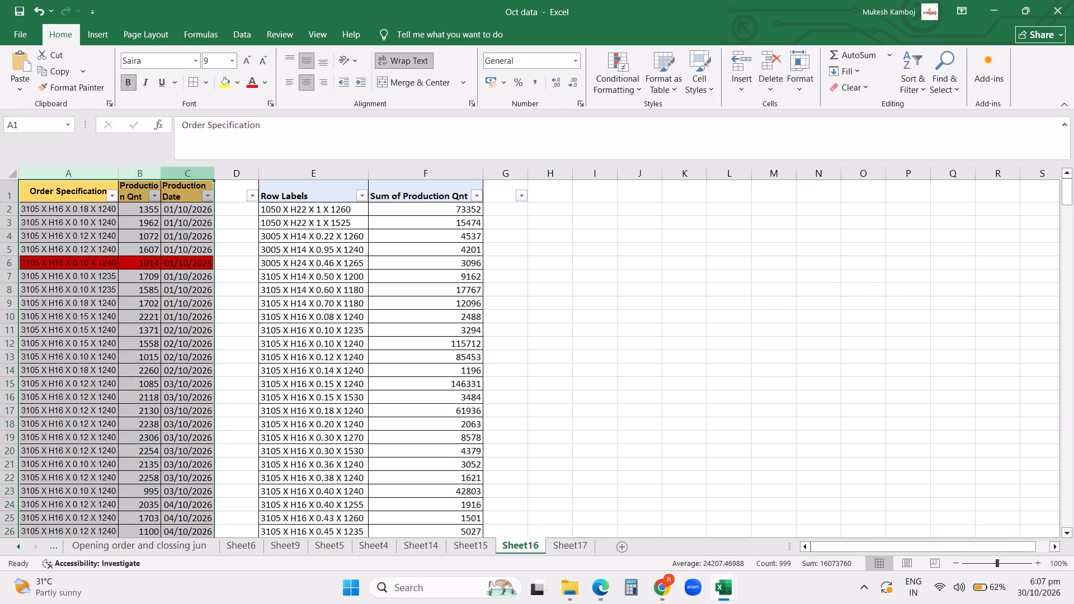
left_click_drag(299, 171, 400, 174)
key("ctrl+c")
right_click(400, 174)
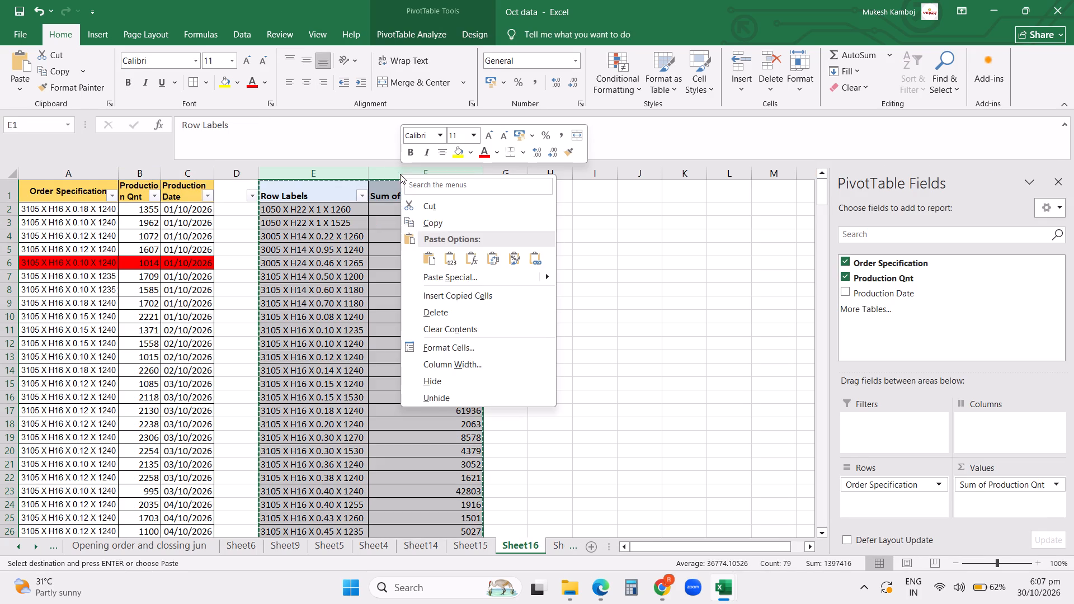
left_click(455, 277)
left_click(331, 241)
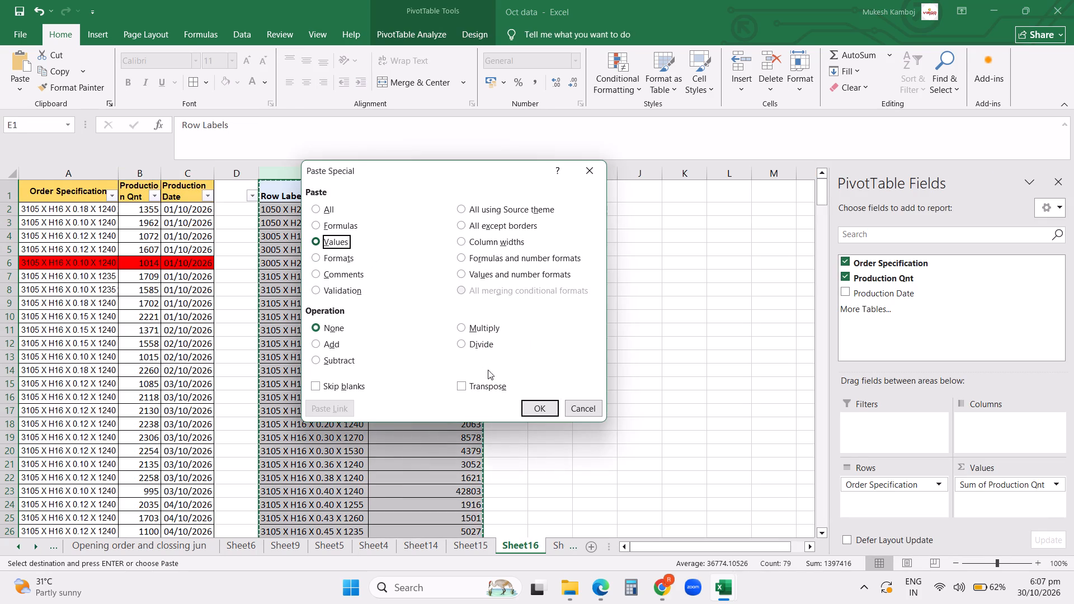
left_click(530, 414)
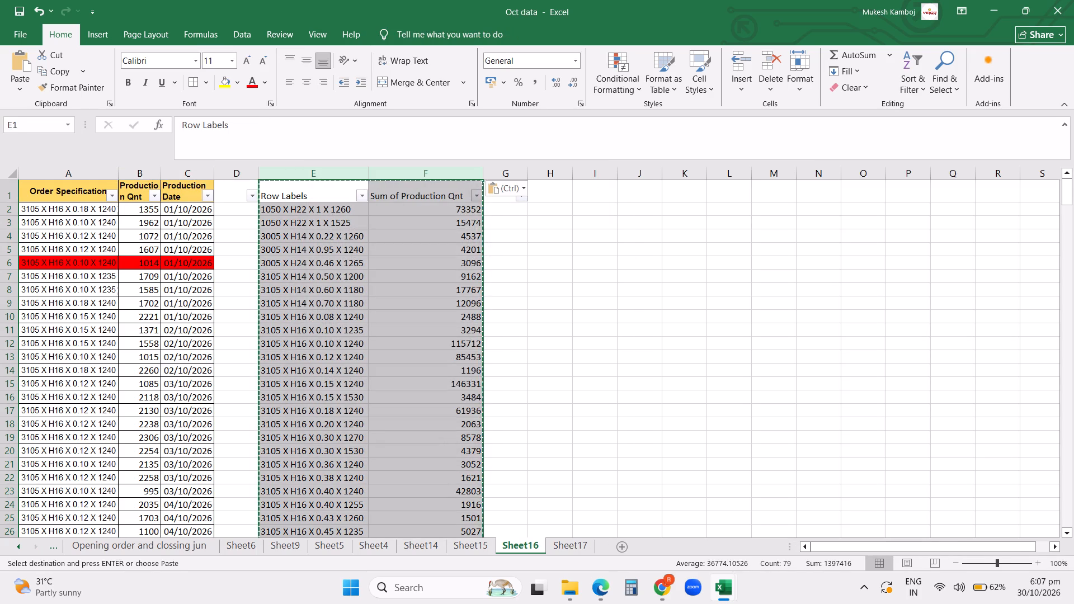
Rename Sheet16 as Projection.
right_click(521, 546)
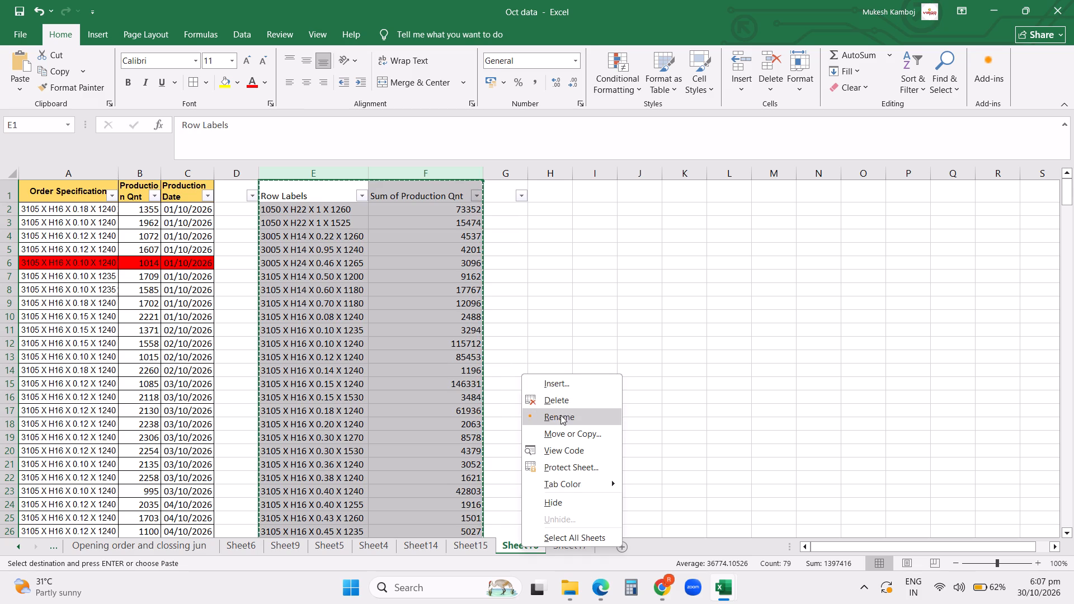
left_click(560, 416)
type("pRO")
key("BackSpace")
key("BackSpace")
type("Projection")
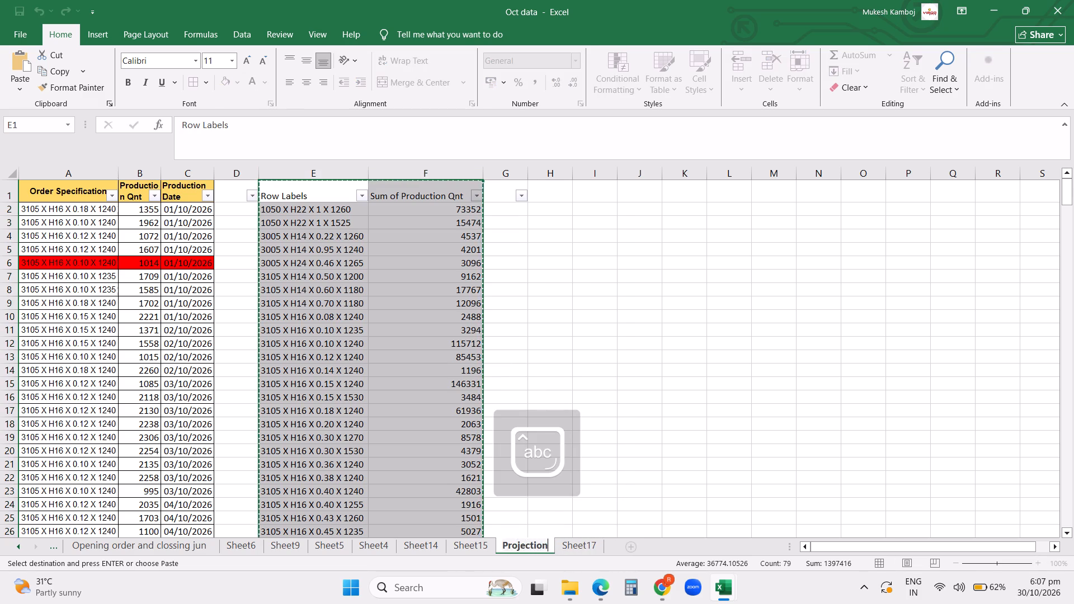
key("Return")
Compare the requirement summary on Sheet15 with the production totals on the Projection sheet, also checking Sheet17.
left_click(574, 539)
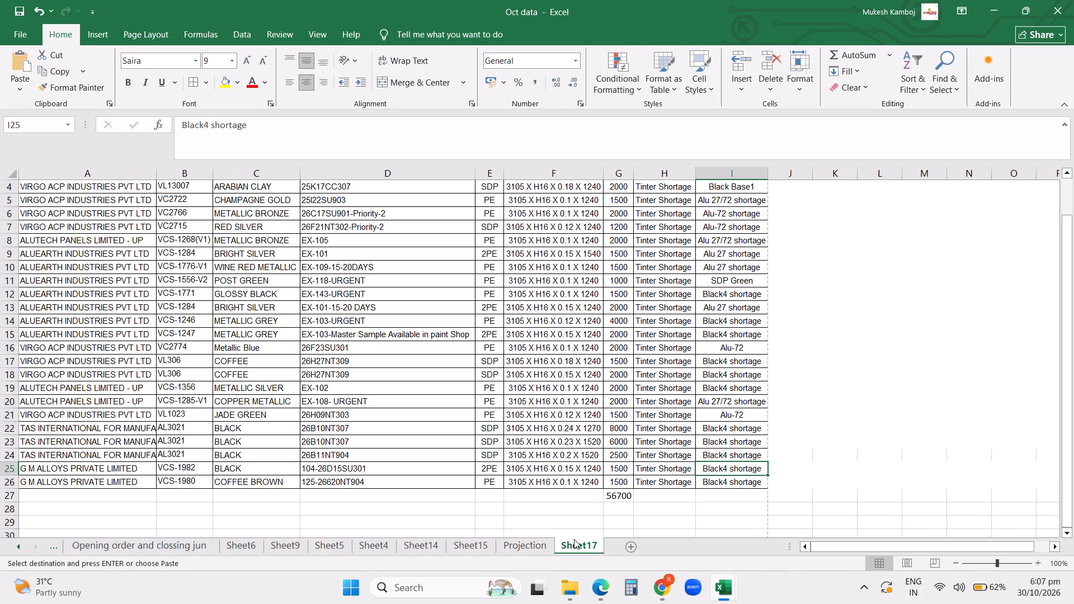
left_click(517, 546)
left_click(484, 541)
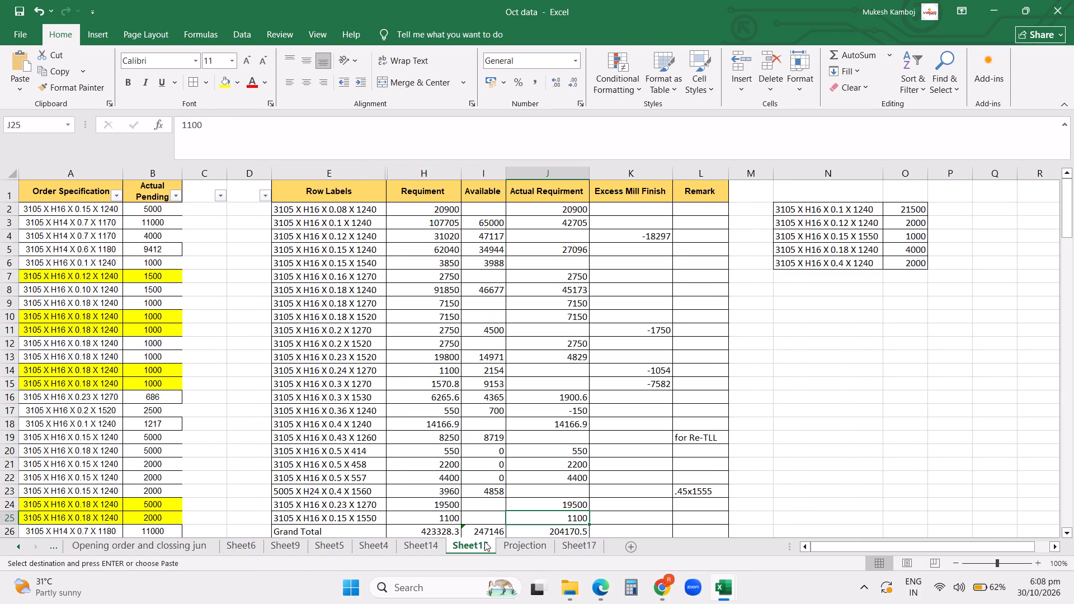
scroll(468, 485, "down", 3)
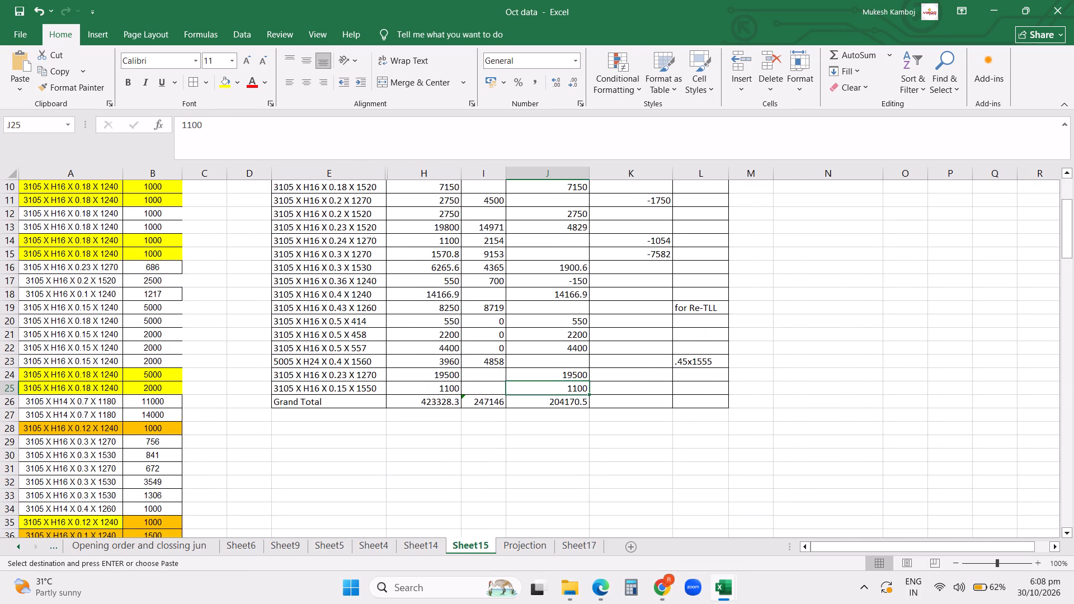
scroll(468, 484, "up", 5)
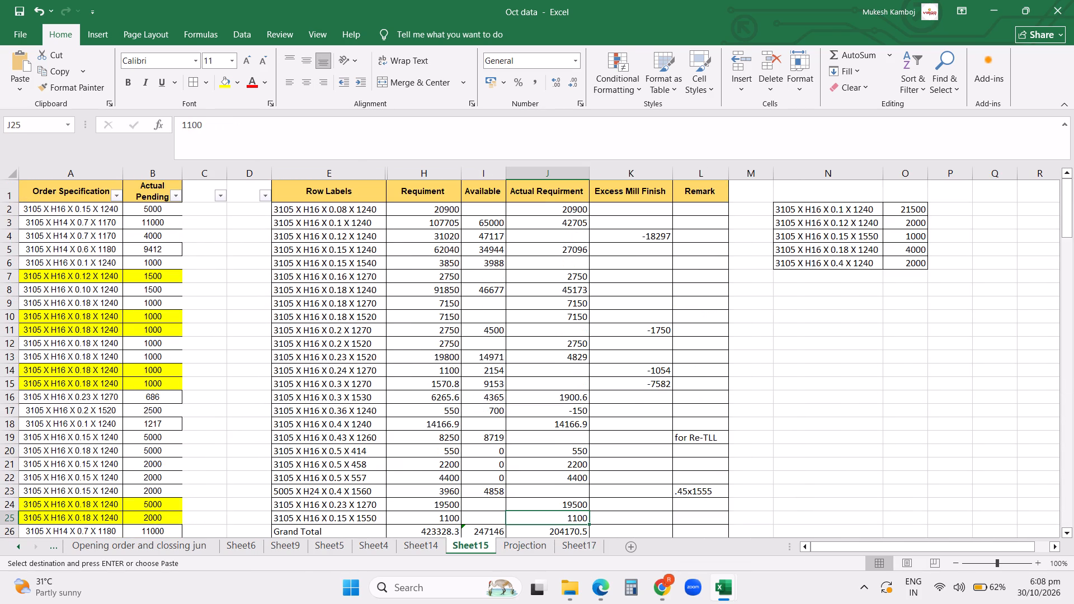
scroll(468, 484, "down", 4)
left_click(516, 546)
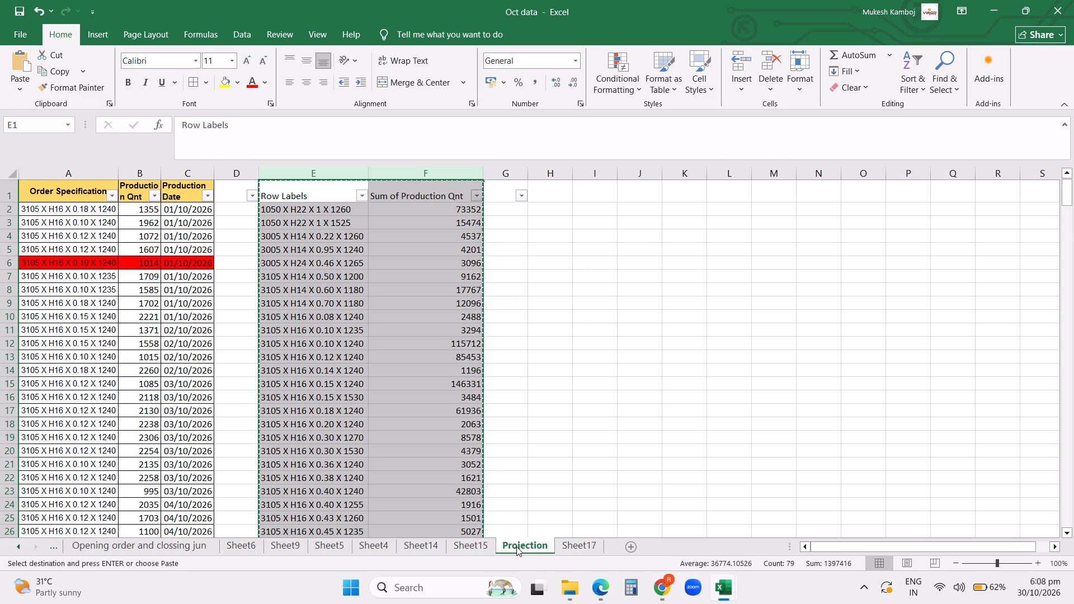
scroll(494, 446, "down", 6)
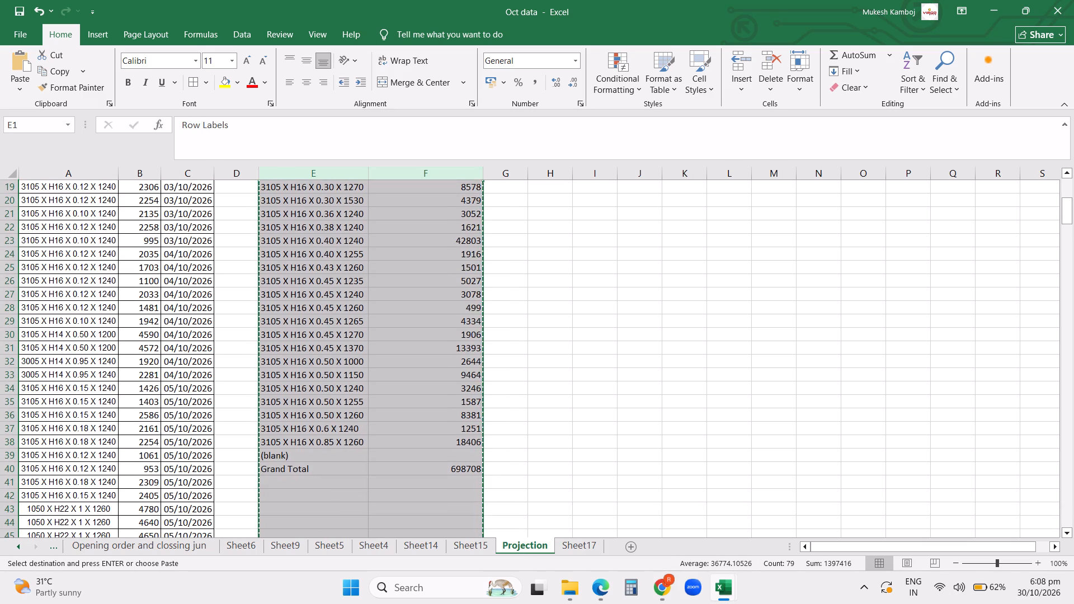
scroll(488, 419, "up", 7)
left_click(475, 549)
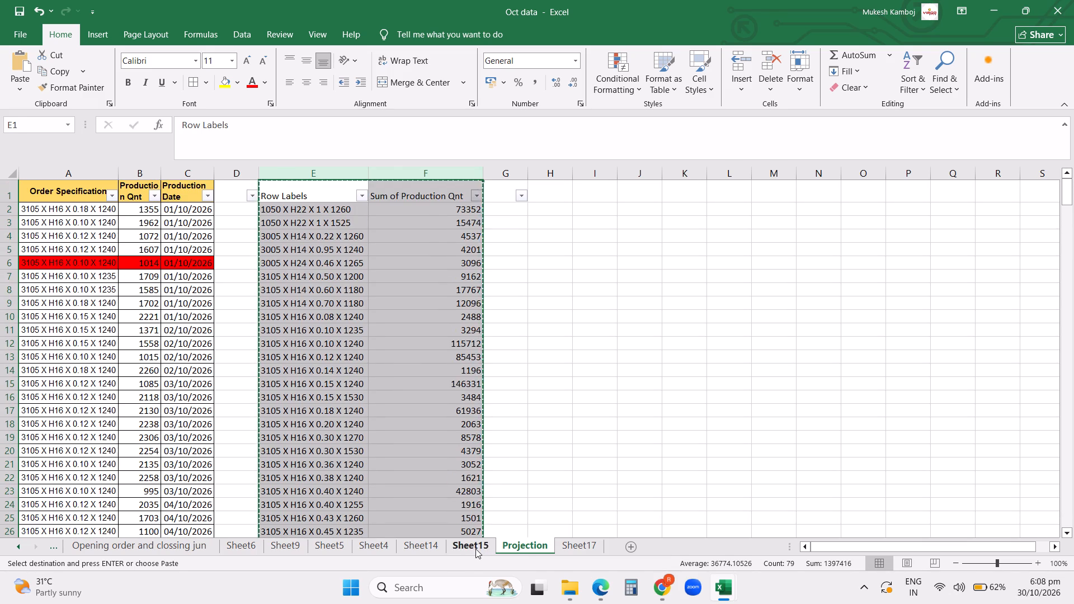
scroll(481, 402, "up", 6)
scroll(480, 398, "down", 2)
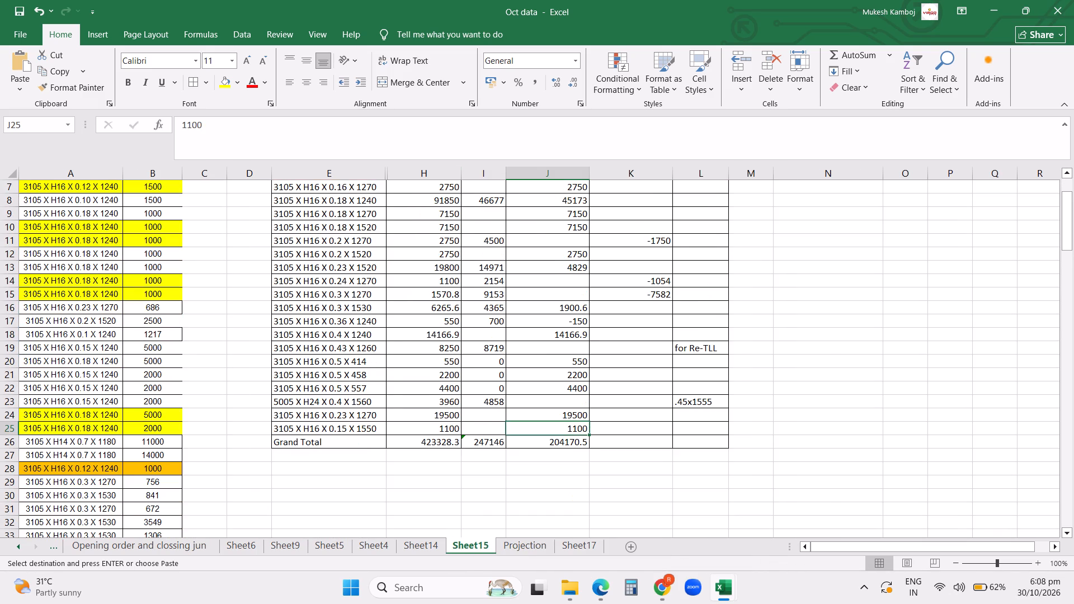
right_click(465, 548)
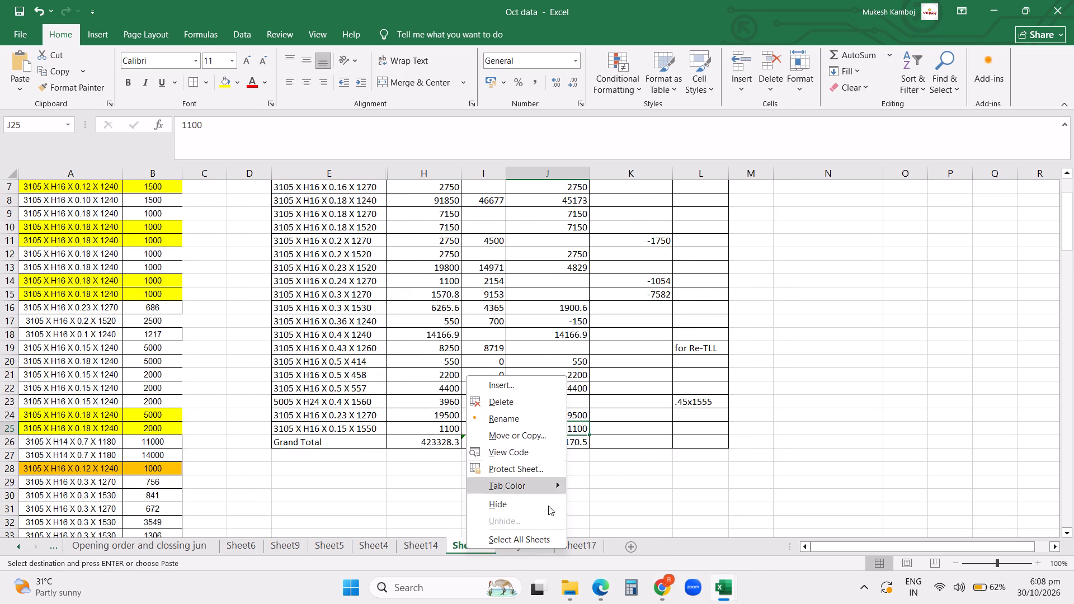
left_click(647, 451)
Delete the Projection sheet holding the production totals from the Oct data workbook.
left_click(534, 546)
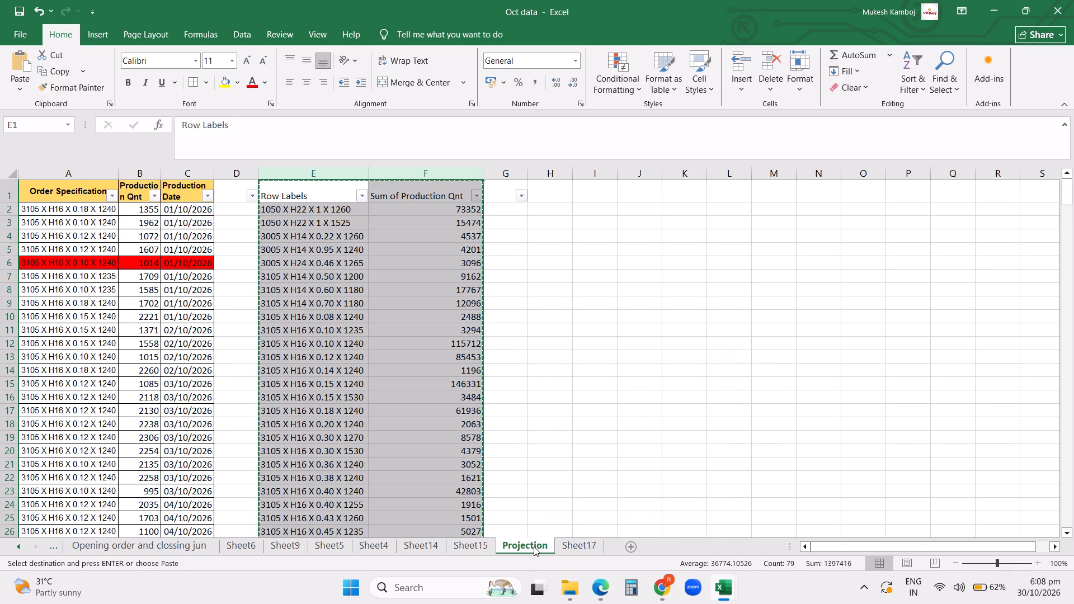
right_click(534, 546)
left_click(569, 402)
left_click(572, 315)
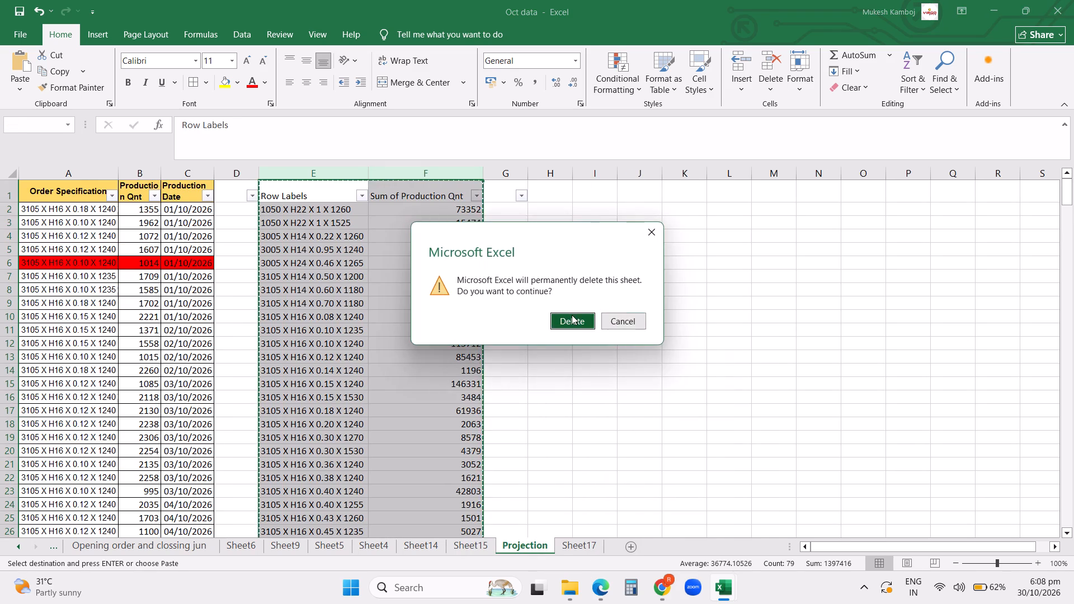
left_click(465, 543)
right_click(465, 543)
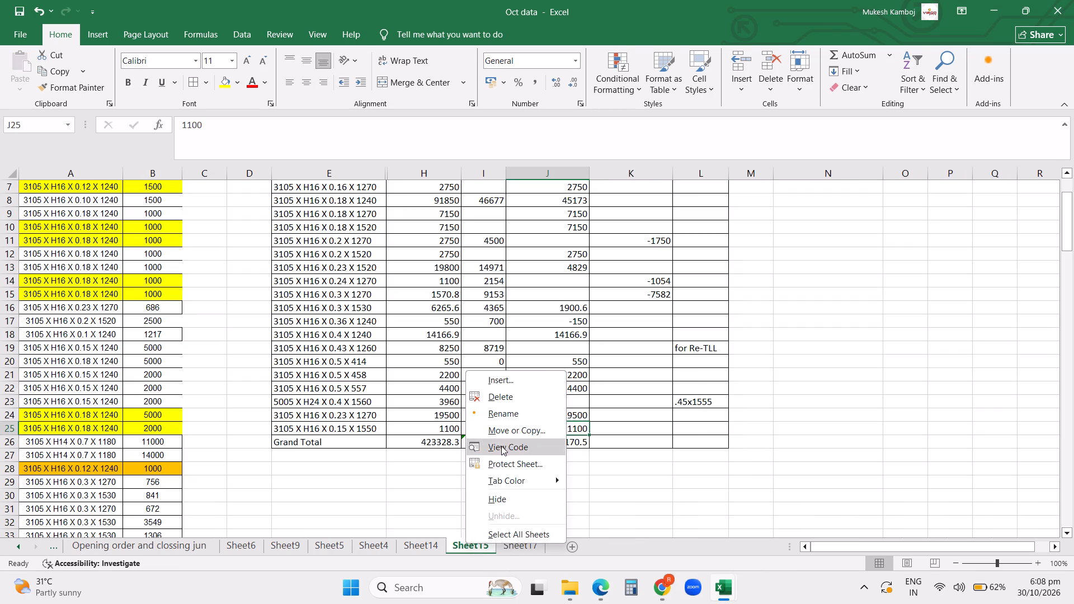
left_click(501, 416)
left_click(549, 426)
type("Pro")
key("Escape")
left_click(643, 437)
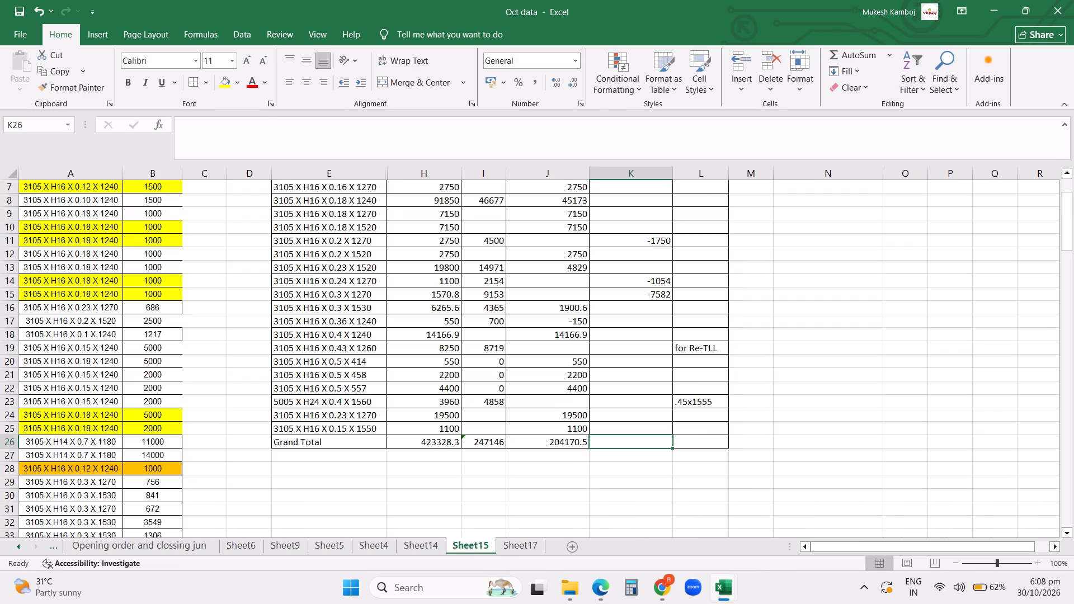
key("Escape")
Rename Sheet15, which holds the requirement summary, as Projection.
right_click(470, 543)
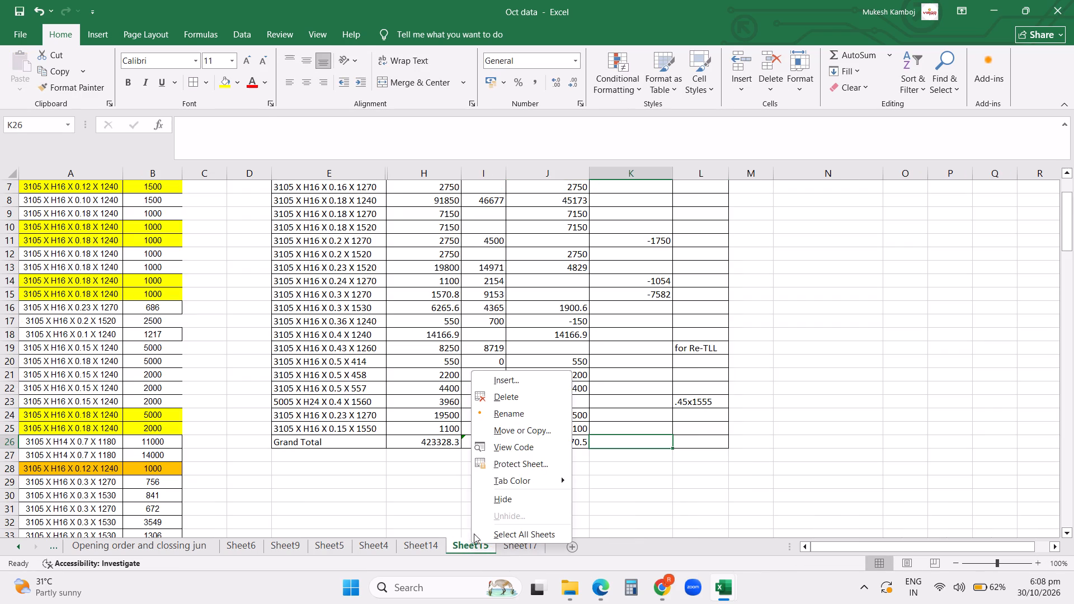
left_click(498, 414)
type("Pro")
type("jection")
key("space")
key("Return")
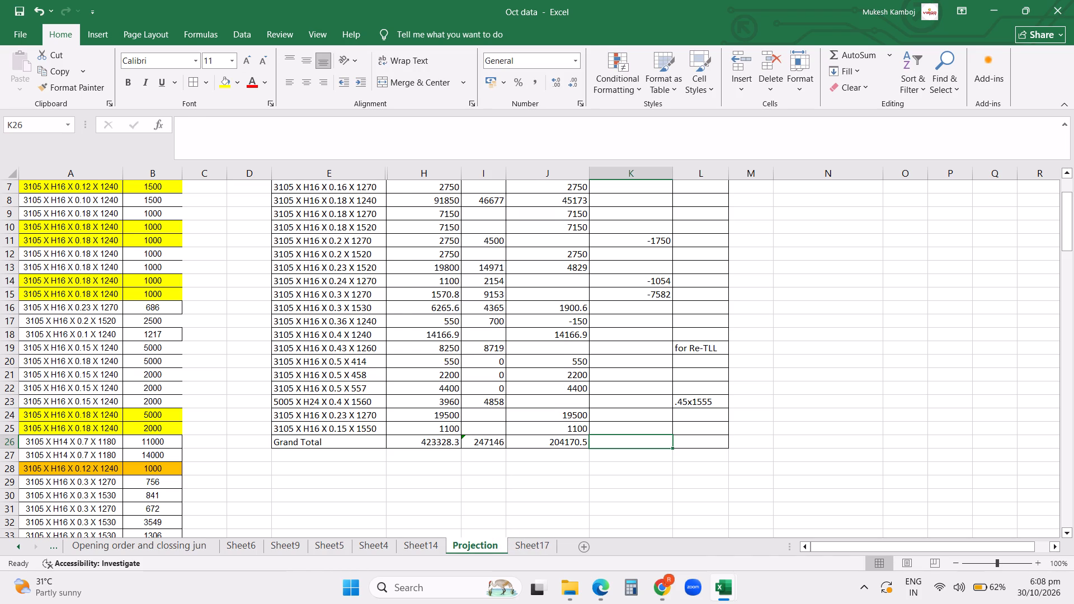
After opening Sheet14, switch to DAILY INVENTORY CCL 01 OCT 2026 and filter REMARK in the WIP master file to RETURN TO MILL ON 30 OCT 2026.
left_click(425, 542)
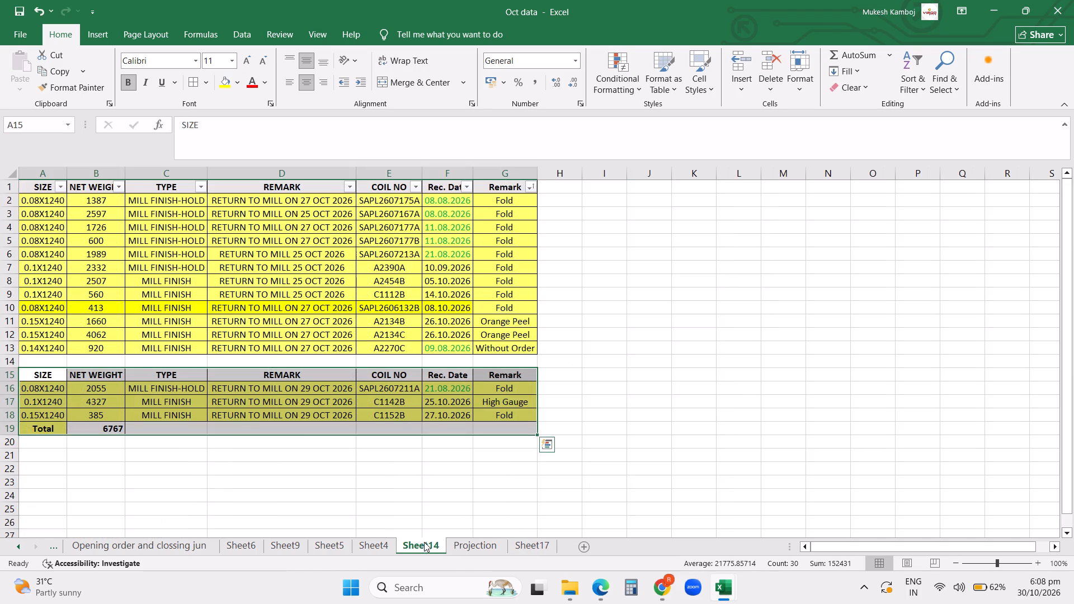
left_click(440, 489)
left_click(724, 589)
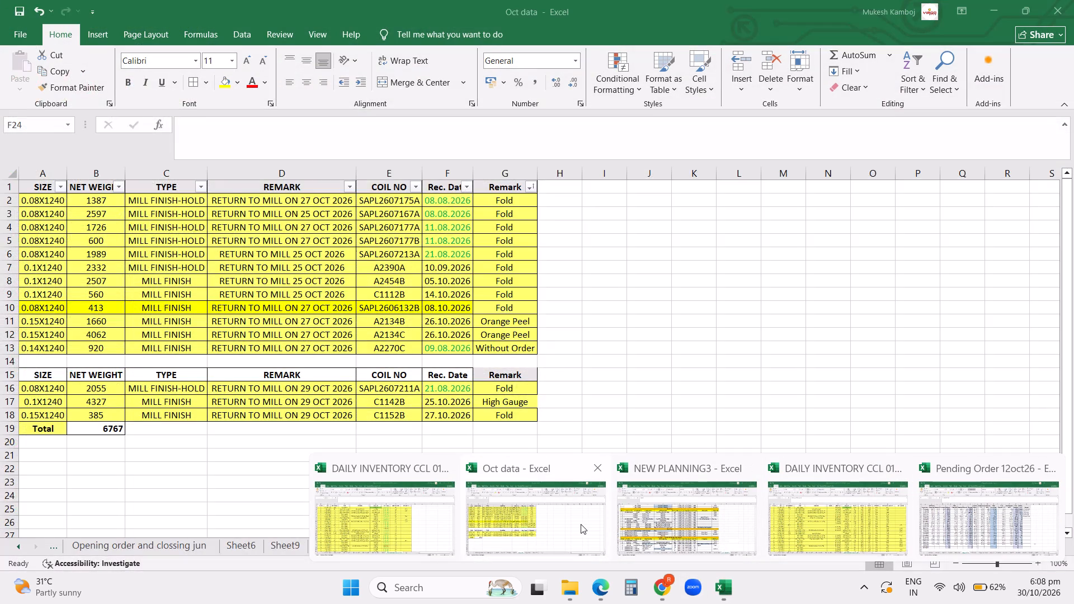
left_click(431, 516)
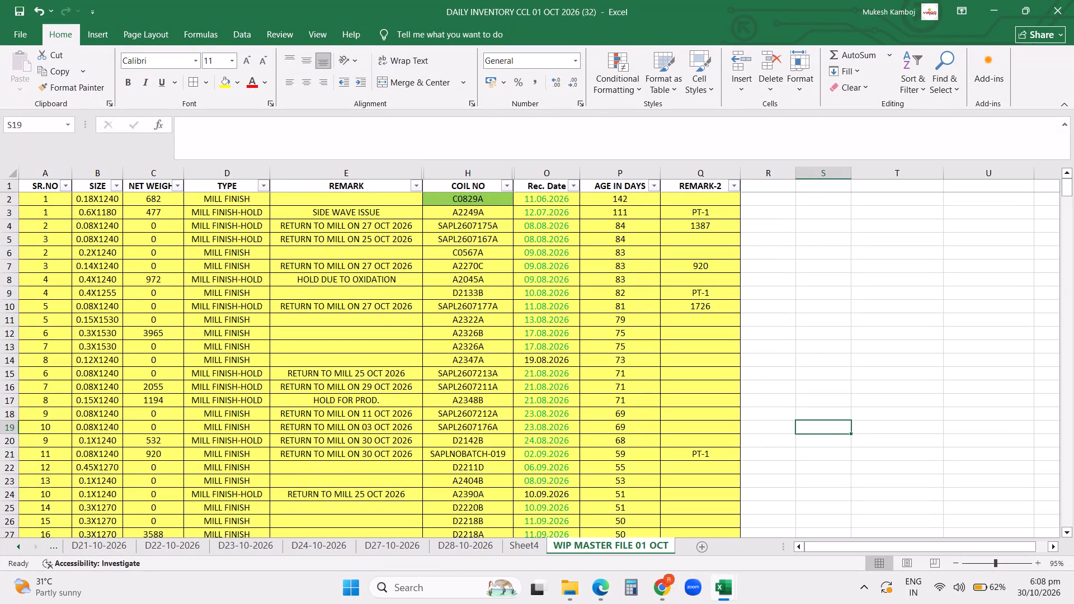
left_click(414, 185)
left_click(290, 342)
scroll(314, 384, "down", 2)
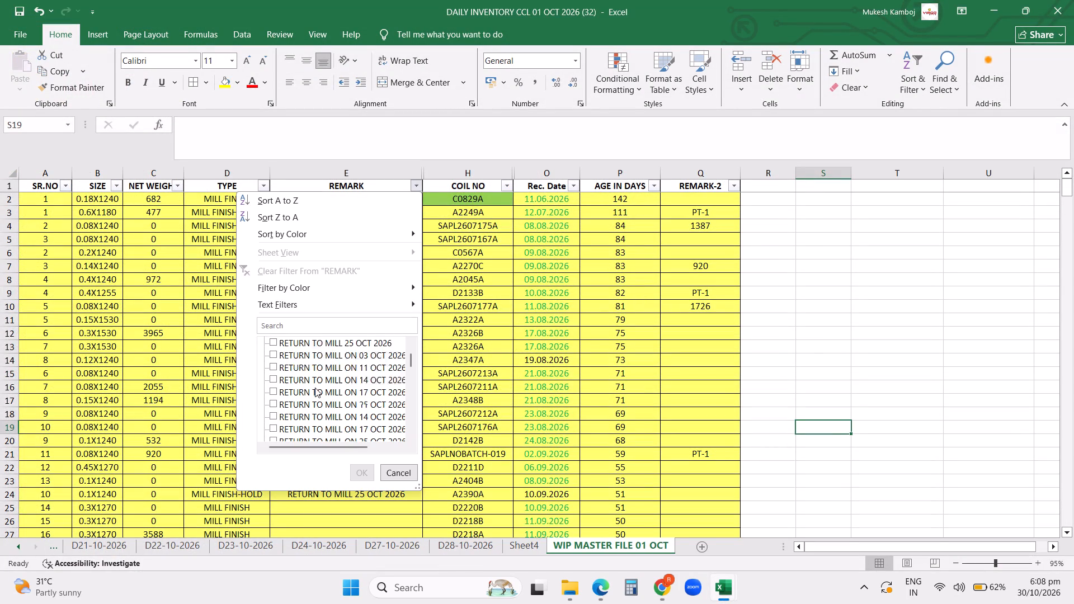
scroll(315, 388, "down", 3)
left_click(365, 406)
left_click(370, 470)
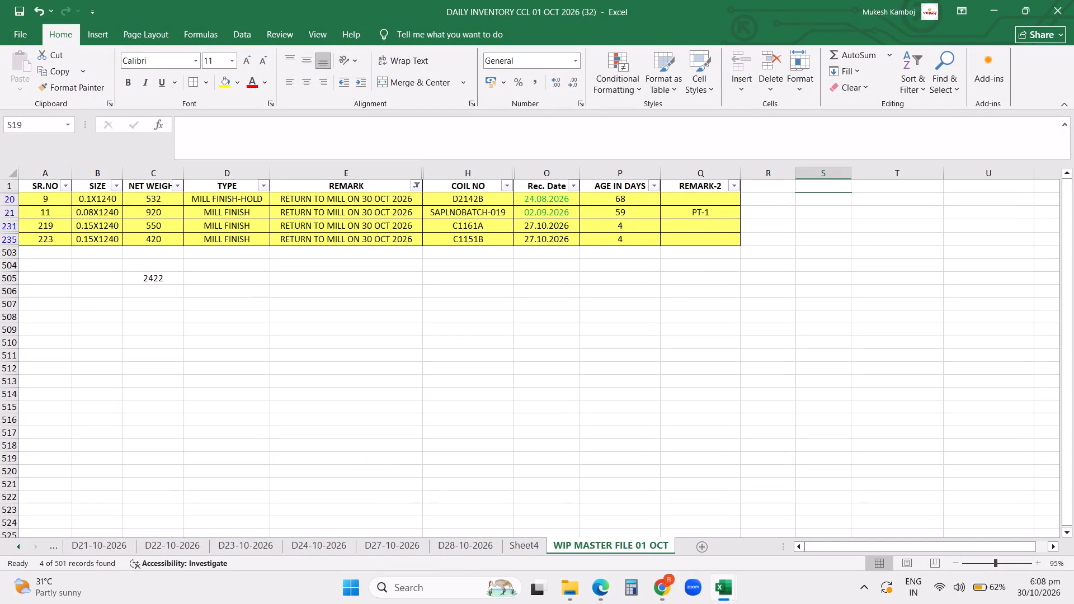
Copy the filtered return-to-mill coil rows into Sheet14 of the Oct data workbook, starting at row 20 below the Total.
left_click_drag(11, 201, 10, 239)
key("ctrl+c")
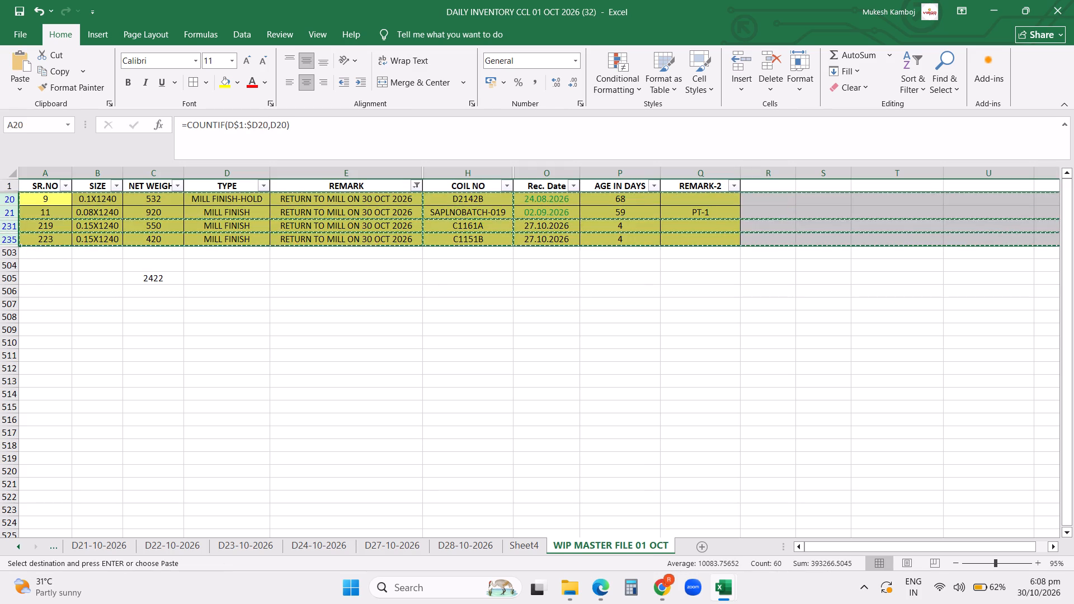
left_click(717, 594)
left_click(545, 519)
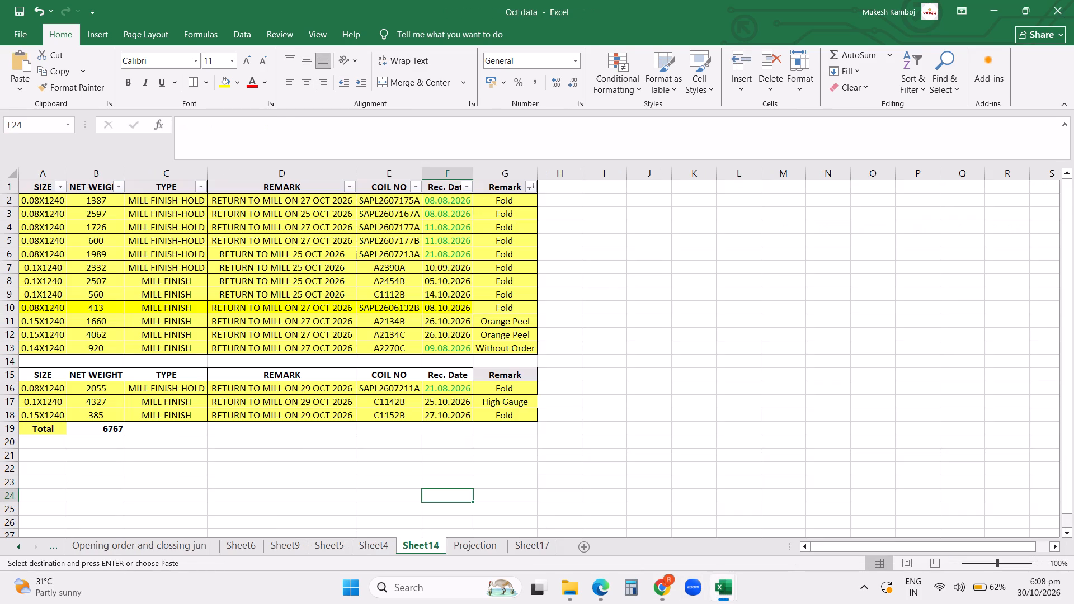
left_click(9, 445)
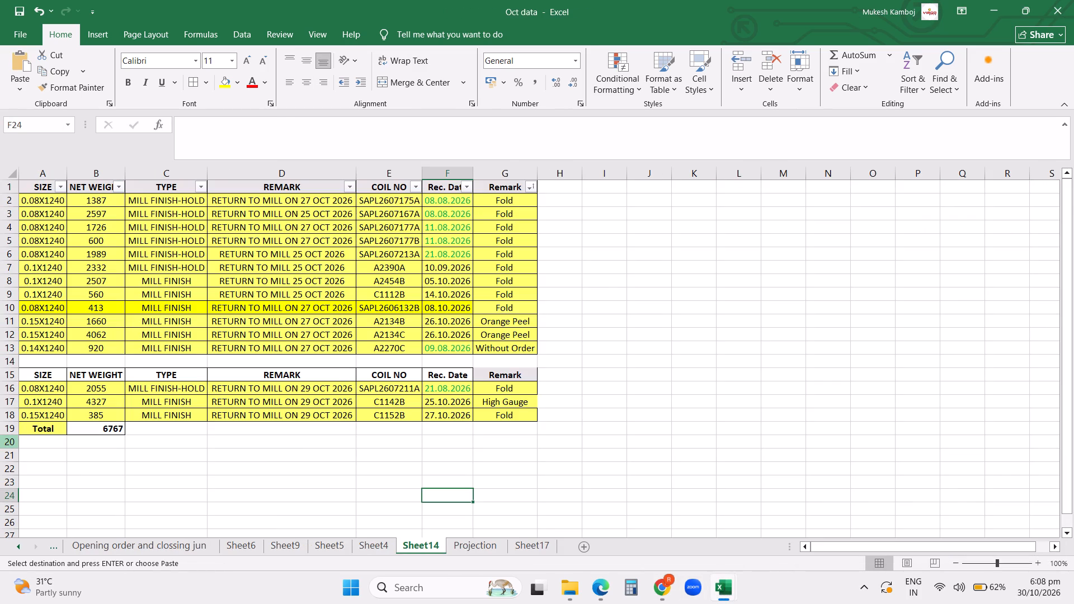
left_click(3, 439)
key("ctrl+v")
left_click(736, 468)
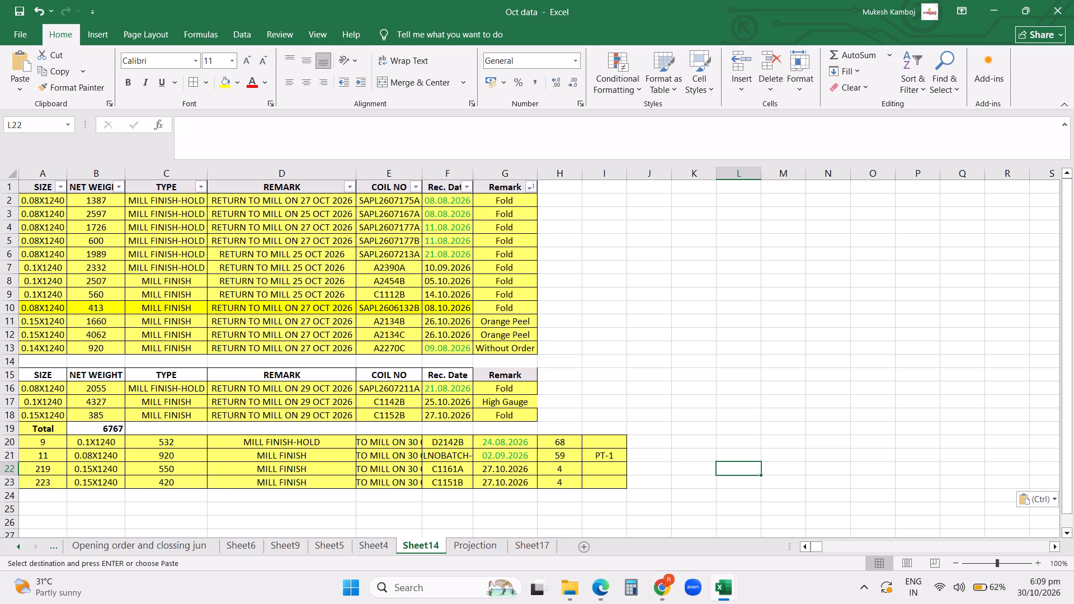
Copy the pasted 30 Oct return-to-mill data in B20:I23 to A20 so it lines up with the list headings.
left_click_drag(115, 442, 562, 471)
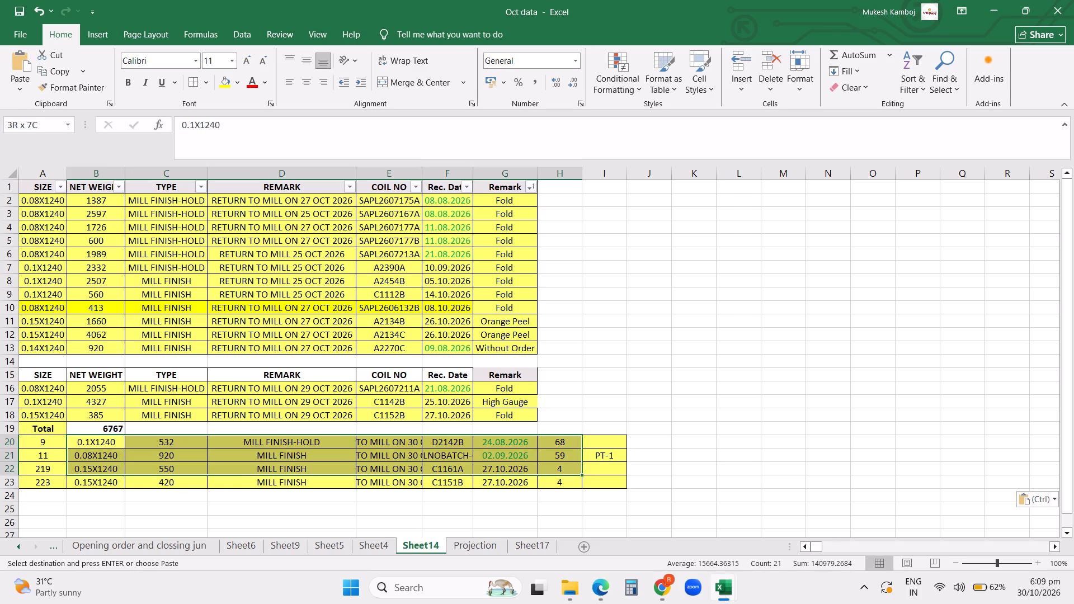
left_click_drag(562, 471, 585, 478)
key("ctrl+c")
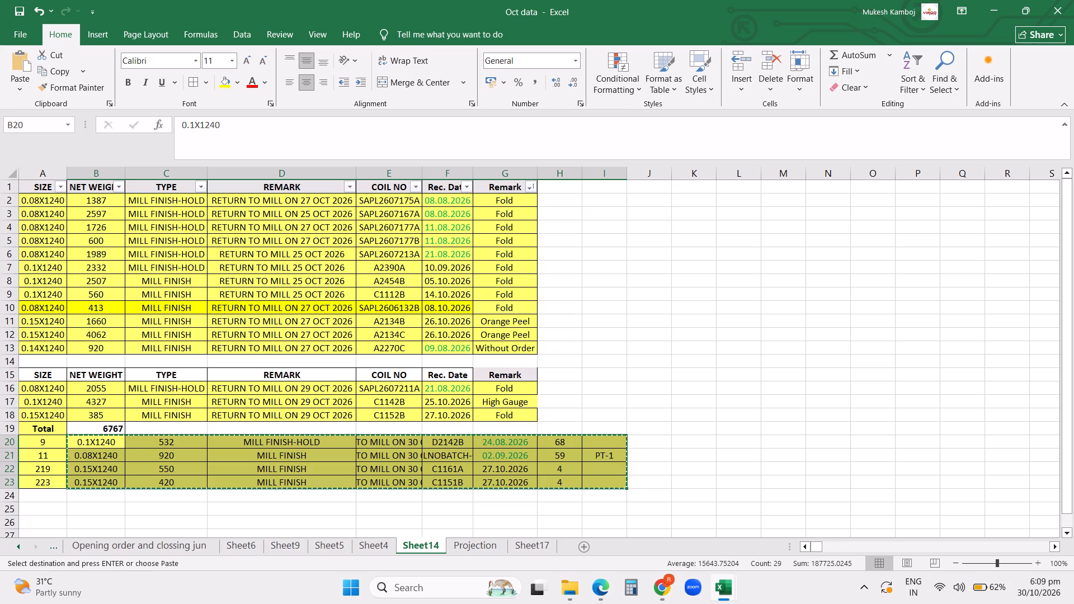
left_click(49, 443)
key("ctrl+v")
left_click(684, 459)
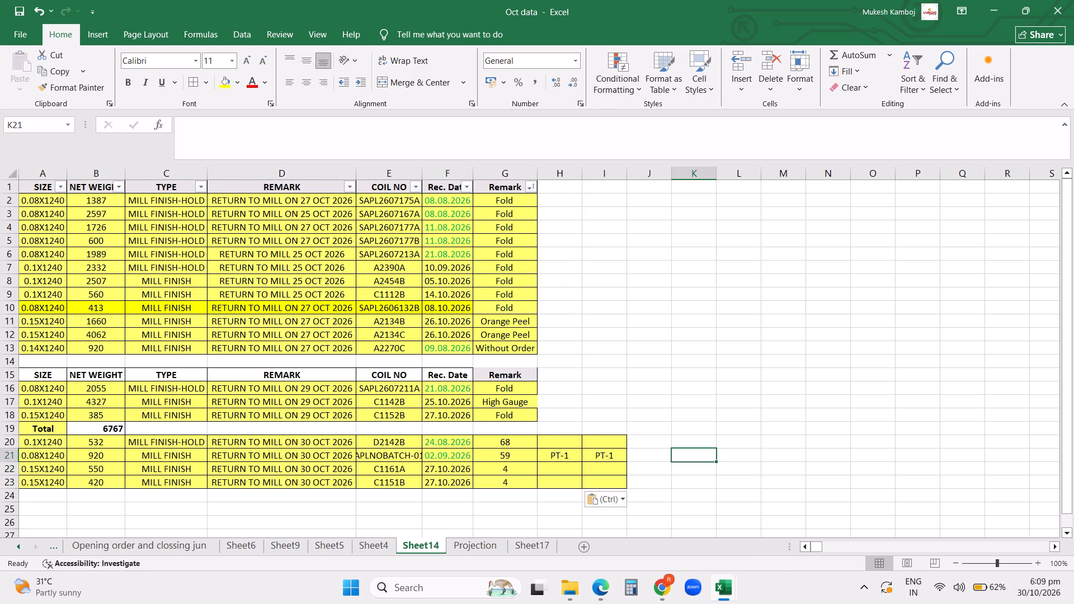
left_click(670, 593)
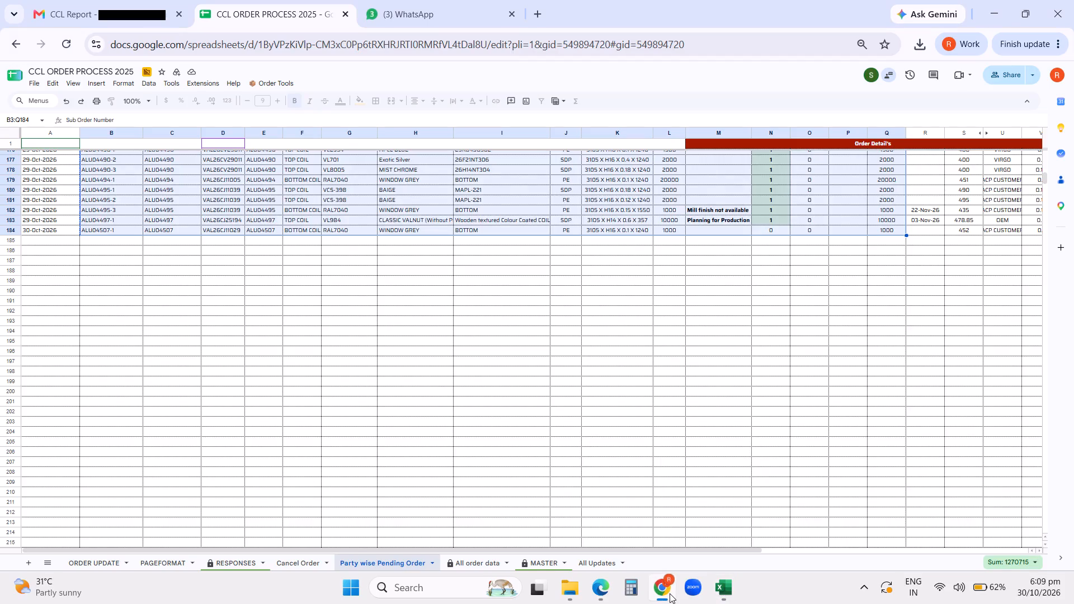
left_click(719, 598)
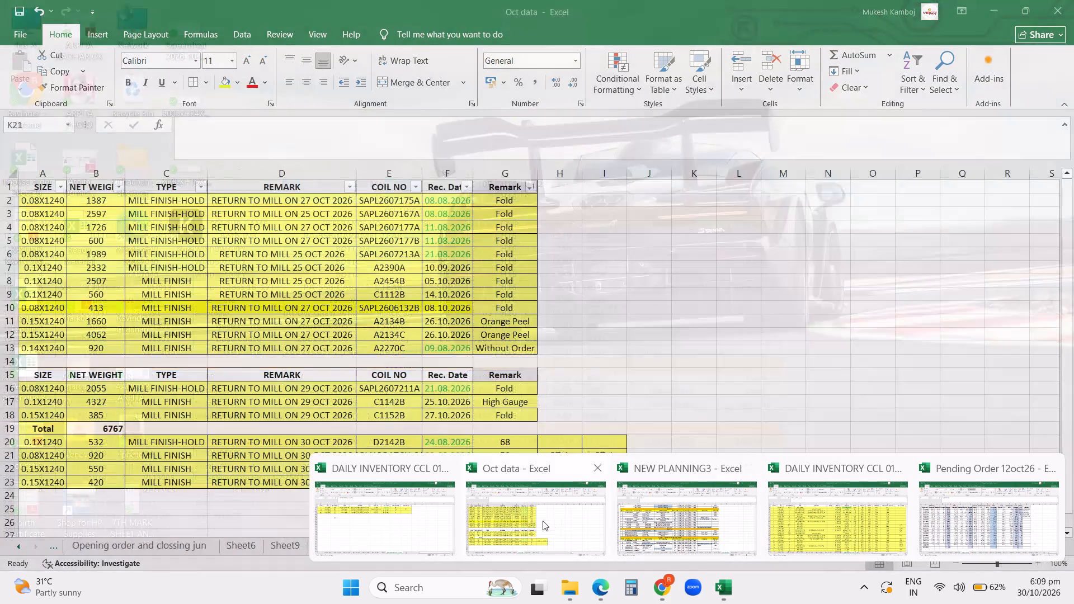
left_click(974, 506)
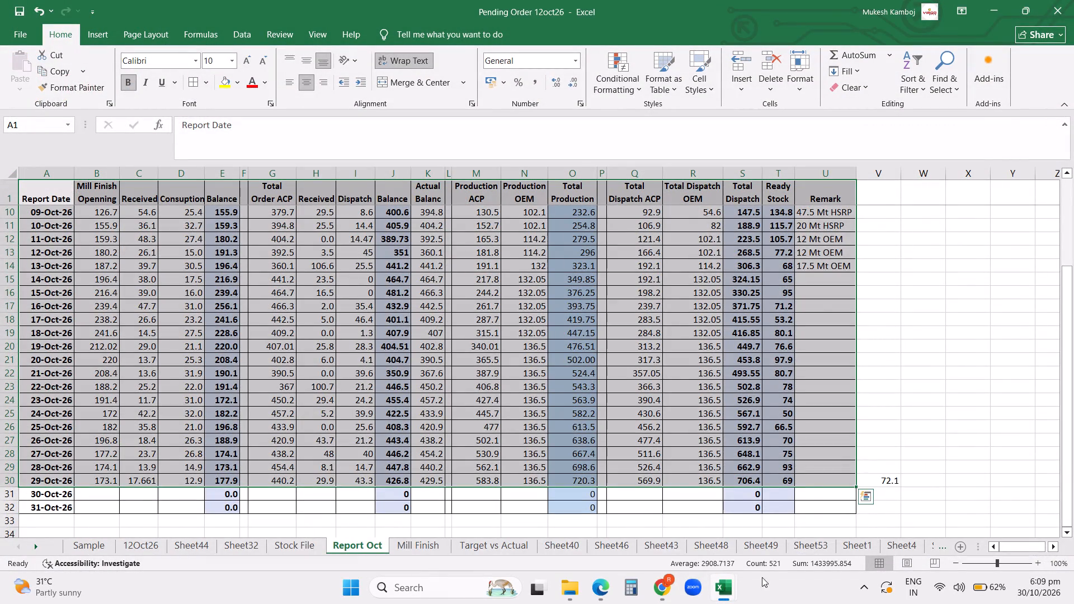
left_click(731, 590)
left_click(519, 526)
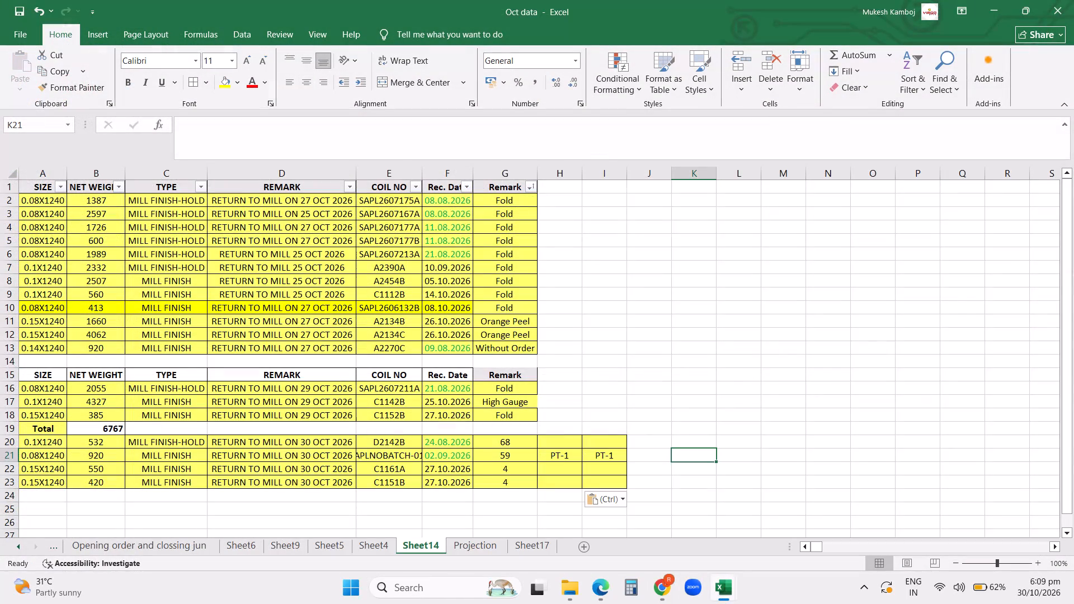
Delete Sheet4, which holds the actual pending, available and requirement table, from the Oct data workbook.
left_click(384, 543)
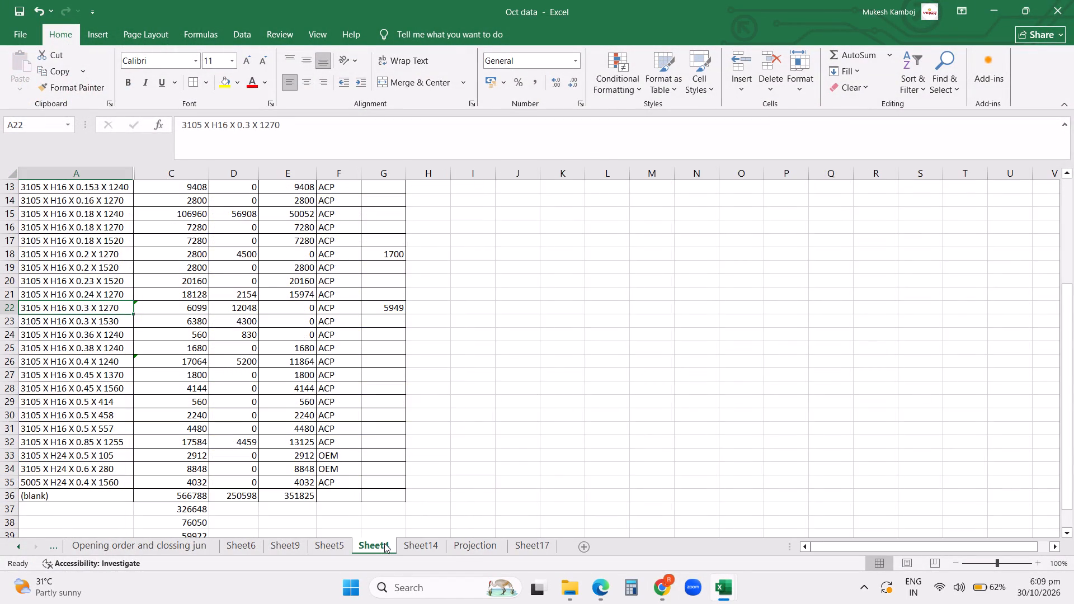
scroll(373, 413, "up", 5)
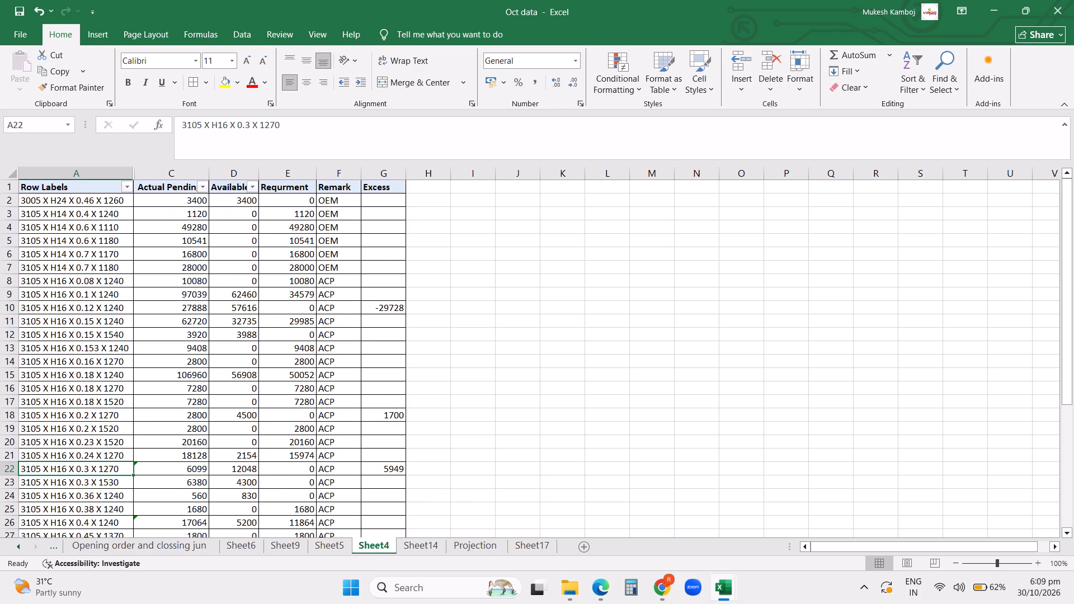
scroll(370, 414, "down", 5)
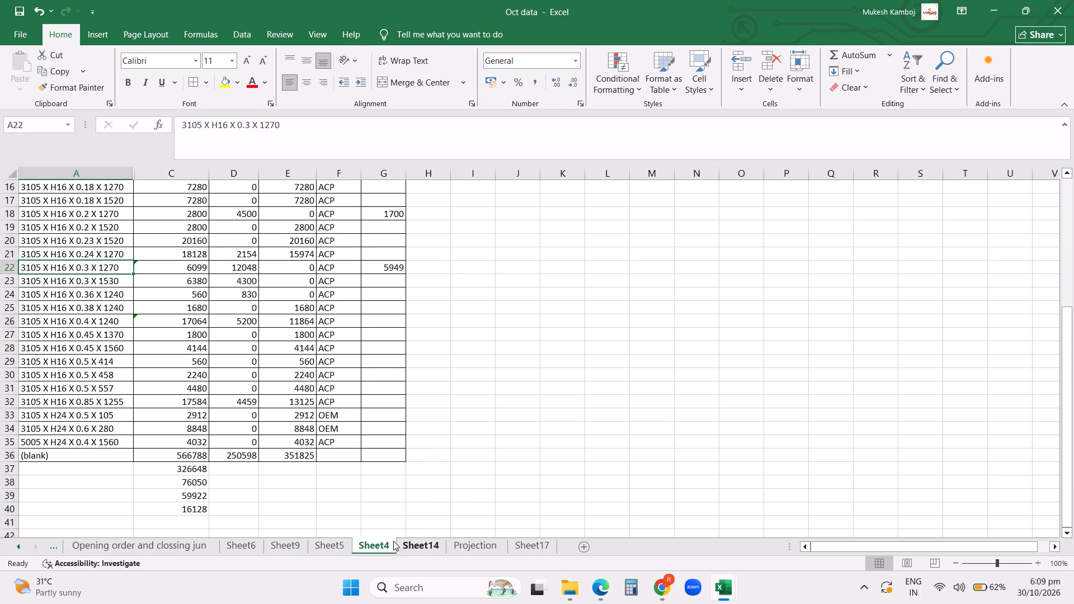
right_click(385, 541)
left_click(426, 391)
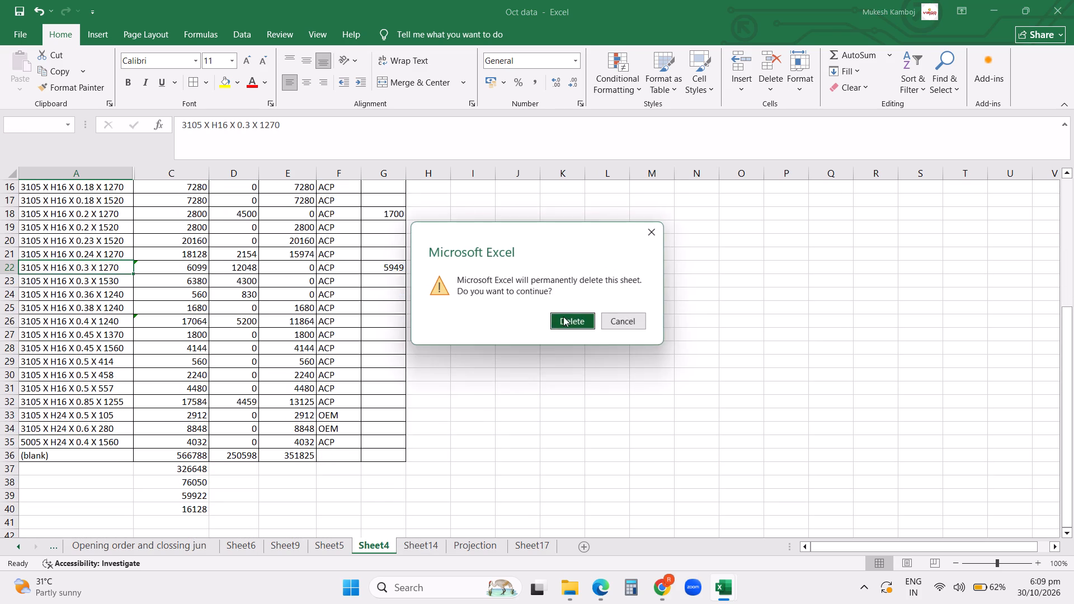
left_click(563, 317)
After looking at Sheet5, delete Sheet9, which holds the pending orders with RM Remark shortages.
left_click(332, 545)
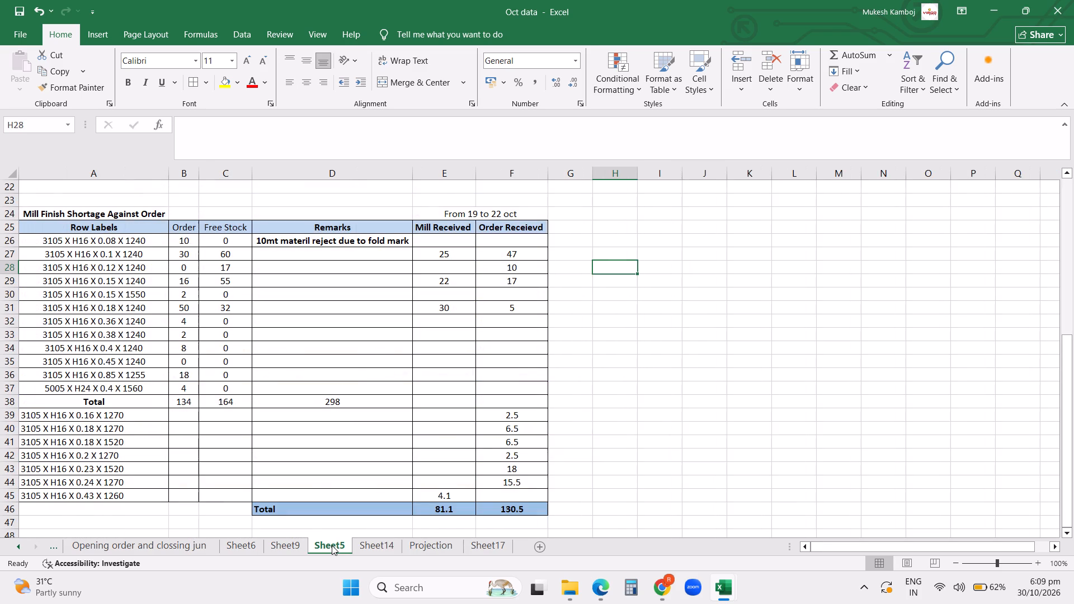
left_click(287, 544)
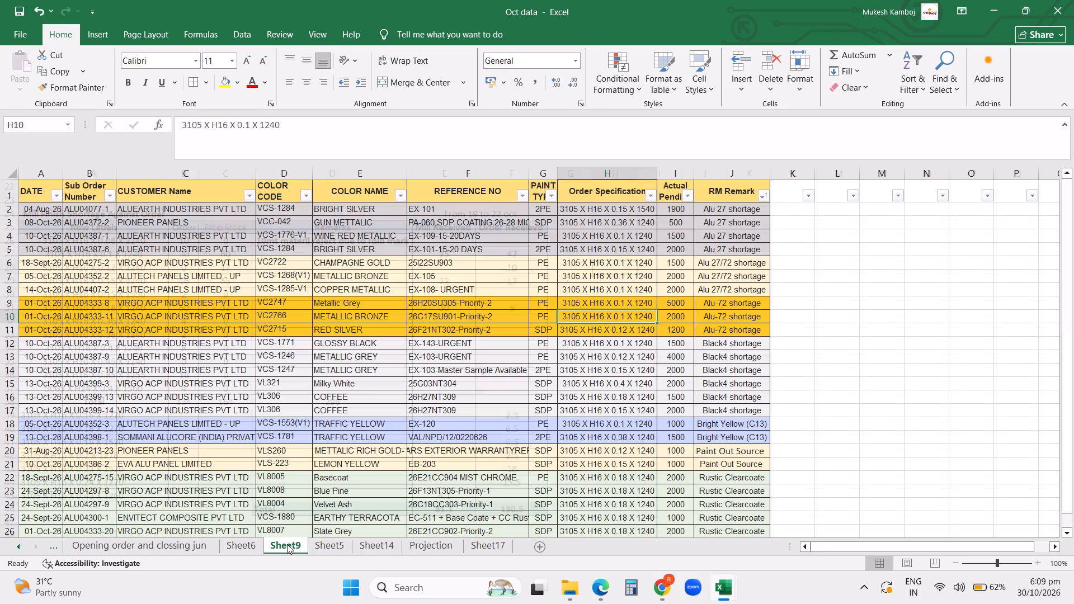
right_click(287, 544)
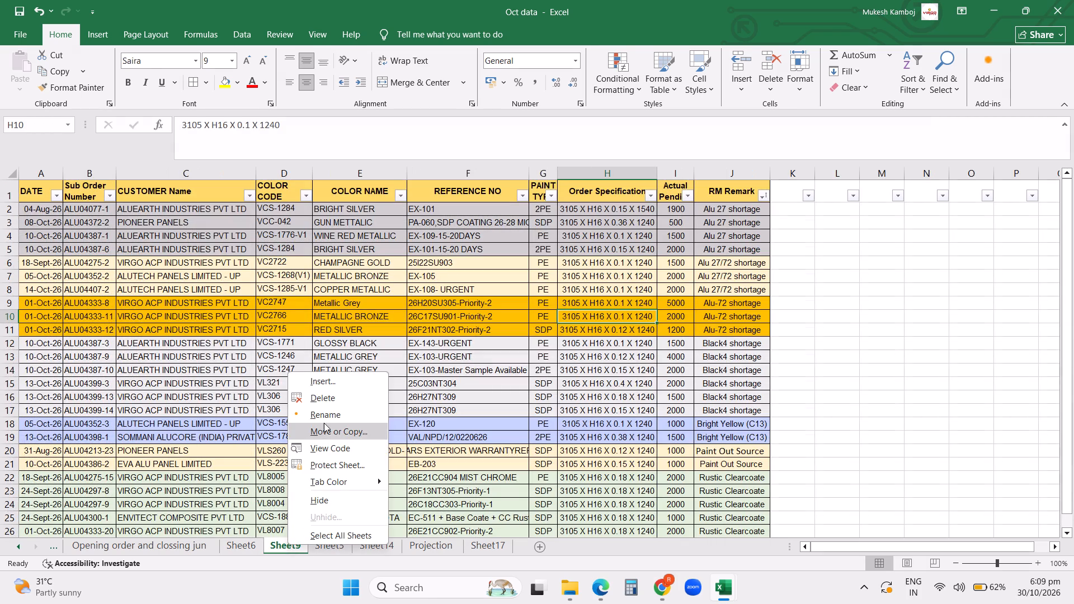
left_click(324, 401)
left_click(562, 320)
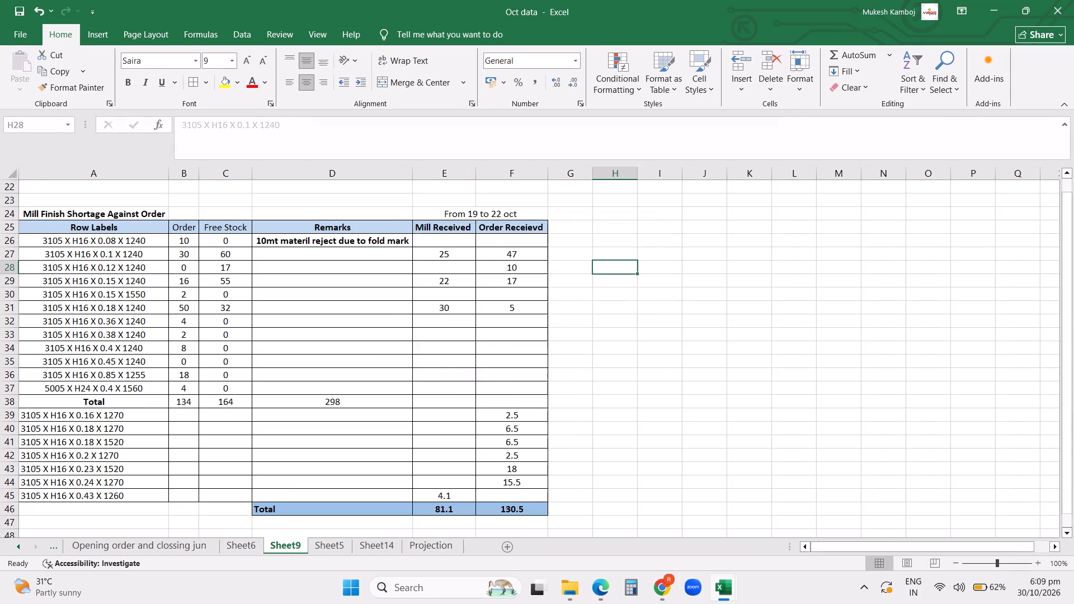
Delete Sheet6, which holds the order specification and actual requirement summary.
left_click(258, 549)
right_click(249, 544)
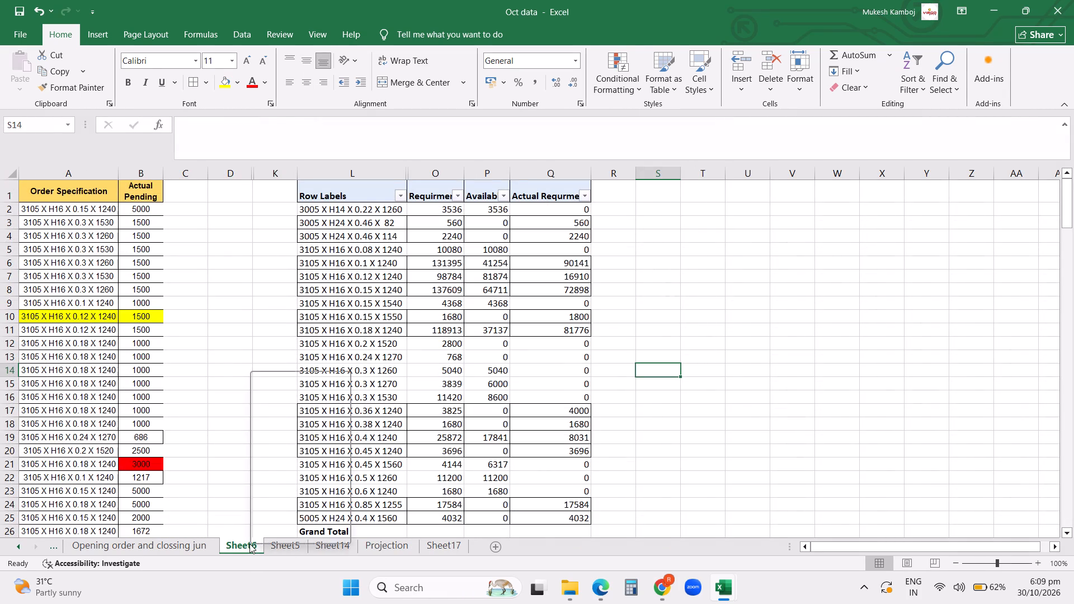
left_click(284, 399)
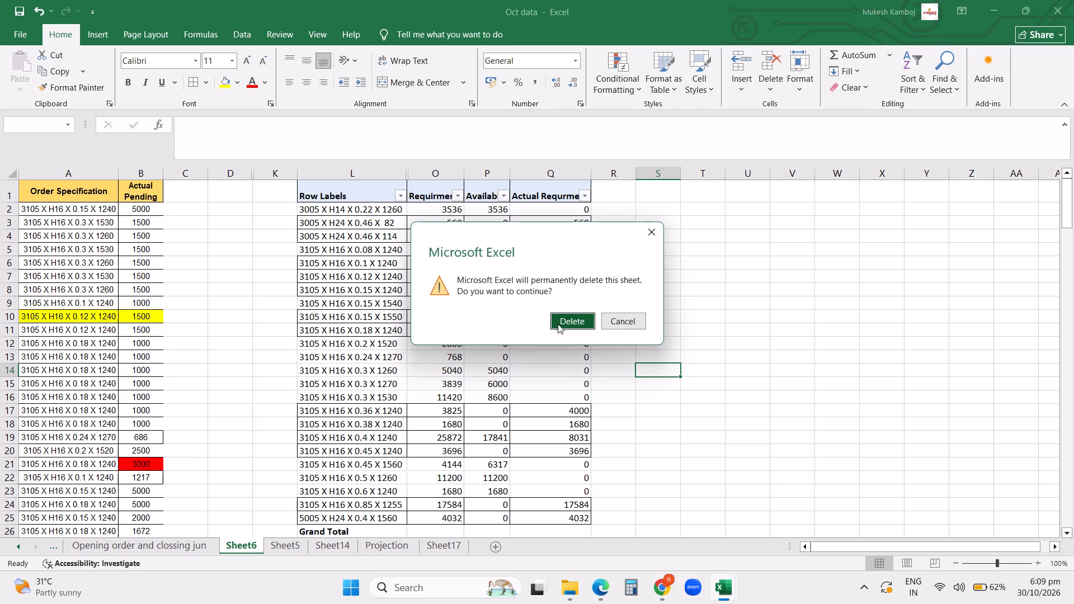
left_click(558, 324)
Review the Opening order and clossing jun, Sheet2, Sheet1, Stock File, Oct Opending Data and 12Oct26 sheets.
left_click(157, 547)
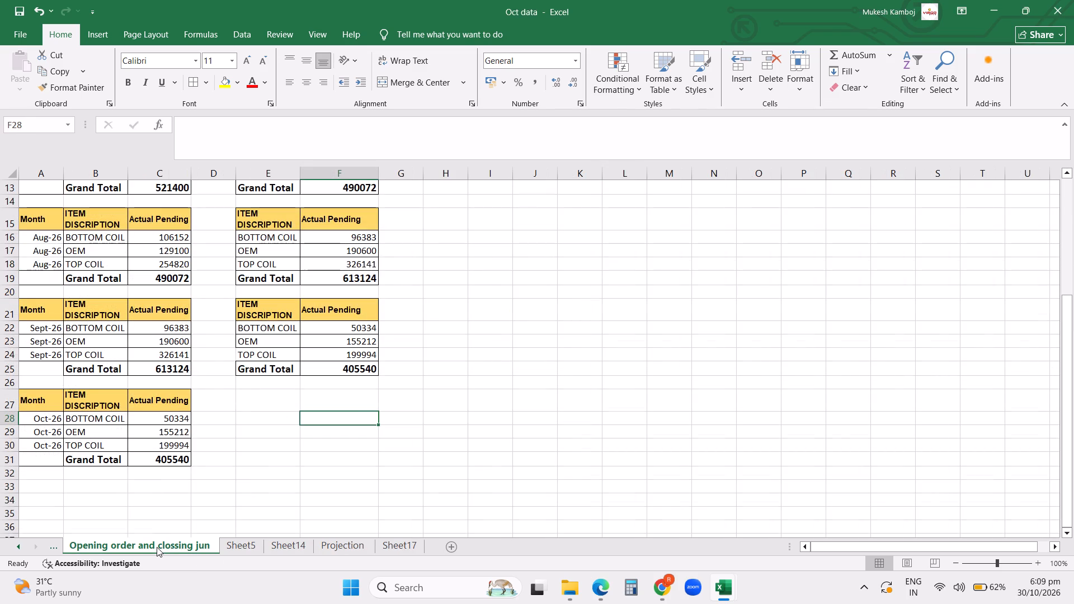
scroll(201, 496, "down", 2)
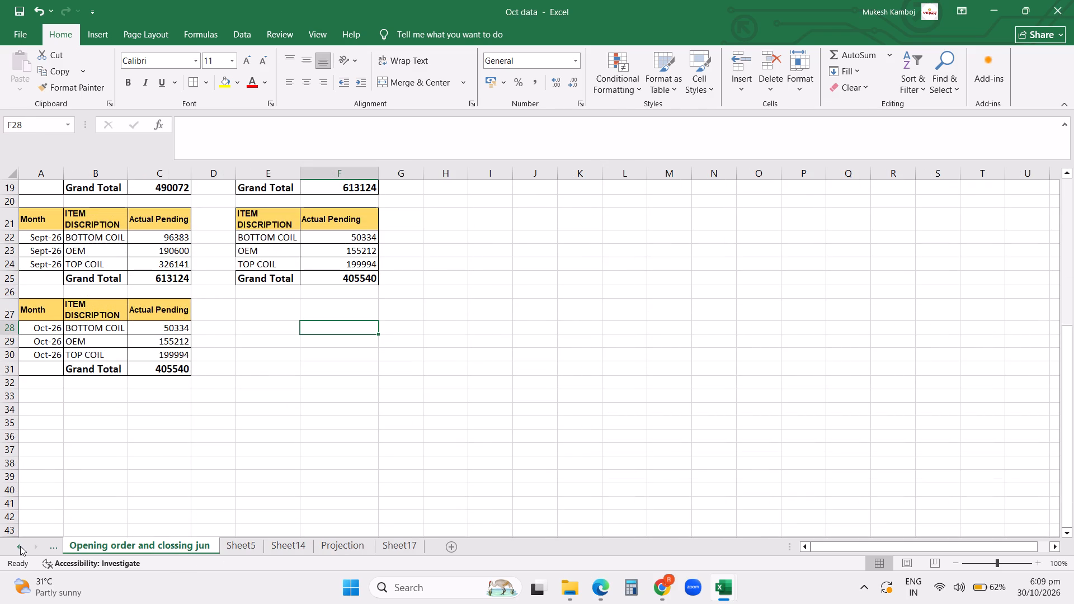
triple_click(20, 546)
triple_click(20, 546)
left_click(20, 546)
left_click(345, 540)
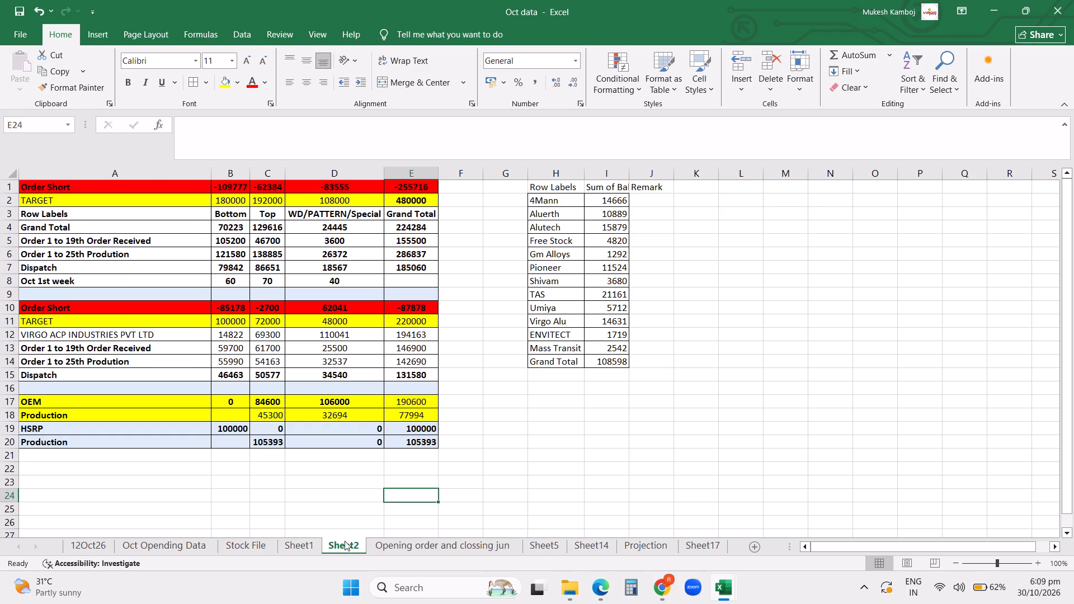
left_click(307, 546)
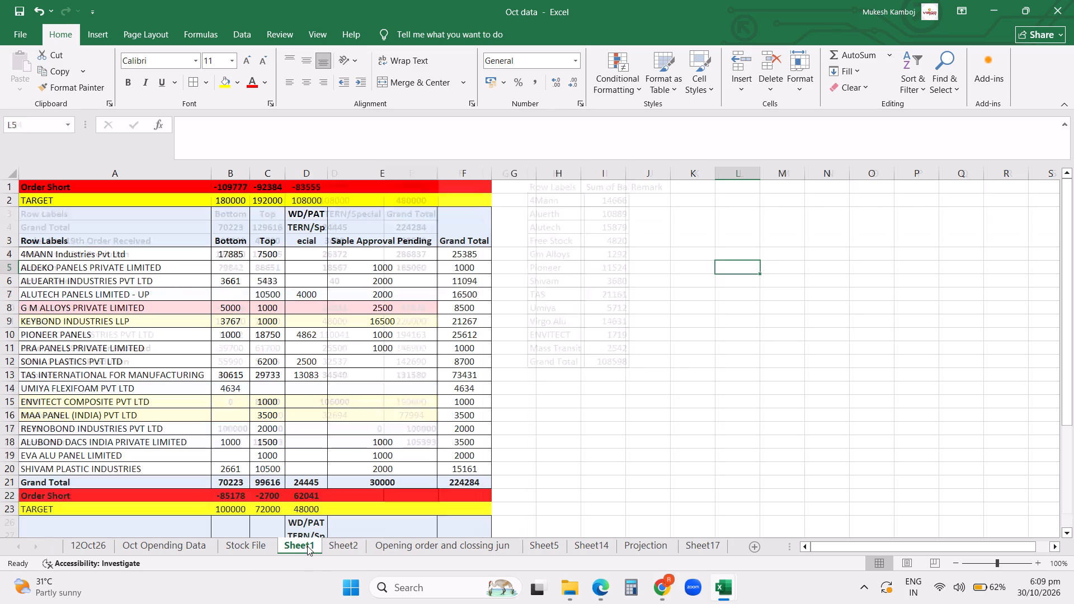
left_click(248, 543)
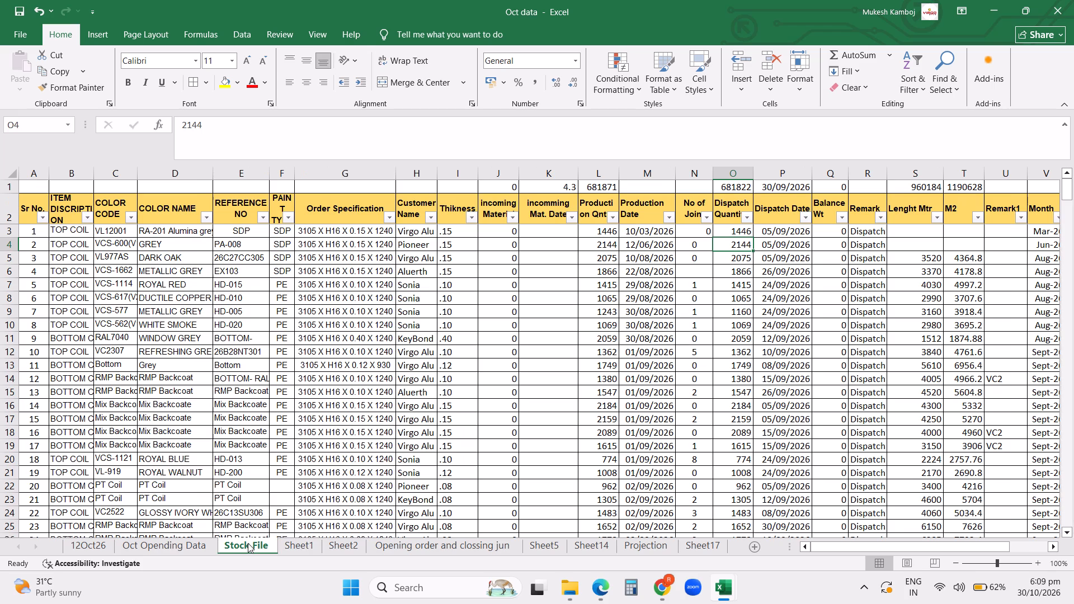
scroll(390, 410, "down", 20)
scroll(390, 410, "down", 4)
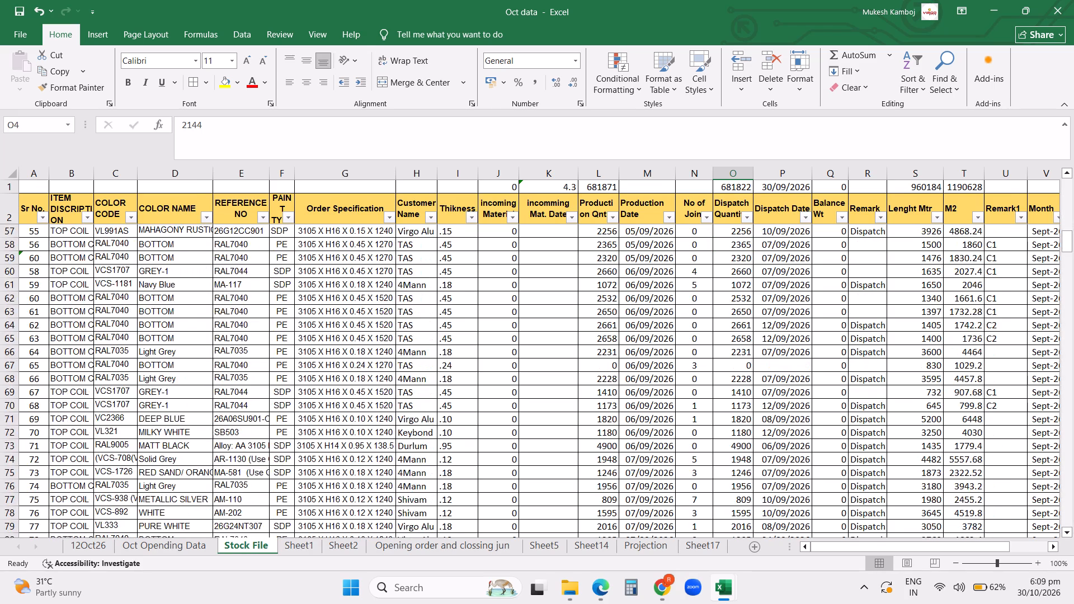
scroll(402, 423, "down", 20)
scroll(402, 423, "down", 20)
scroll(402, 423, "down", 7)
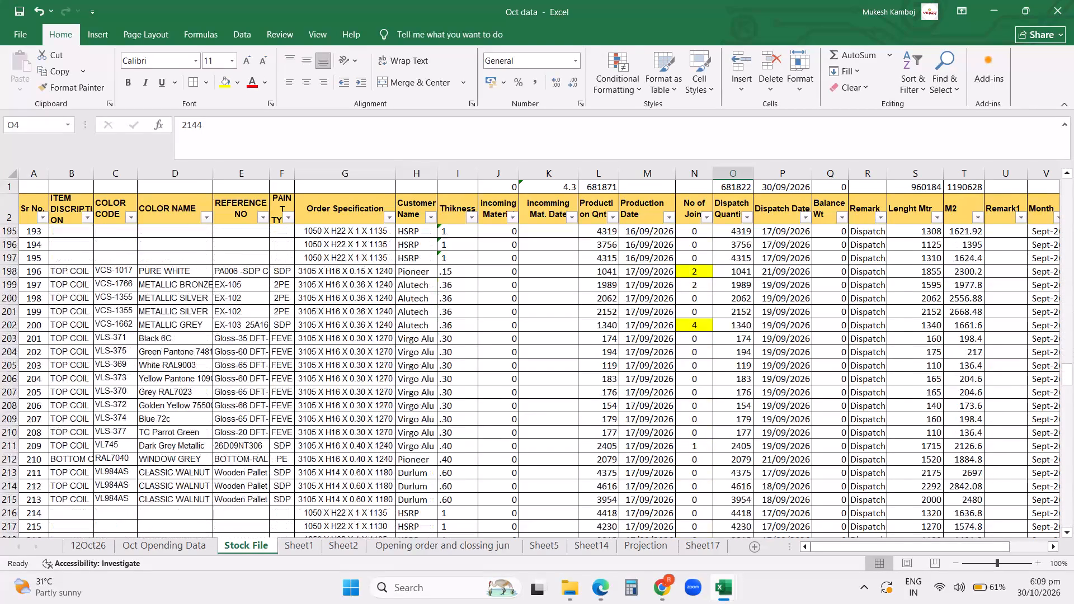
scroll(403, 436, "down", 20)
scroll(403, 436, "down", 20)
scroll(403, 436, "down", 7)
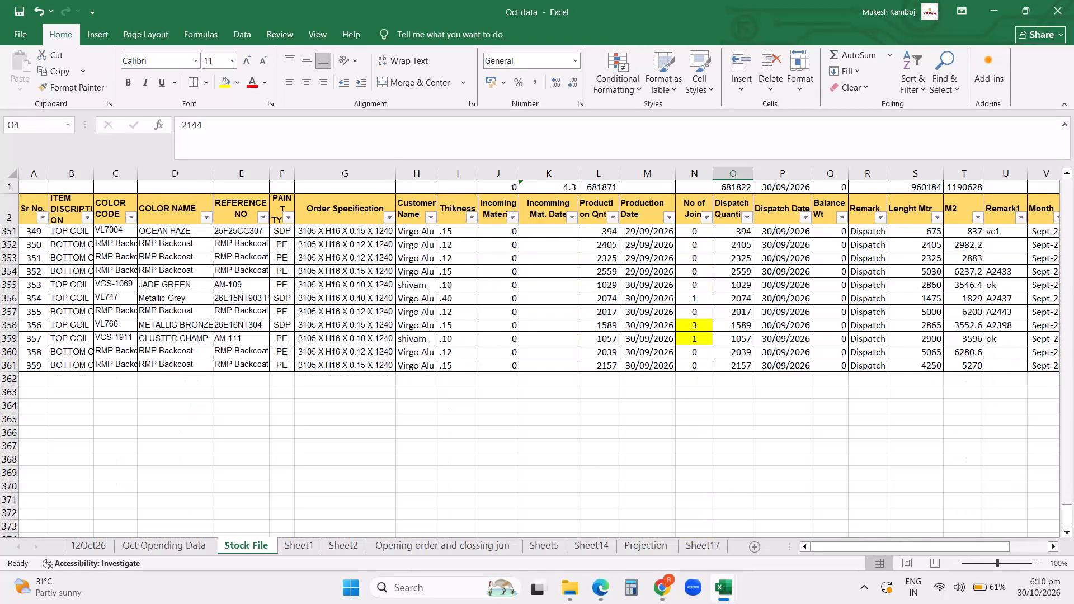
scroll(402, 428, "down", 8)
scroll(398, 429, "up", 5)
scroll(308, 504, "up", 15)
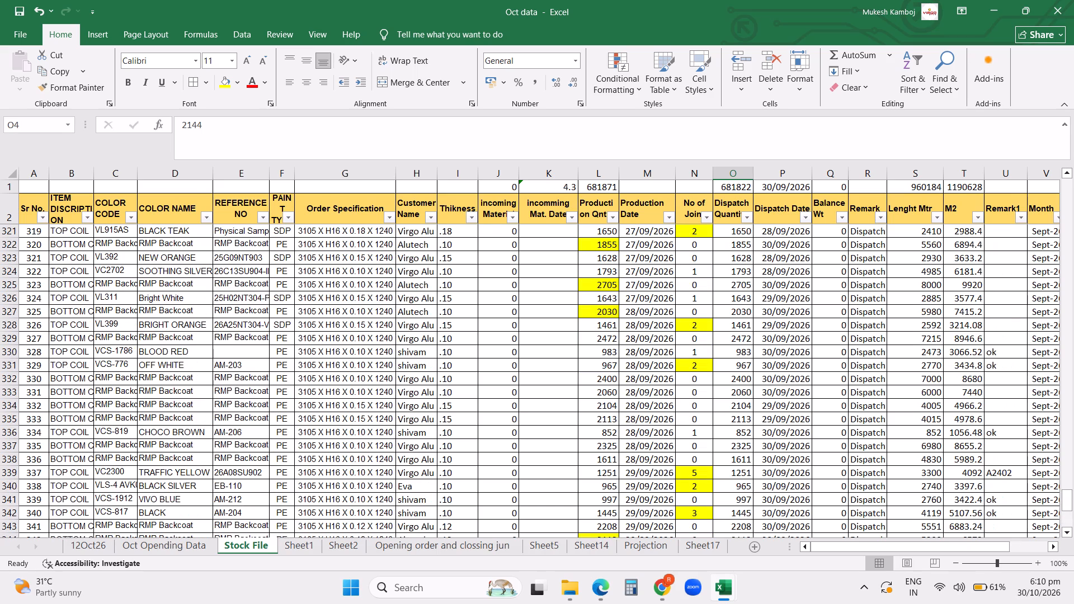
left_click(164, 544)
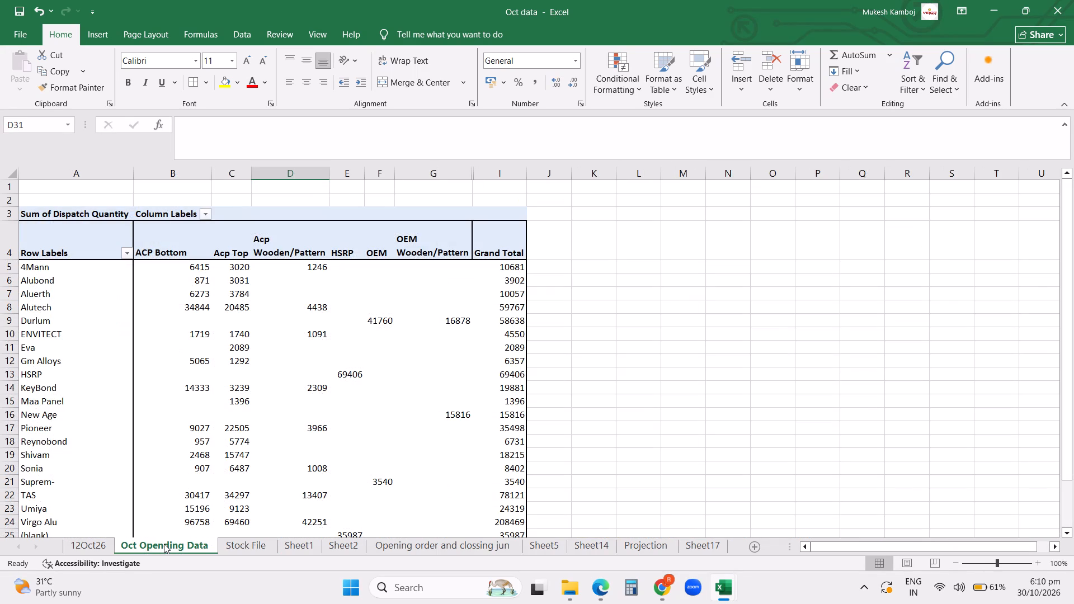
left_click(101, 543)
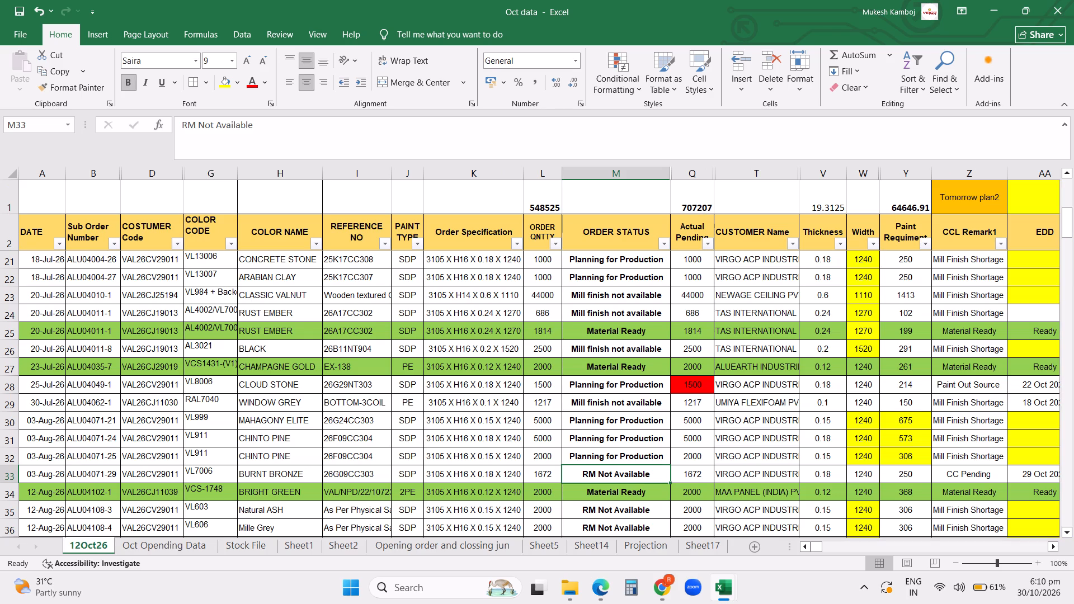
Add a new blank sheet to the Oct data workbook and place it at the end, after Sheet17.
left_click(754, 549)
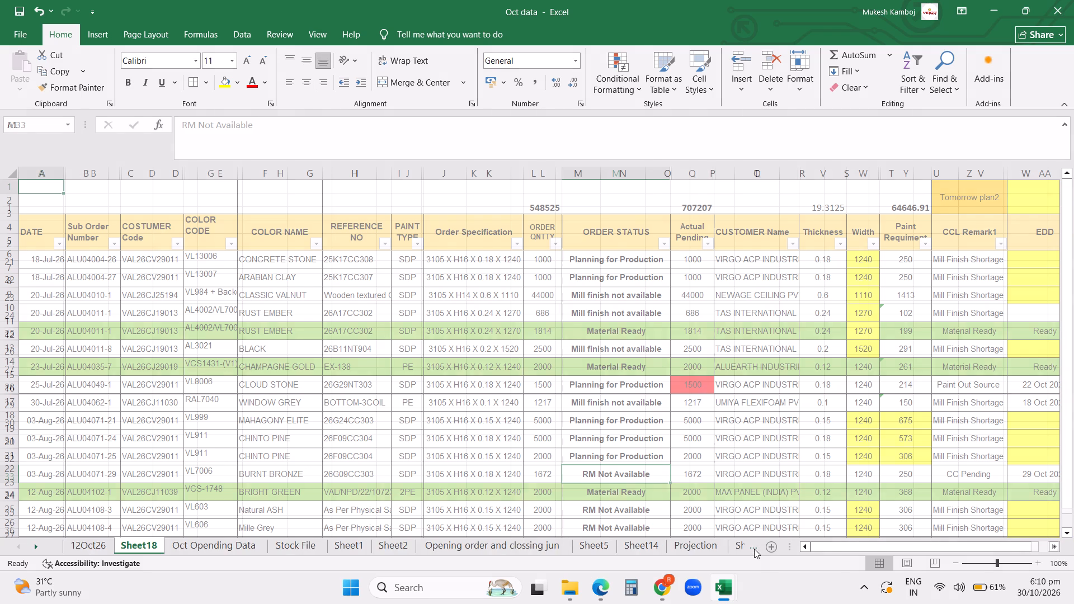
left_click_drag(136, 540, 837, 530)
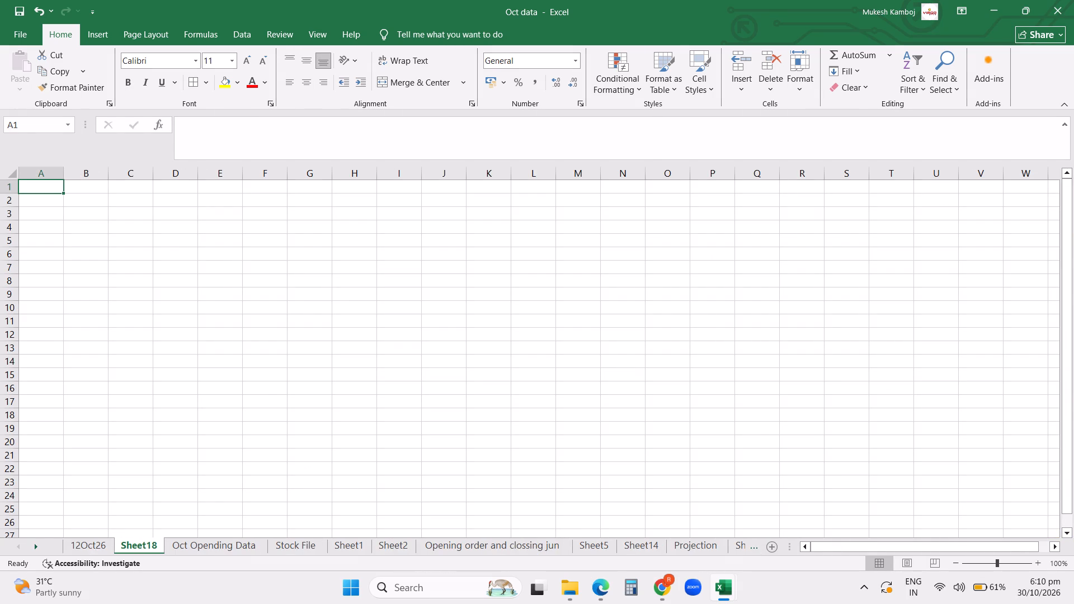
left_click_drag(837, 530, 735, 545)
left_click(700, 542)
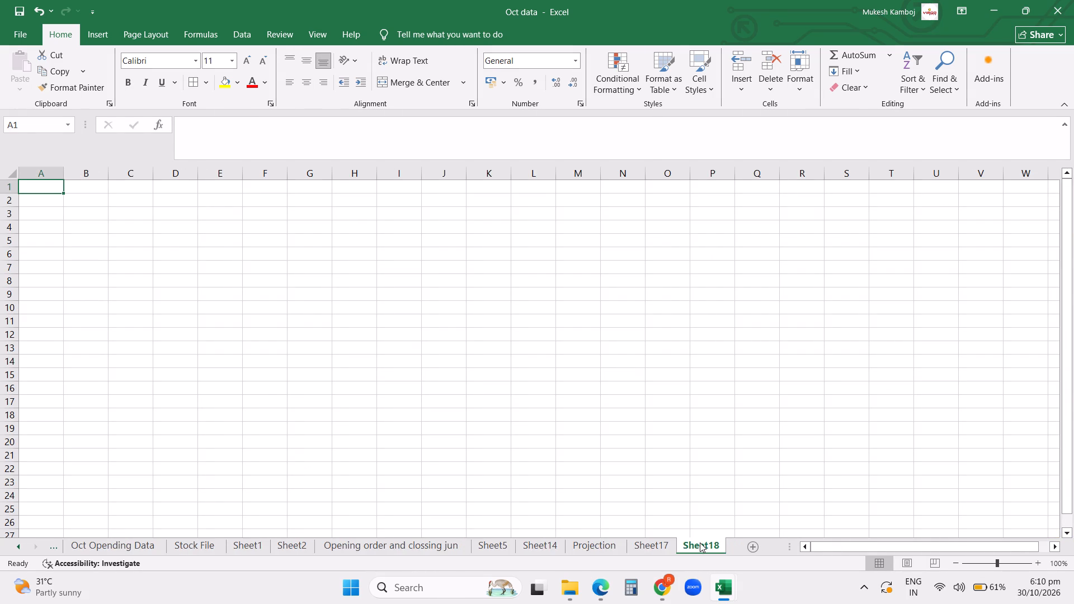
Switch to the Report Oct sheet of the Pending Order 12oct26 workbook.
left_click(719, 587)
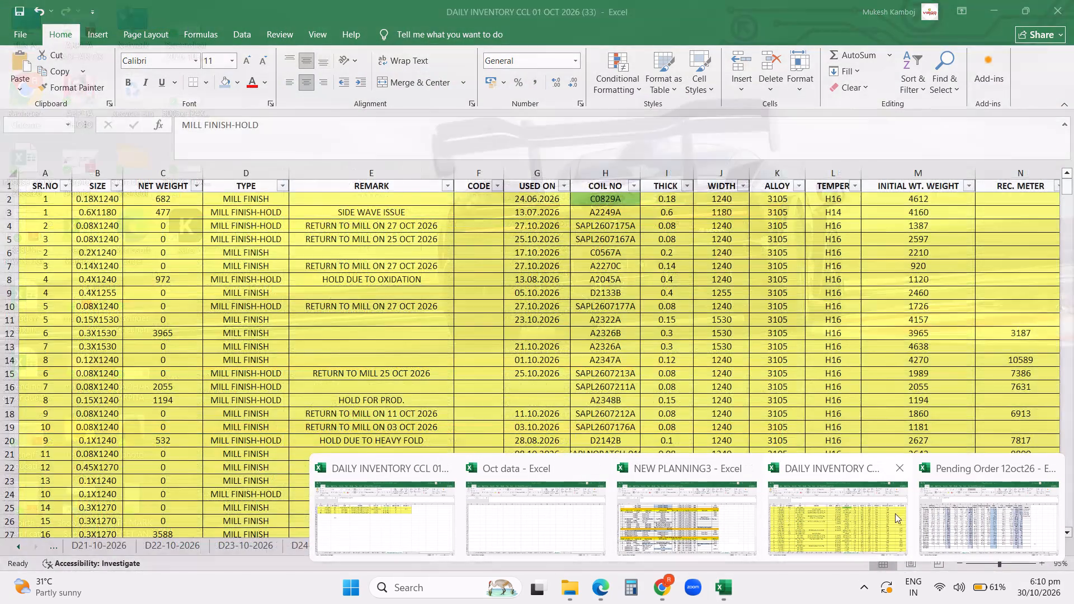
left_click(945, 514)
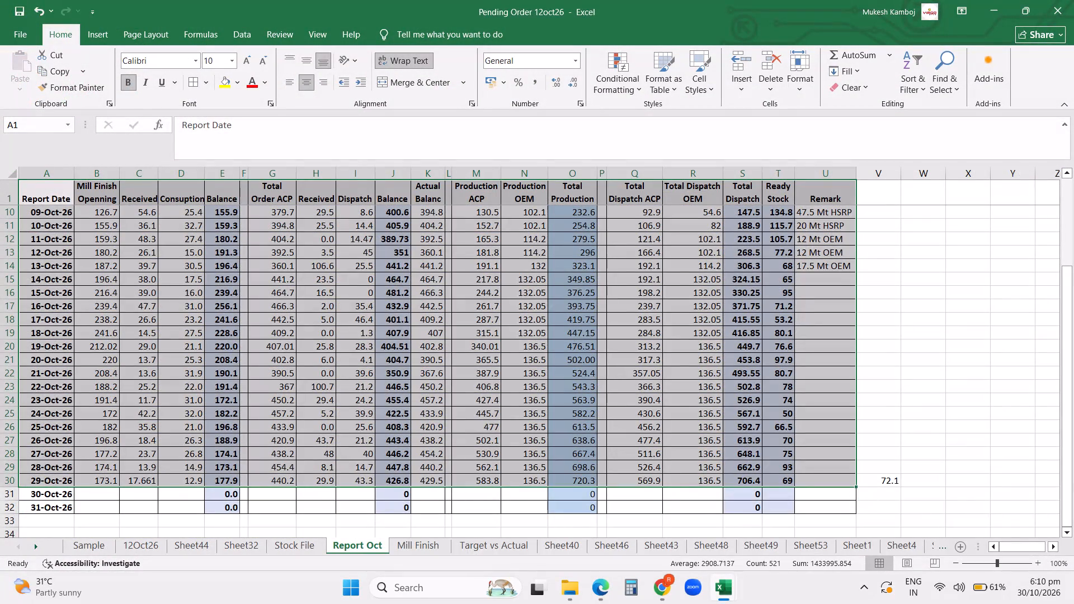
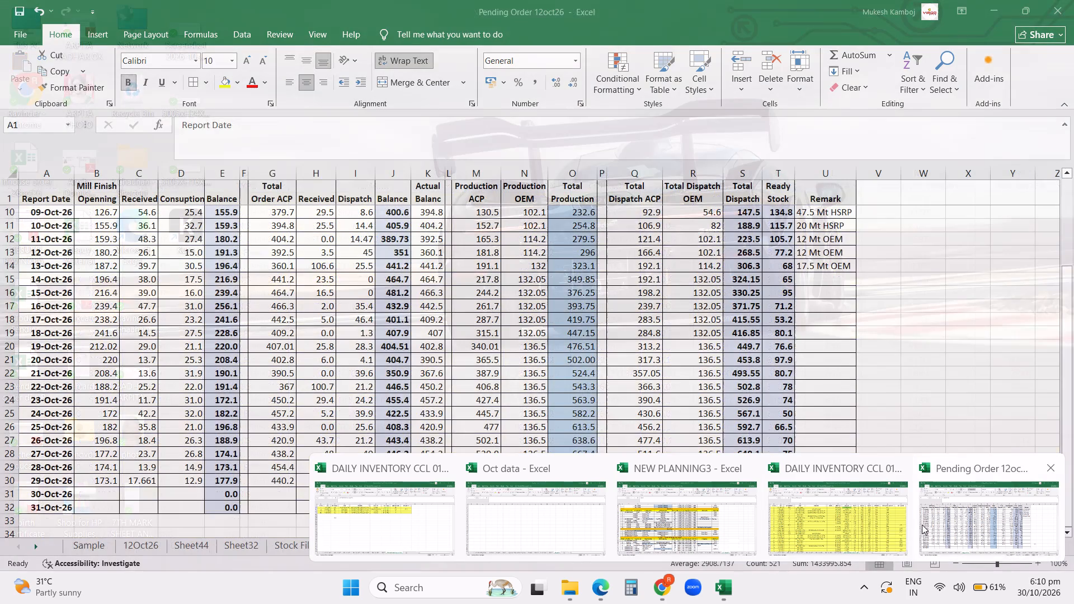
Paste the copied pending-order table into Sheet18 of the Oct data workbook, starting at cell A1.
left_click(939, 522)
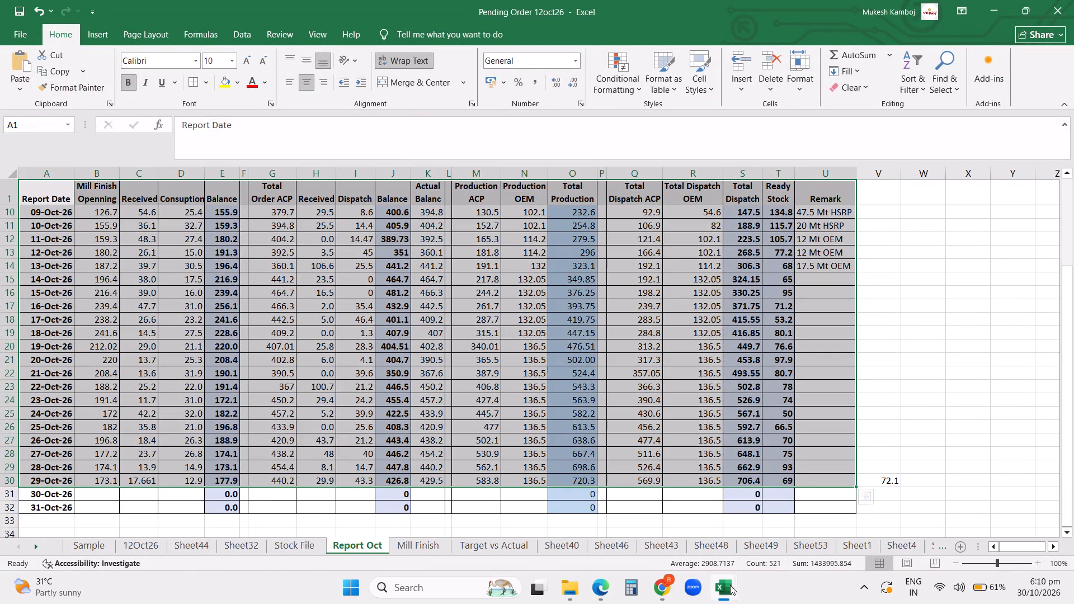
left_click(724, 586)
left_click(497, 522)
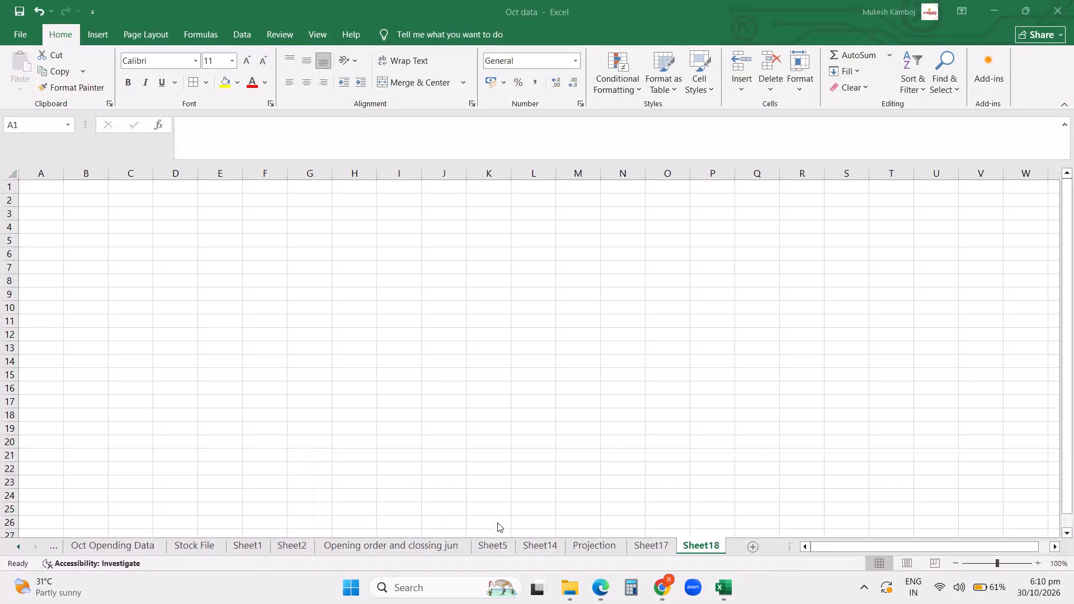
key("ctrl+v")
left_click(240, 266)
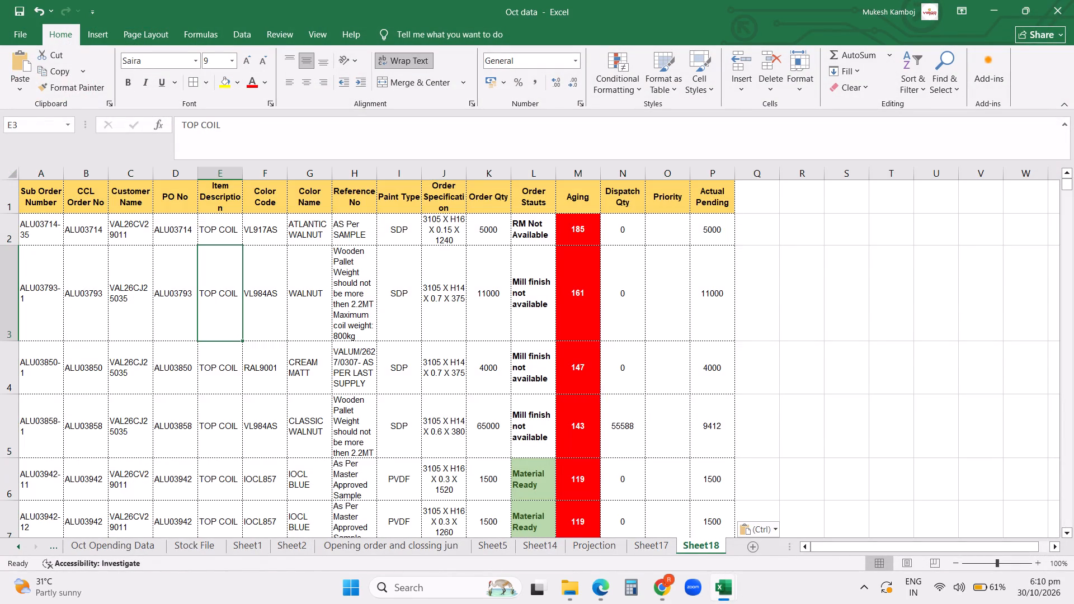
Delete the CCL Order No through Paint Type columns and the Order Qty through Priority columns from Sheet18's pasted table.
left_click_drag(91, 173, 398, 180)
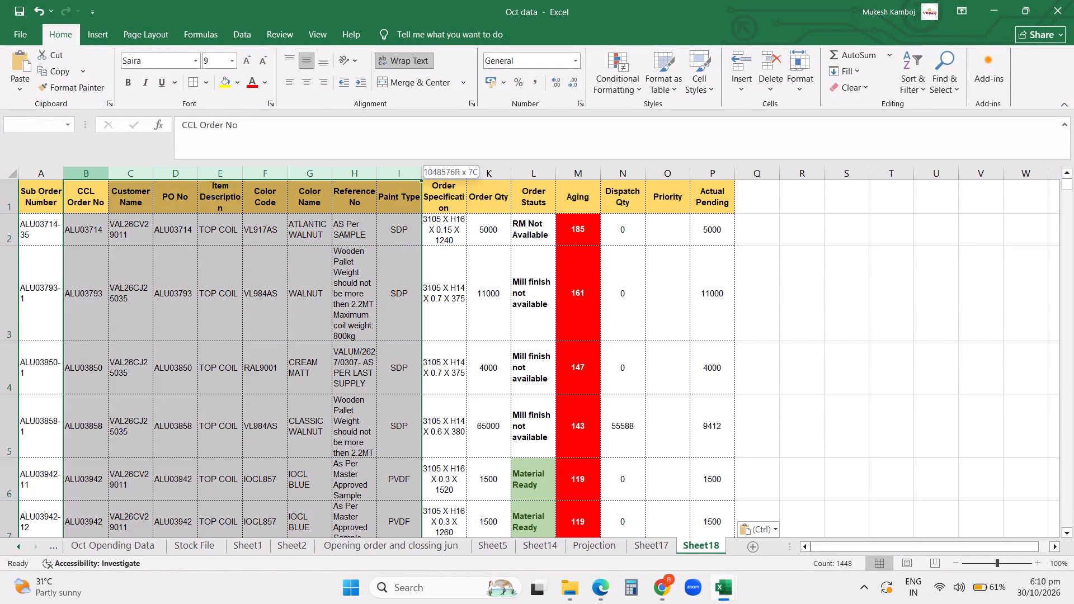
left_click_drag(398, 180, 407, 180)
right_click(407, 180)
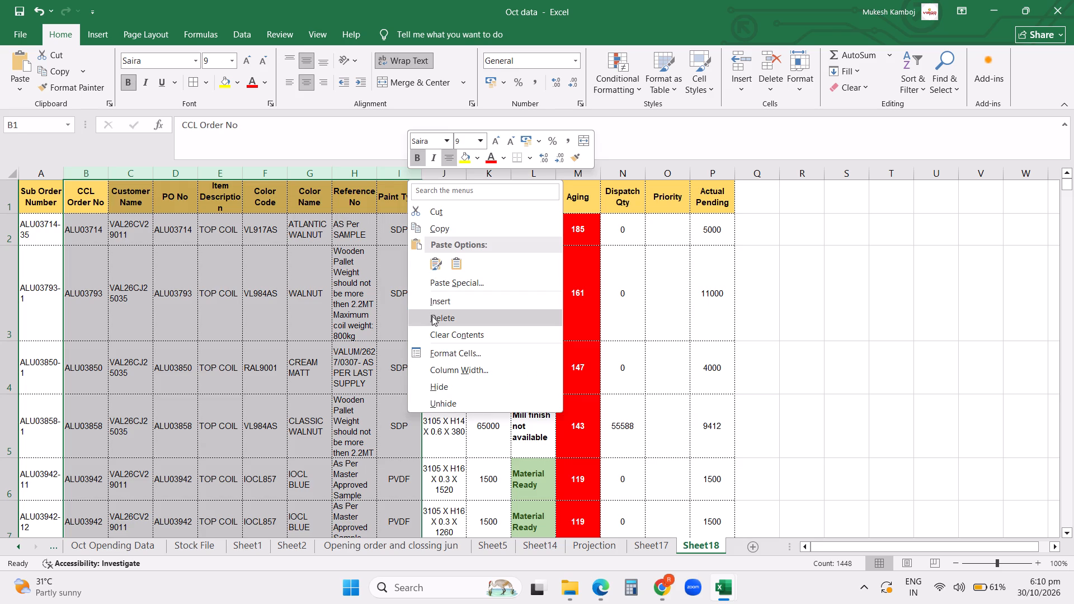
left_click(440, 320)
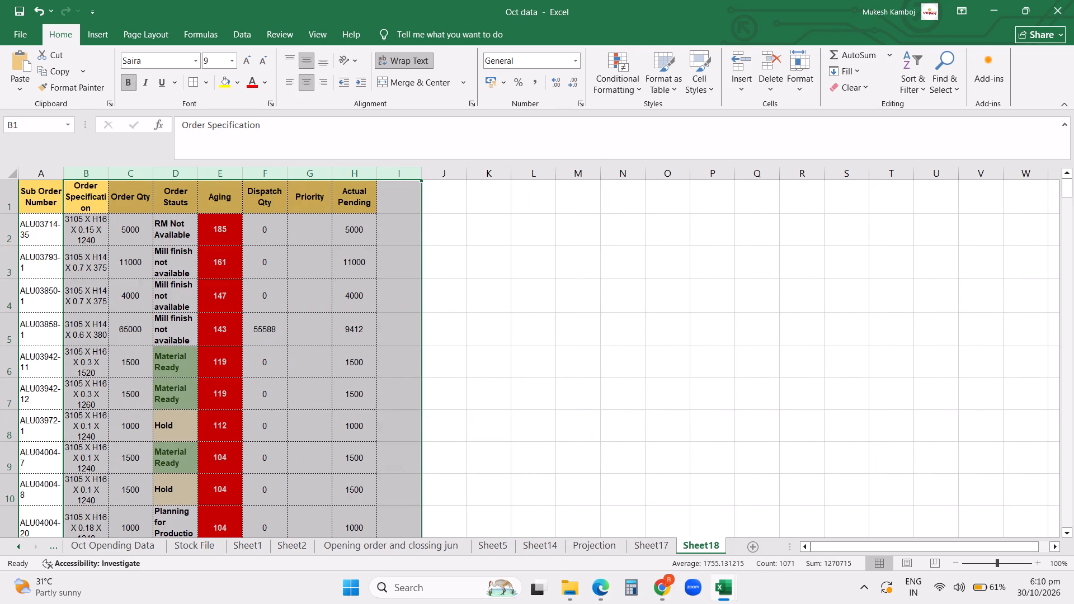
left_click_drag(147, 169, 293, 175)
right_click(293, 175)
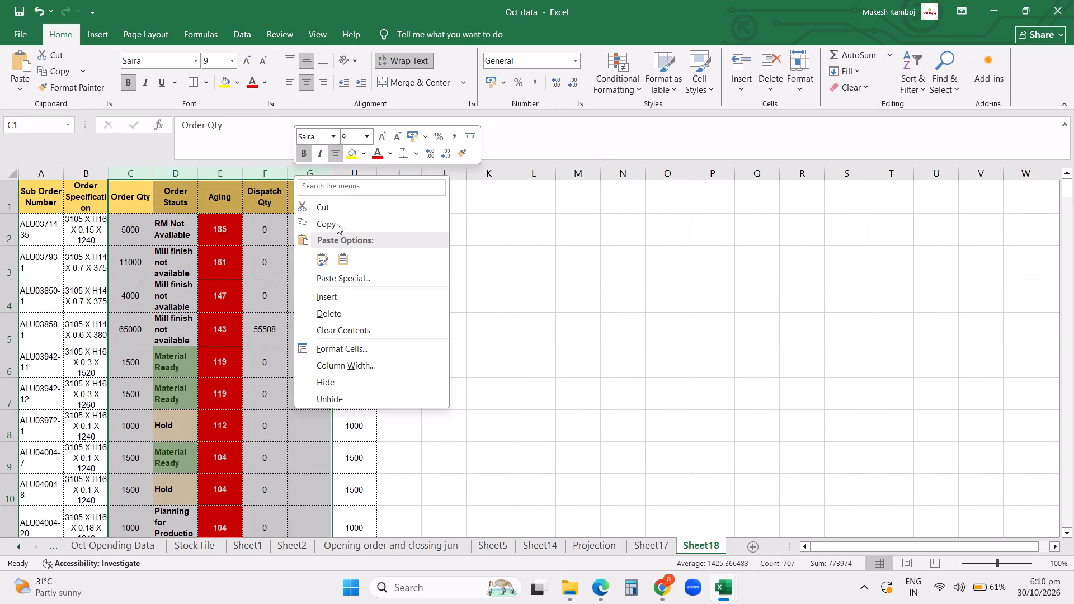
left_click(322, 311)
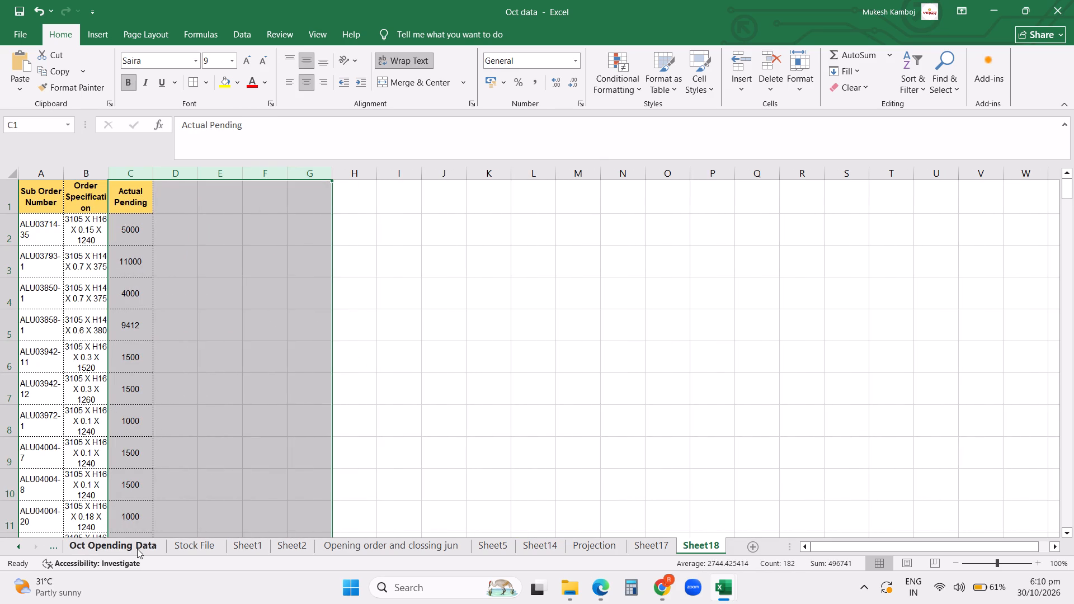
Clear the item description filter on the 12Oct26 sheet of the Pending Order 12oct26 workbook.
left_click(726, 591)
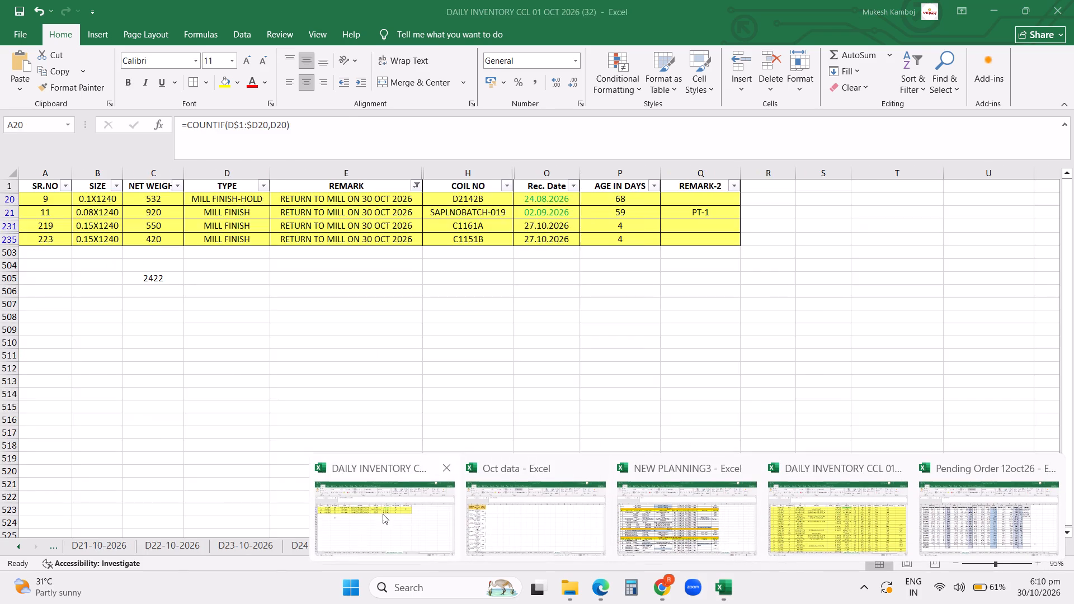
left_click(954, 508)
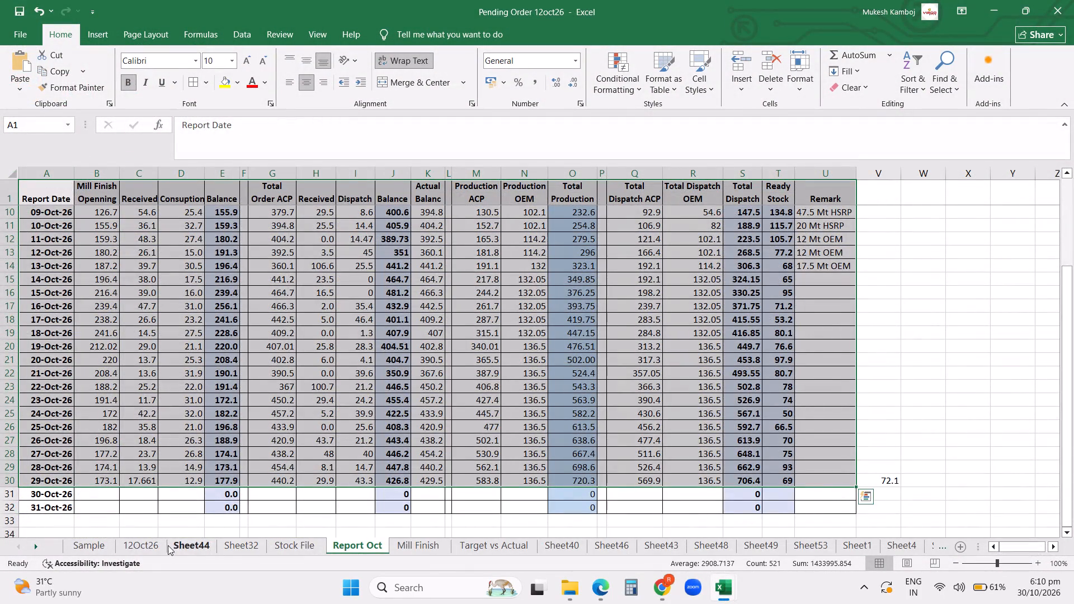
left_click(157, 542)
left_click(425, 464)
scroll(520, 388, "up", 5)
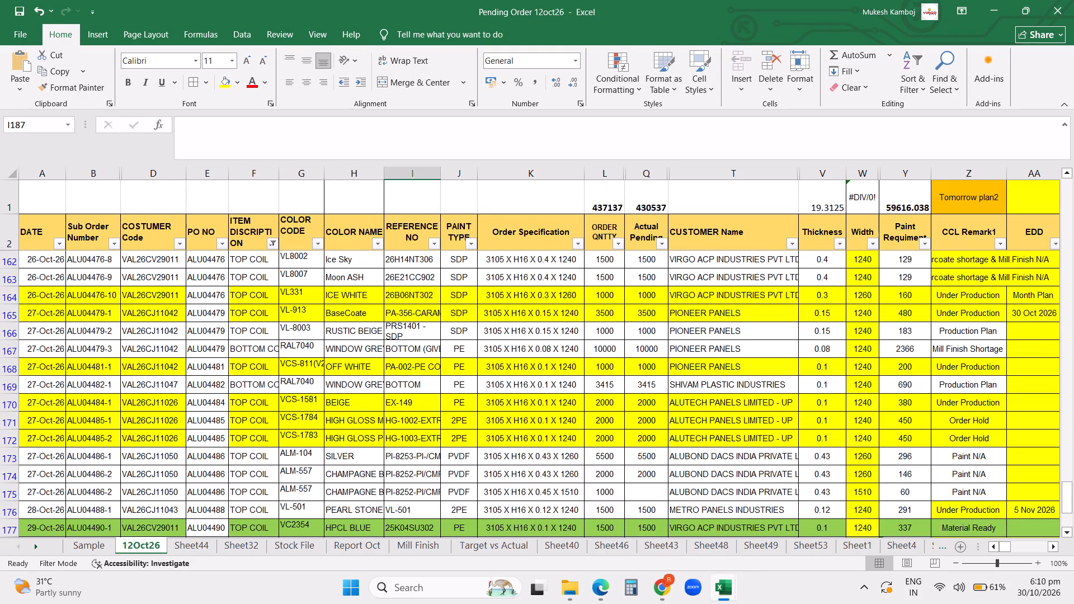
left_click(271, 242)
left_click(213, 328)
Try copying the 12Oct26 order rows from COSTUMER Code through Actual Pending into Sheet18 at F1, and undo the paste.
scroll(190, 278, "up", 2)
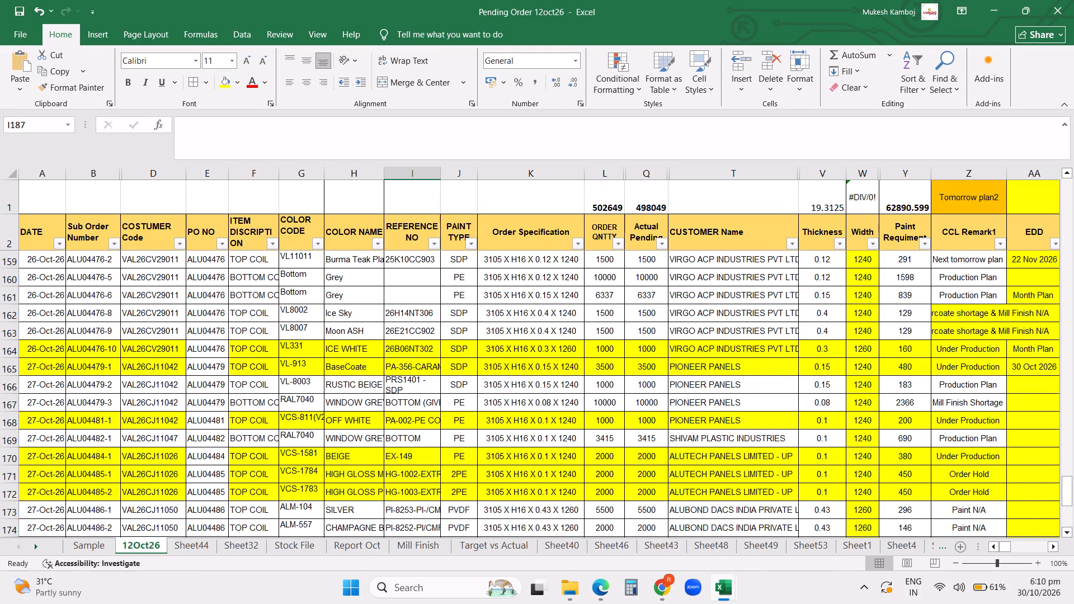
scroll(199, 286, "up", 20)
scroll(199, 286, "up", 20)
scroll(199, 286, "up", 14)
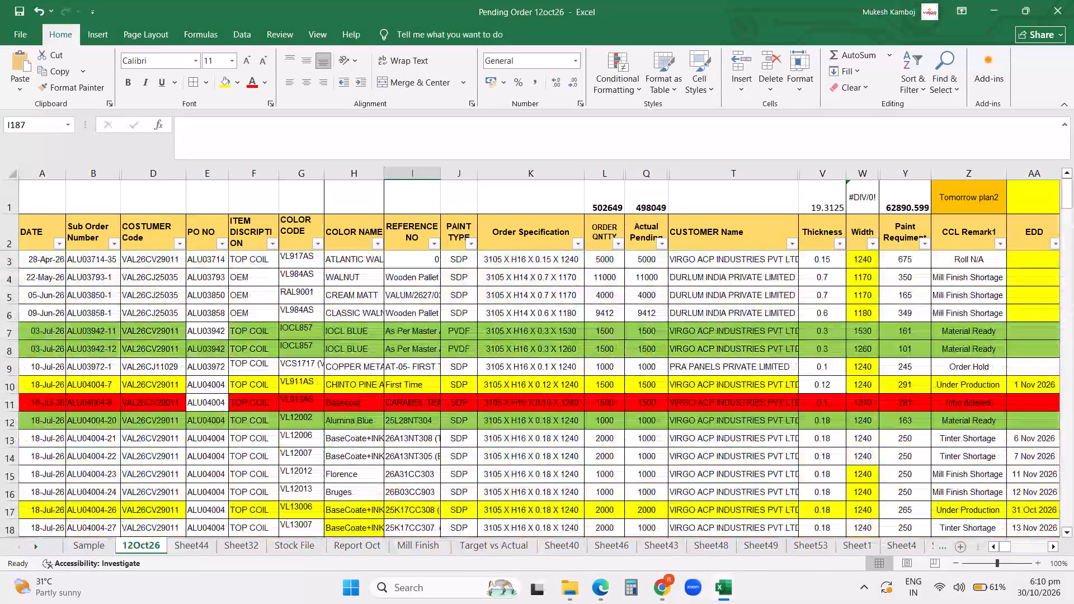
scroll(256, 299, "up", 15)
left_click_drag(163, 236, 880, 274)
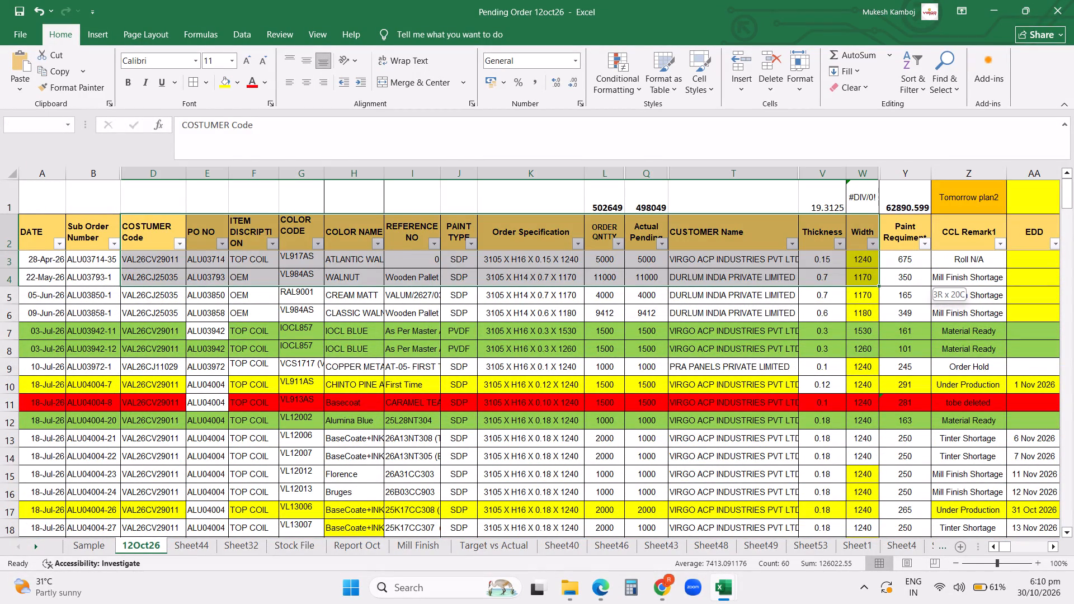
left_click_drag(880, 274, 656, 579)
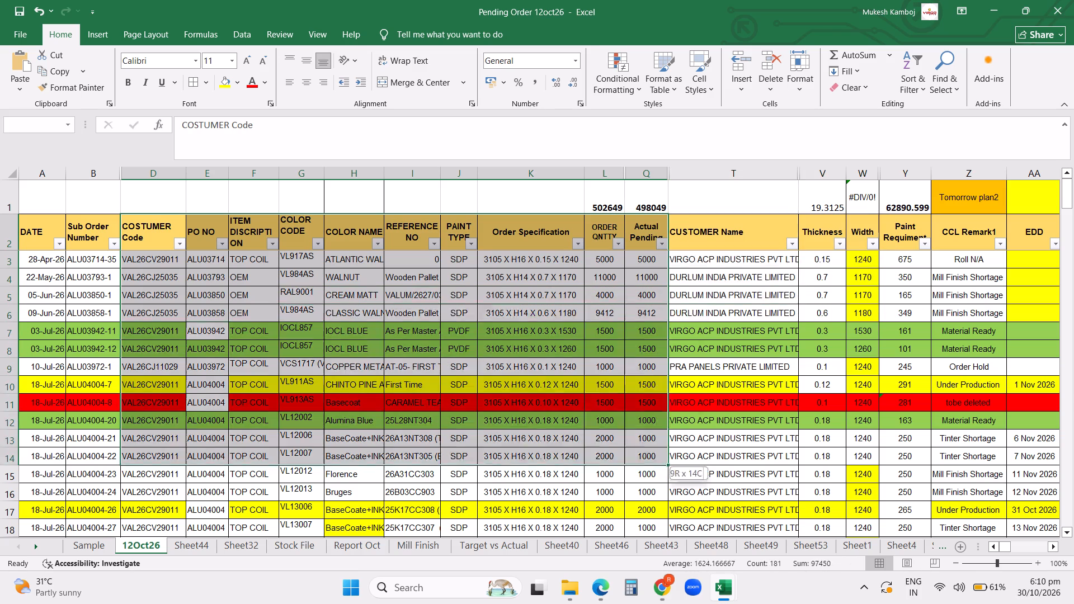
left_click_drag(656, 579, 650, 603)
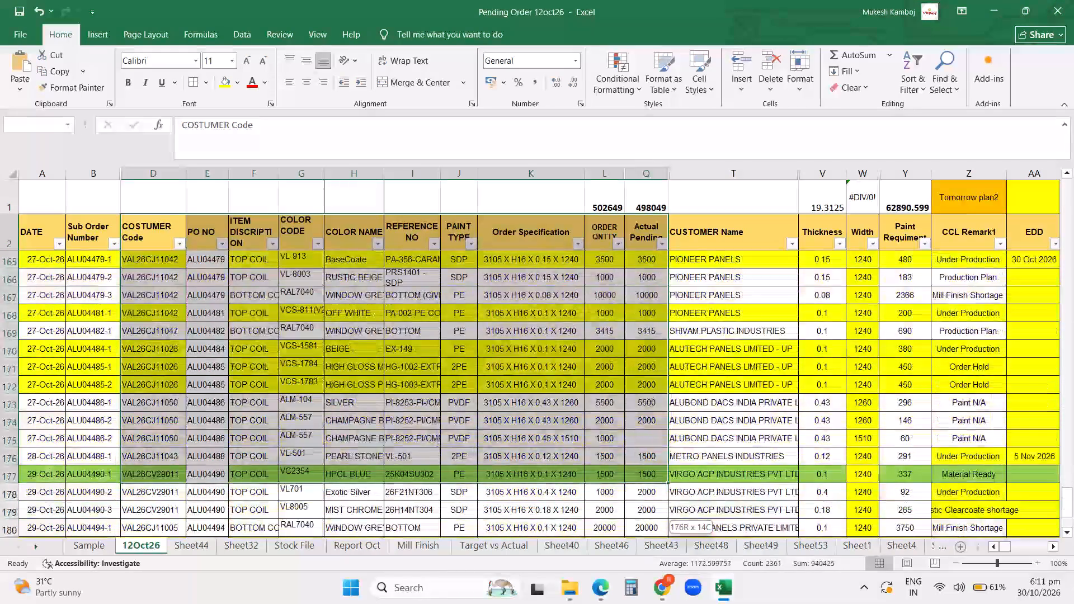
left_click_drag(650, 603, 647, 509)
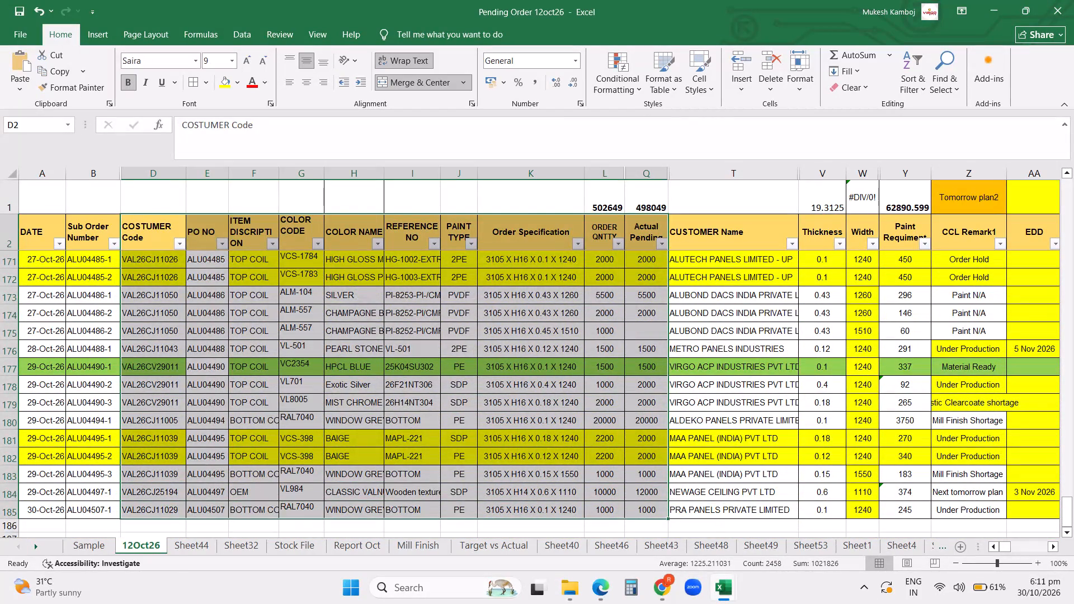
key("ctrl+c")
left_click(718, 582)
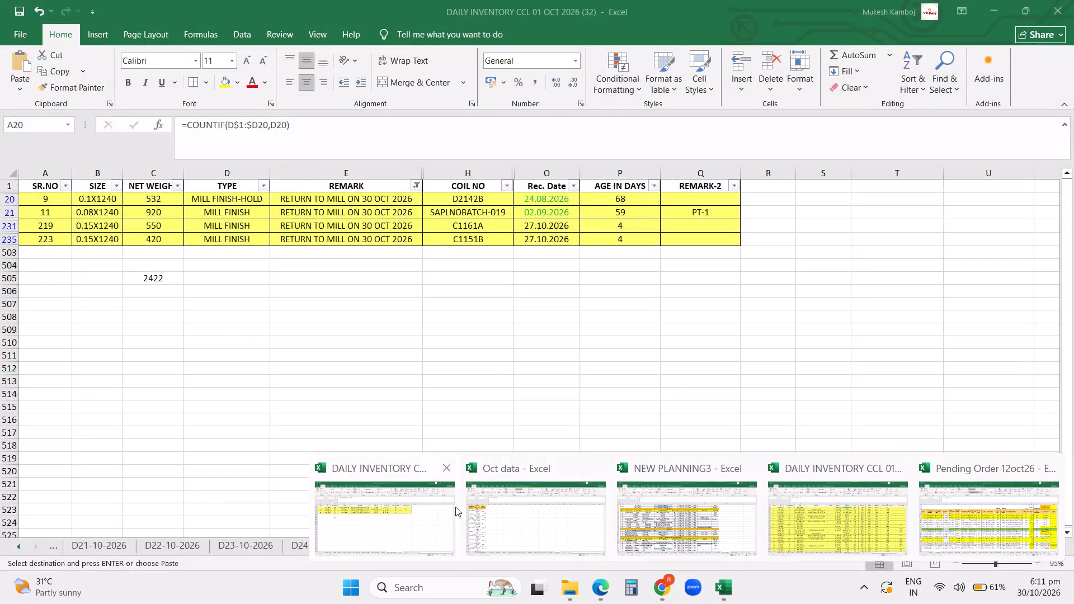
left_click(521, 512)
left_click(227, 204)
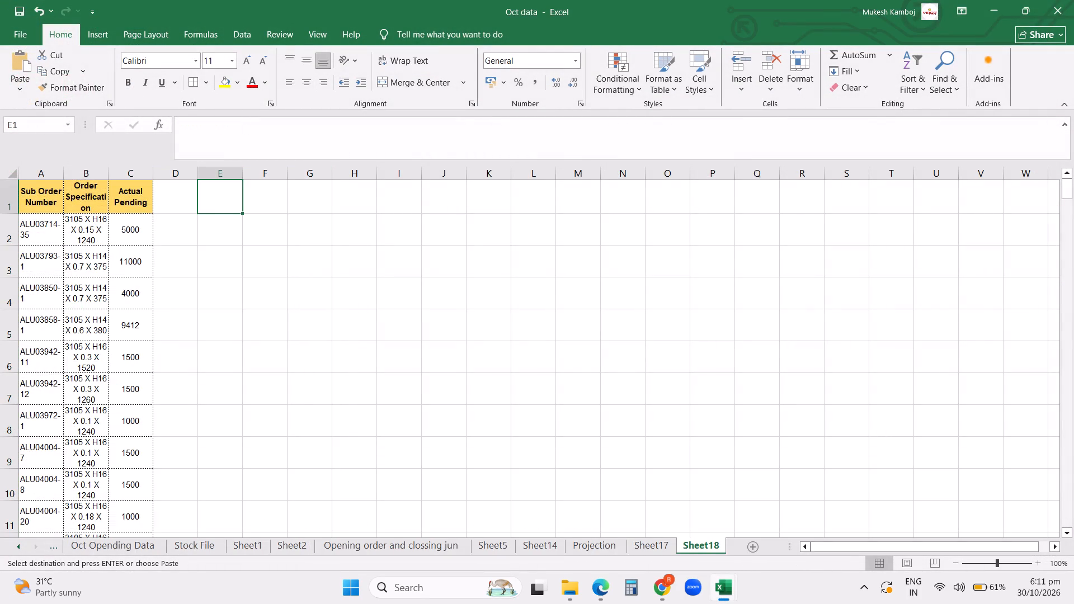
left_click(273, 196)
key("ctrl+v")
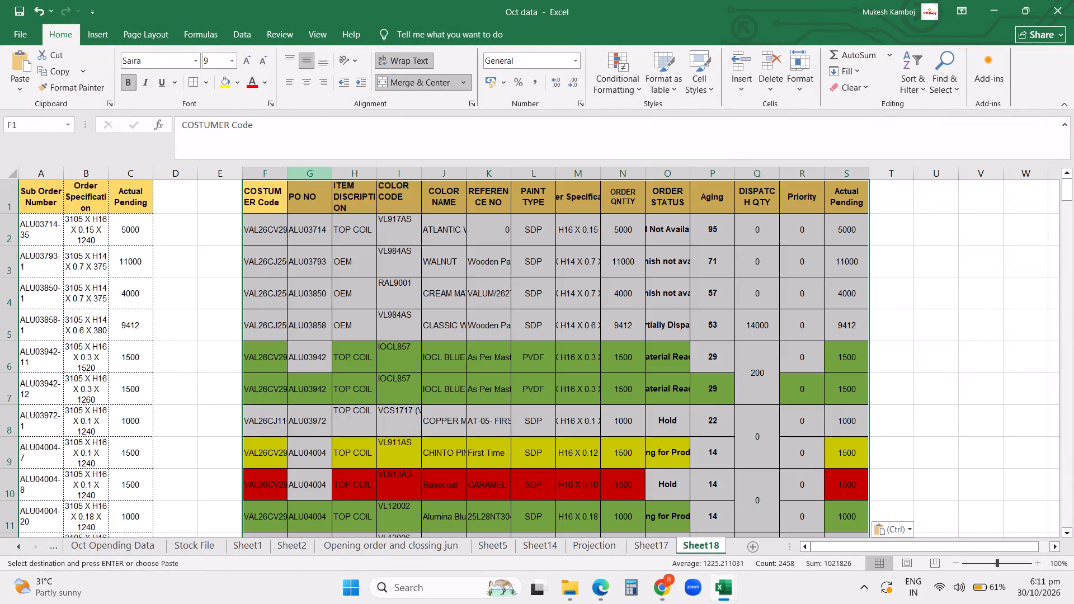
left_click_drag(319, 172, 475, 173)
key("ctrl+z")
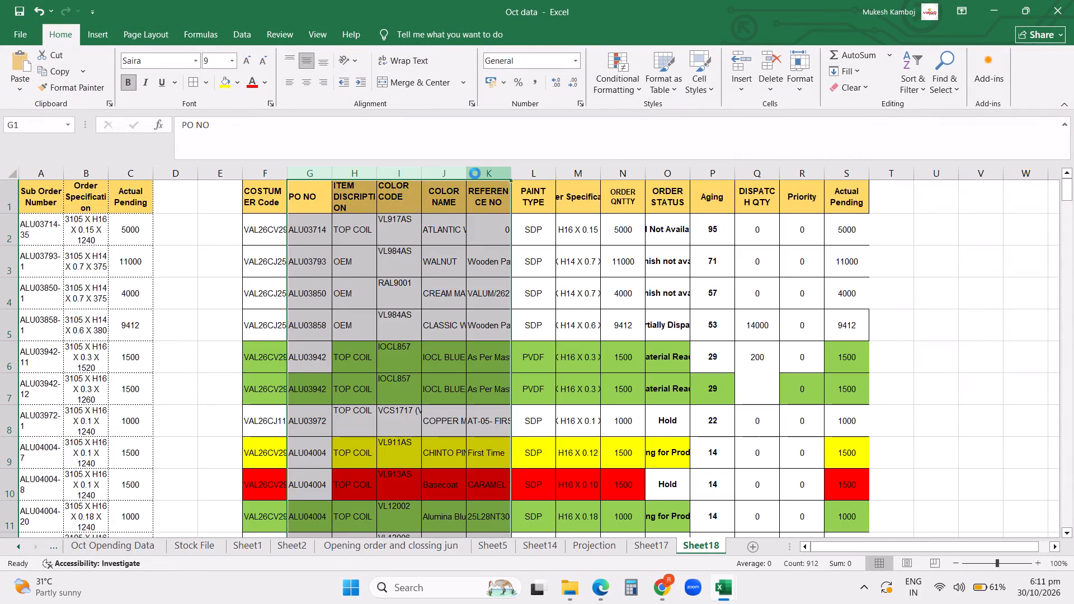
Copy the 12Oct26 range B2:Q185, Sub Order Number through Actual Pending, and paste it into Sheet18 of Oct data at cell F1.
left_click(660, 587)
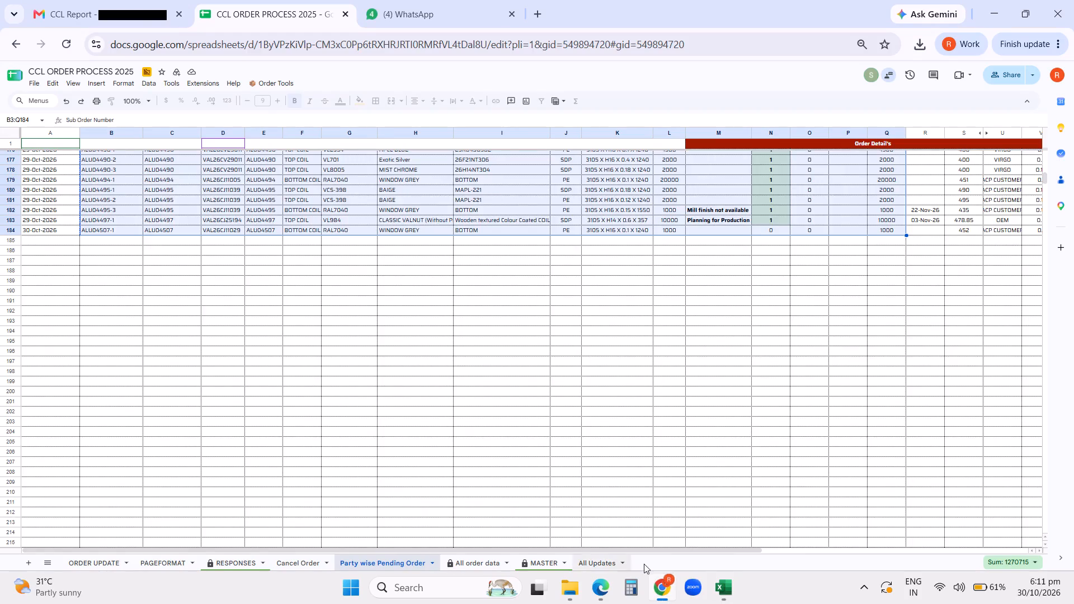
left_click(725, 588)
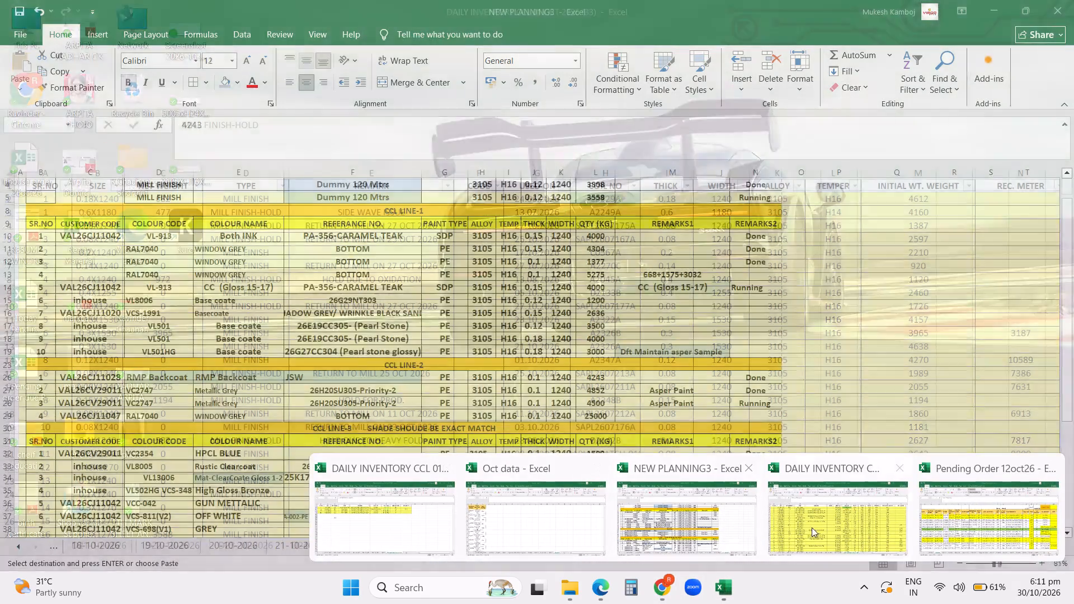
left_click(954, 509)
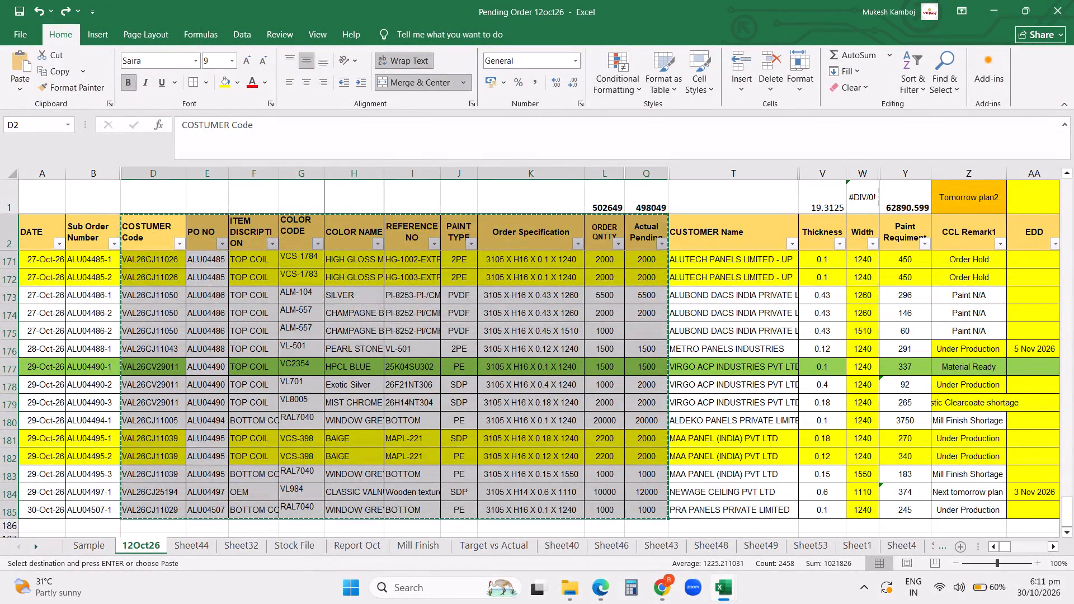
scroll(102, 229, "up", 20)
scroll(102, 229, "up", 20)
scroll(102, 229, "up", 10)
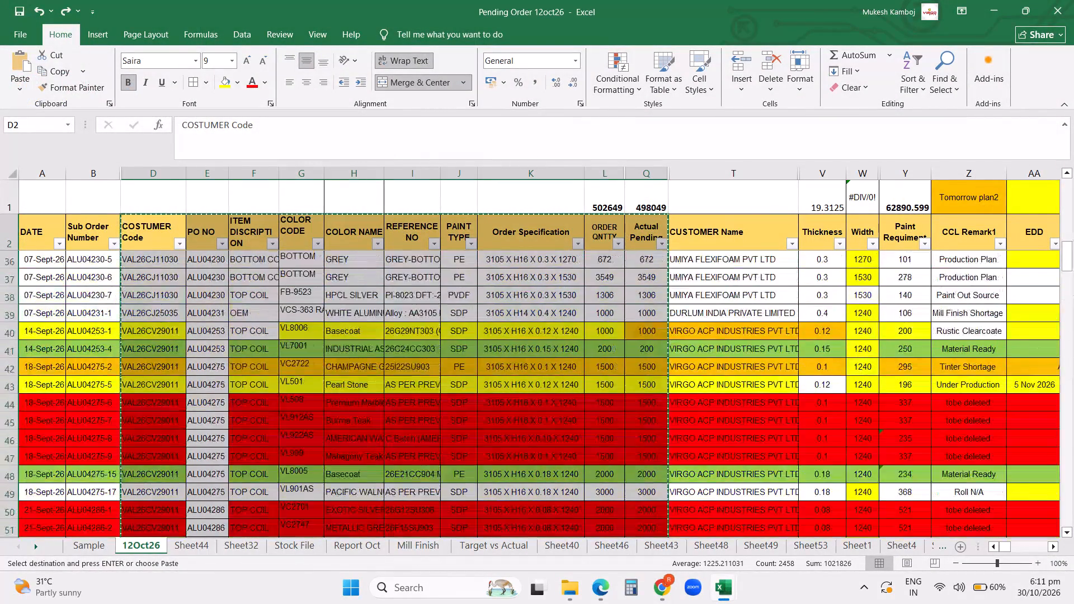
scroll(91, 239, "up", 20)
scroll(91, 239, "up", 3)
left_click_drag(87, 229, 613, 273)
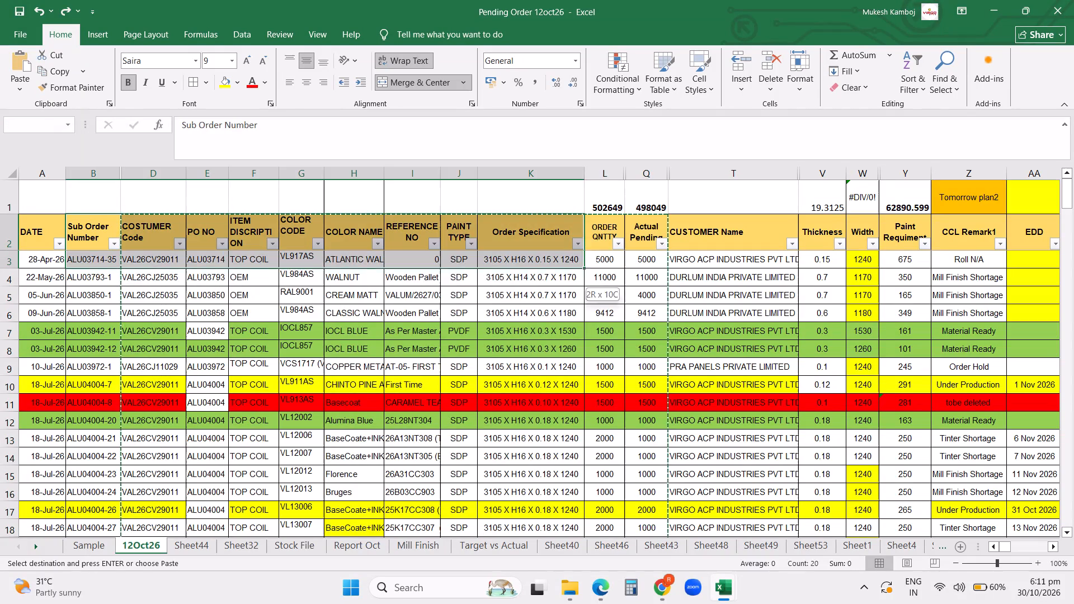
left_click_drag(613, 273, 640, 603)
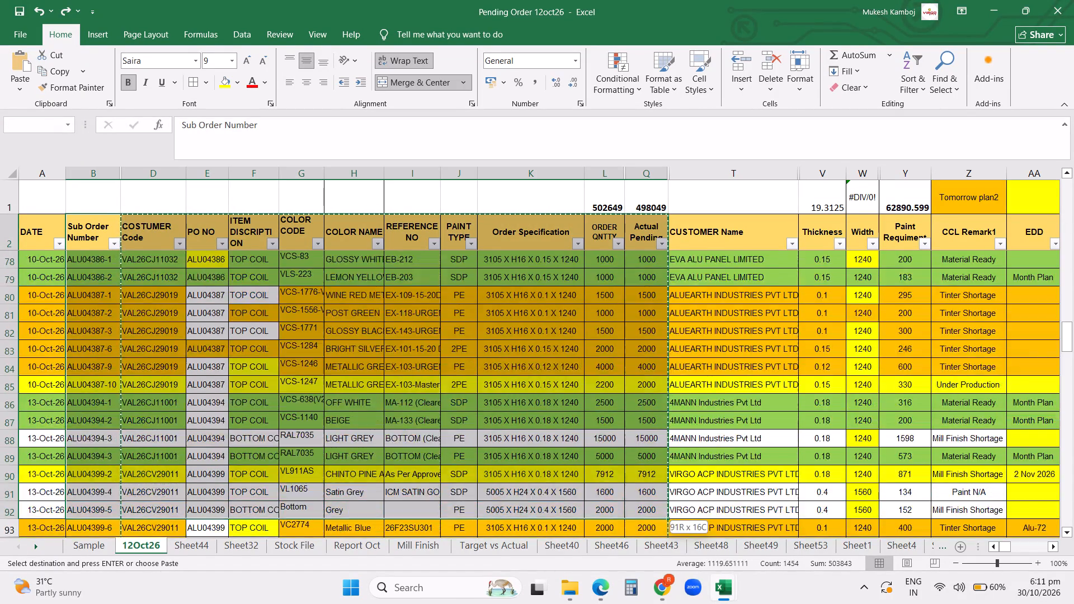
left_click_drag(640, 603, 639, 581)
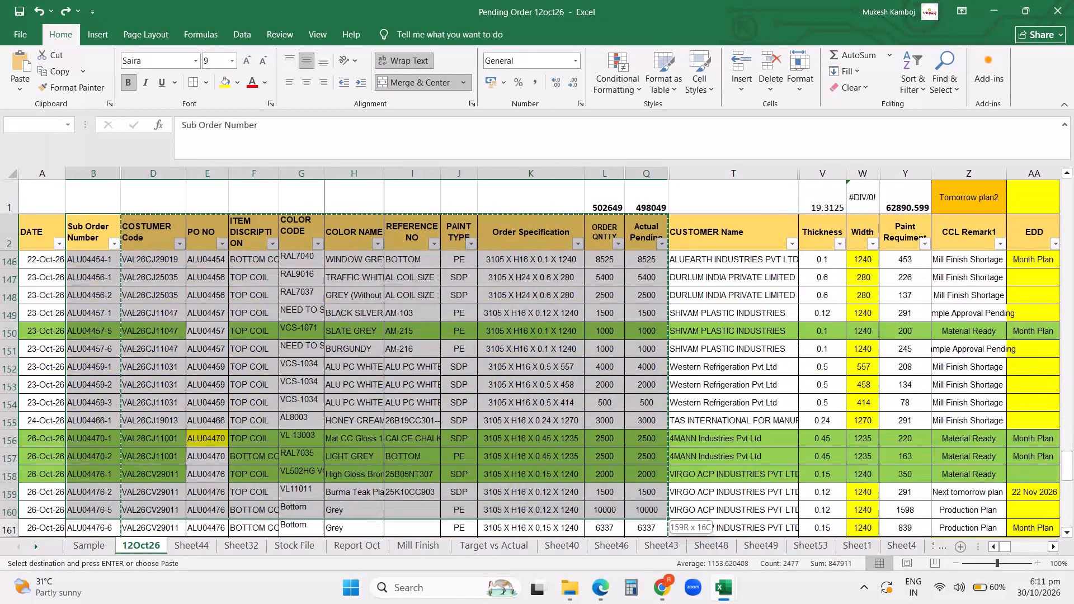
left_click_drag(639, 581, 643, 597)
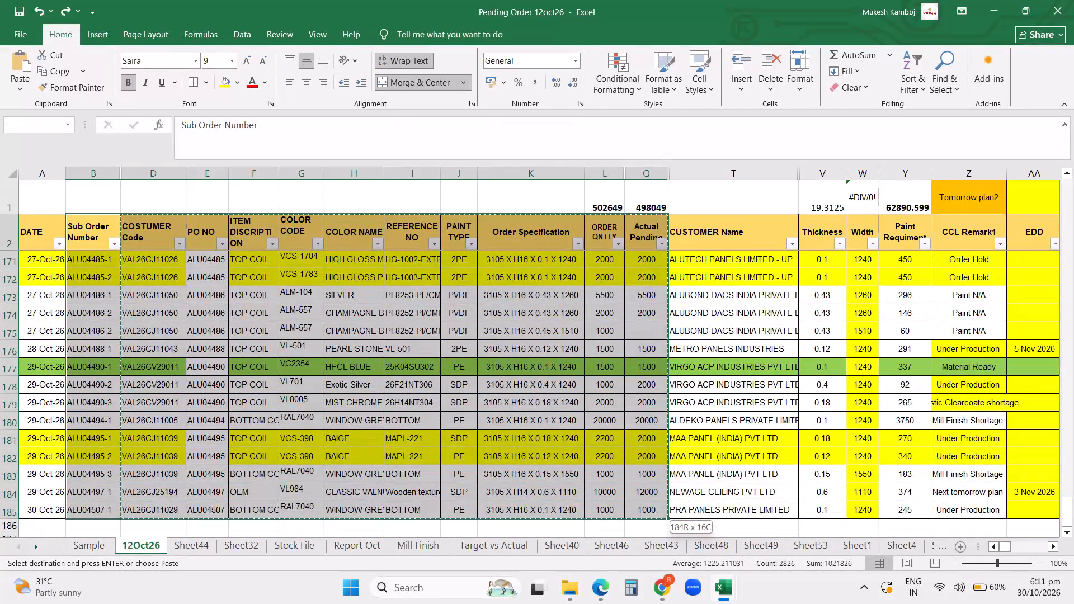
left_click_drag(643, 597, 652, 494)
key("ctrl+c")
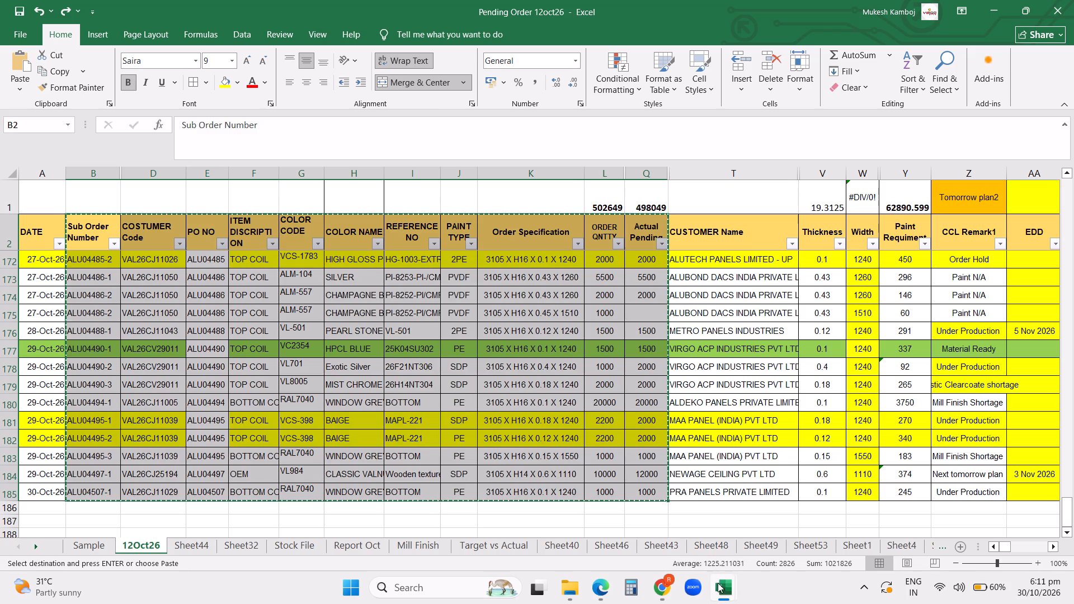
left_click(722, 589)
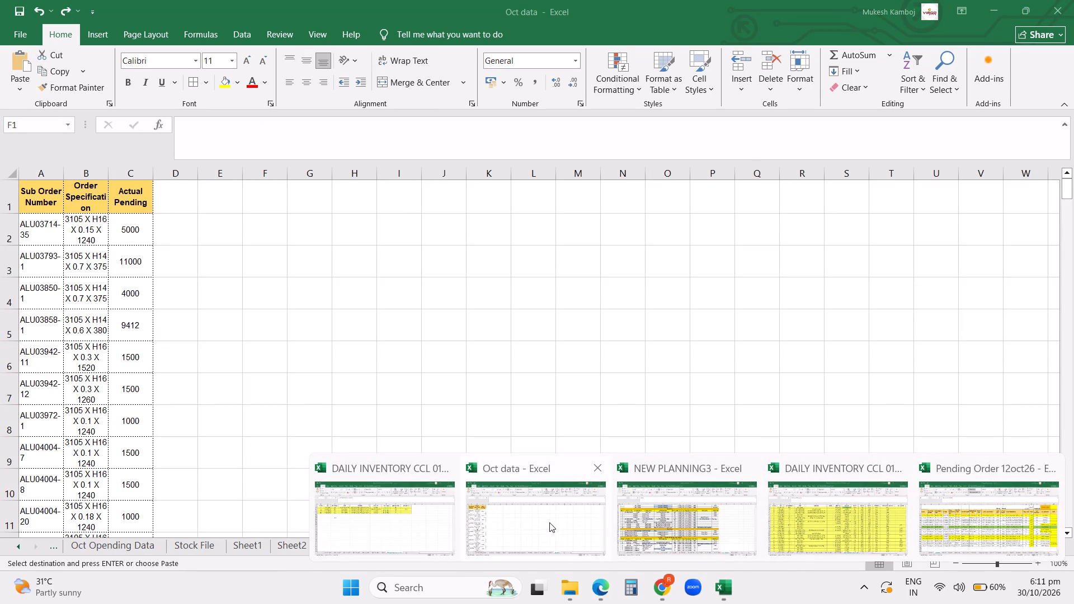
left_click(549, 522)
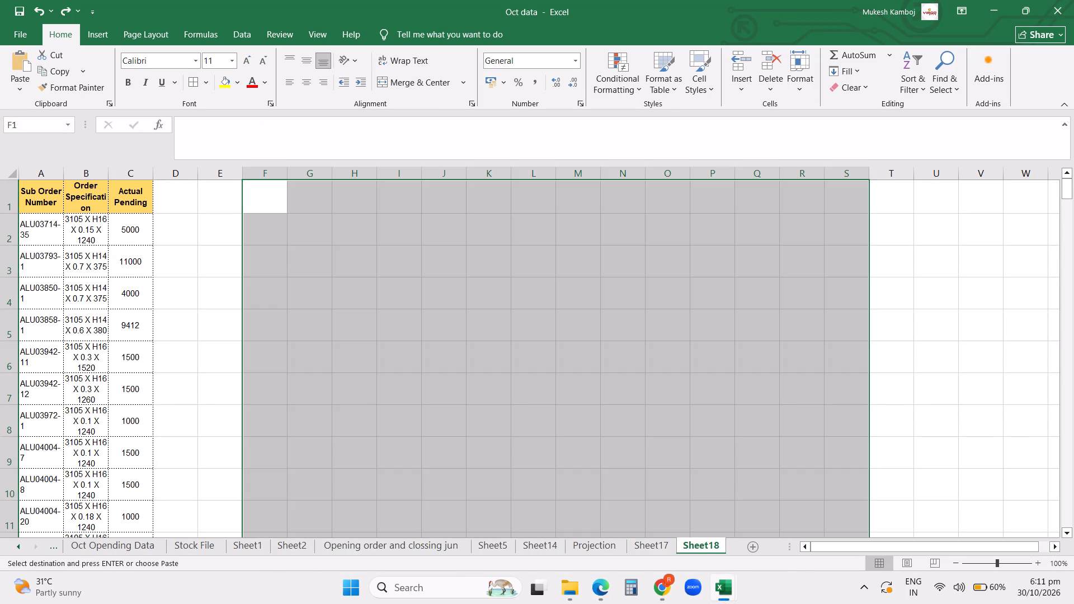
left_click(278, 203)
key("ctrl+v")
Delete the CCL ORDER NO through PAINT TYPE columns from the second pasted table on Sheet18.
left_click_drag(305, 169, 449, 171)
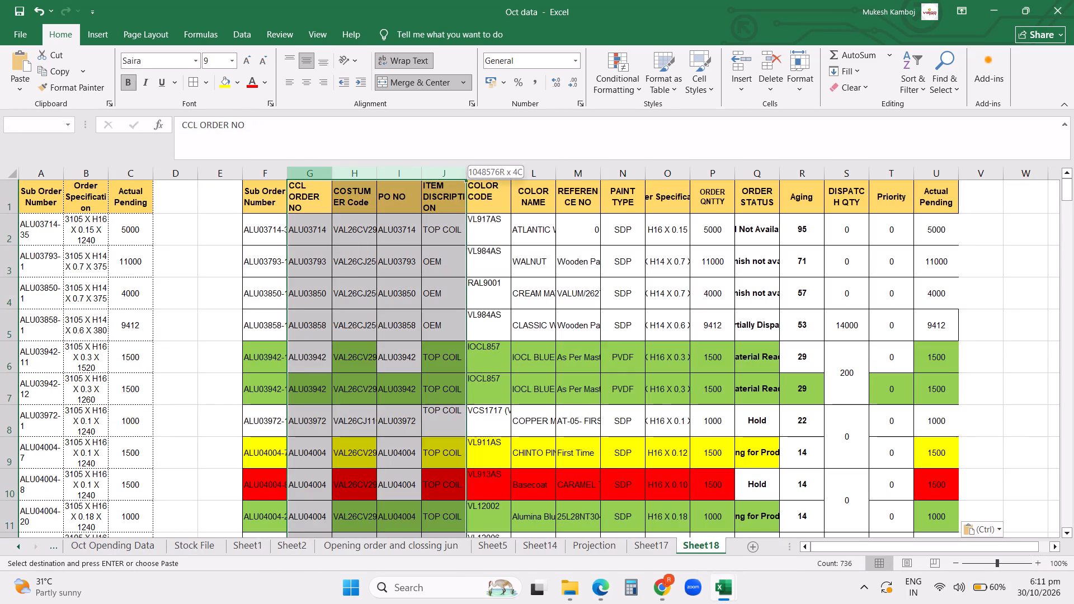
left_click_drag(449, 171, 611, 172)
right_click(614, 171)
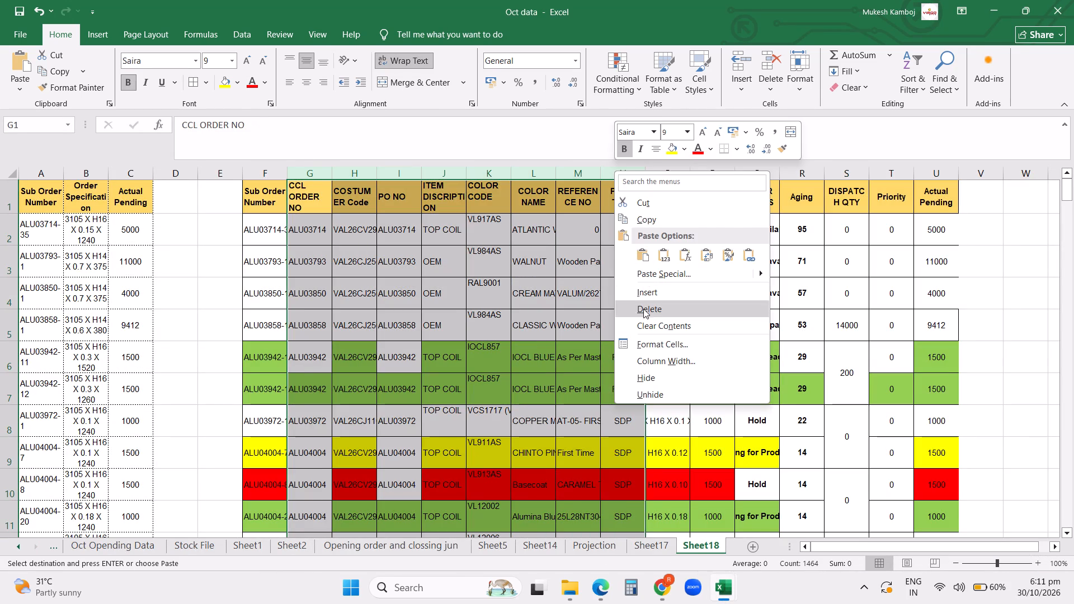
left_click(643, 312)
left_click(399, 221)
Delete the ORDER QNTTY through Priority columns from the second table on Sheet18.
left_click_drag(355, 171, 364, 170)
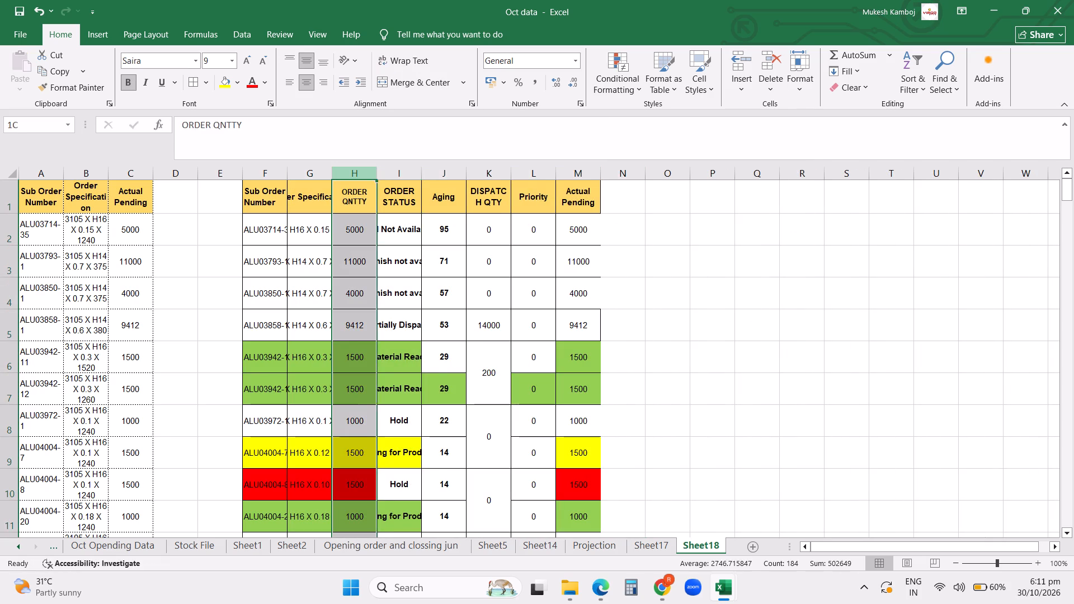
left_click_drag(364, 170, 548, 174)
right_click(548, 174)
left_click(583, 317)
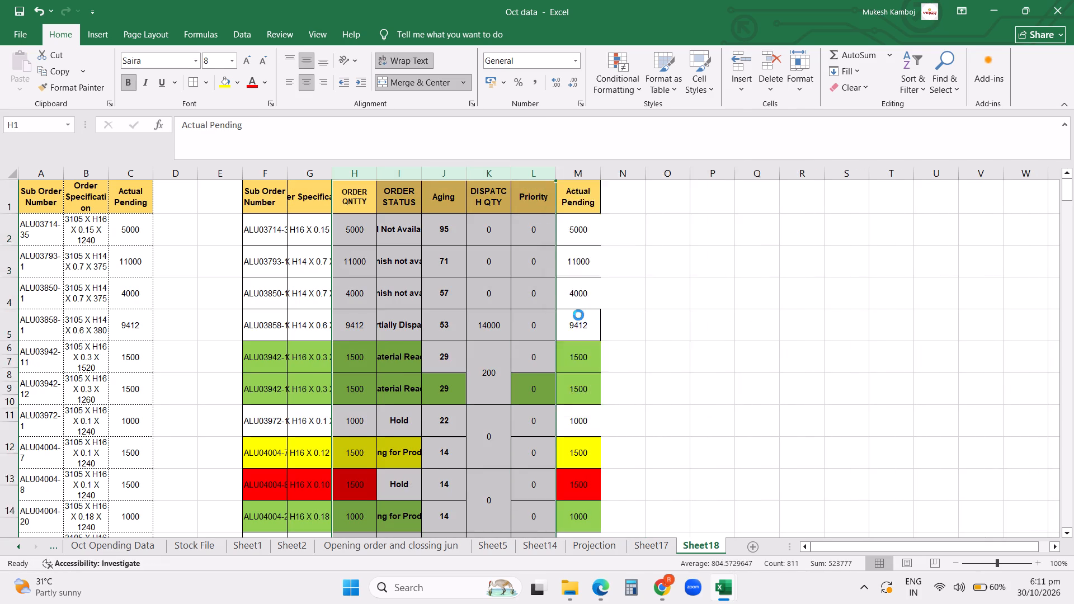
left_click(557, 308)
Enter =VLOOKUP(A:A,F:H,3,0) in I2 to look up each online sub order's Actual Pending in the 12Oct26 table.
left_click(398, 230)
type("=vlo")
double_click(401, 249)
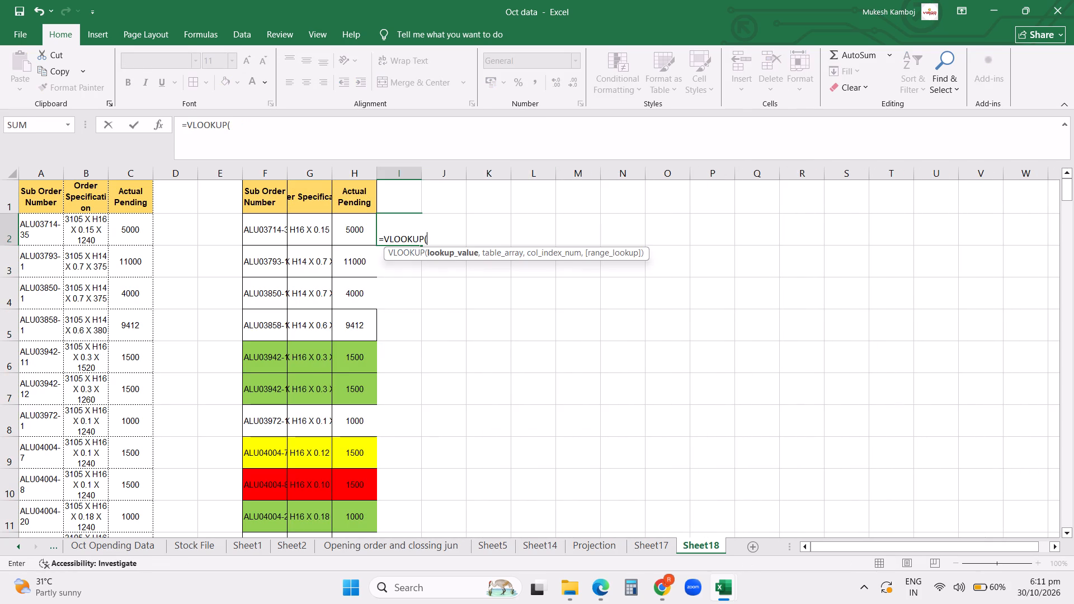
left_click(50, 173)
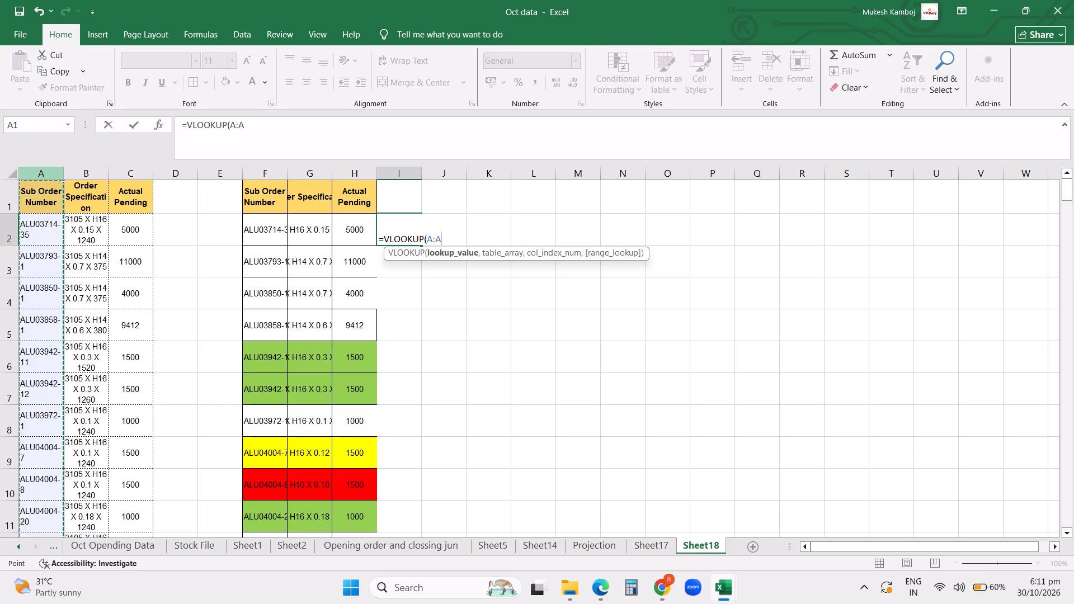
key("comma")
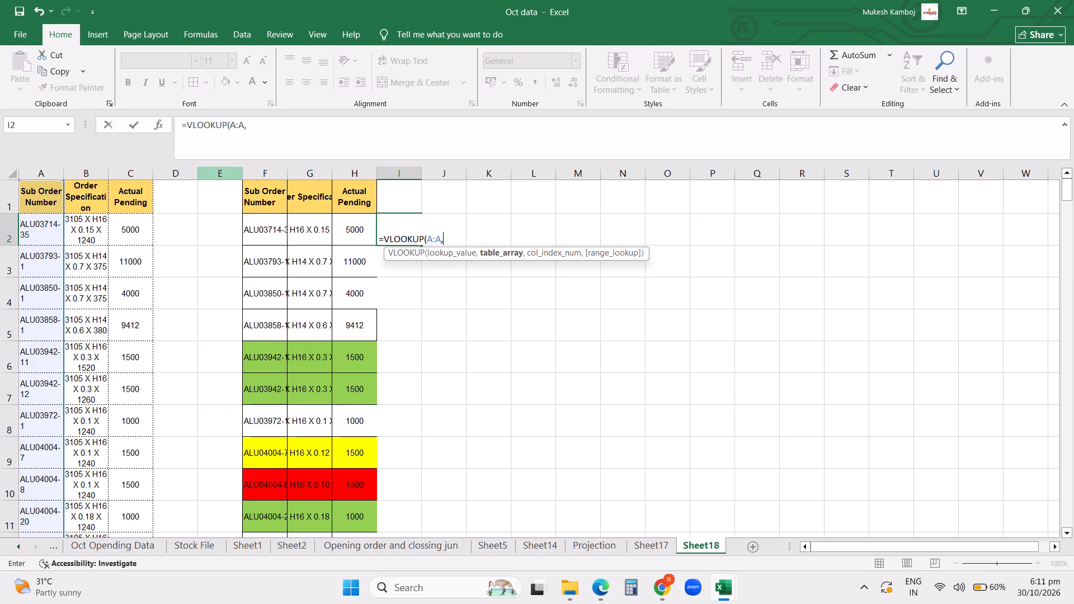
left_click(251, 170)
key("shift+Right")
key("shift+Right")
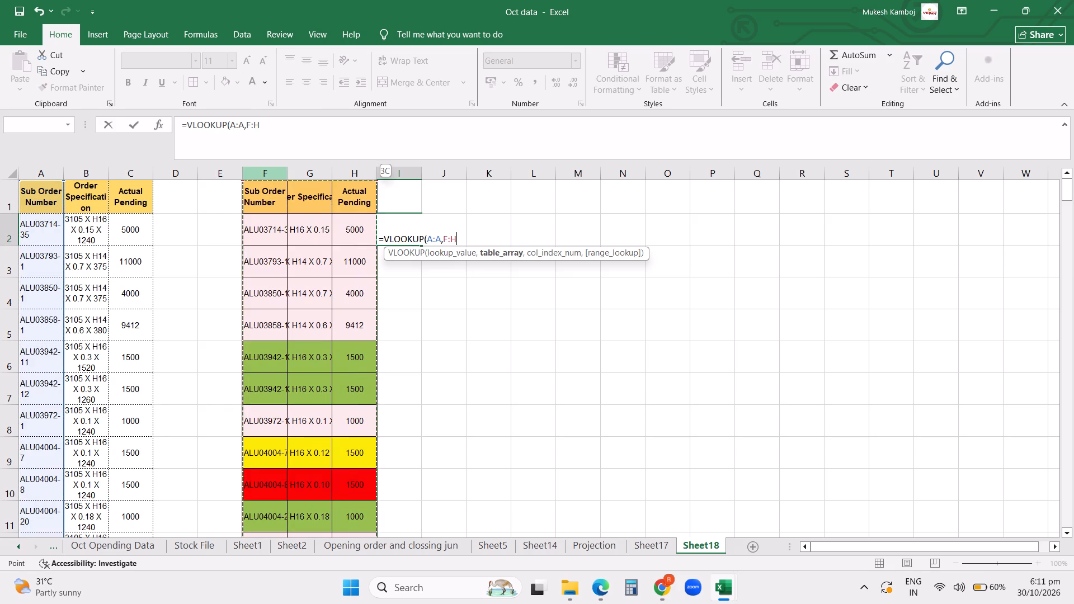
type(",3,0")
key("Return")
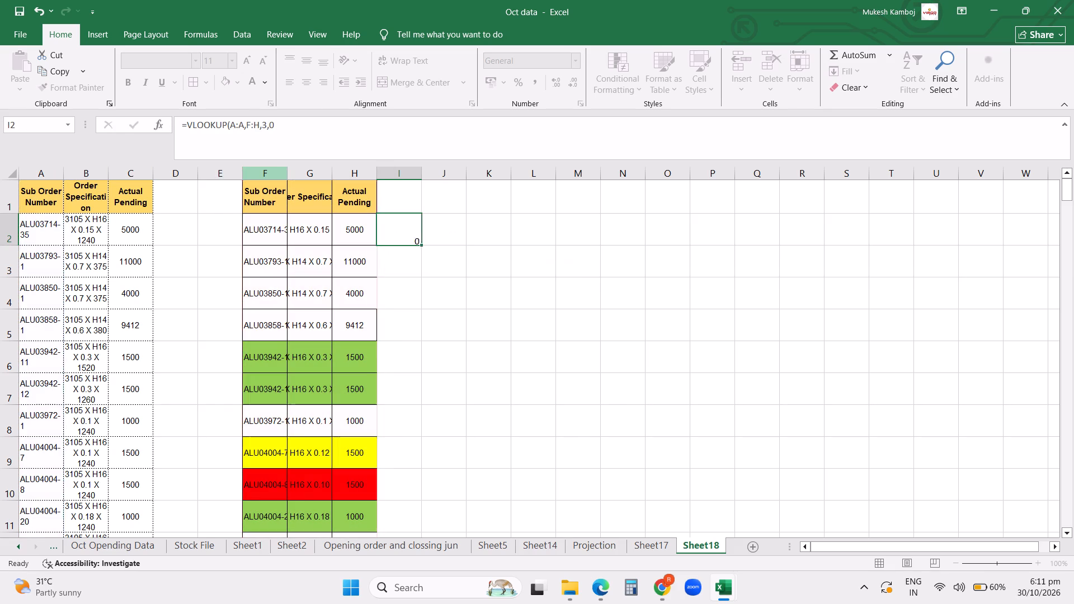
Copy the VLOOKUP formula from I2 down column I to row 184, the last row of the 12Oct26 table.
key("Up")
key("ctrl+c")
key("Left")
key("ctrl+Down")
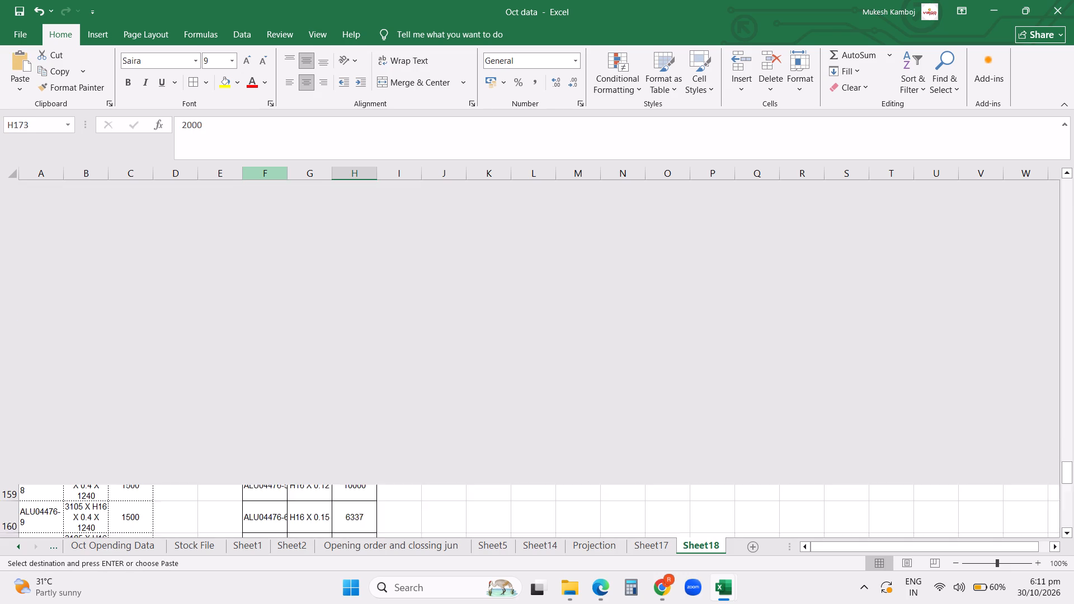
key("Right")
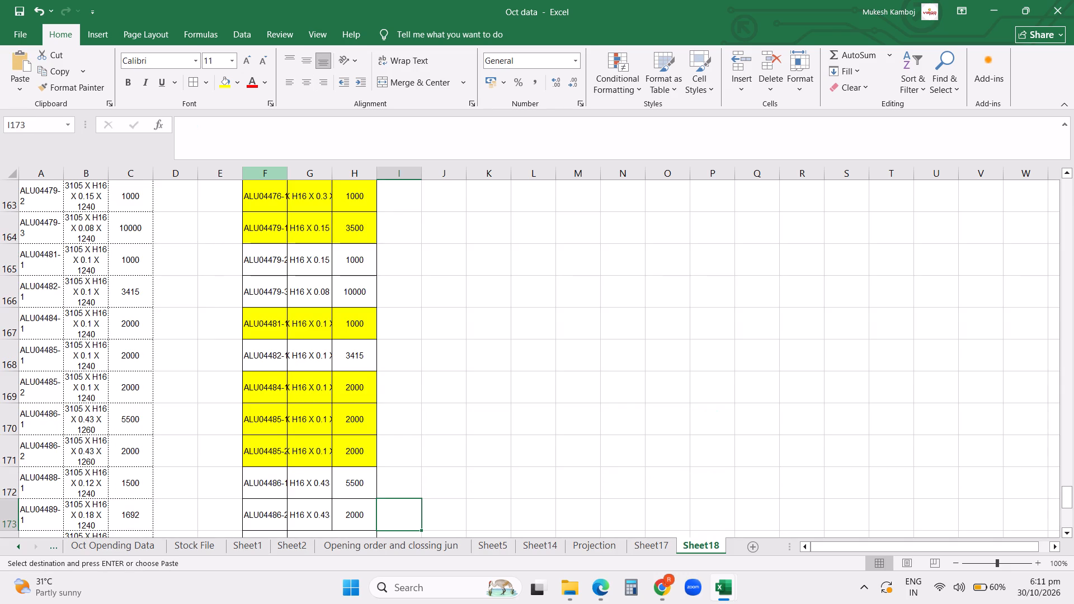
key("Down")
key("Left")
key("Left")
key("ctrl+Down")
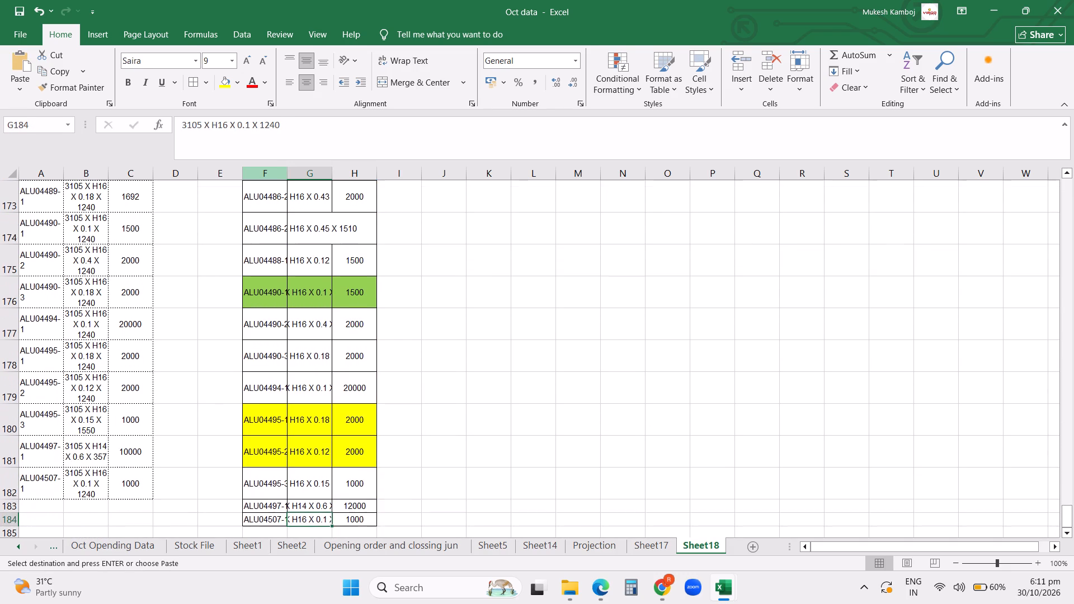
key("Right")
key("Right")
key("ctrl+shift+Up")
key("ctrl+shift+Up")
key("ctrl+shift+Up")
key("ctrl+shift+Up")
key("ctrl+shift+Up")
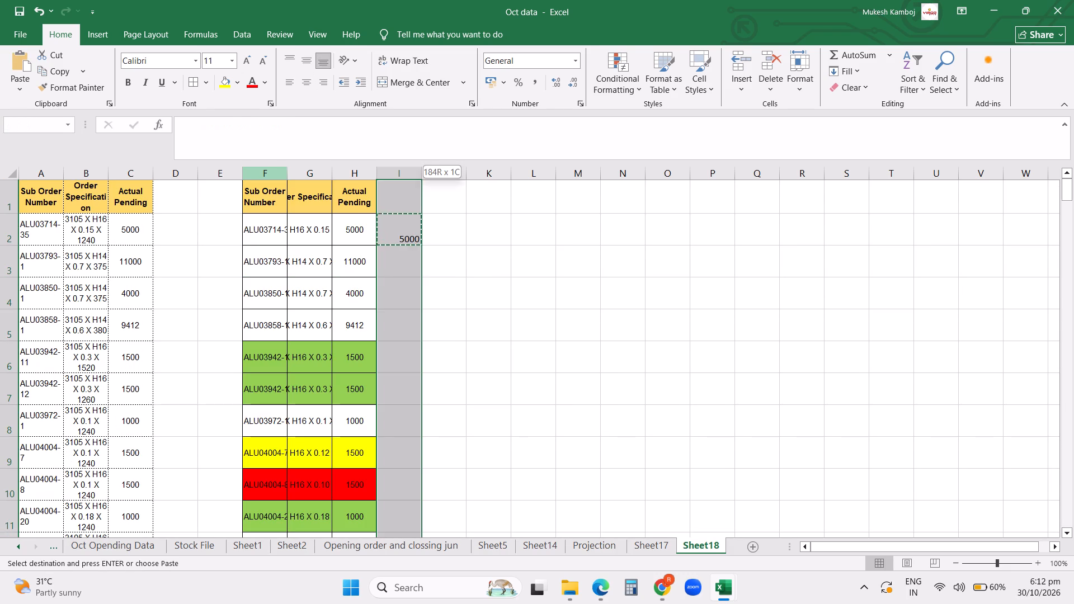
key("shift+Down")
key("Return")
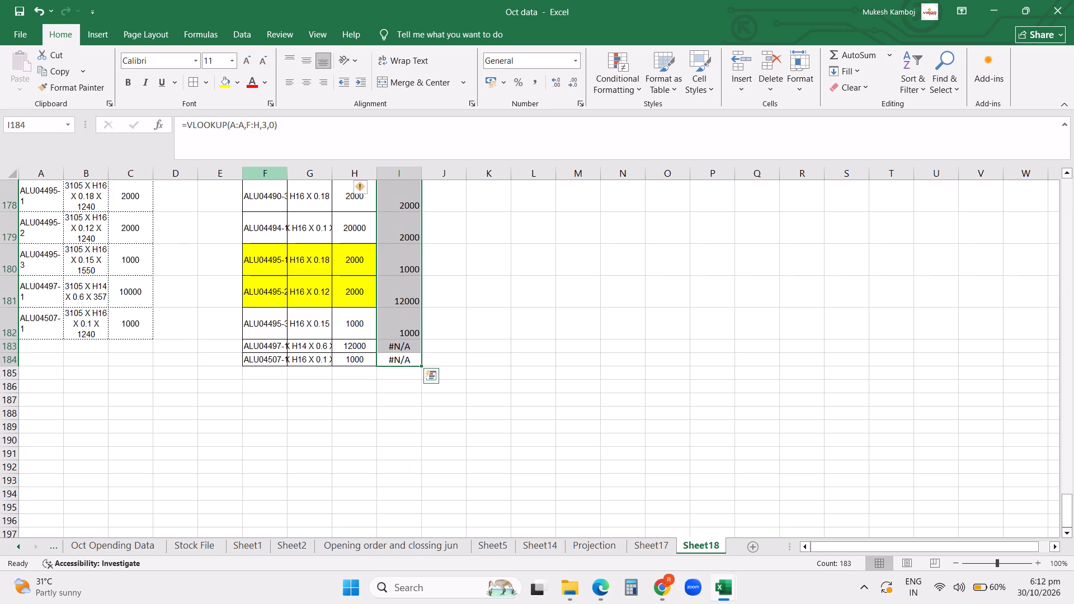
Auto-fit the widths of the second table's Order Specification and Sub Order Number columns, G and F.
double_click(333, 172)
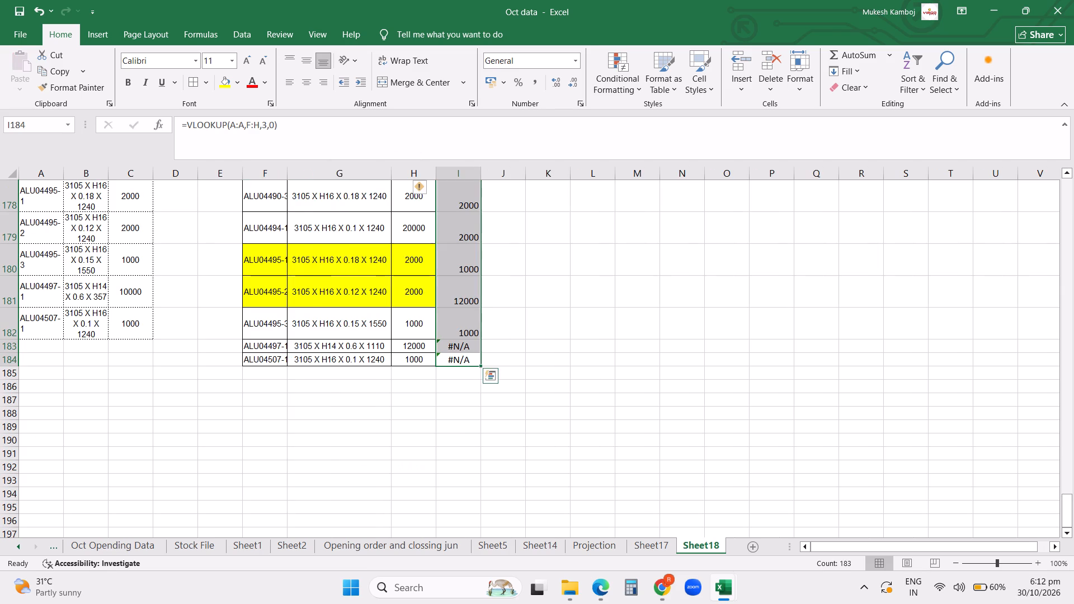
left_click(512, 393)
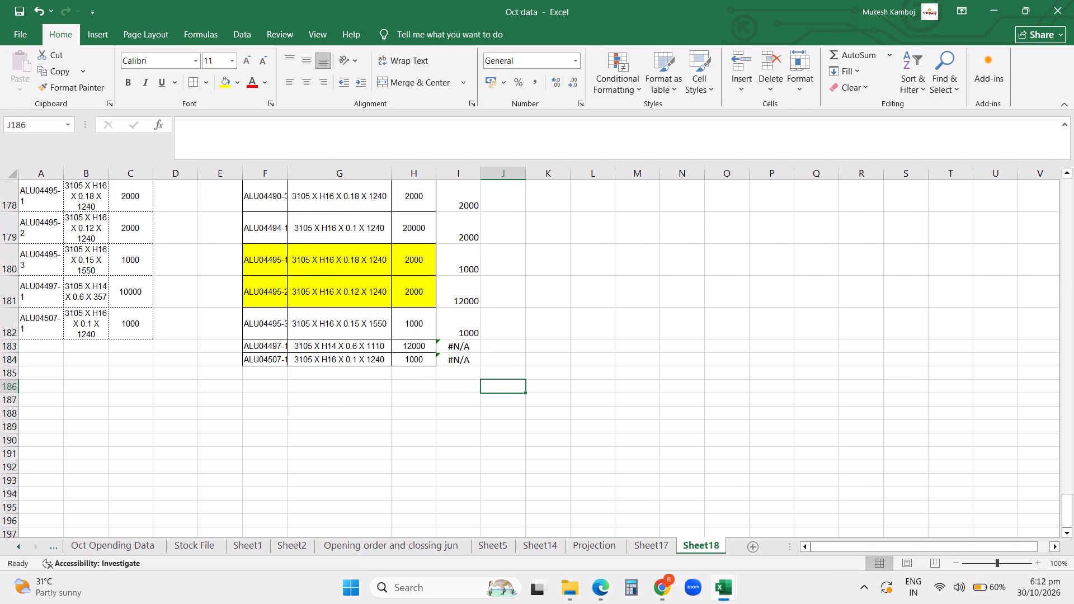
double_click(289, 172)
left_click(602, 357)
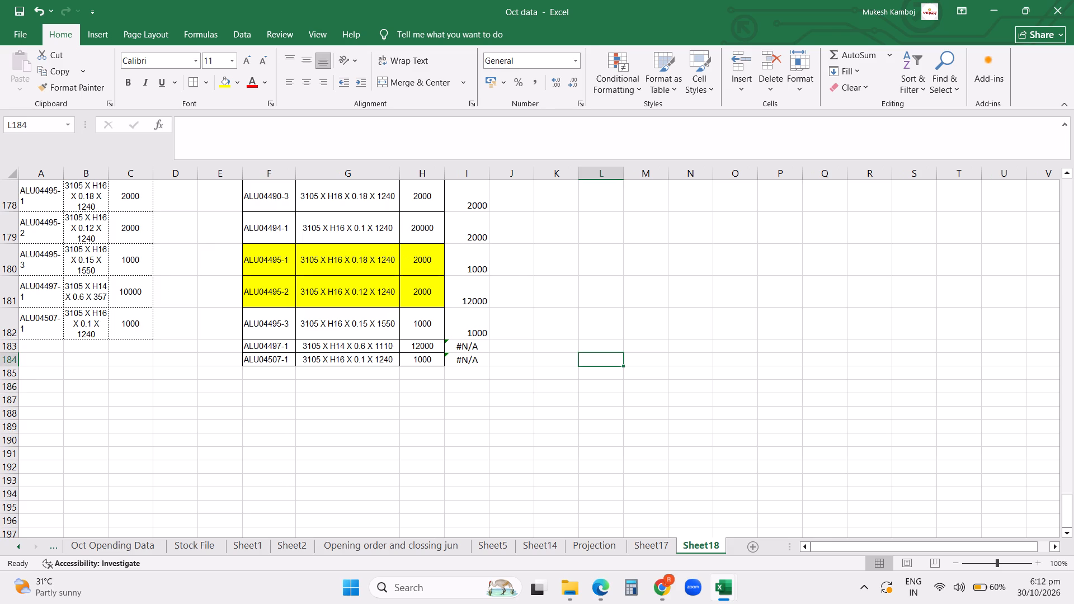
Set the Actual Pending of sub order ALU04497-1 to 1000 on the 12Oct26 sheet of Pending Order 12oct26.
left_click(731, 588)
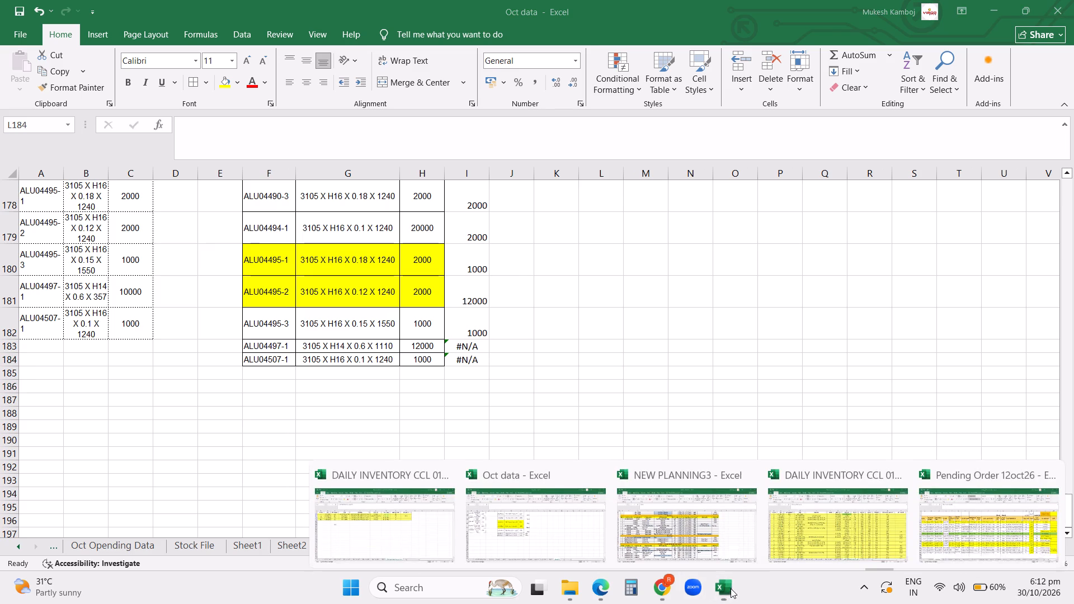
left_click(991, 508)
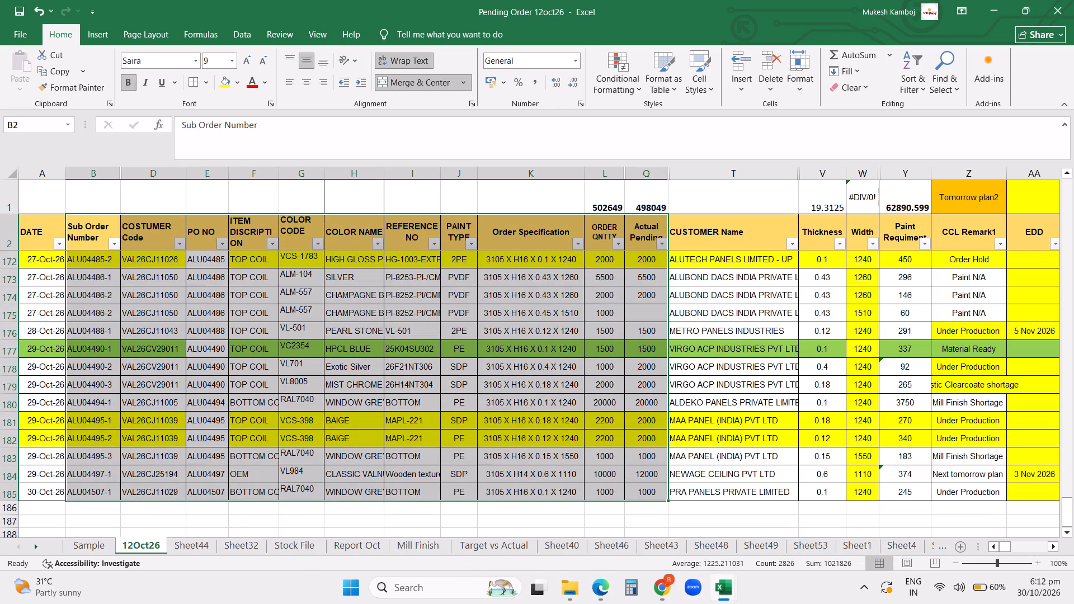
left_click(658, 473)
type("1000")
key("Return")
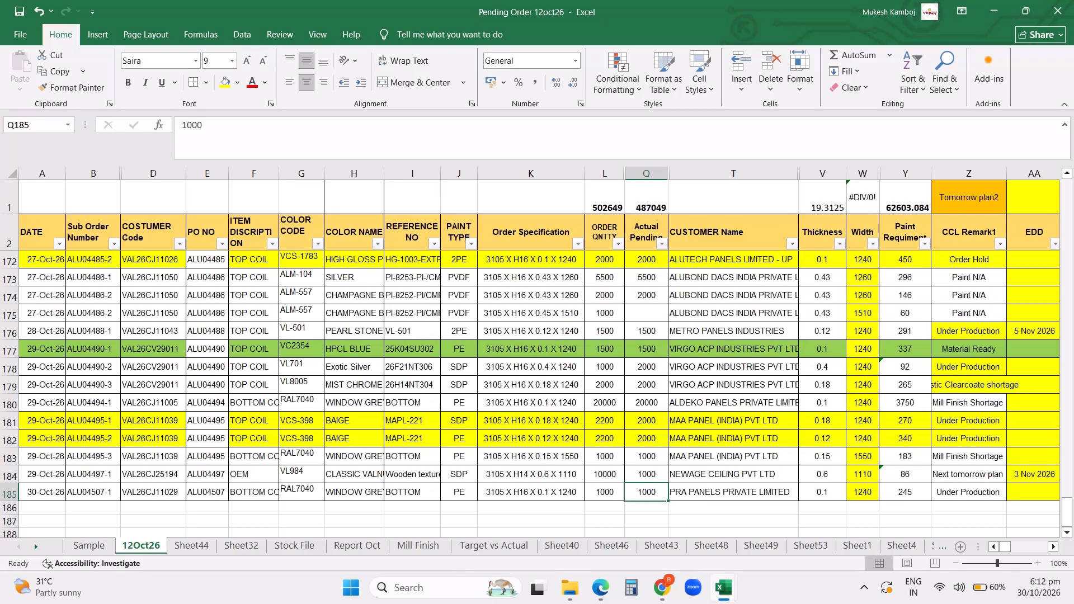
Compare the Actual Pending totals and latest order rows between the online Party wise Pending Order sheet and the 12Oct26 sheet.
left_click(658, 592)
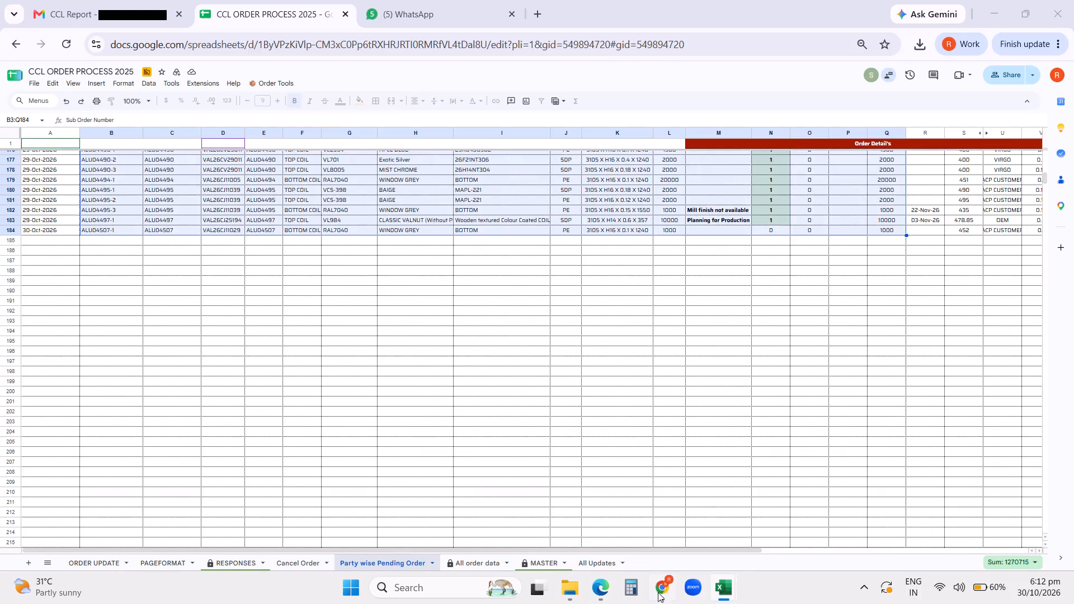
scroll(803, 360, "up", 20)
scroll(803, 360, "up", 20)
scroll(803, 360, "up", 2)
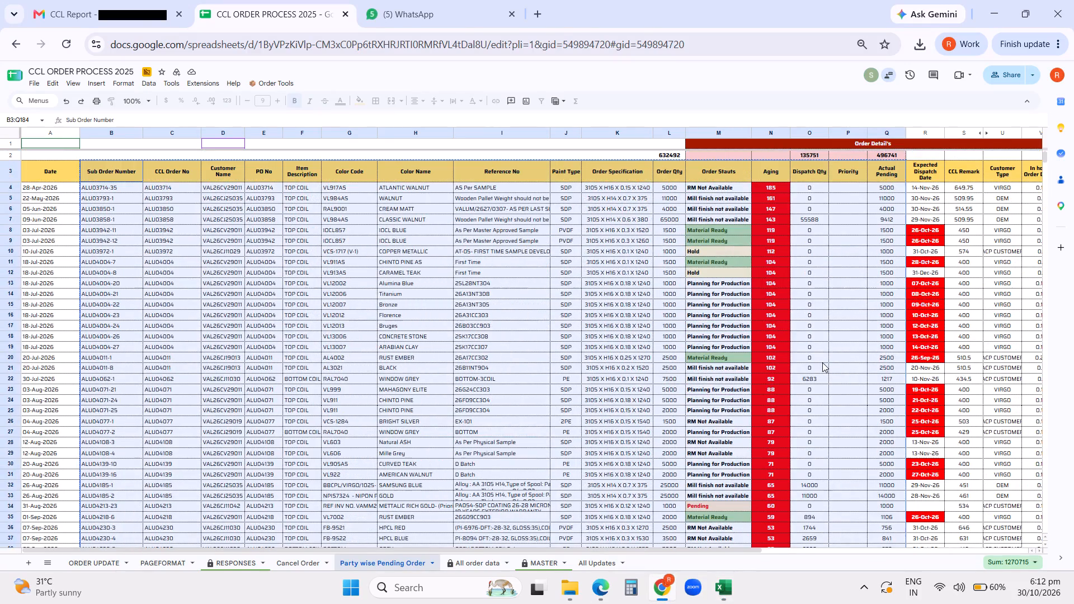
left_click(824, 228)
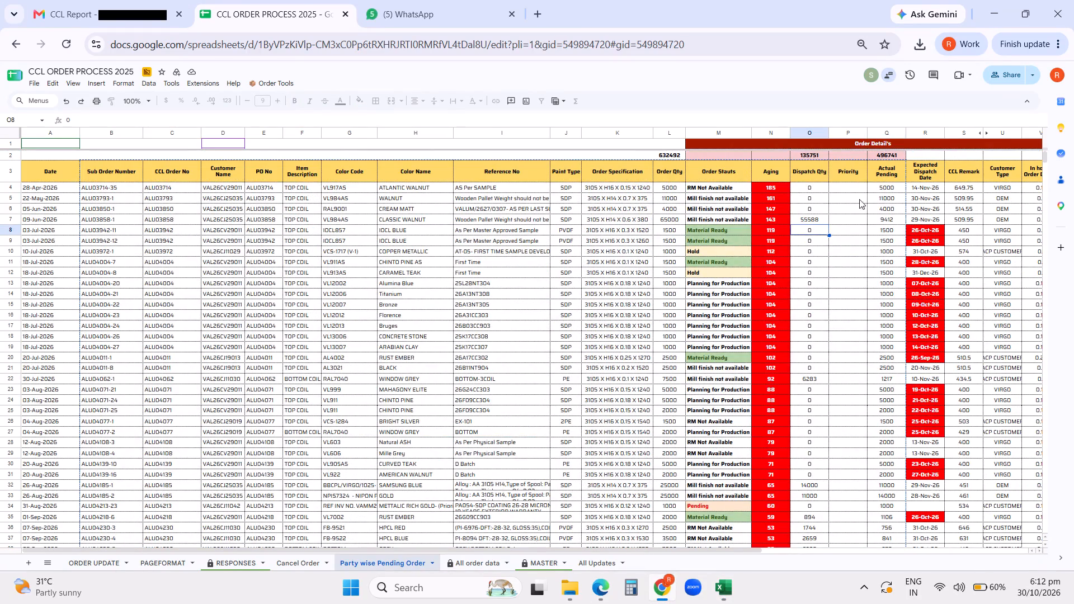
left_click(731, 586)
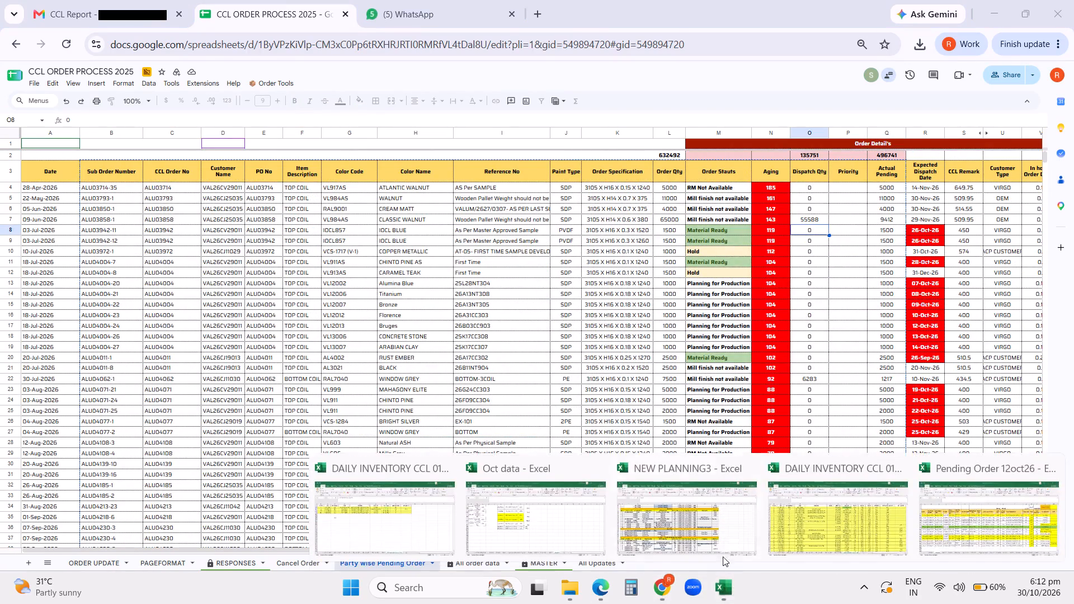
left_click(941, 530)
scroll(581, 400, "up", 9)
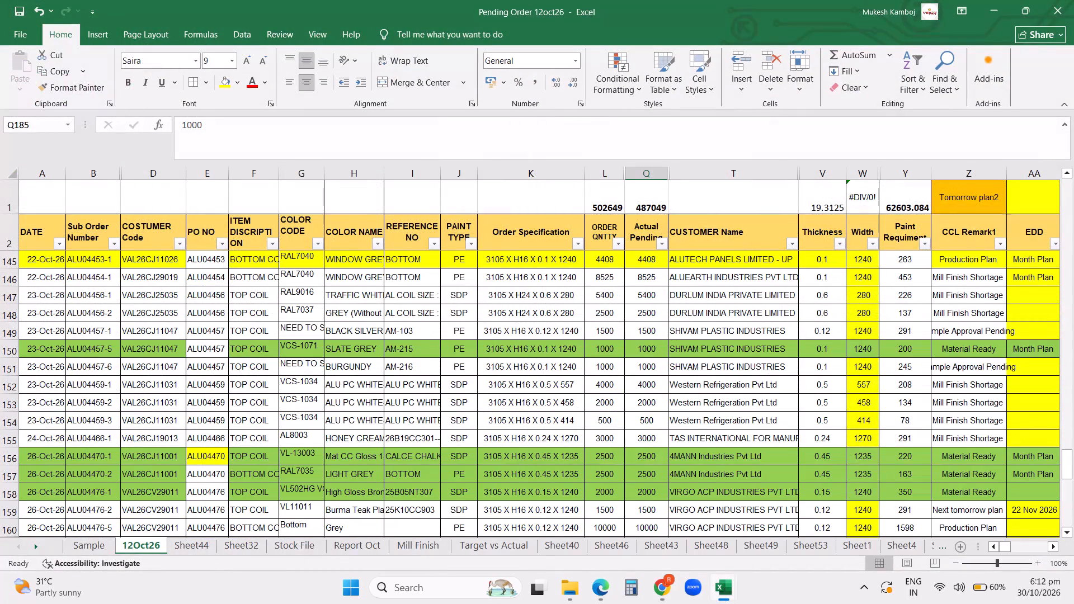
scroll(706, 399, "up", 6)
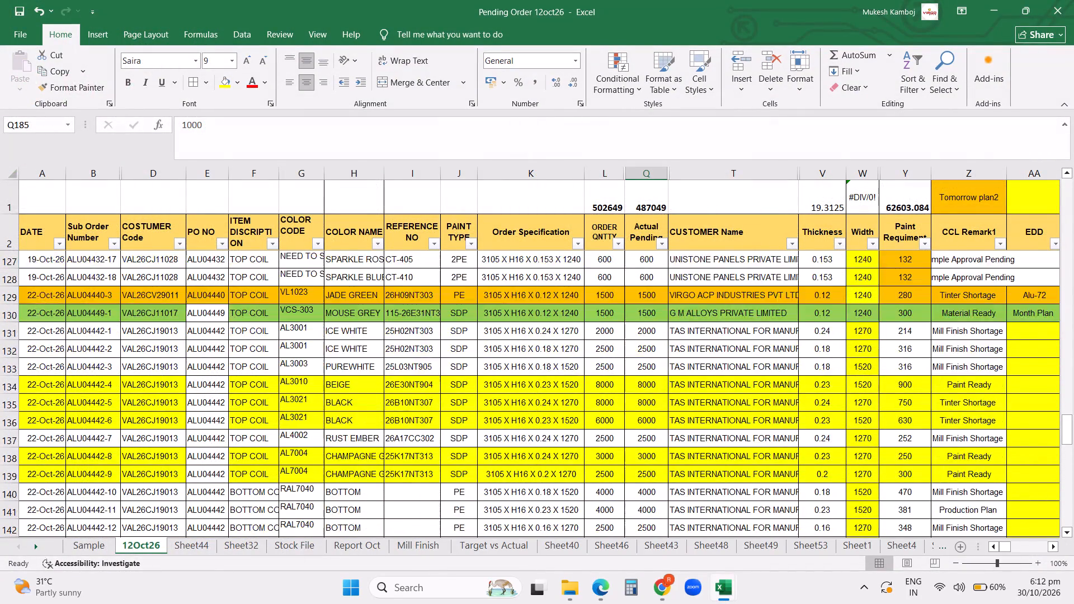
scroll(706, 399, "down", 18)
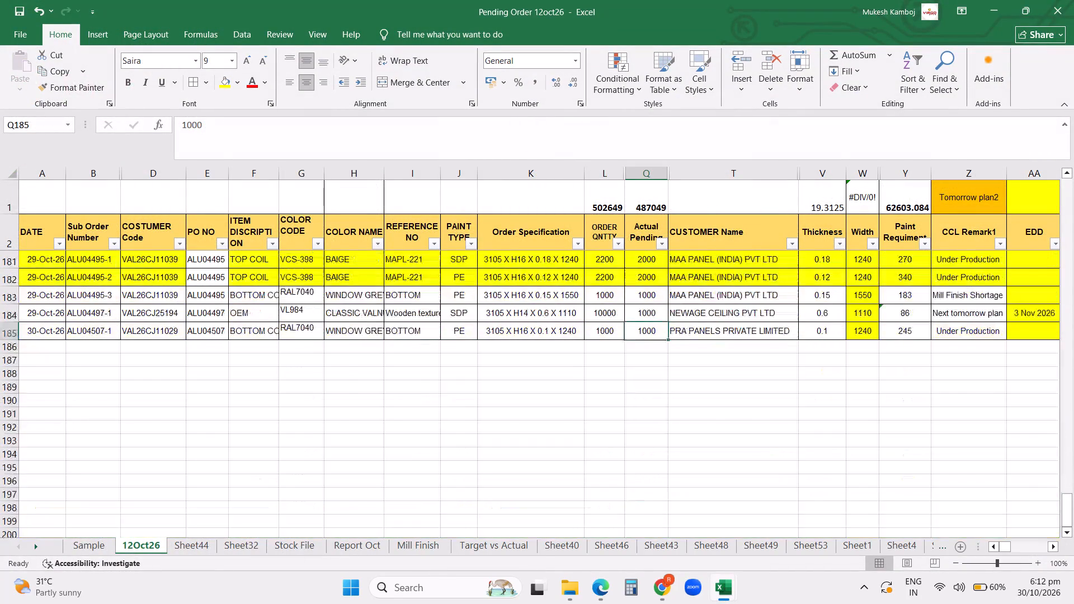
scroll(704, 406, "up", 3)
scroll(704, 406, "down", 1)
left_click(668, 590)
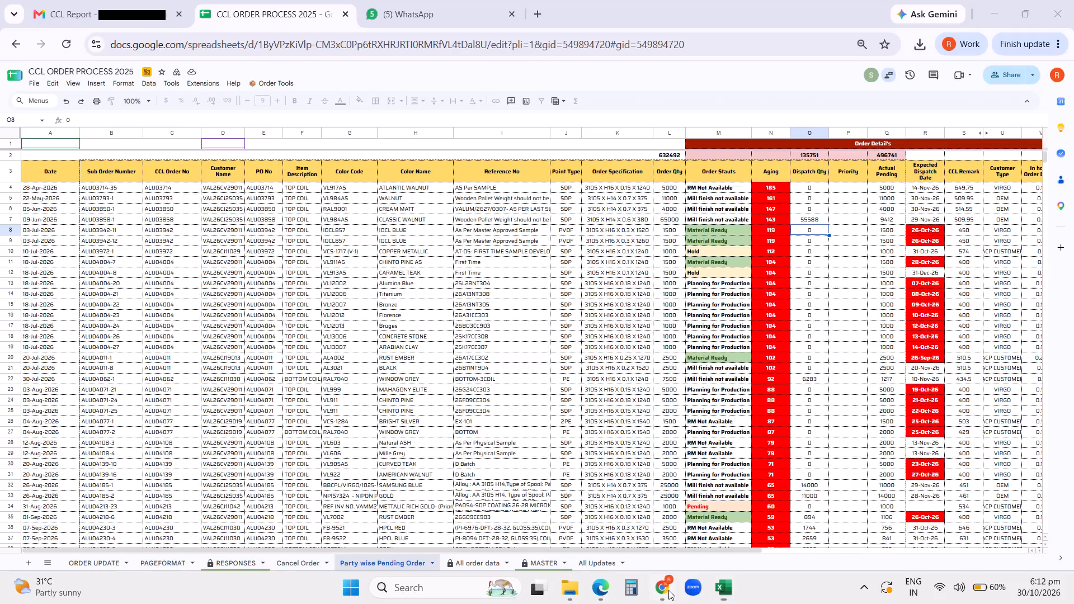
scroll(640, 485, "down", 18)
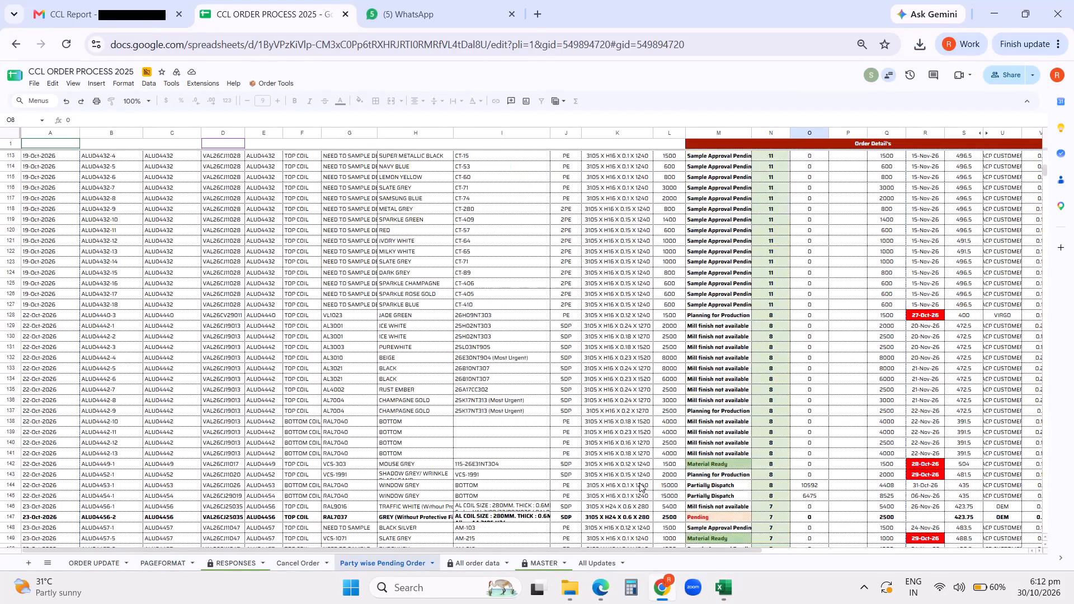
scroll(639, 483, "down", 7)
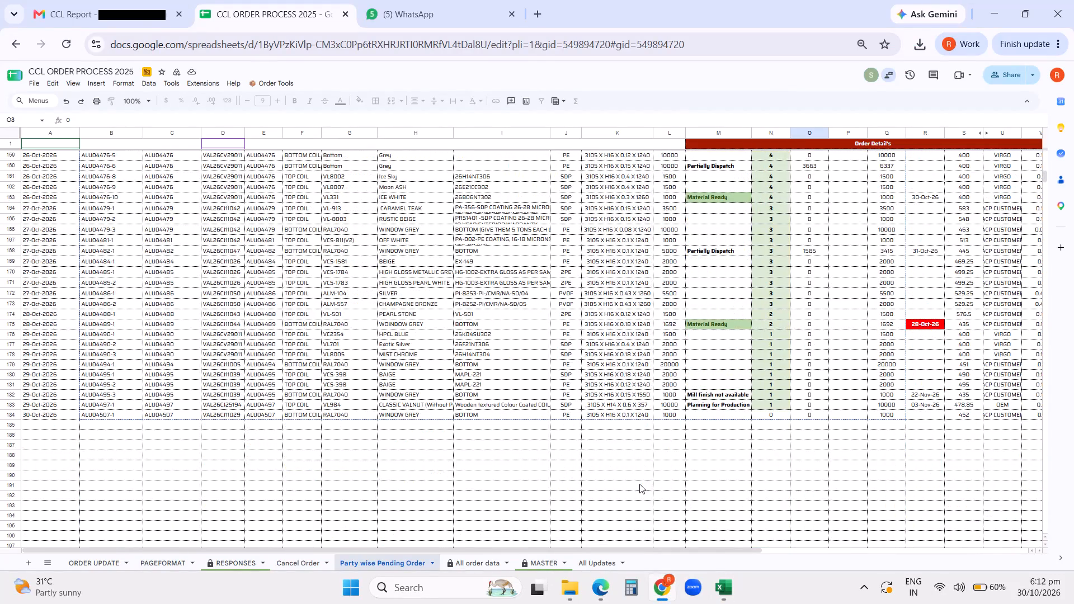
left_click(724, 588)
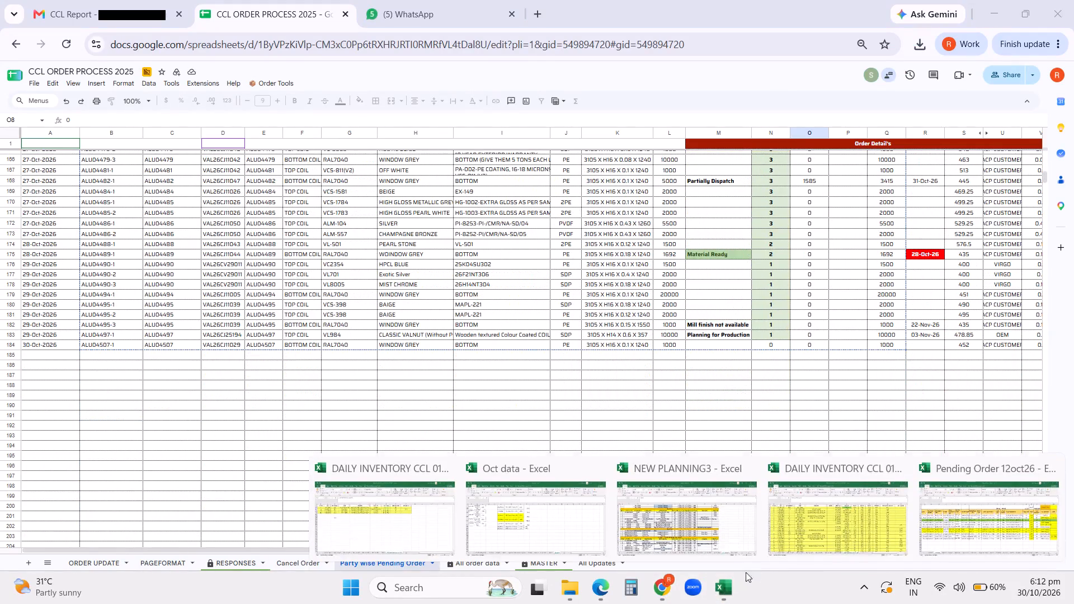
left_click(940, 536)
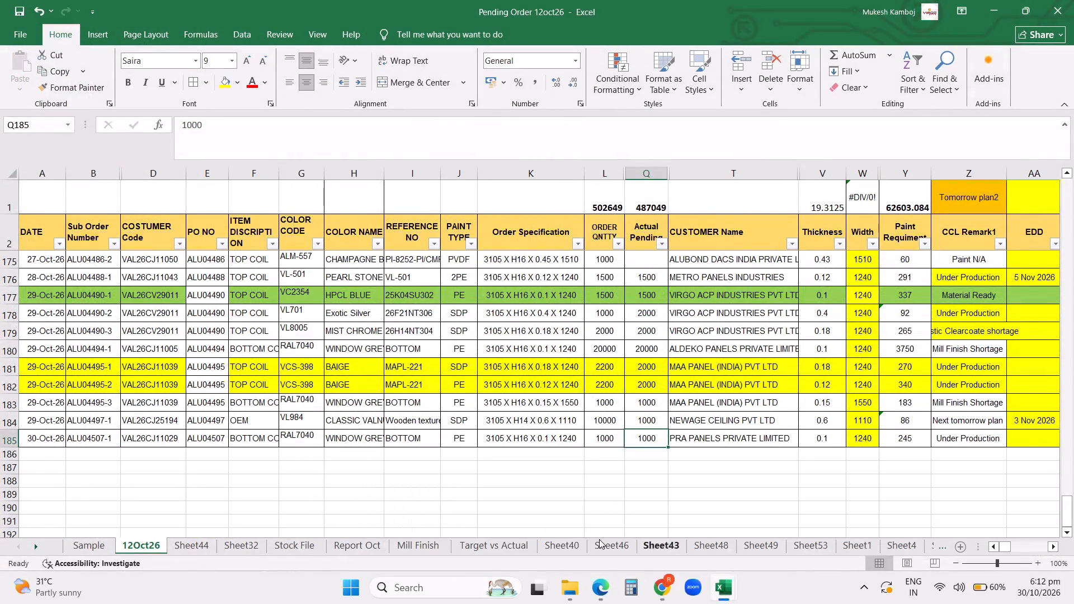
Return to Sheet18 of the Oct data workbook, at the end of the lookup results.
left_click(730, 586)
left_click(517, 535)
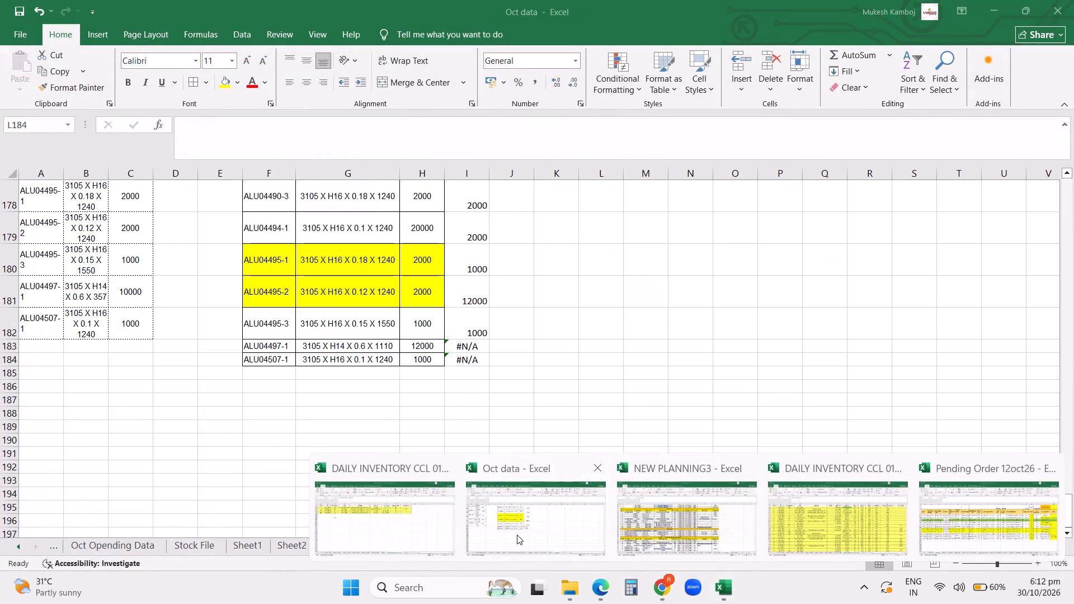
left_click(551, 441)
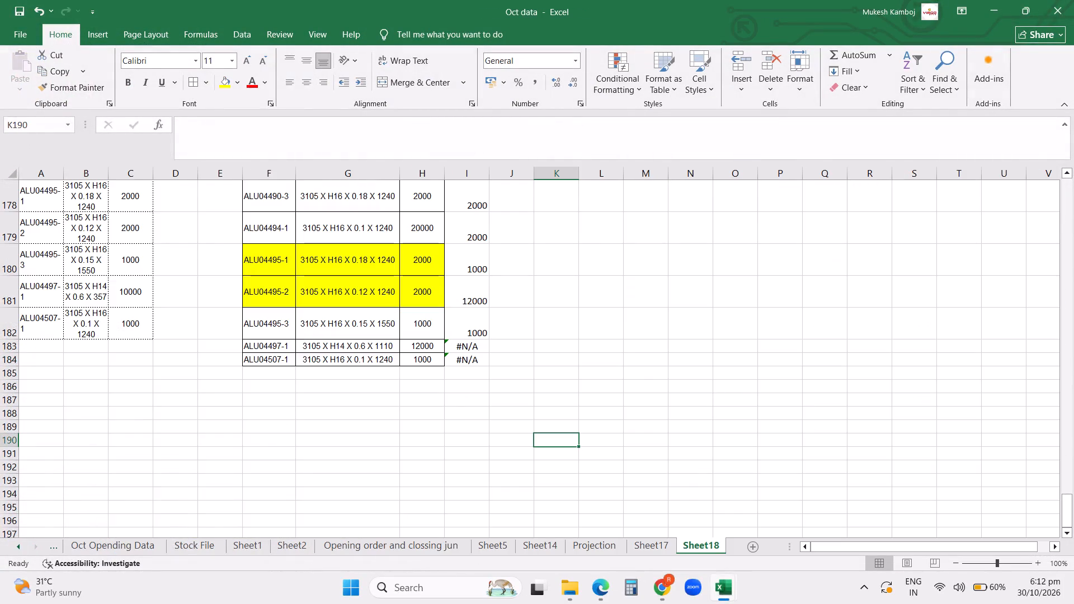
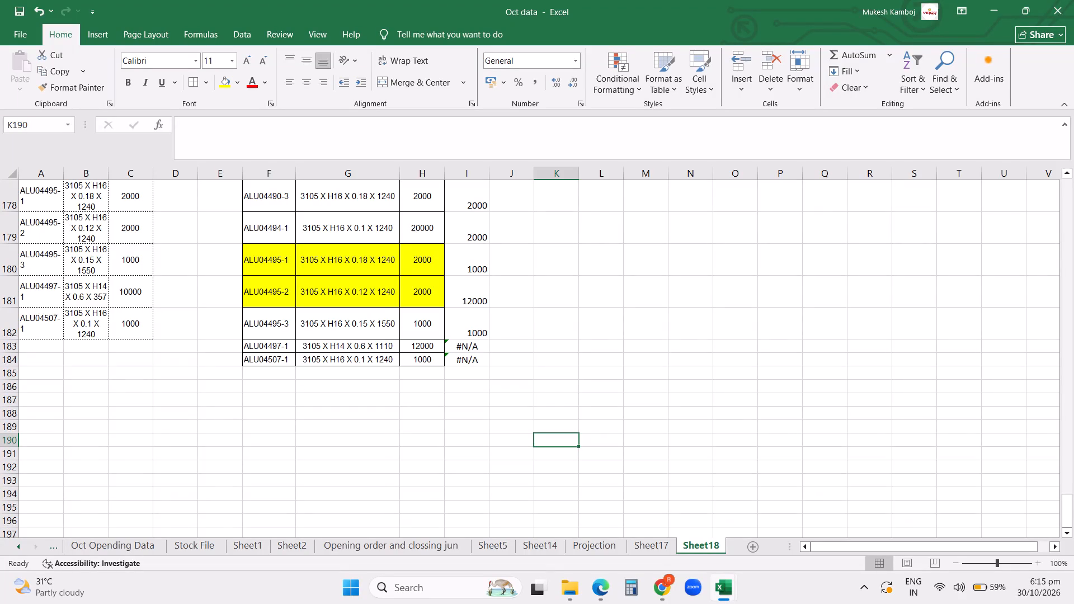
Review the last lookup results on Sheet18 against the latest orders in the 12Oct26 sheet and the online Party wise Pending Order sheet.
left_click(476, 331)
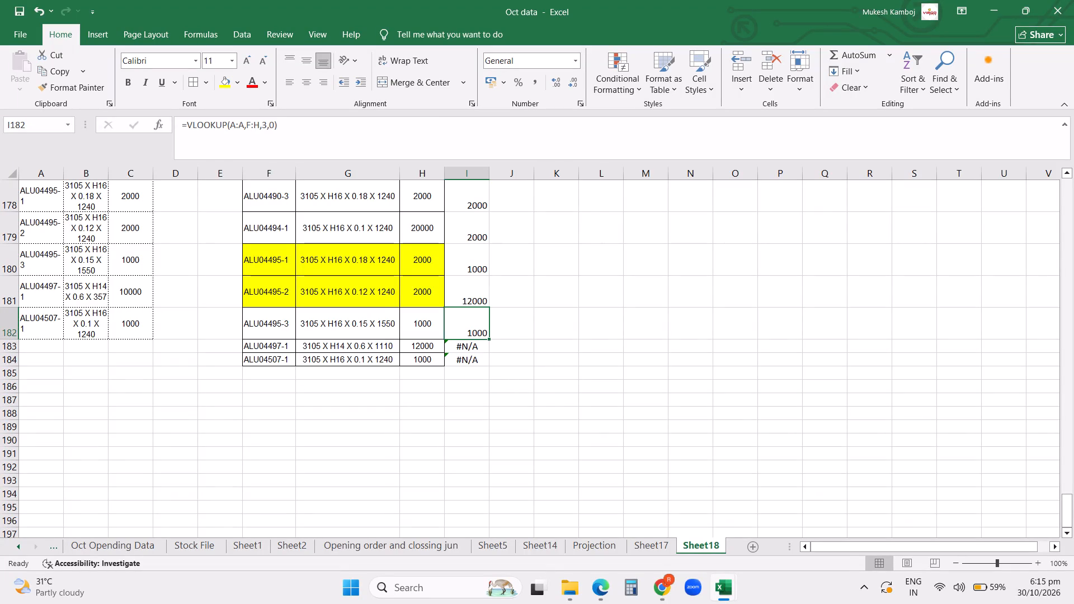
key("ctrl+shift+Up")
key("ctrl+shift+Up")
key("ctrl+shift+Up")
key("ctrl+shift+Up")
key("ctrl+shift+Up")
key("ctrl+shift+Down")
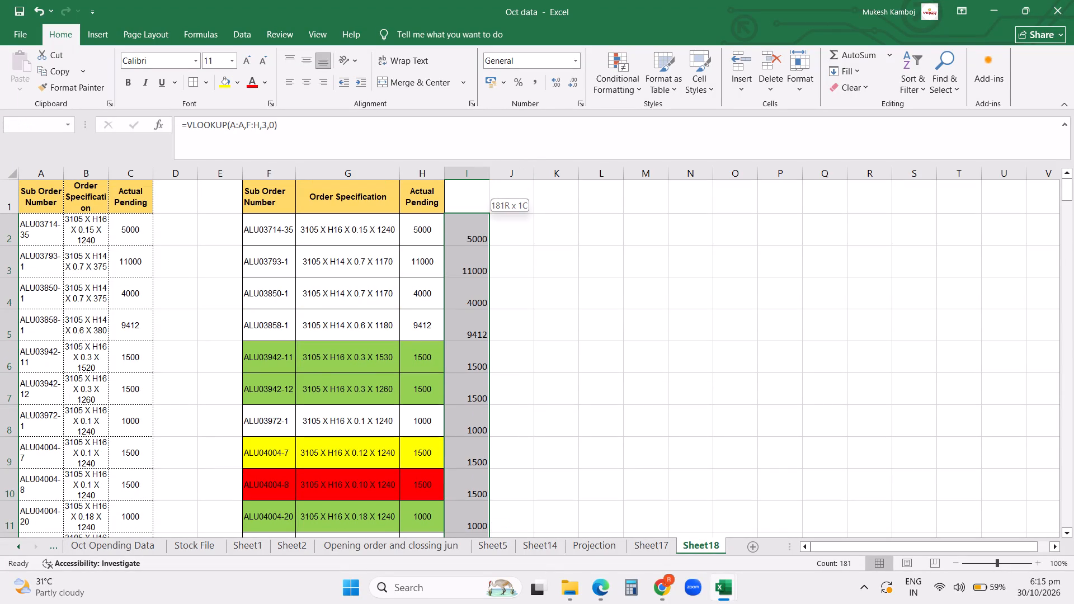
key("Down")
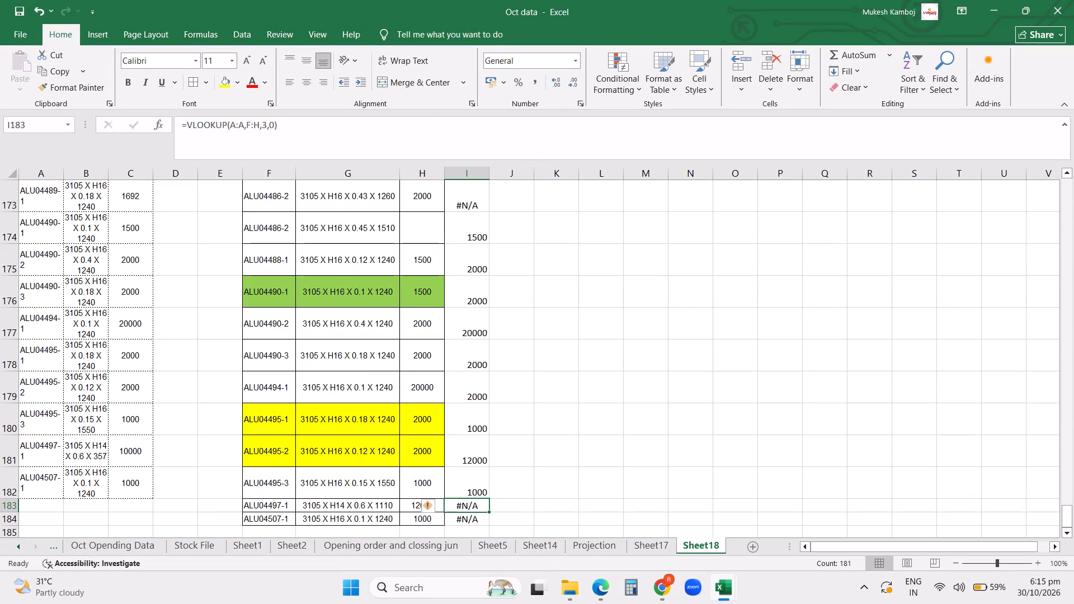
scroll(476, 294, "up", 2)
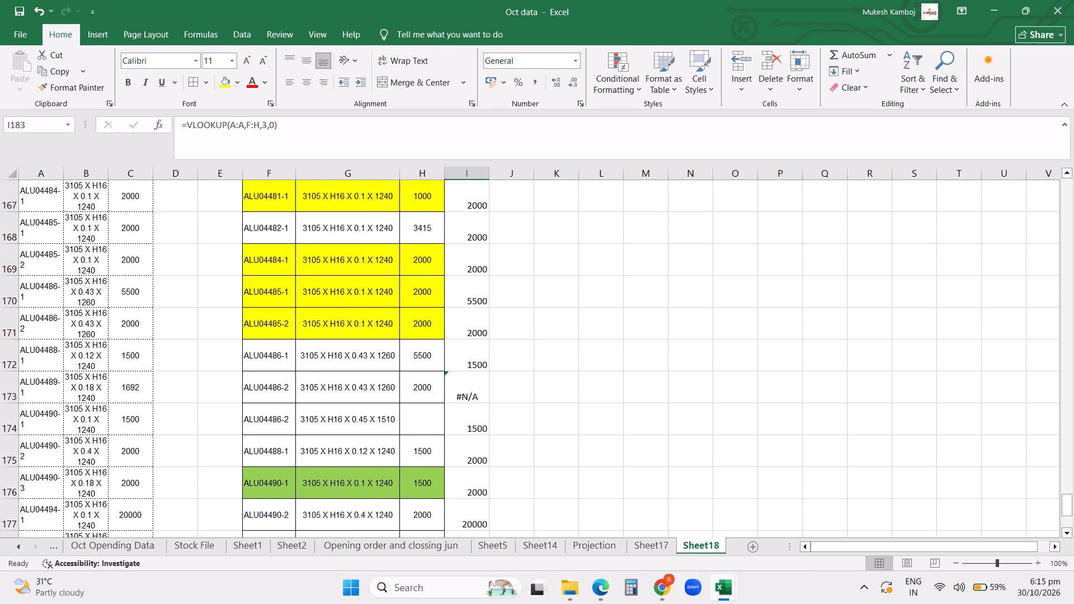
left_click(727, 592)
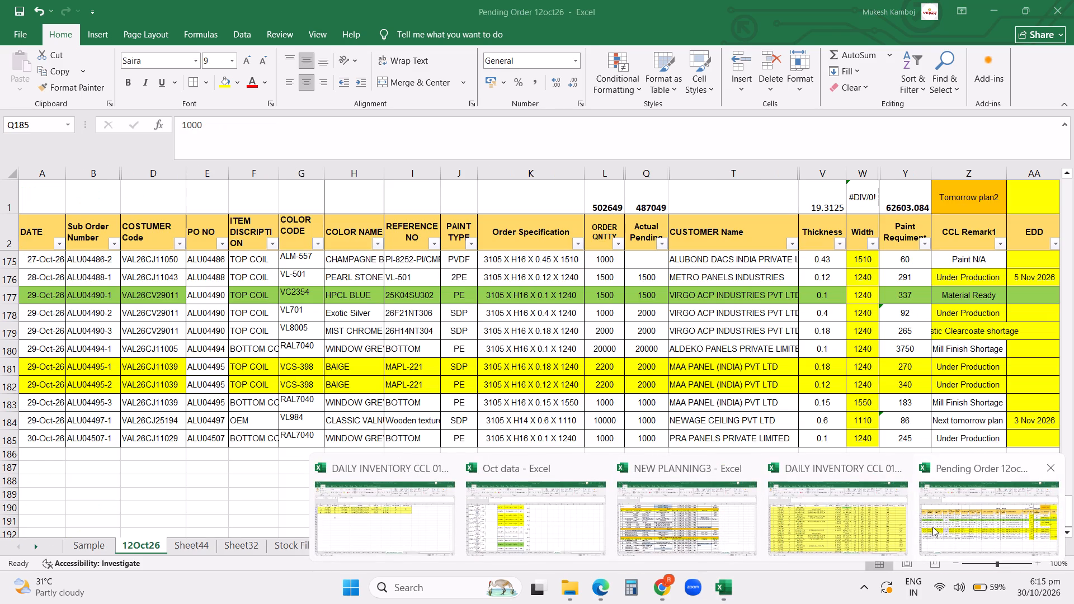
left_click(932, 527)
left_click(581, 443)
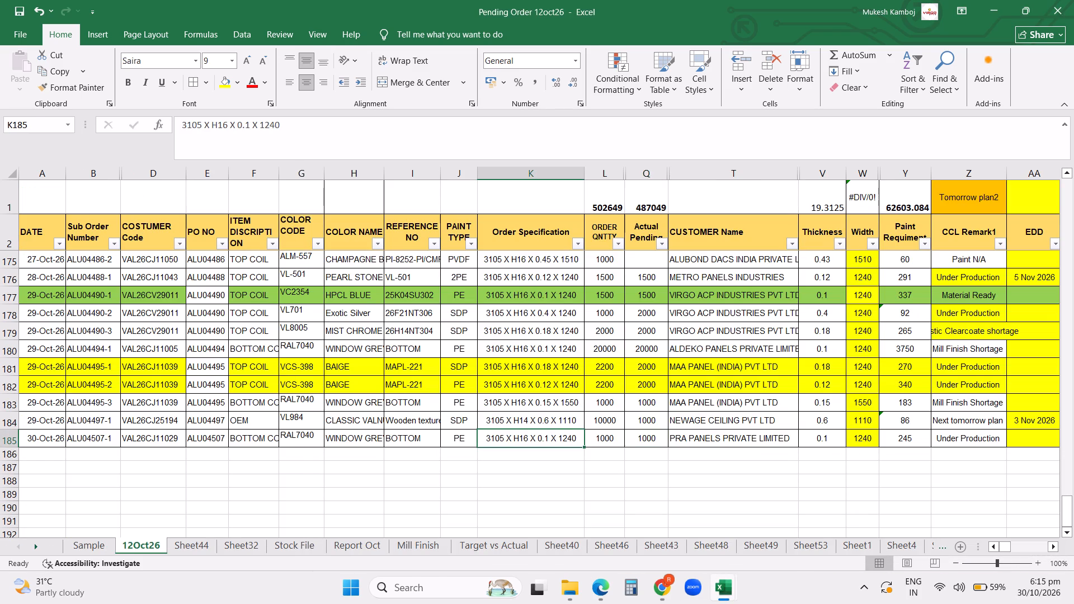
scroll(581, 443, "up", 2)
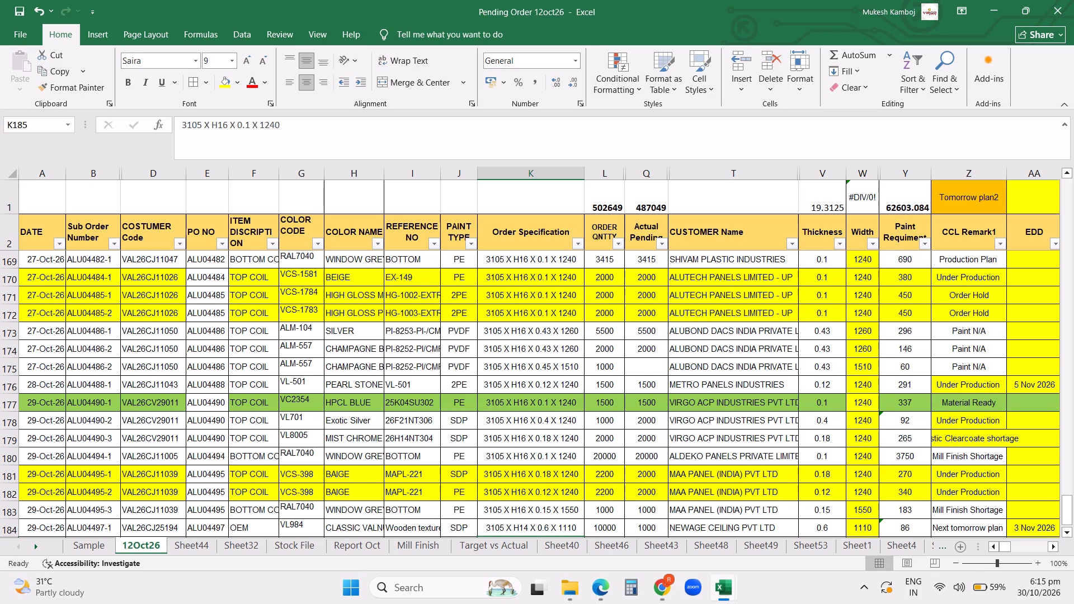
left_click(672, 590)
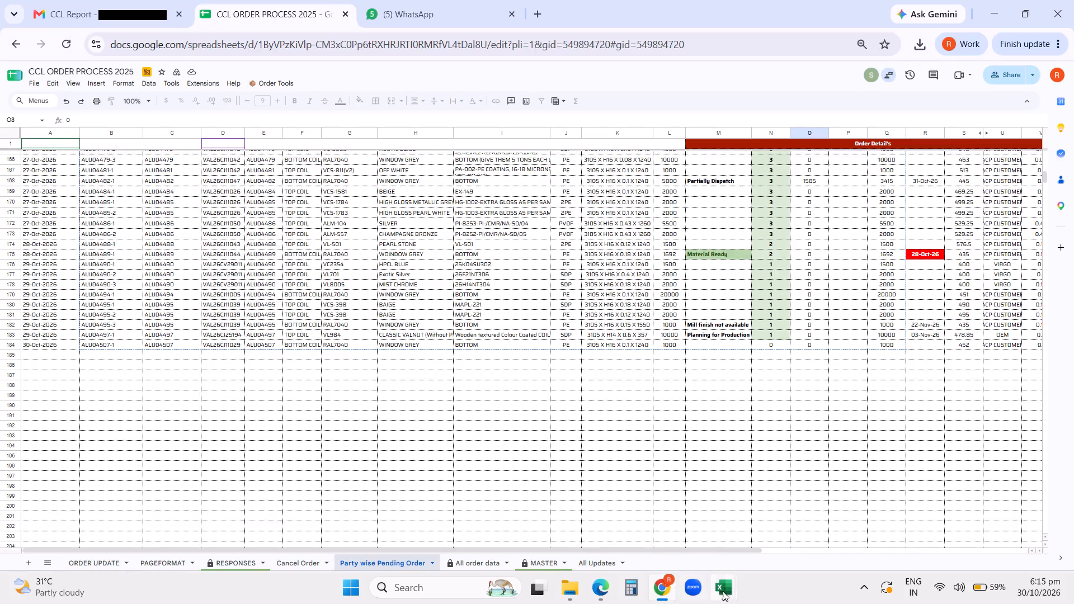
left_click(728, 591)
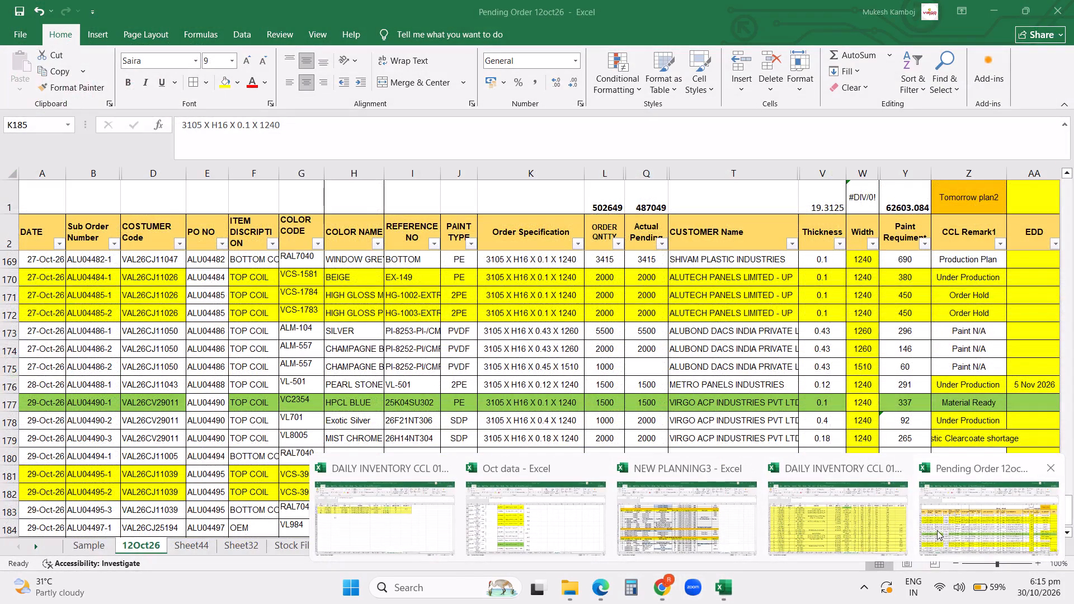
left_click(583, 527)
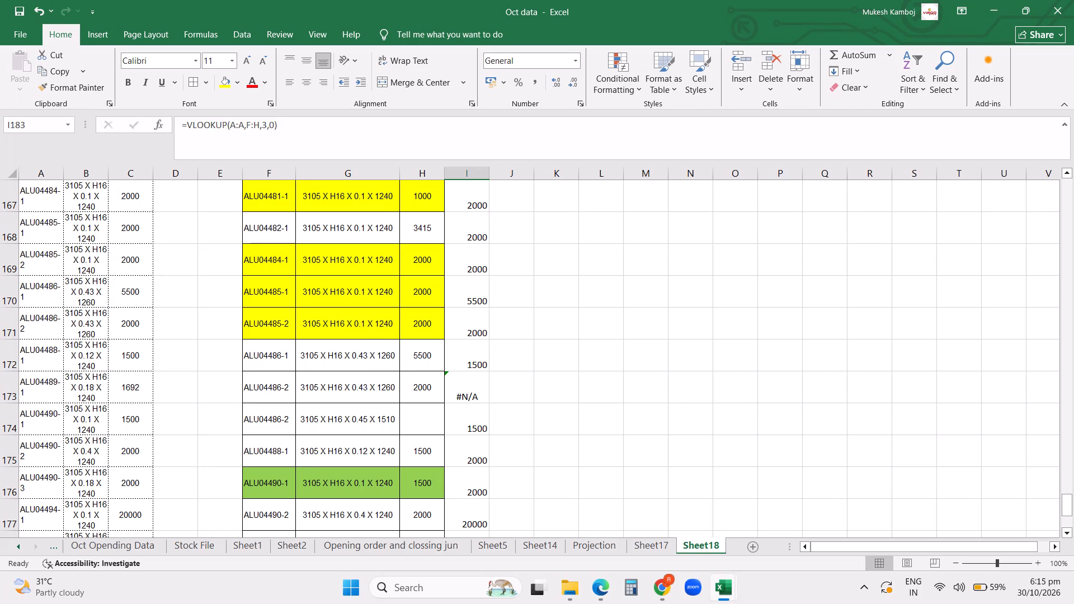
scroll(593, 402, "down", 2)
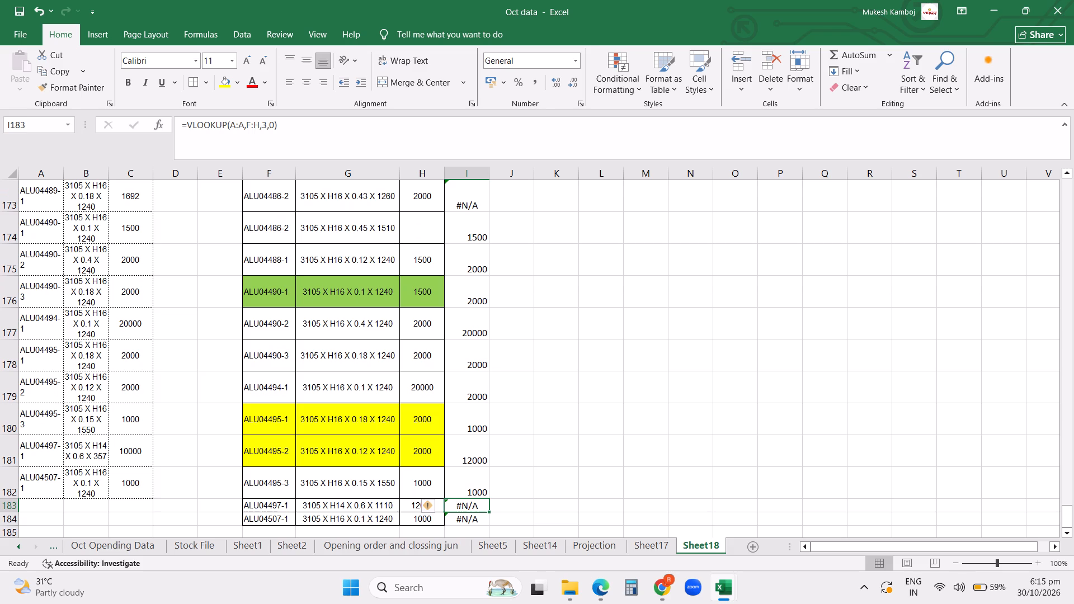
scroll(593, 403, "down", 1)
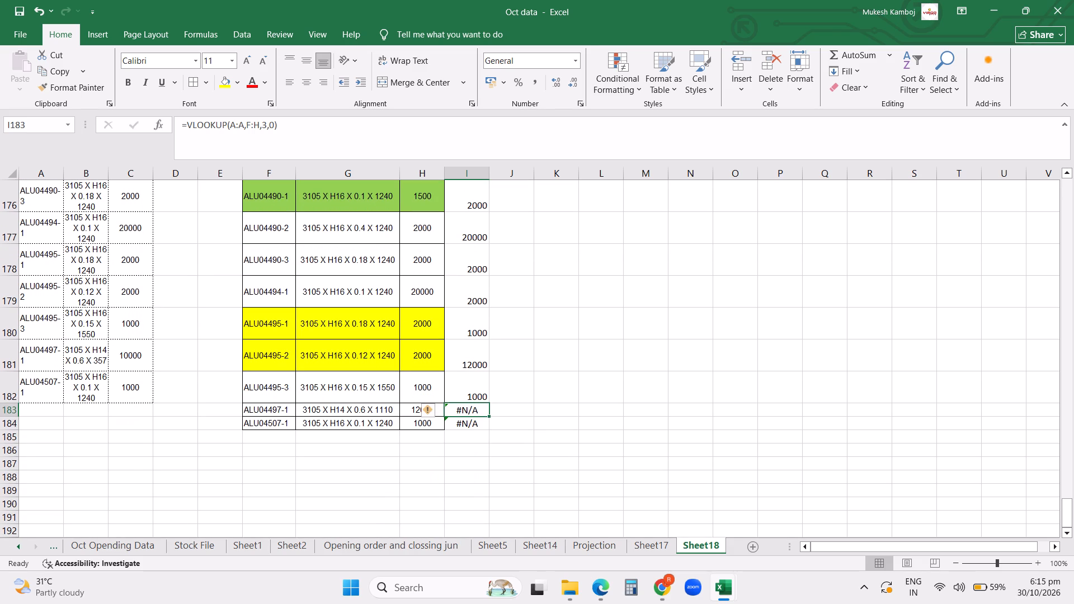
Replace the lookup in I2 of Sheet18 with =VLOOKUP(F:F,A:C,3,0), matching the second table's sub orders against the first table.
scroll(592, 403, "up", 3)
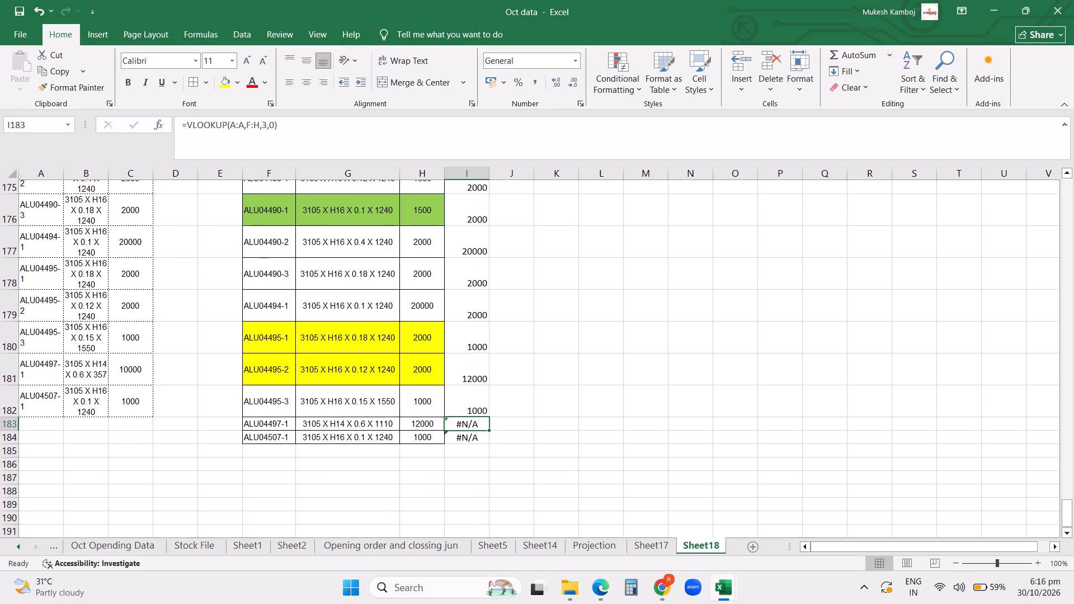
scroll(592, 404, "up", 20)
scroll(592, 404, "up", 20)
scroll(592, 404, "up", 13)
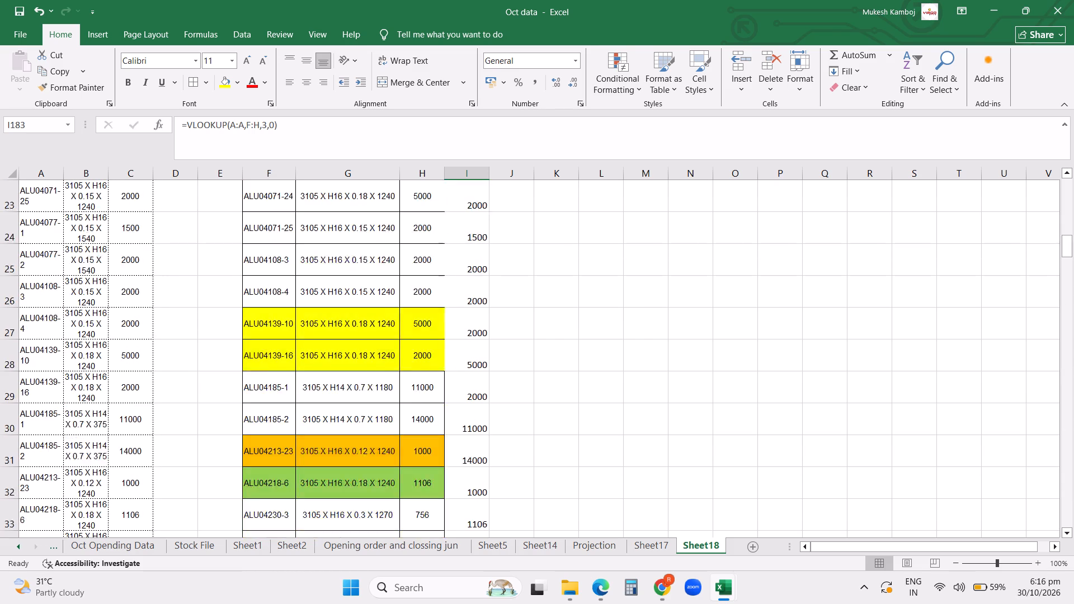
scroll(520, 307, "up", 15)
left_click(475, 237)
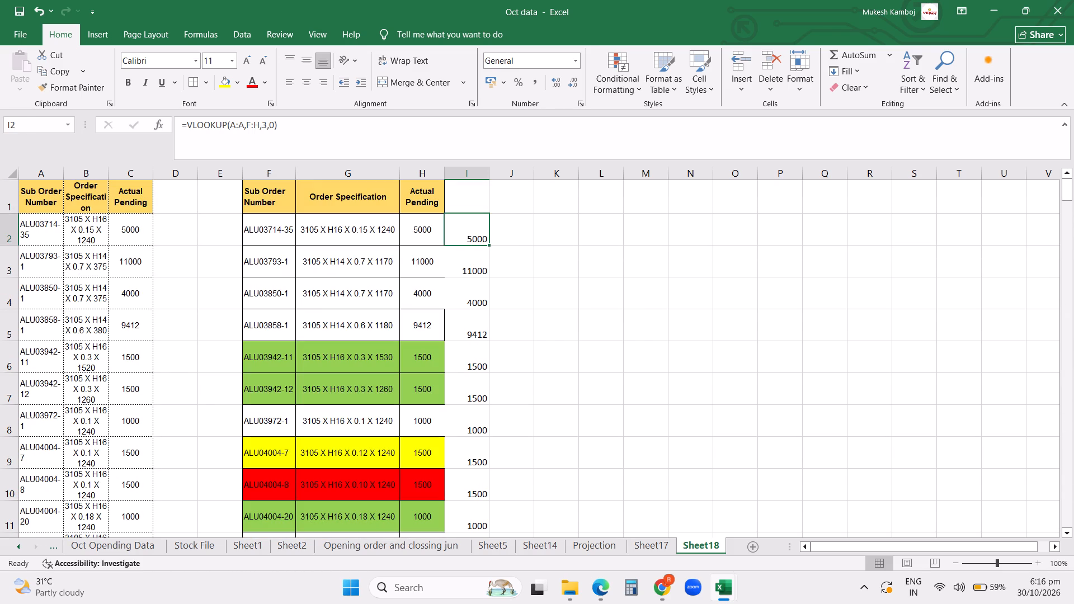
type("=vlo")
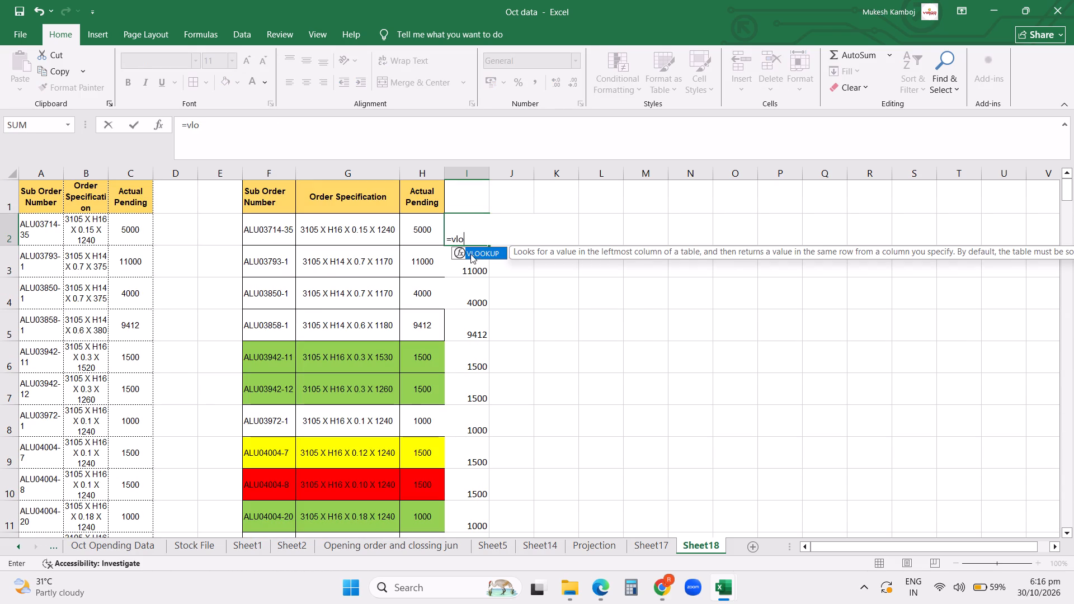
double_click(475, 249)
left_click(267, 172)
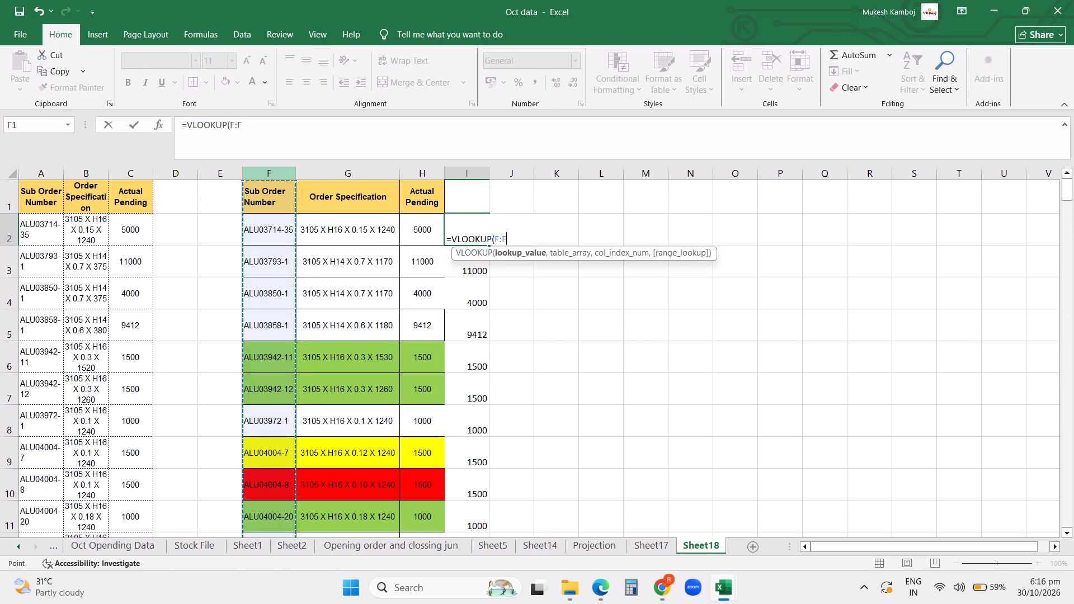
key("comma")
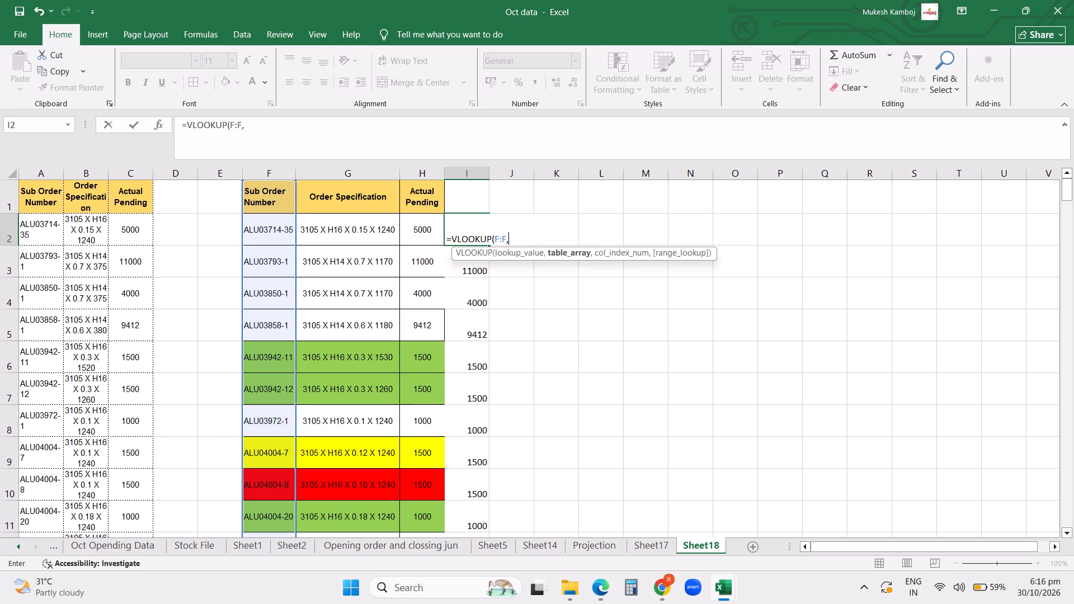
left_click(38, 176)
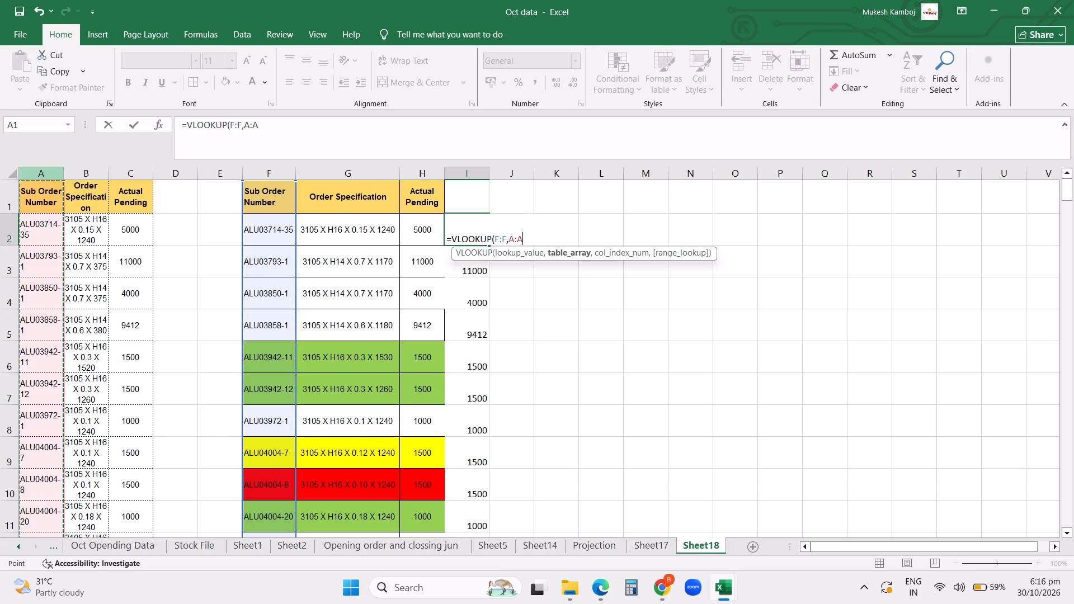
key("shift+Right")
key("shift+Right")
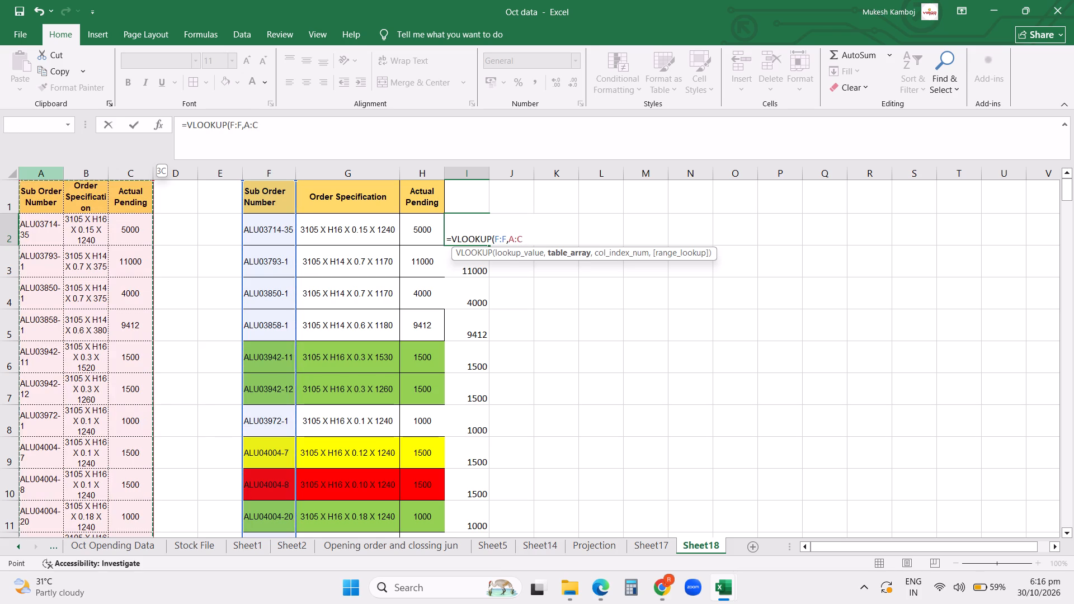
type(",3,0")
key("Return")
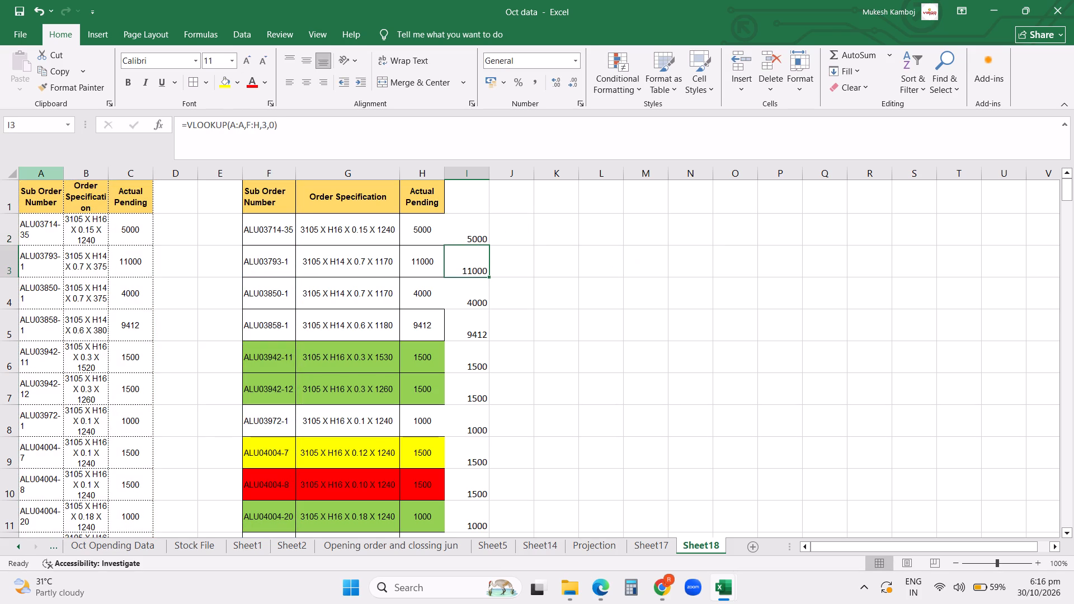
Fill the new VLOOKUP from I2 down column I to the second table's last row, 184, and check the results.
left_click(472, 231)
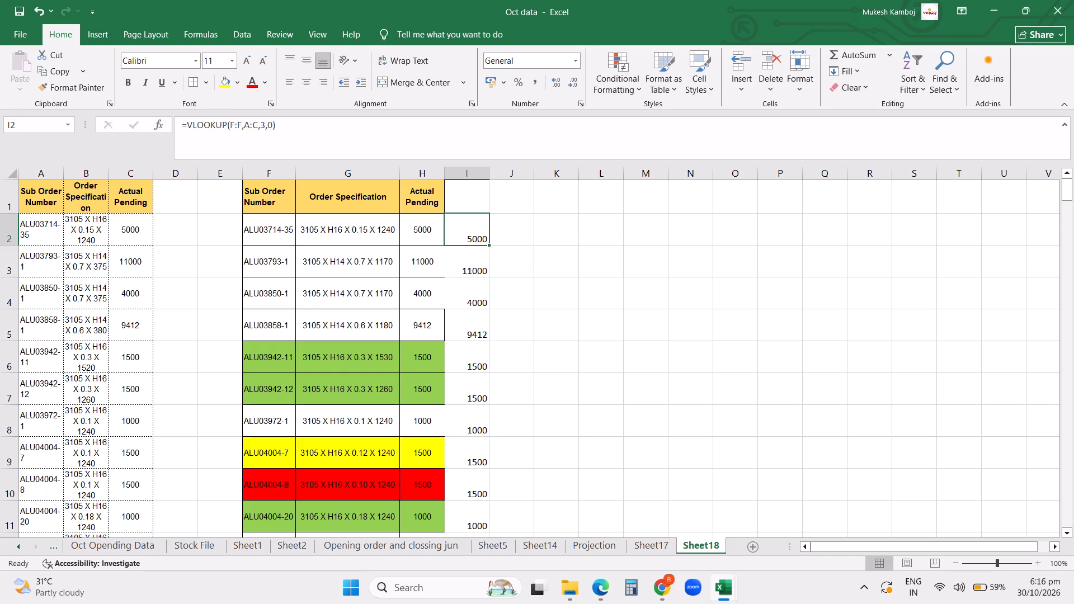
double_click(487, 245)
scroll(833, 338, "down", 18)
scroll(832, 370, "down", 3)
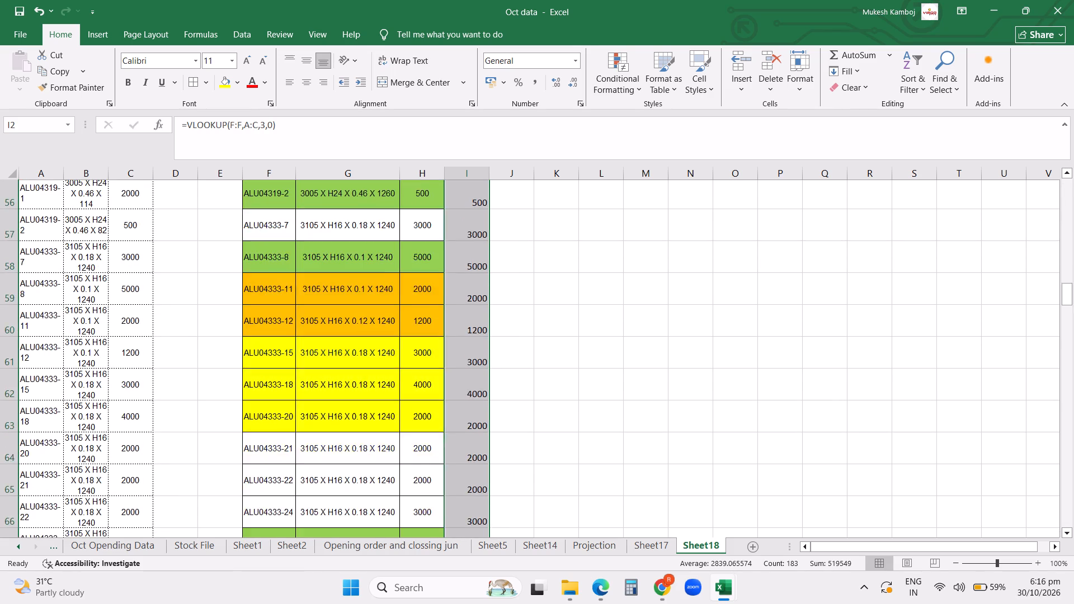
scroll(832, 370, "down", 19)
scroll(832, 374, "down", 6)
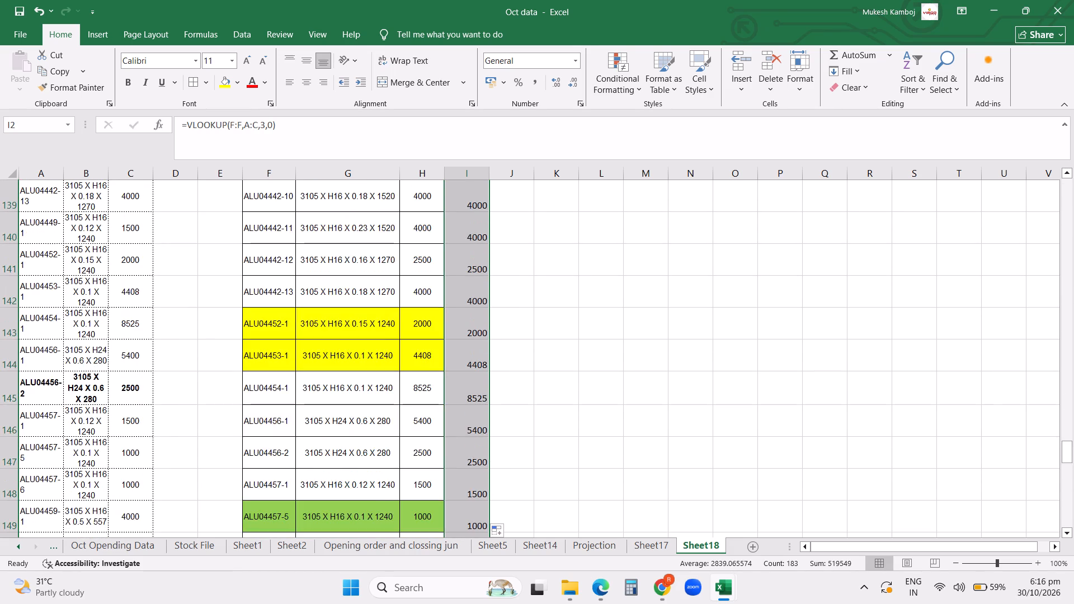
scroll(832, 374, "down", 15)
scroll(832, 379, "up", 2)
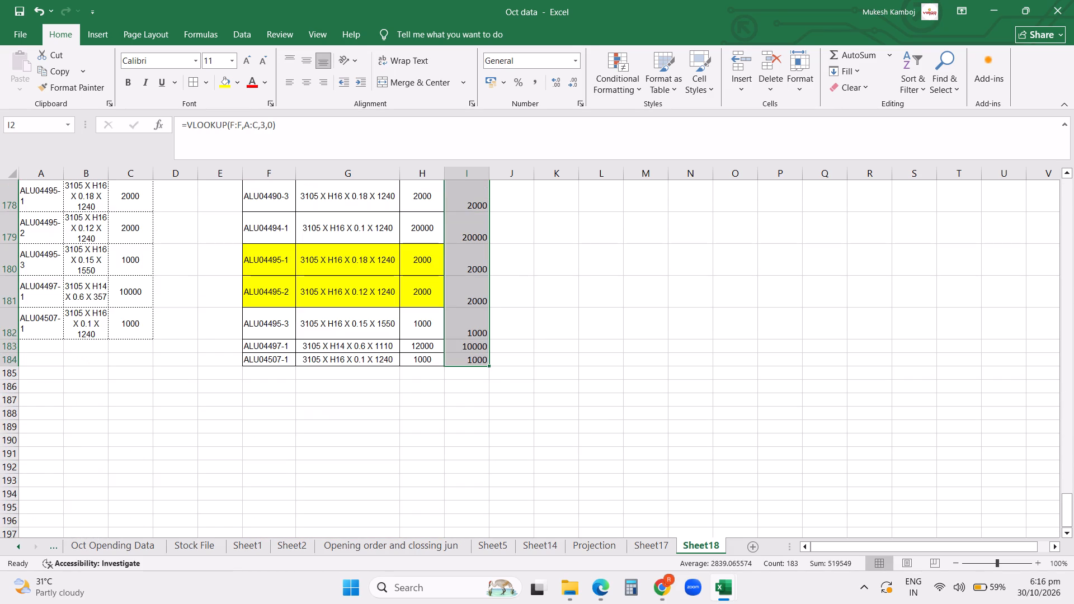
left_click(732, 375)
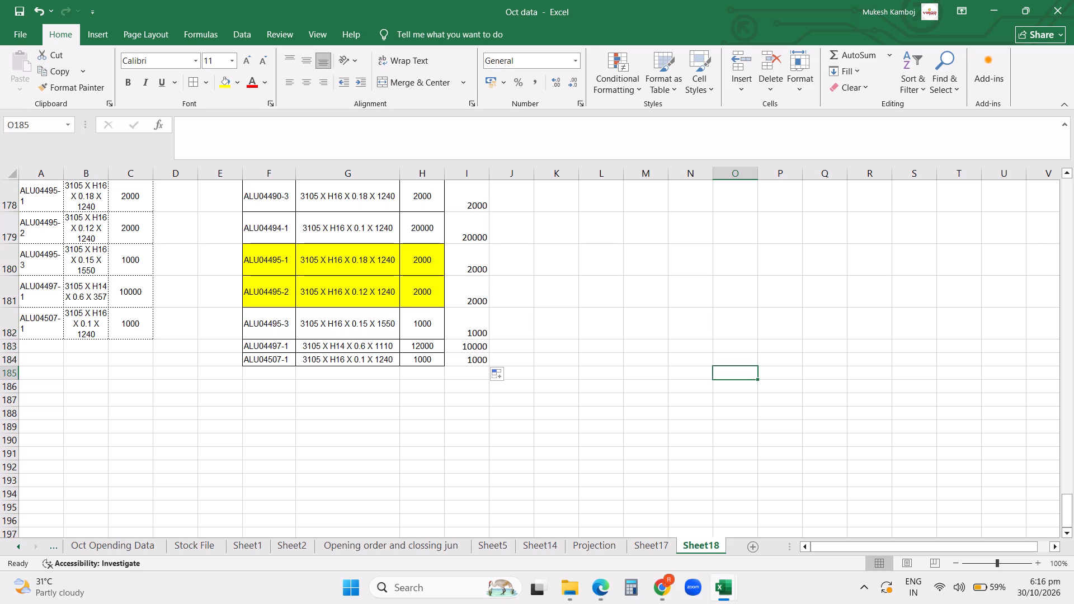
Set the Actual Pending of sub order ALU04497-1 in Sheet18's second table, cell H183, to 10000.
left_click(425, 345)
type("1000")
key("0")
key("Return")
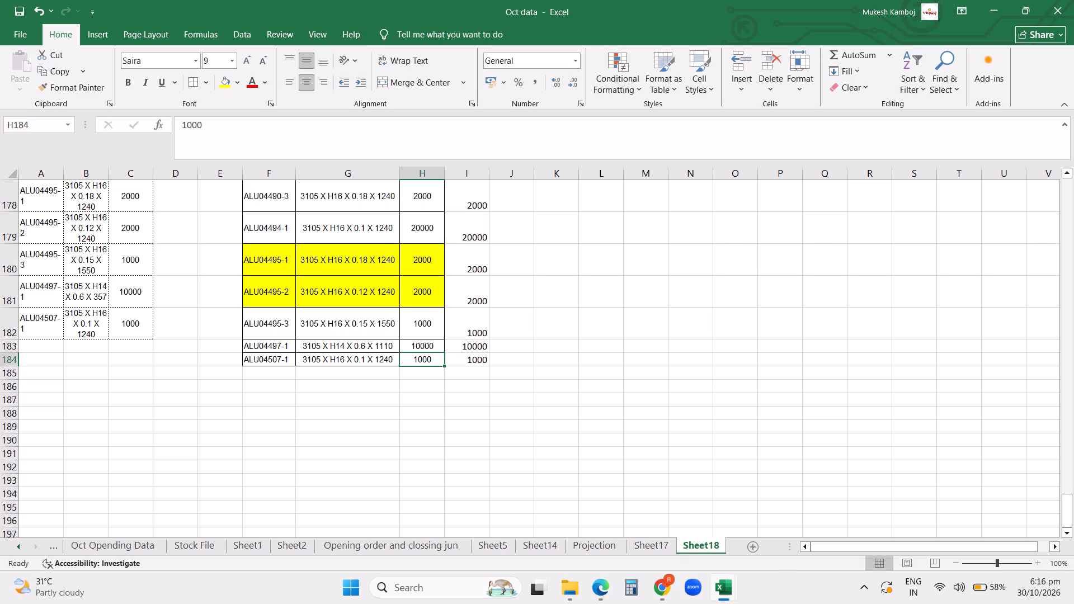
Compare the sum of the lookup results in column I with the sum of the second table's Actual Pending values in column H.
left_click(473, 177)
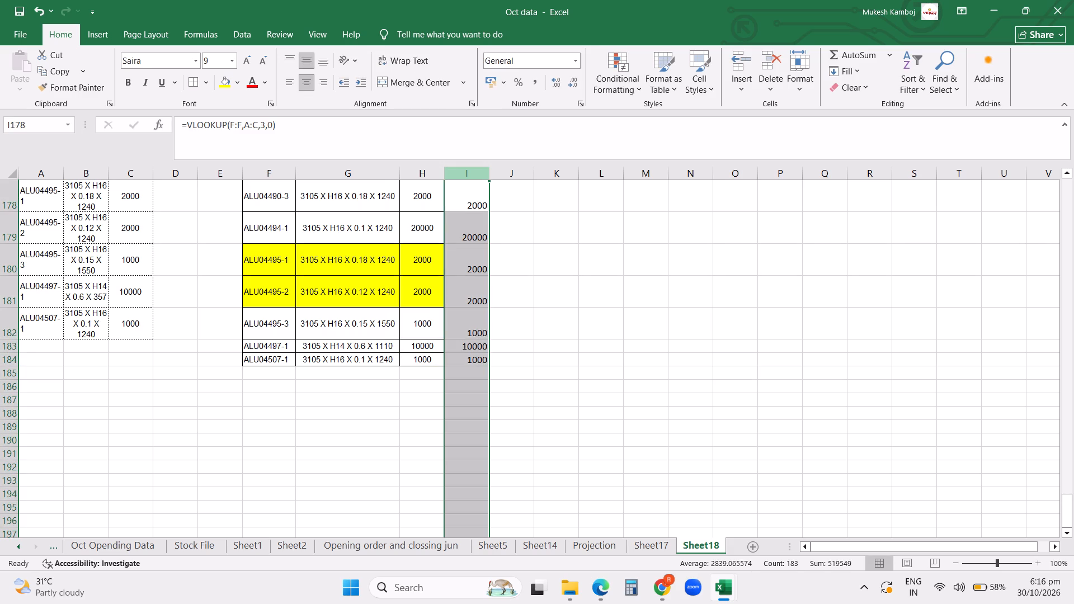
scroll(691, 337, "up", 20)
scroll(691, 337, "up", 20)
scroll(691, 337, "up", 9)
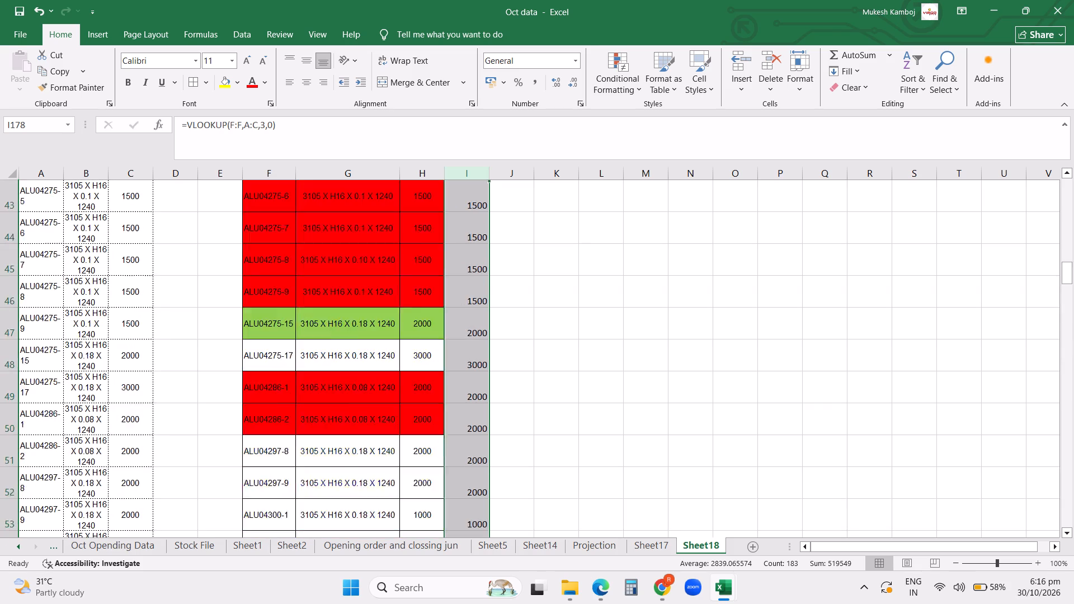
scroll(686, 347, "up", 20)
scroll(686, 347, "up", 9)
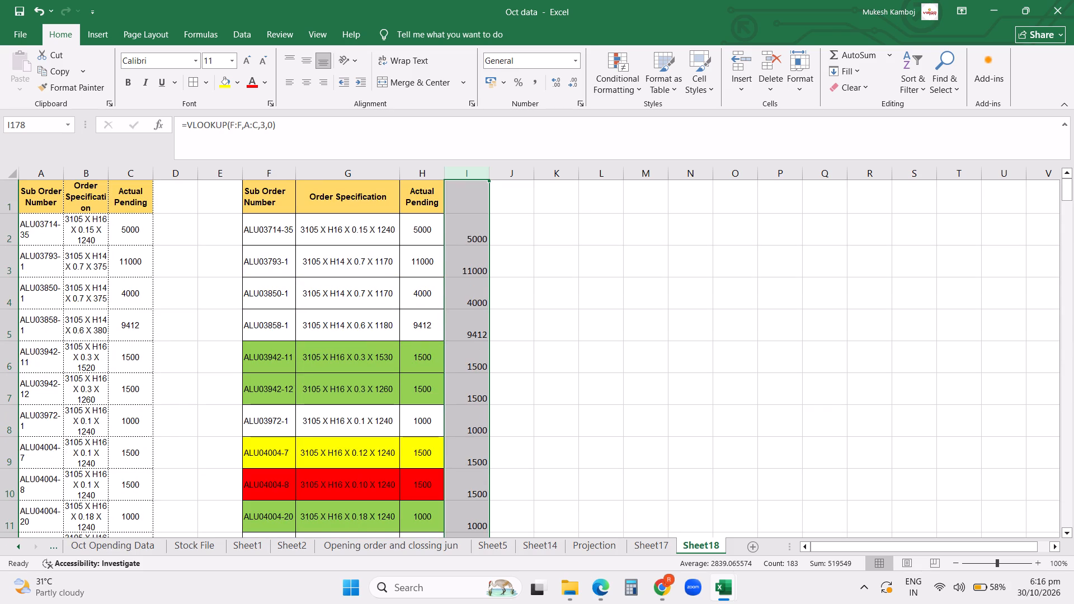
left_click(421, 221)
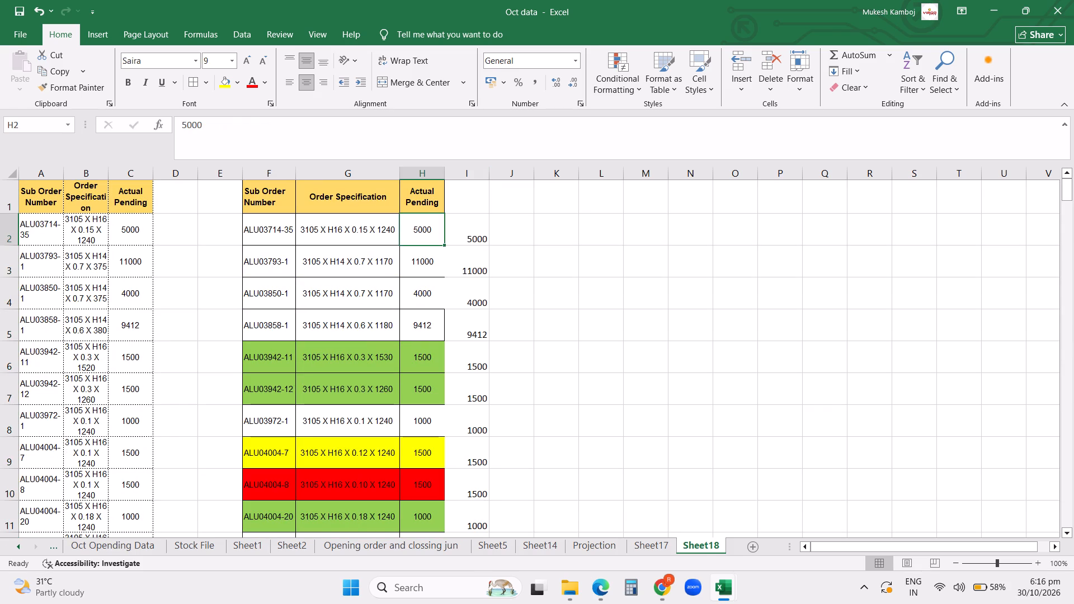
key("ctrl+shift+Down")
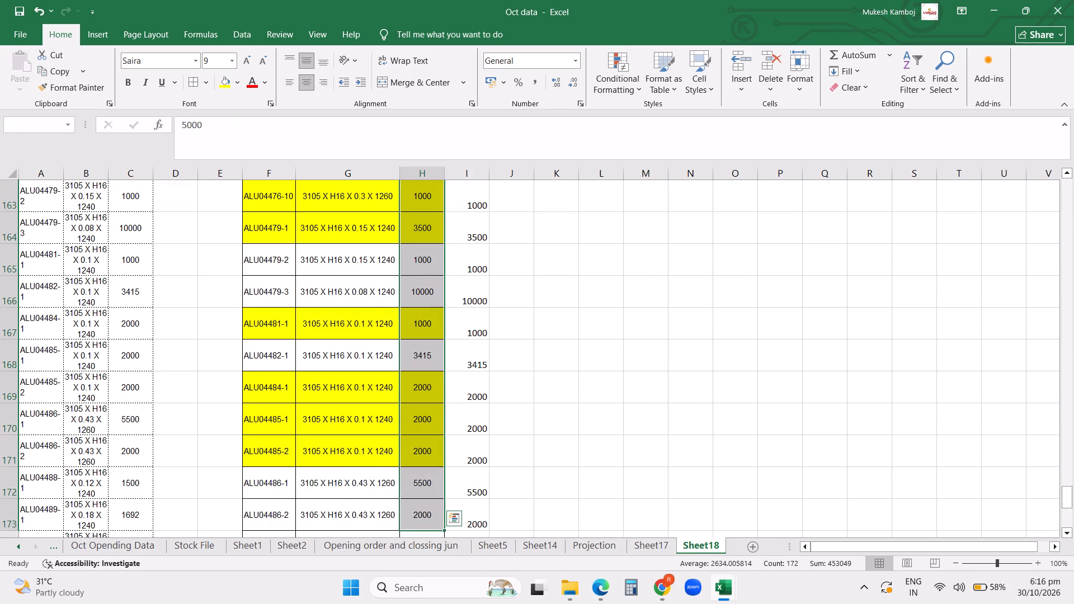
key("ctrl+shift+Down")
key("shift+Down")
key("ctrl+shift+Down")
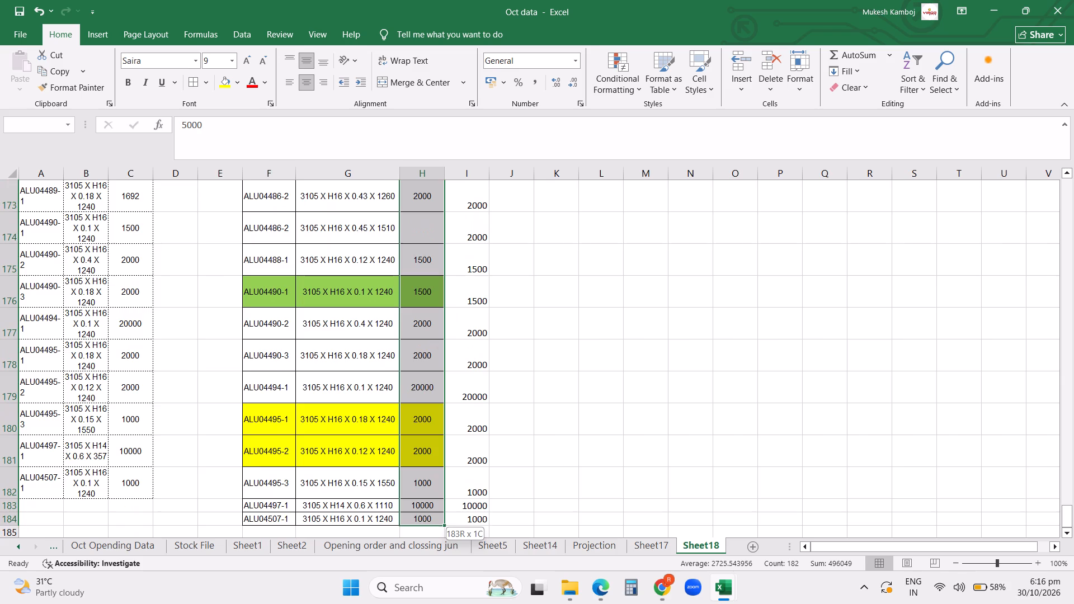
key("ctrl+shift+Down")
key("ctrl+shift+Up")
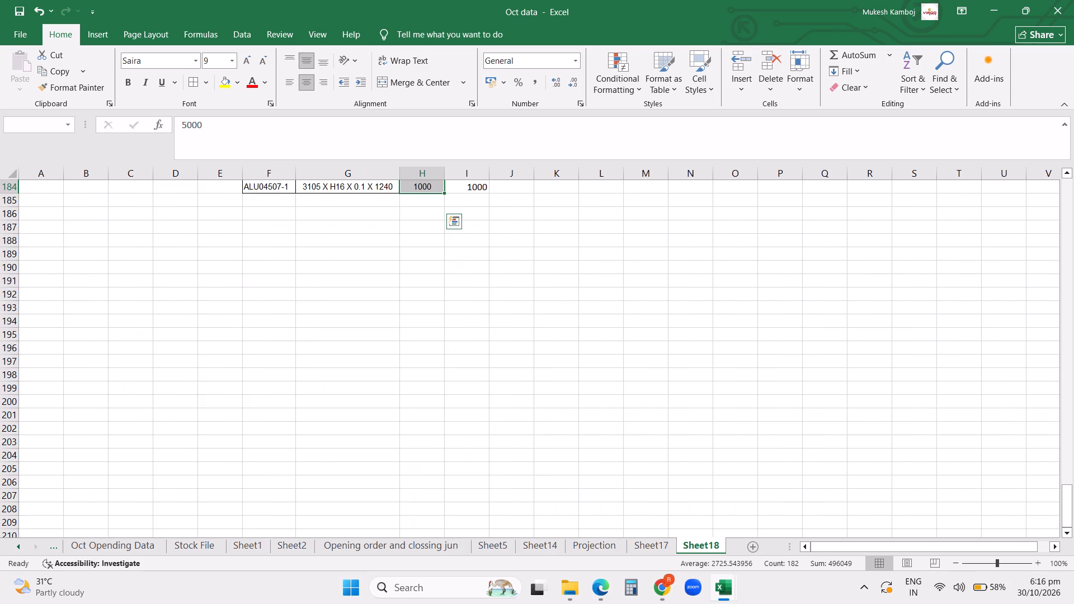
scroll(348, 335, "up", 6)
scroll(134, 247, "up", 12)
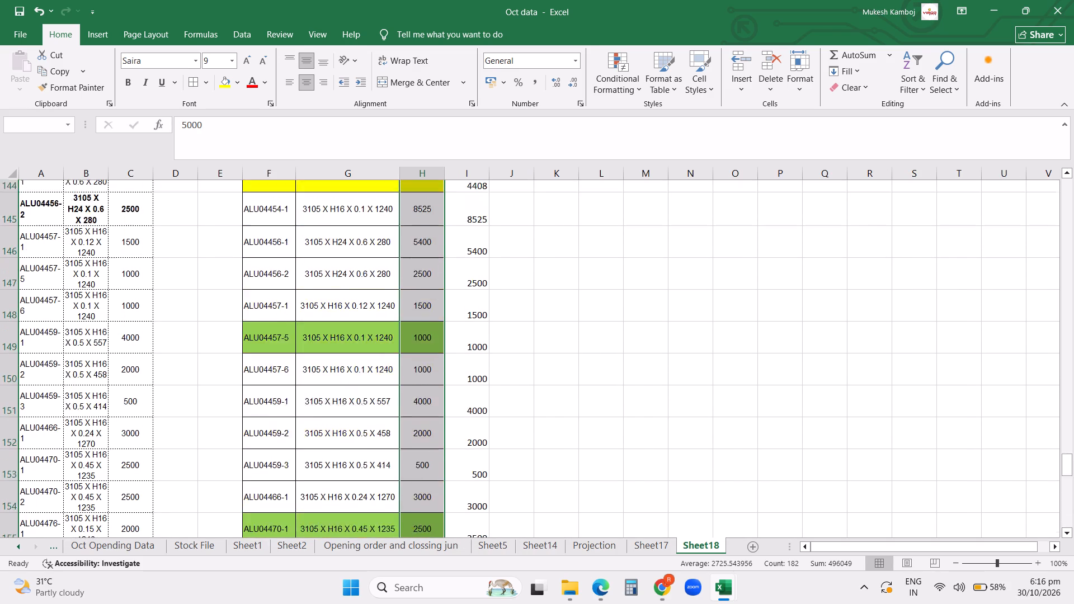
Check the sum of the first table's Actual Pending values in column C of Sheet18.
scroll(120, 257, "up", 20)
scroll(120, 257, "up", 20)
scroll(120, 257, "up", 19)
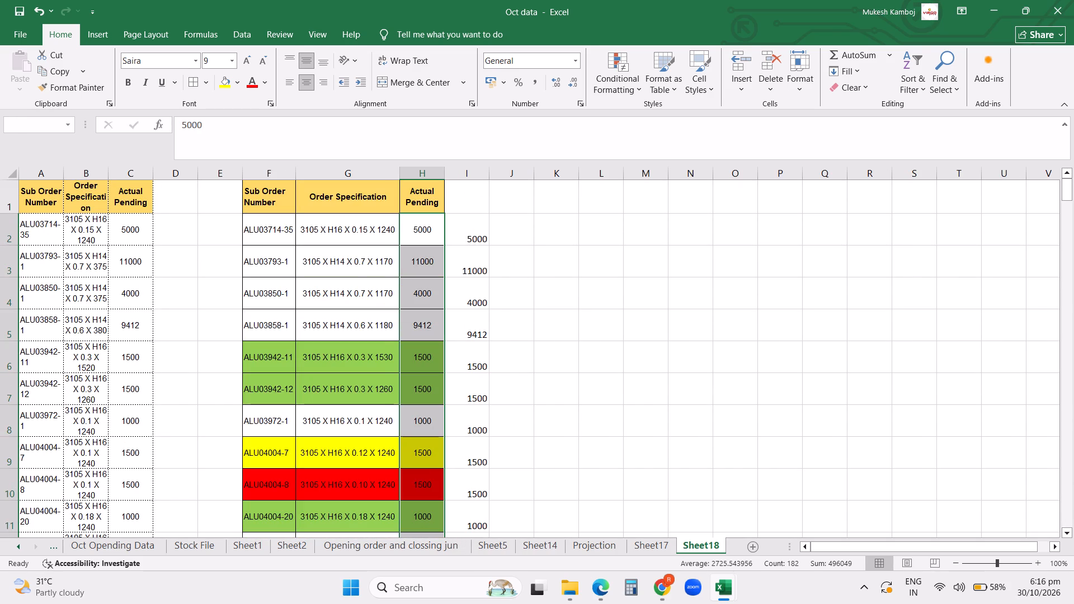
left_click(139, 228)
key("ctrl+shift+Down")
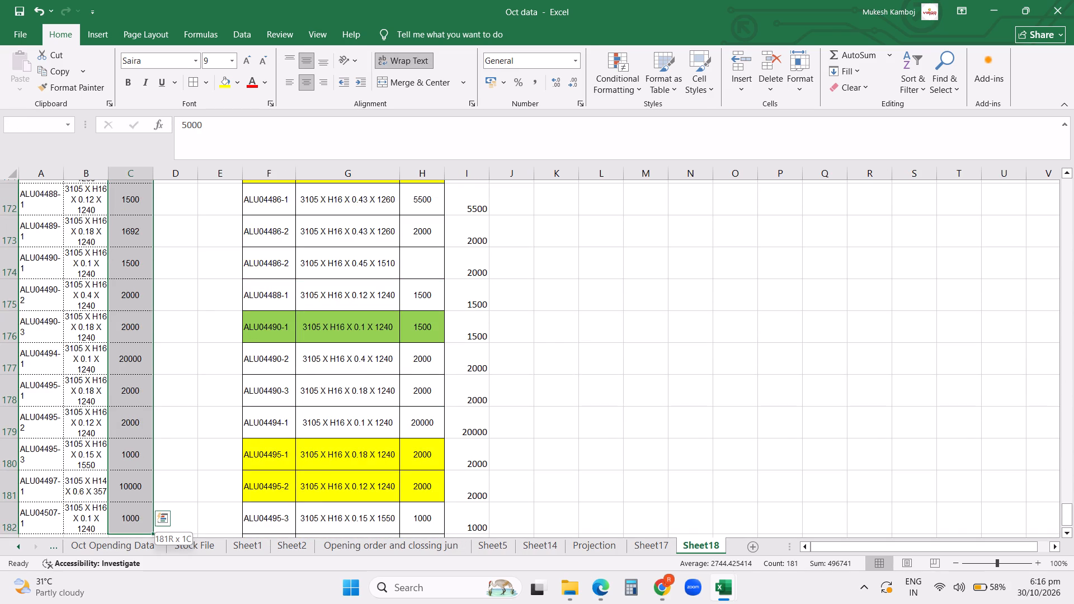
key("shift+Down")
key("shift+Up")
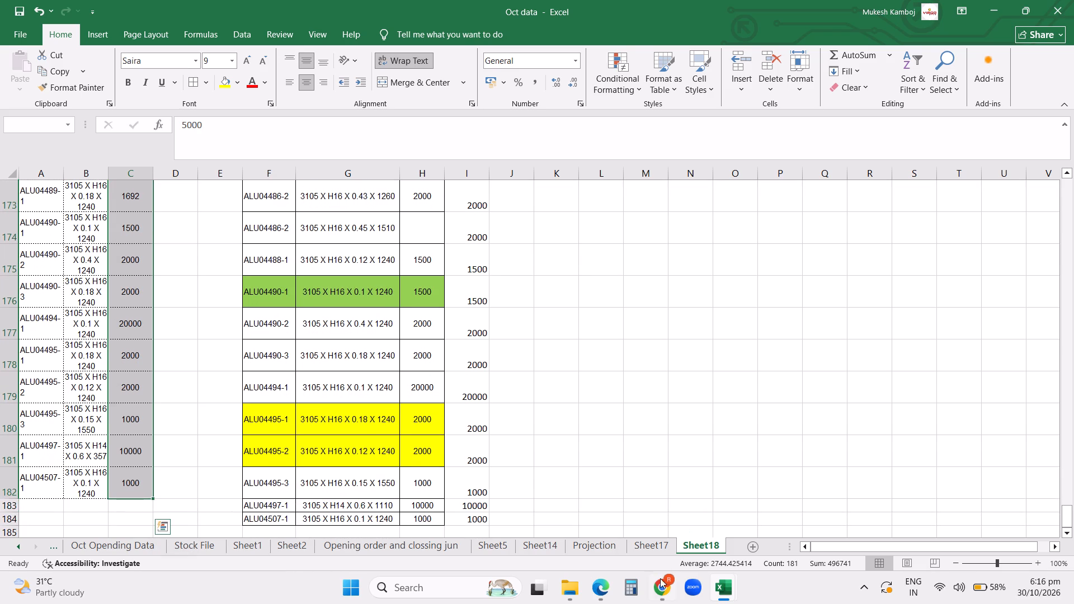
Switch to the Pending Order 12oct26 workbook and set the Actual Pending of sub order ALU04497-1 on sheet 12Oct26 to 10000.
left_click(718, 595)
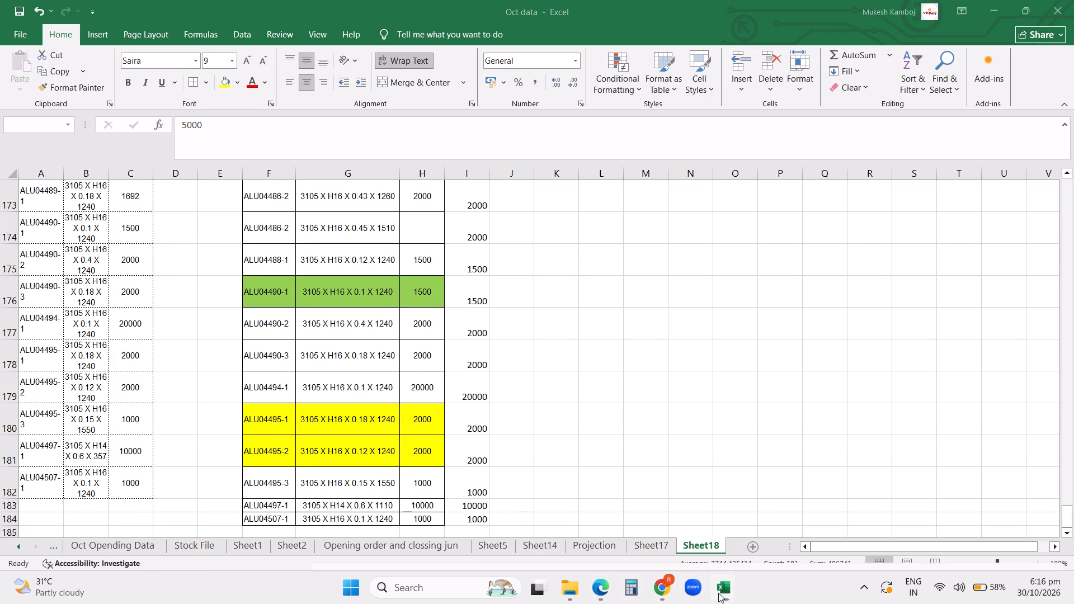
left_click(963, 514)
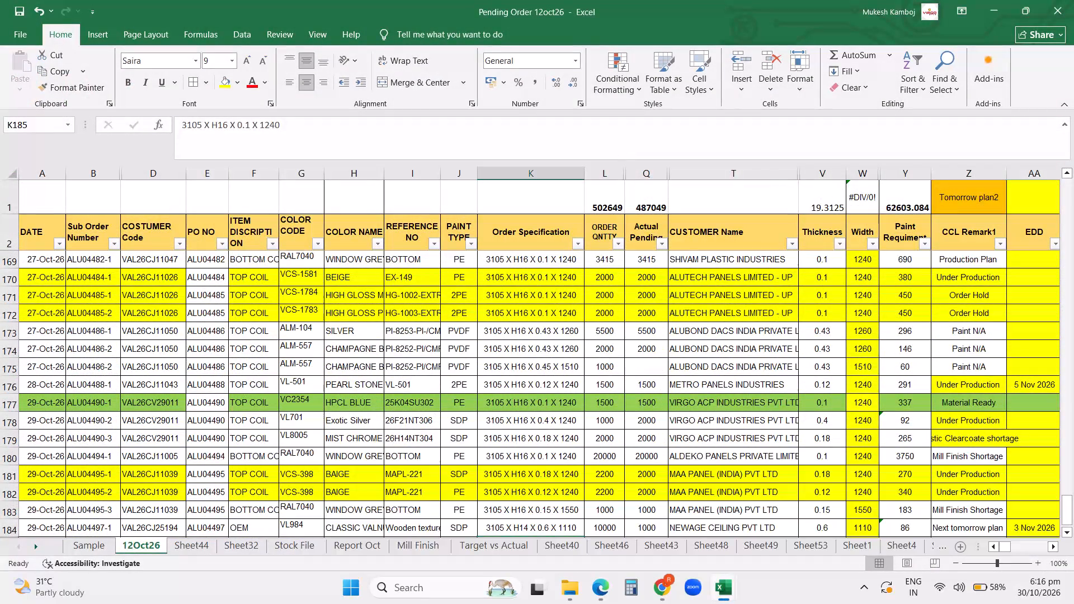
left_click(658, 355)
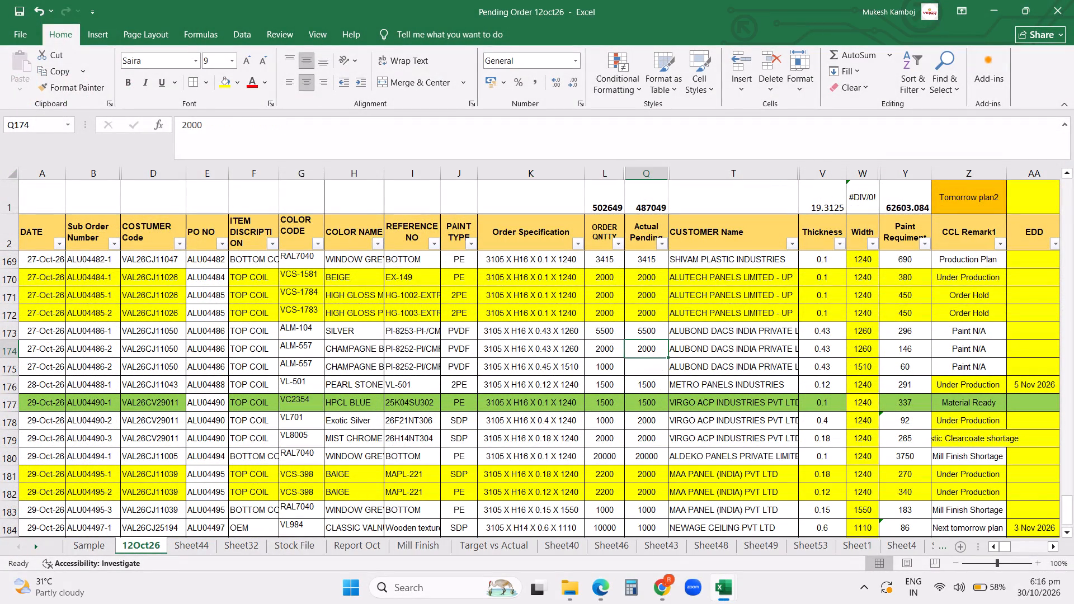
key("ctrl+Down")
left_click(638, 432)
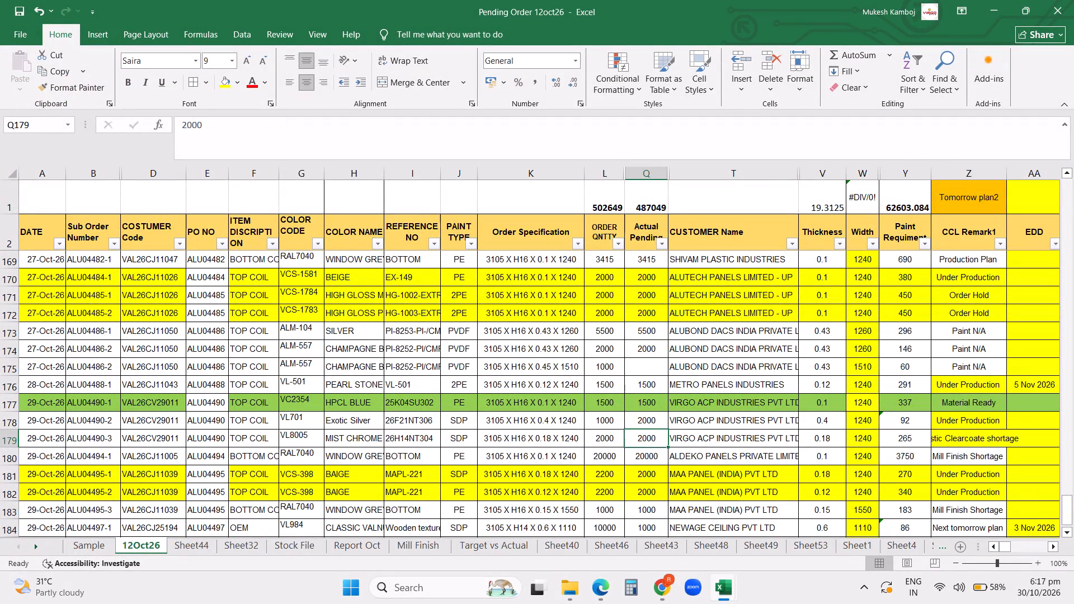
key("ctrl+Down")
scroll(638, 432, "down", 1)
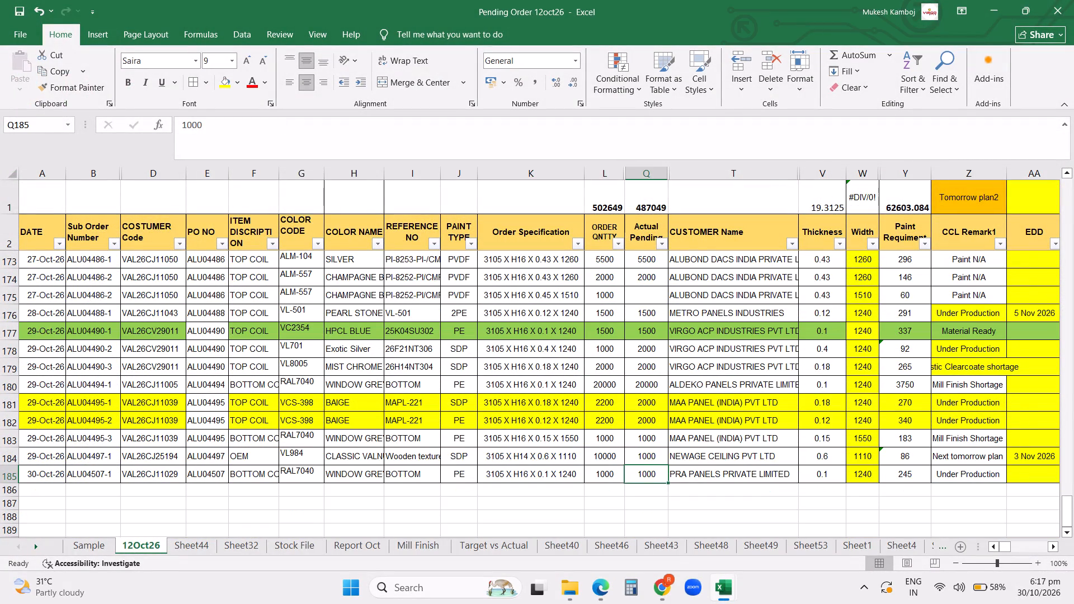
left_click(649, 453)
type("10000")
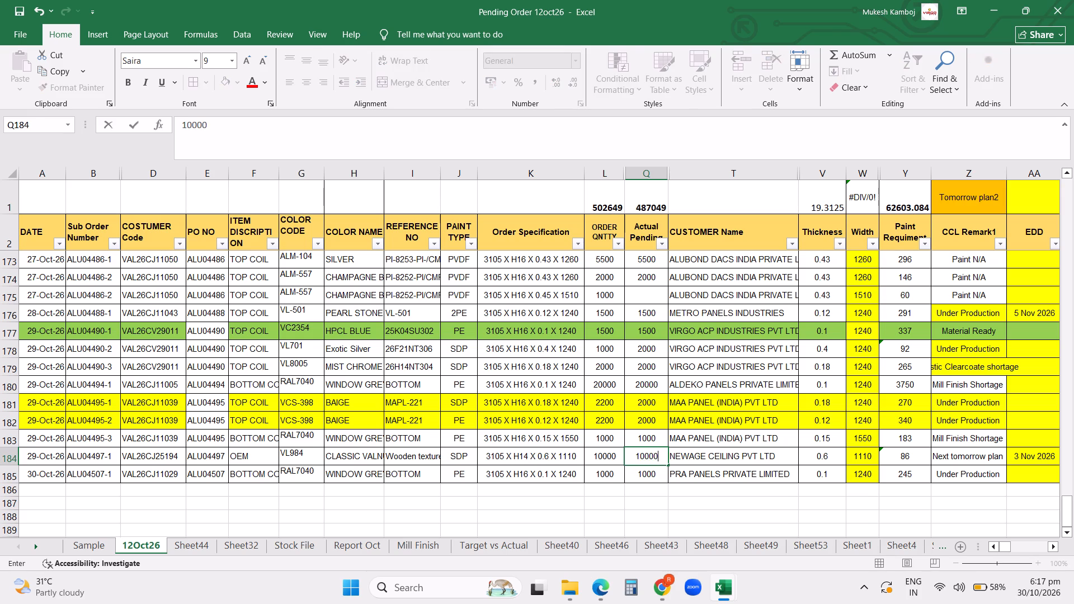
key("Return")
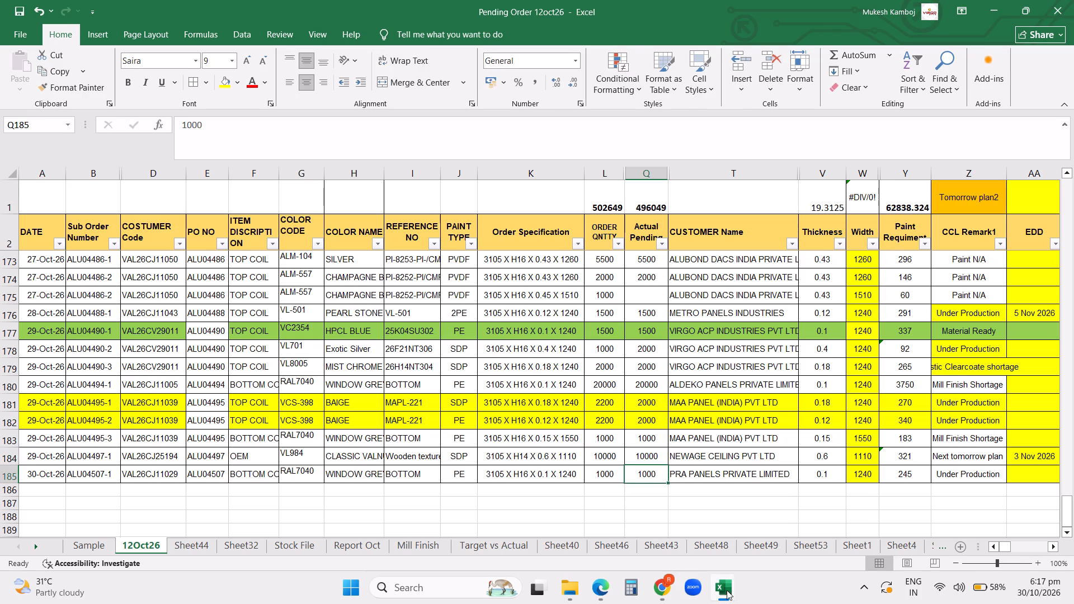
Compare the Actual Pending total of the online Party wise Pending Order sheet with the total on the 12Oct26 sheet.
left_click(670, 593)
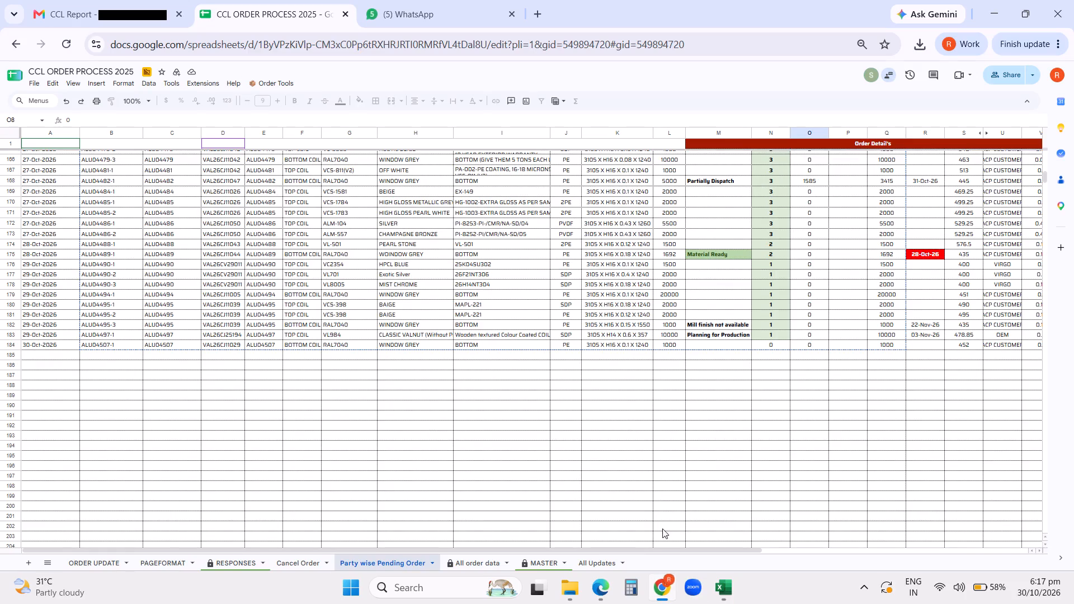
scroll(889, 355, "up", 20)
scroll(889, 355, "up", 13)
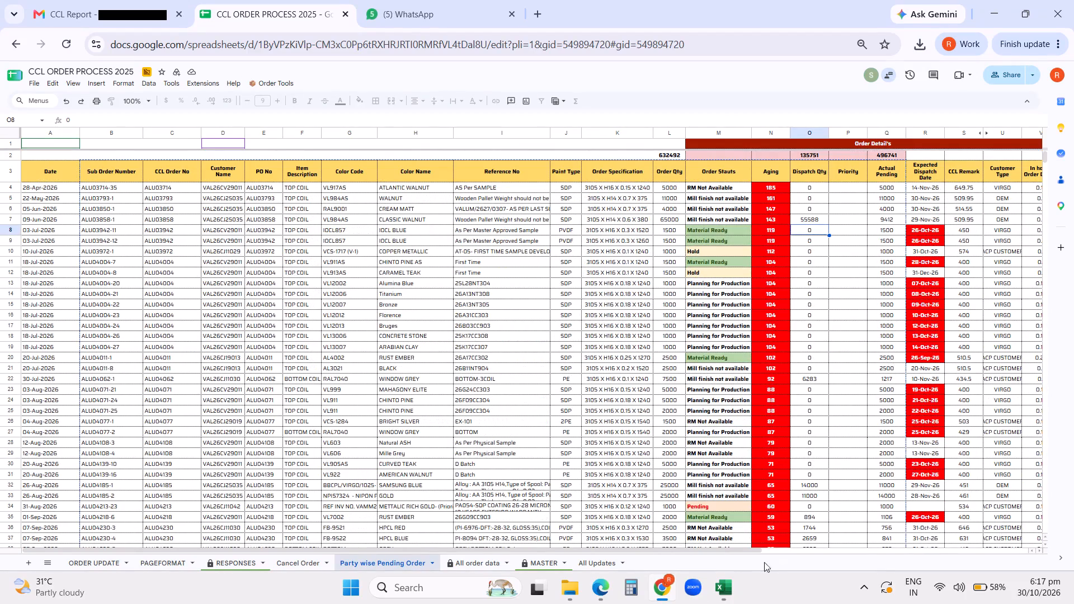
left_click(723, 587)
left_click(978, 522)
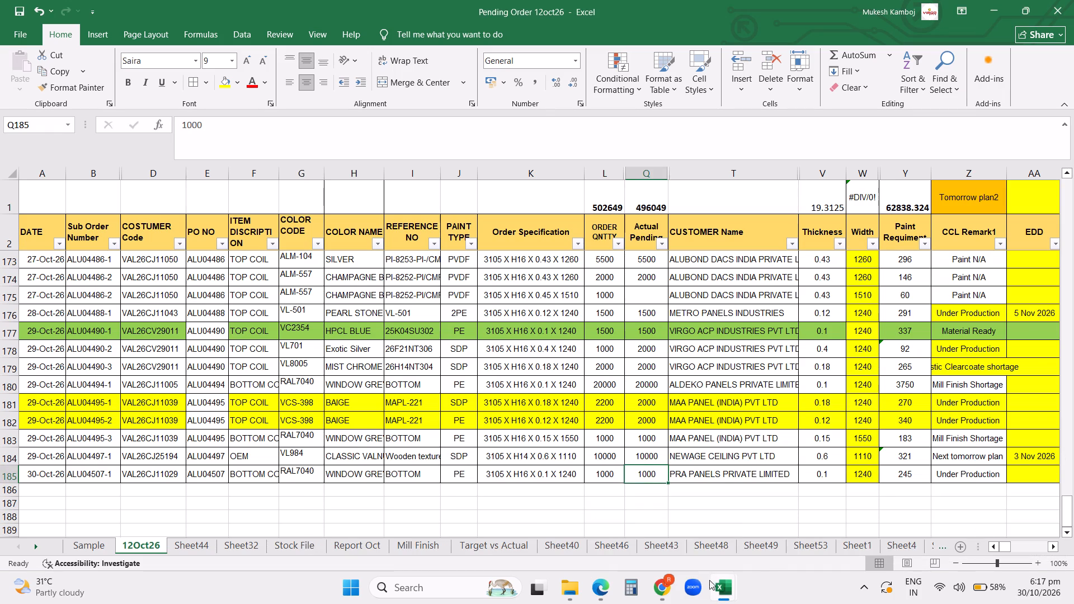
In the Oct data workbook's Sheet18, enter =H2-I2 in J2 and fill it down column J beside the second table.
left_click(723, 588)
left_click(474, 517)
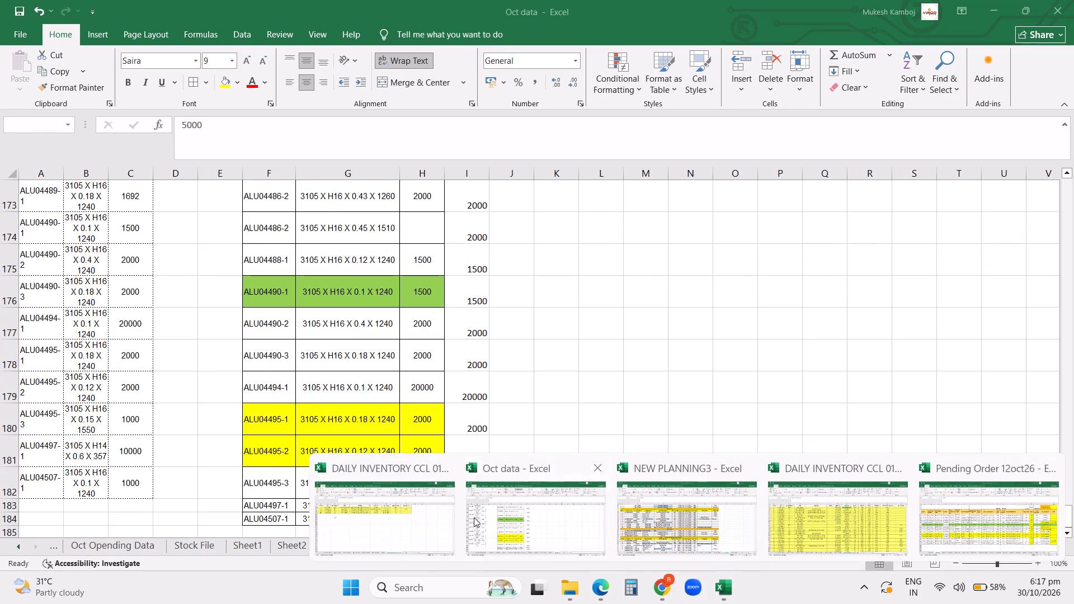
scroll(603, 202, "up", 20)
scroll(603, 202, "up", 20)
scroll(603, 202, "up", 17)
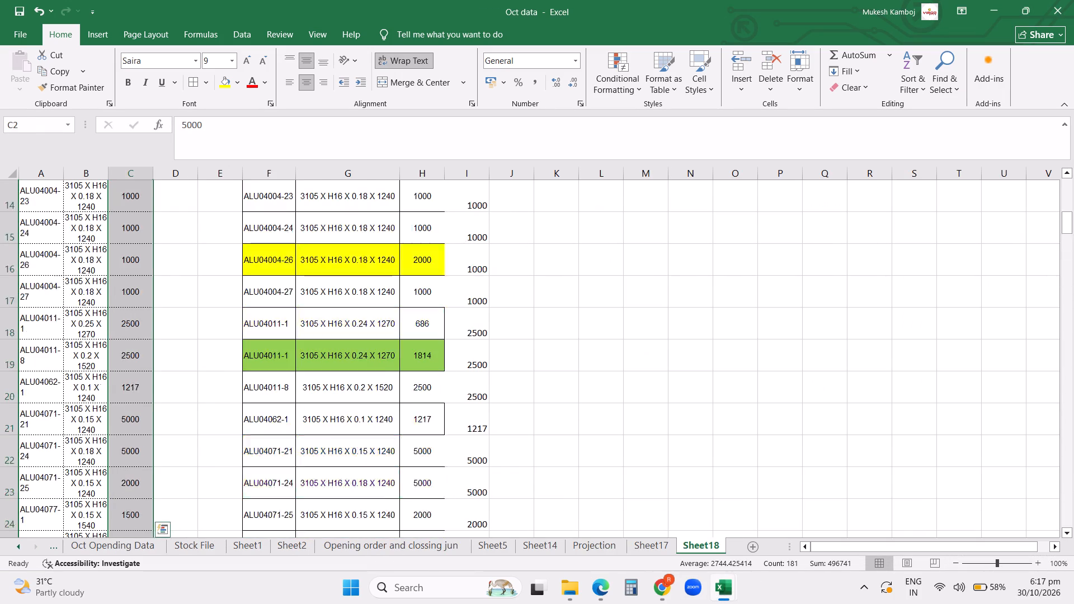
scroll(560, 227, "up", 13)
left_click(521, 233)
key("equal")
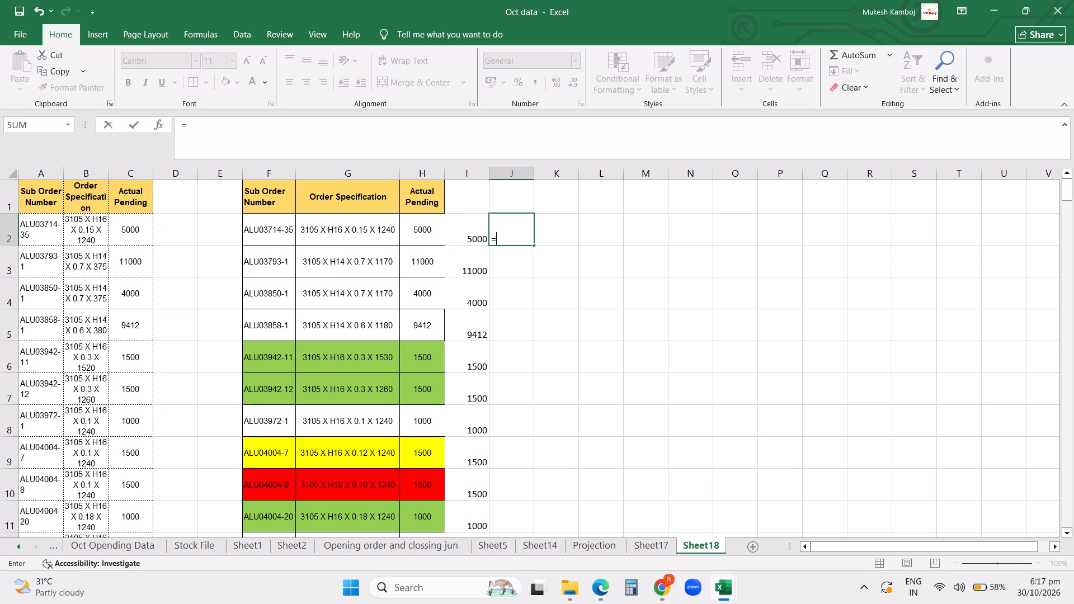
key("Left")
key("Left")
key("minus")
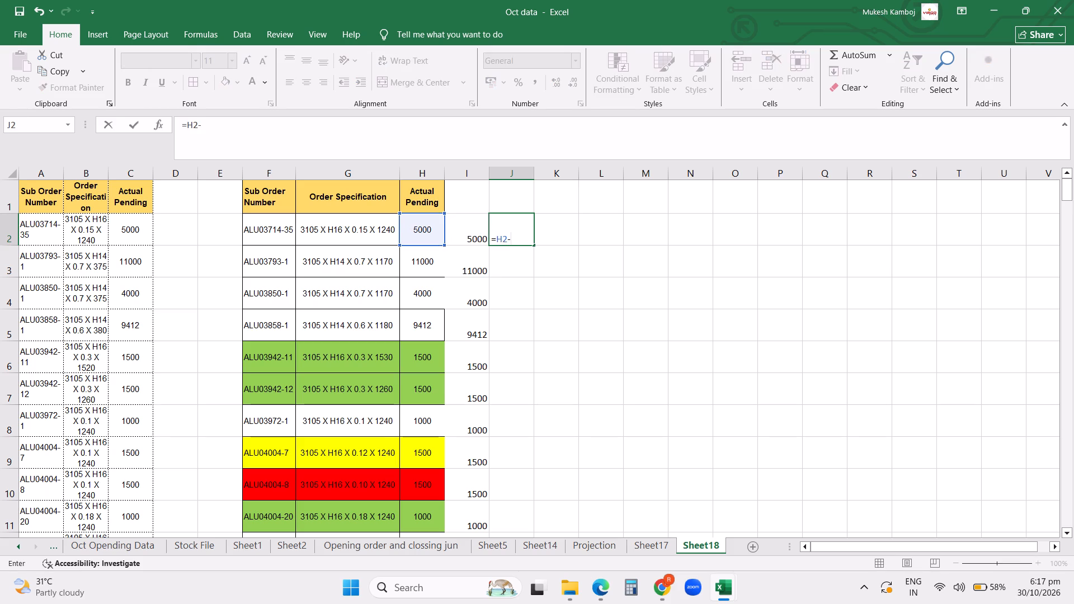
left_click(467, 229)
key("Return")
left_click(505, 230)
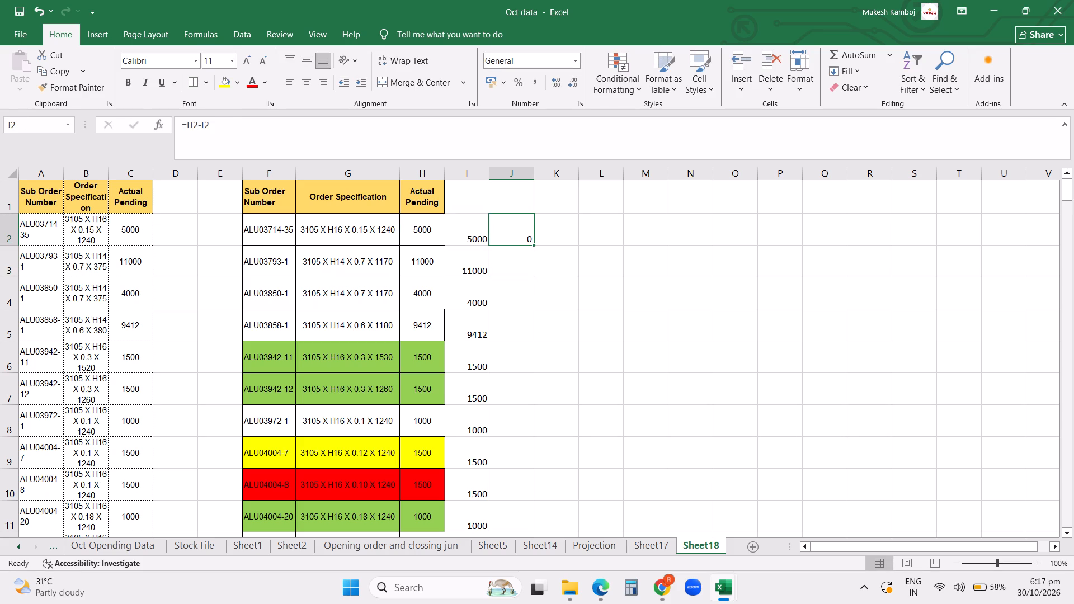
double_click(534, 244)
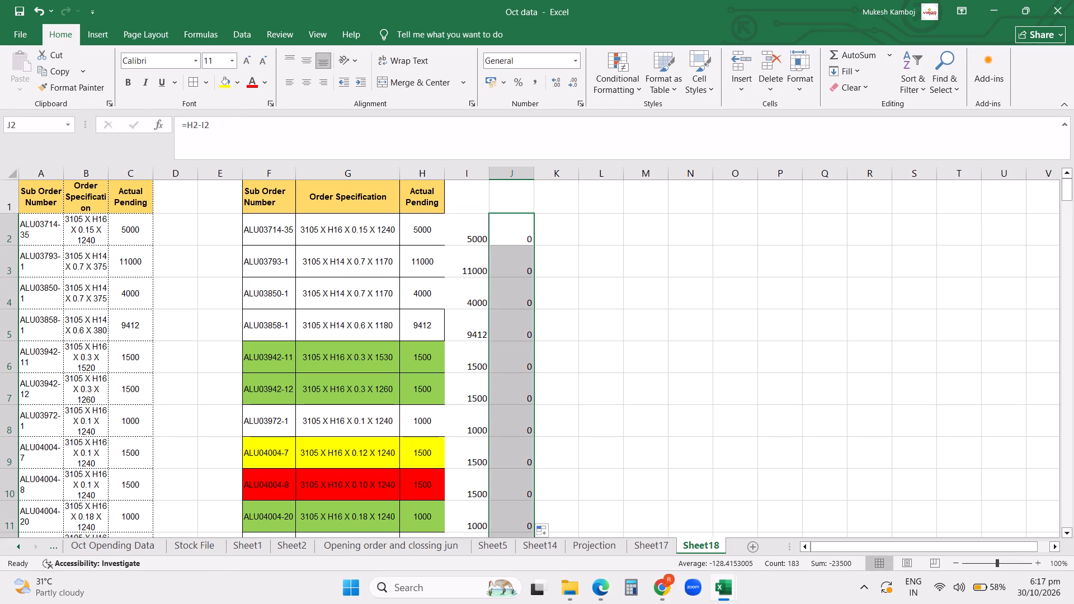
Add filters to columns F to J of Sheet18 and filter column J to exclude the 0 differences.
left_click_drag(275, 171, 507, 174)
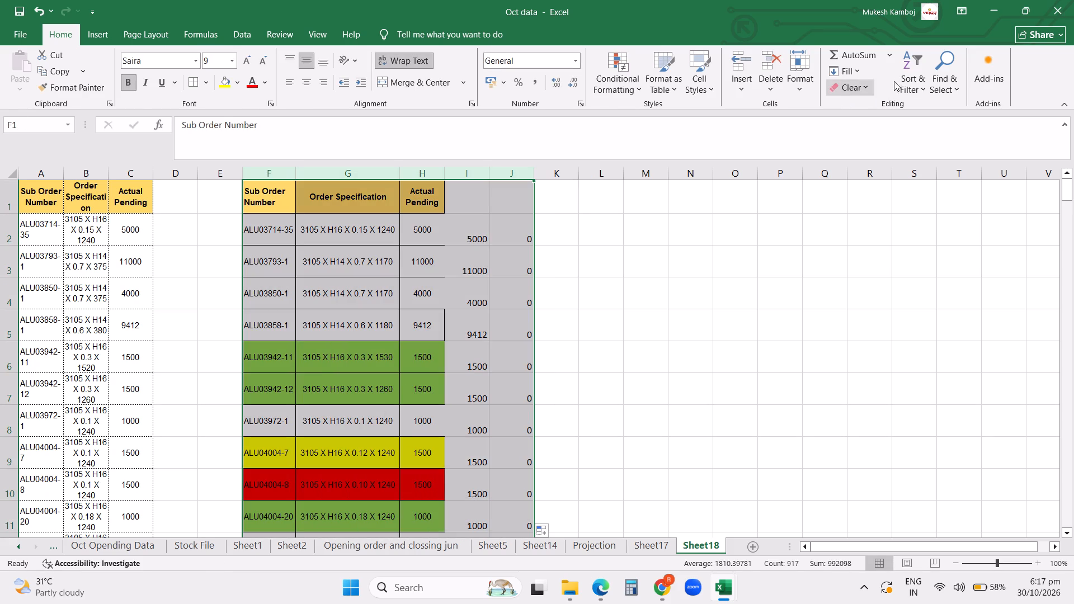
left_click(906, 70)
left_click(929, 155)
left_click(799, 211)
left_click(524, 204)
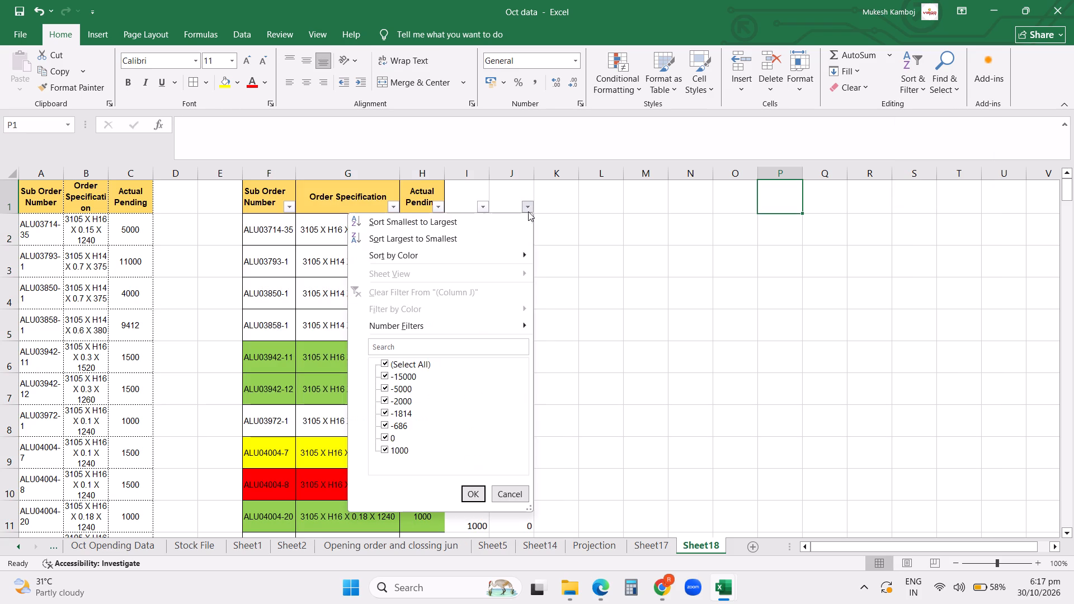
left_click(390, 436)
left_click(464, 492)
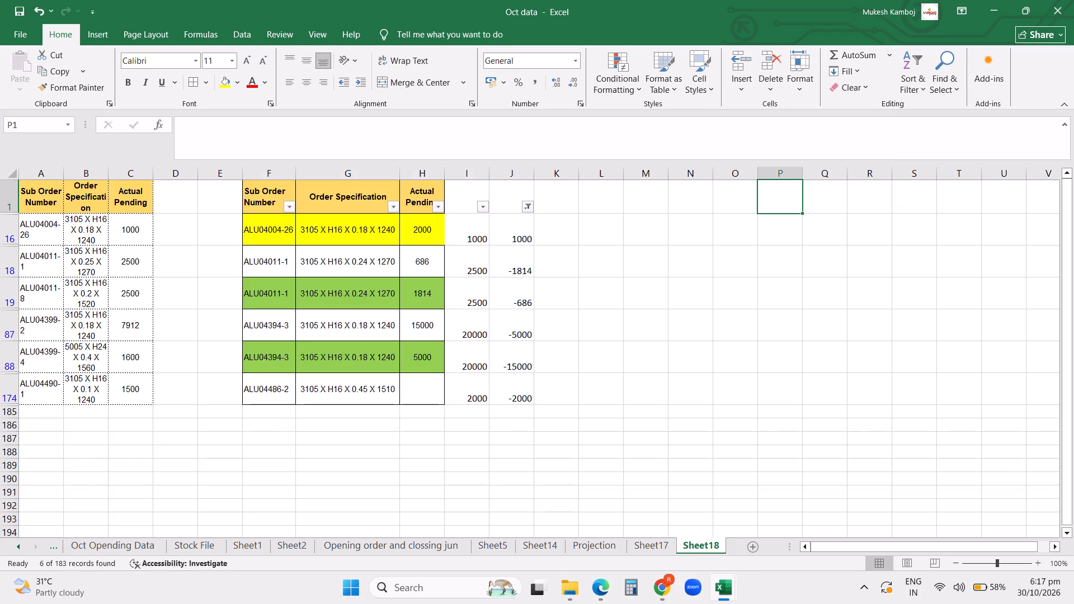
scroll(604, 338, "up", 9)
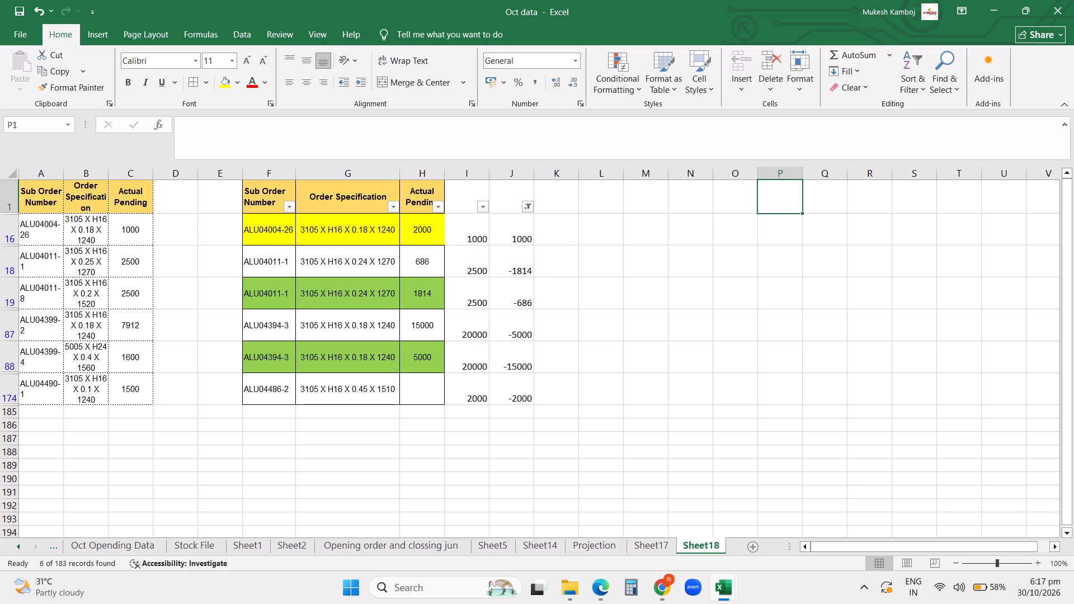
In Pending Order 12oct26, enter order quantity 2000 and Actual Pending 1000 for sub order ALU04004-26 on the 12Oct26 sheet.
left_click(723, 590)
left_click(963, 504)
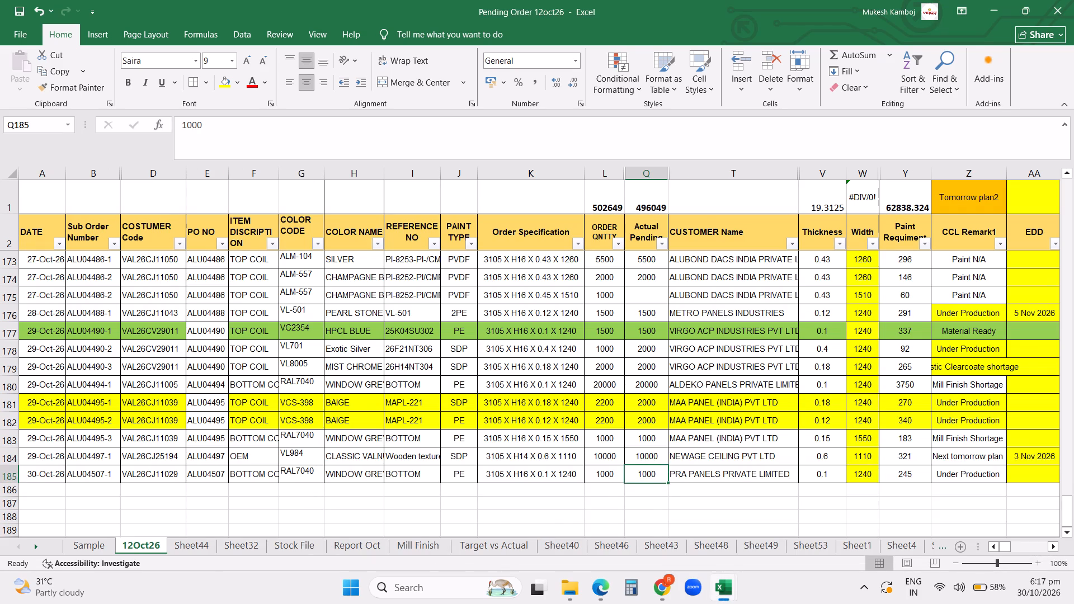
scroll(563, 394, "up", 5)
scroll(574, 384, "up", 20)
scroll(574, 384, "up", 6)
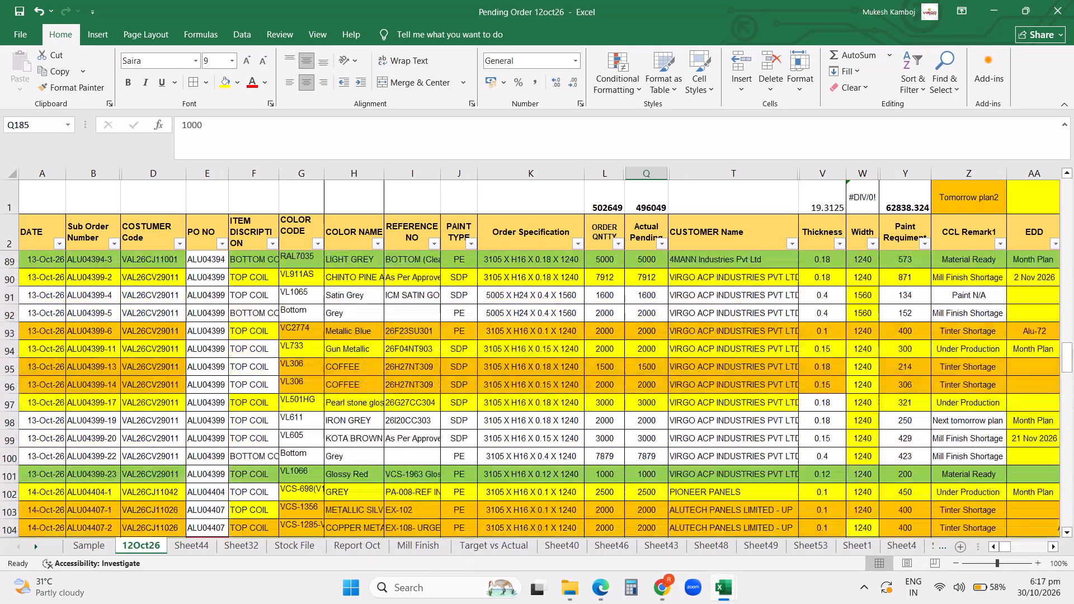
scroll(546, 400, "up", 6)
left_click(68, 393)
scroll(72, 390, "up", 16)
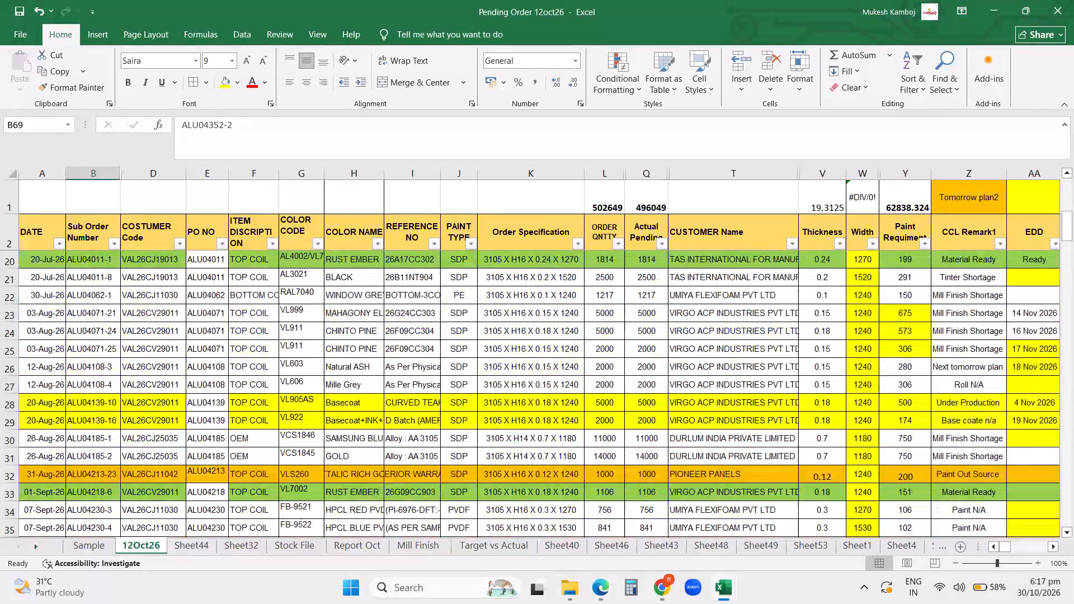
scroll(72, 390, "up", 18)
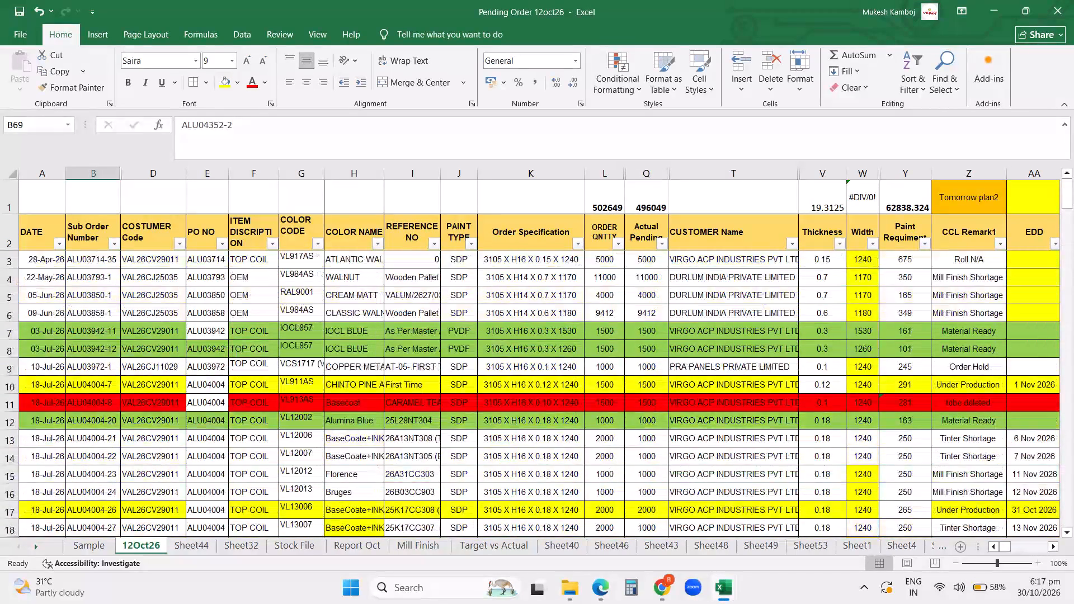
left_click(598, 515)
key("1")
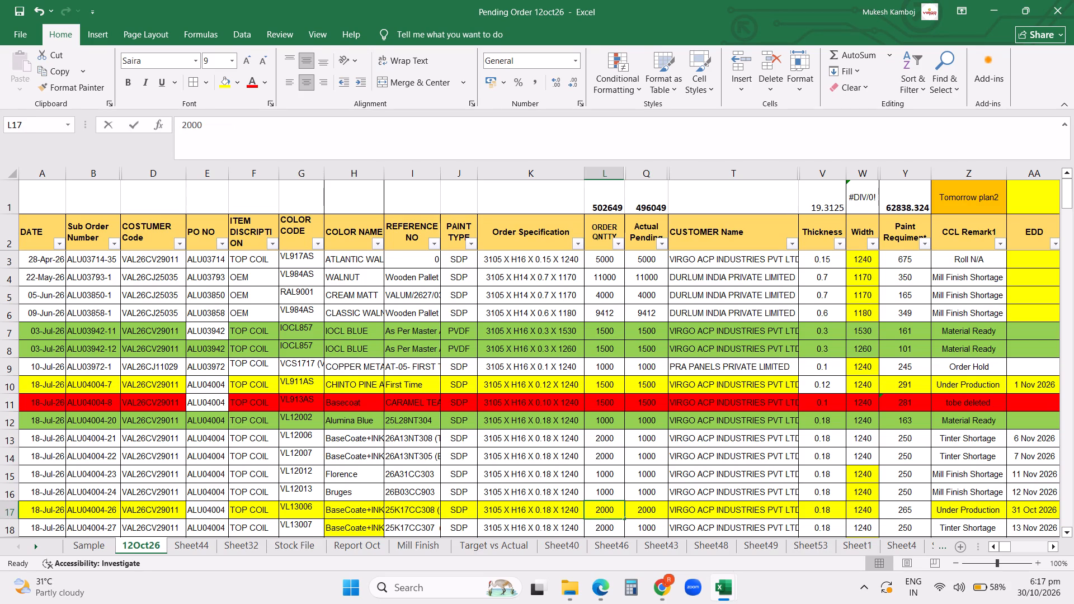
key("BackSpace")
key("BackSpace")
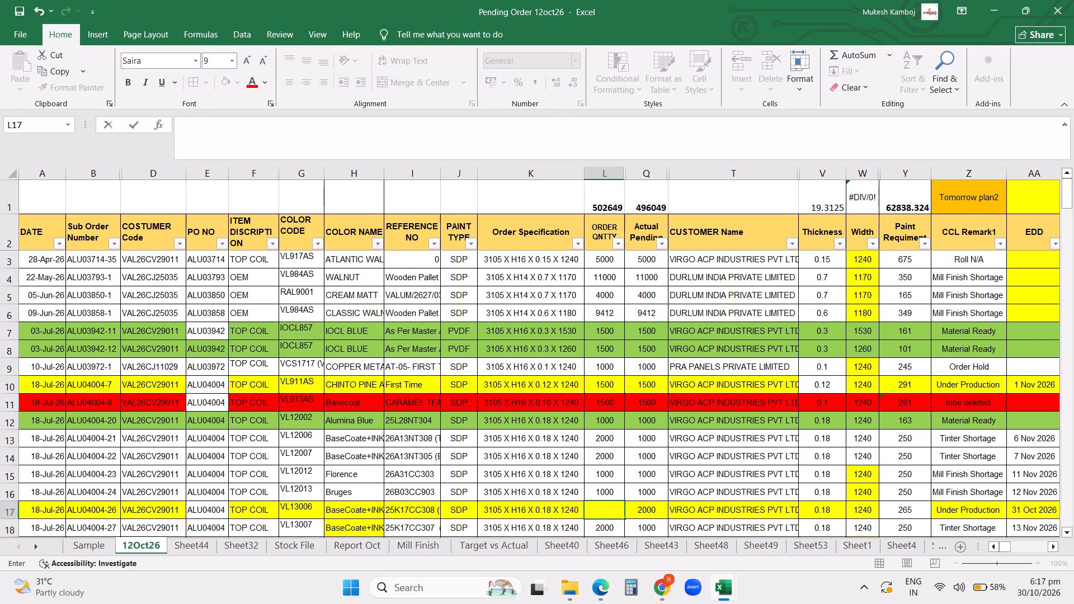
type("2000")
key("Right")
type("1000")
key("Return")
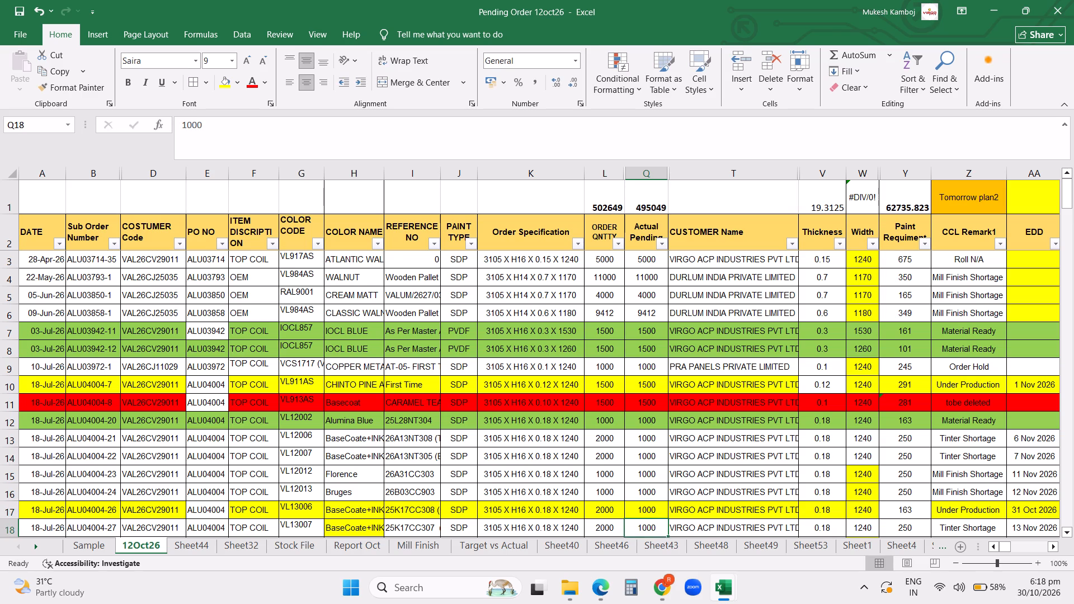
Back in Oct data's Sheet18, set the second table's Actual Pending for sub order ALU04004-26, cell H16, to 1000.
left_click(725, 591)
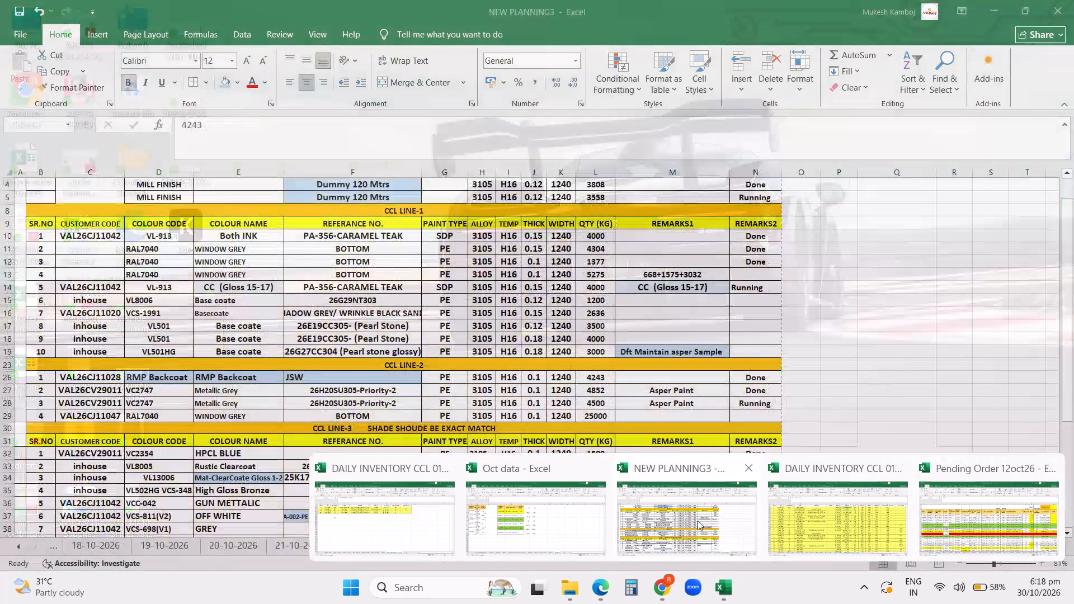
left_click(546, 520)
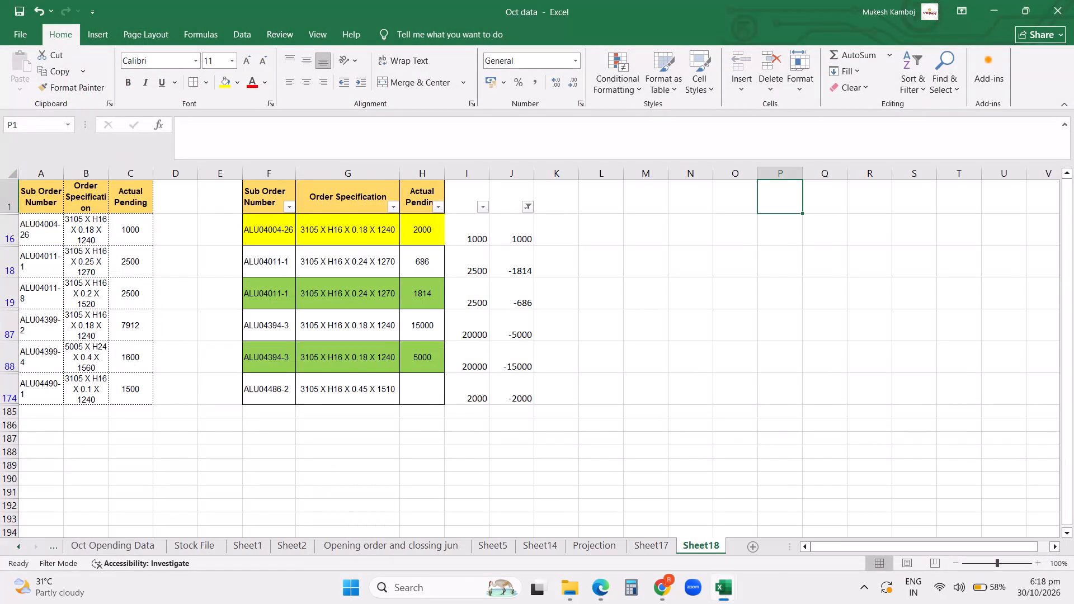
left_click(439, 238)
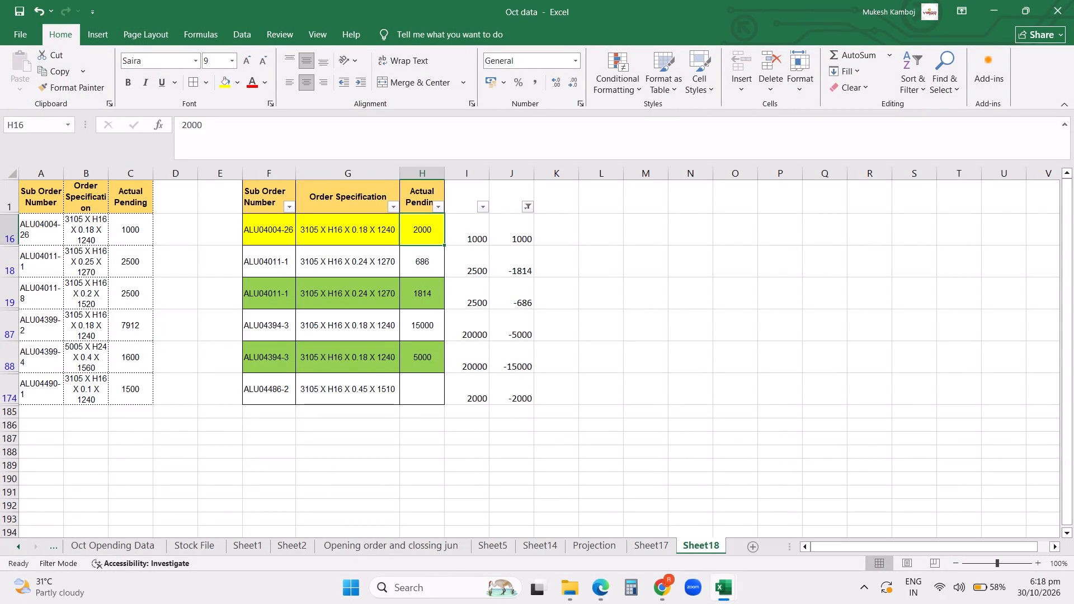
type("1000")
key("Return")
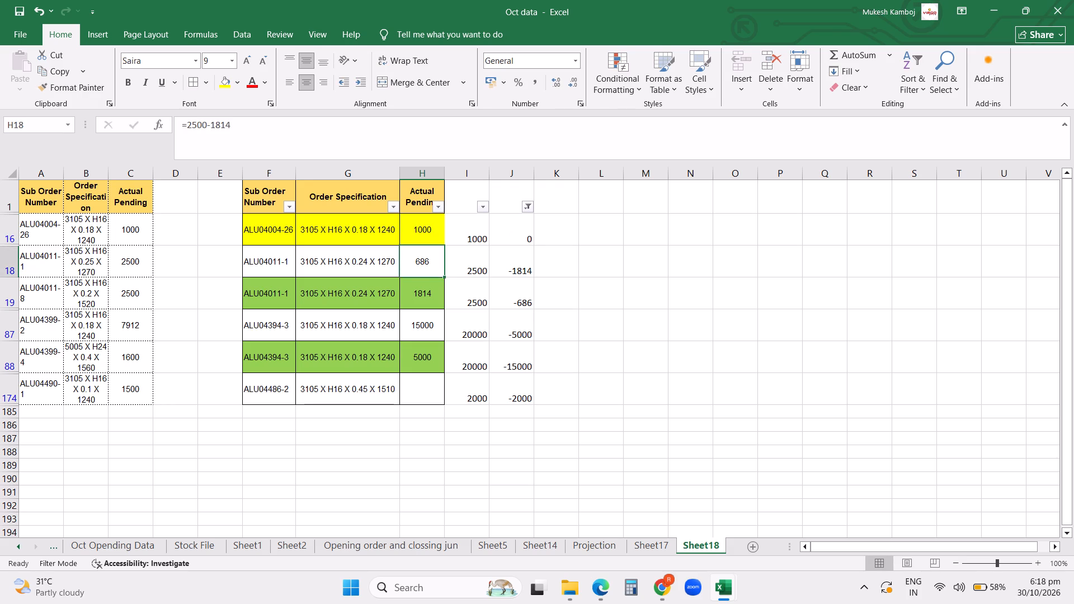
Replace the lookup results for the two split ALU04011-1 rows with 686 in I18 and 1814 in I19.
key("Right")
type("686")
key("Return")
type("1814")
key("Return")
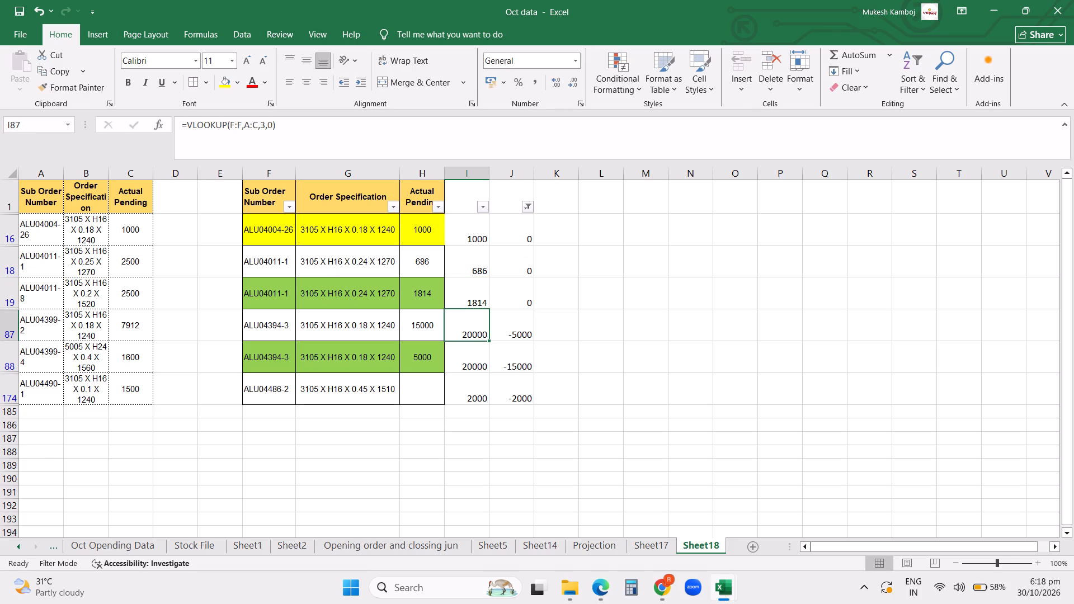
Replace the lookup results with 15000 and 5000 for the two split ALU04394-3 rows and 0 for ALU04486-2, cells I87, I88 and I174.
type("15000")
key("Return")
type("5000")
key("Return")
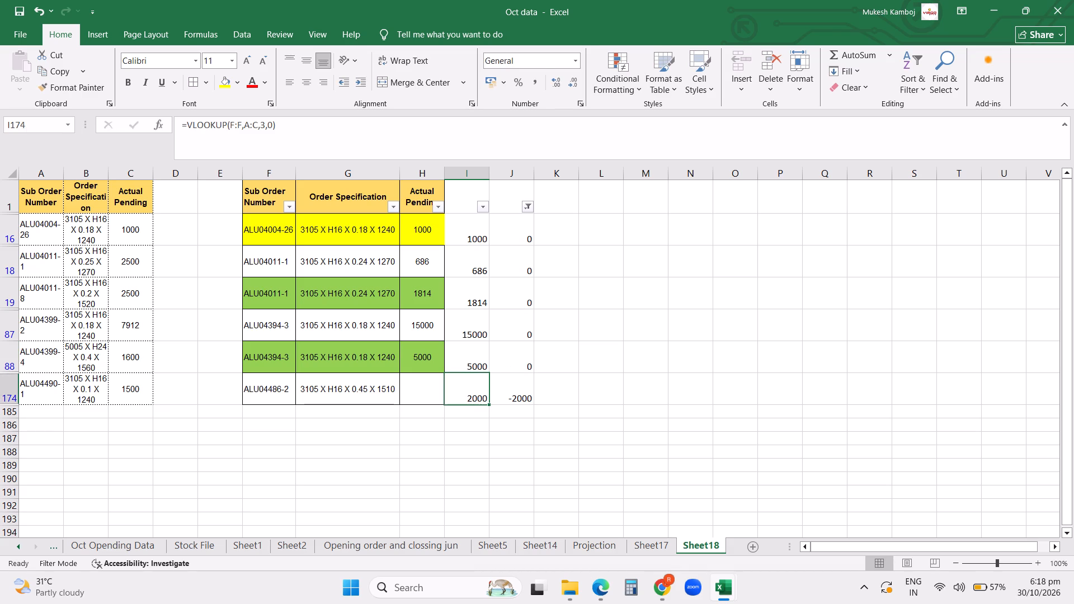
key("0")
key("Return")
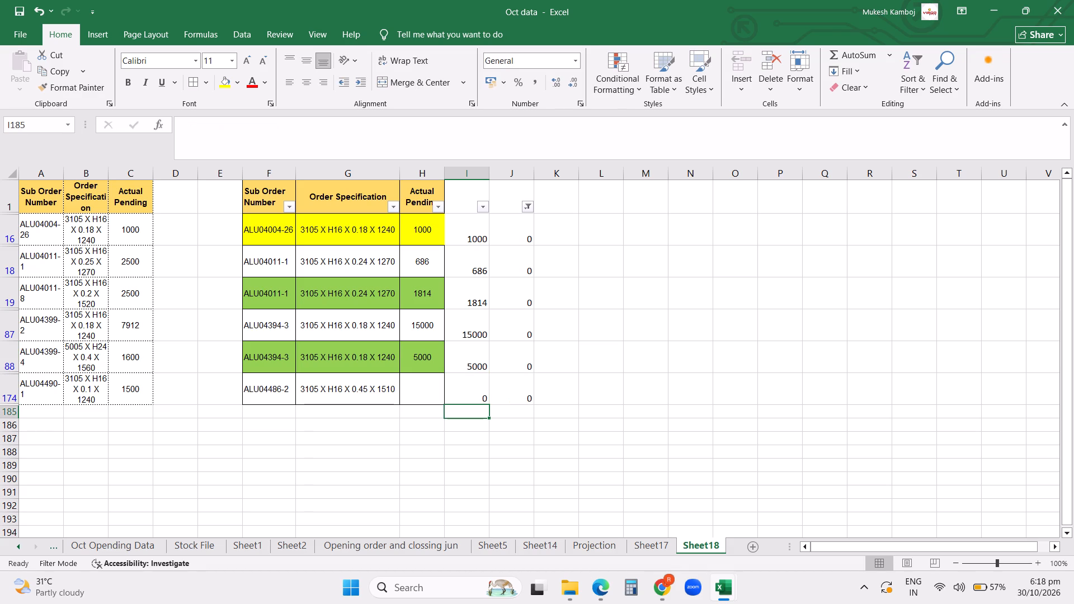
key("Up")
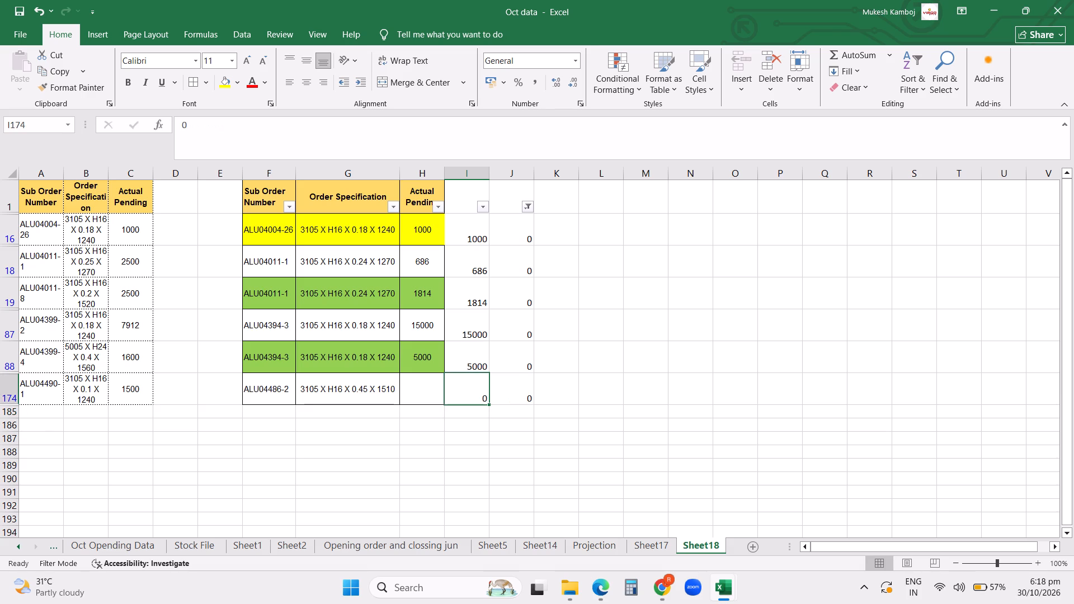
Clear the filter on Sheet18's difference column J and check the differences down the full list.
left_click(528, 209)
left_click(437, 293)
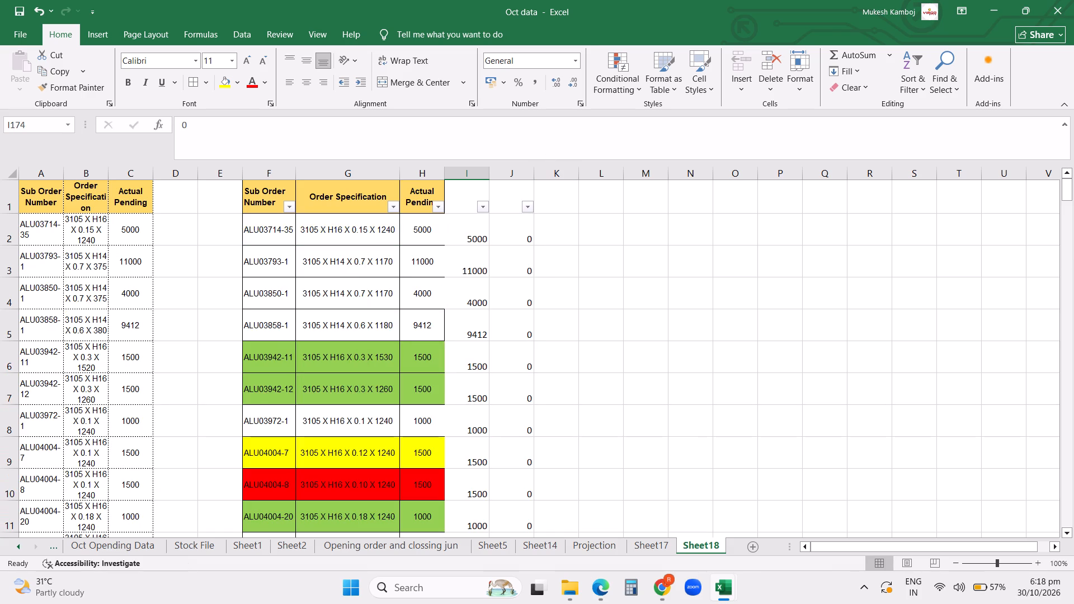
left_click(595, 336)
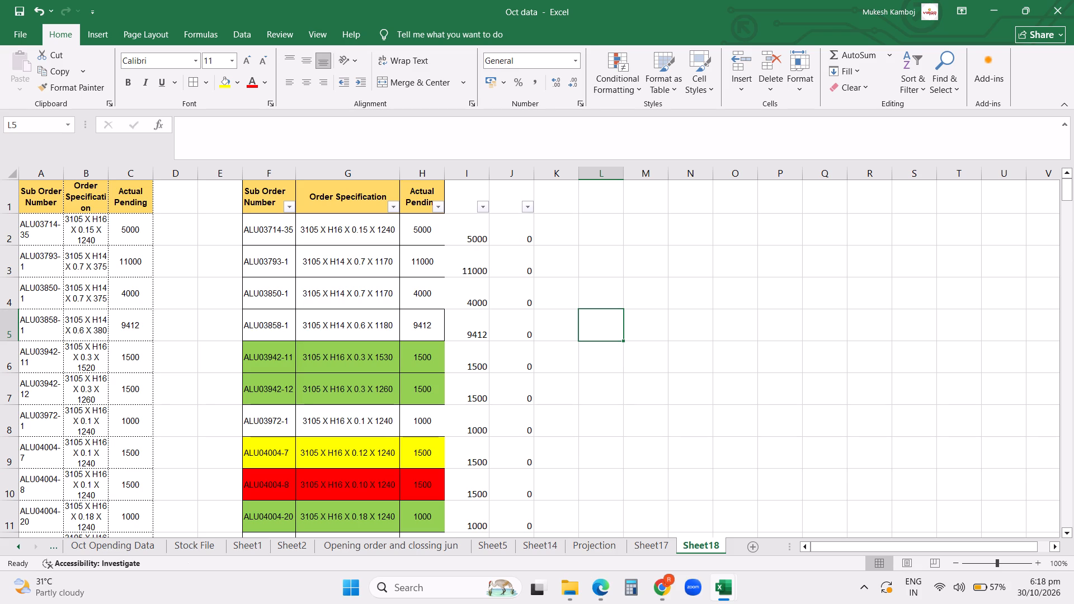
left_click(578, 324)
scroll(581, 350, "down", 7)
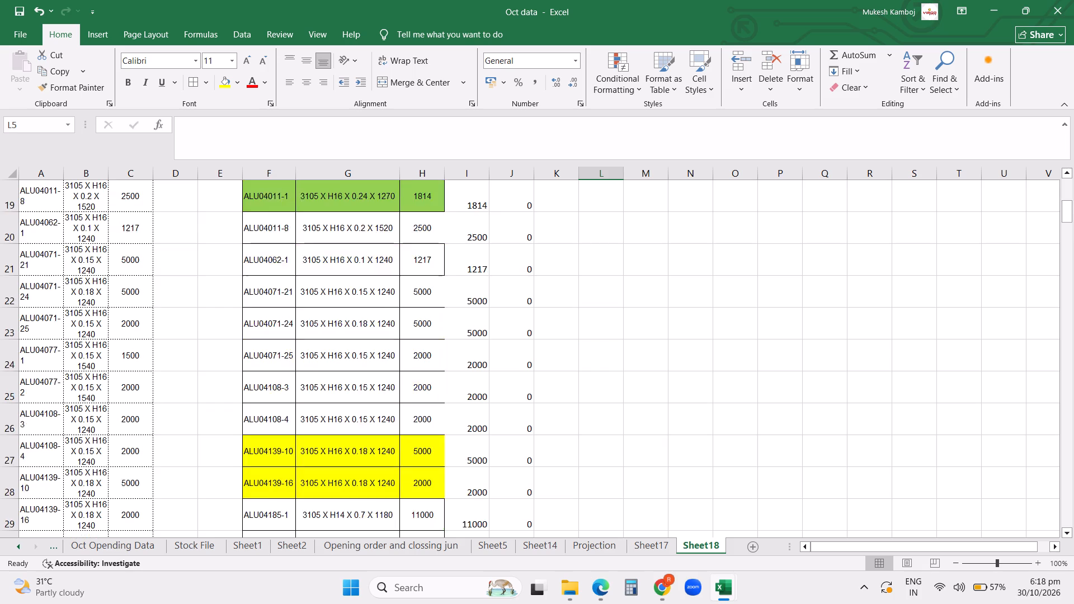
scroll(563, 375, "down", 11)
scroll(516, 401, "down", 6)
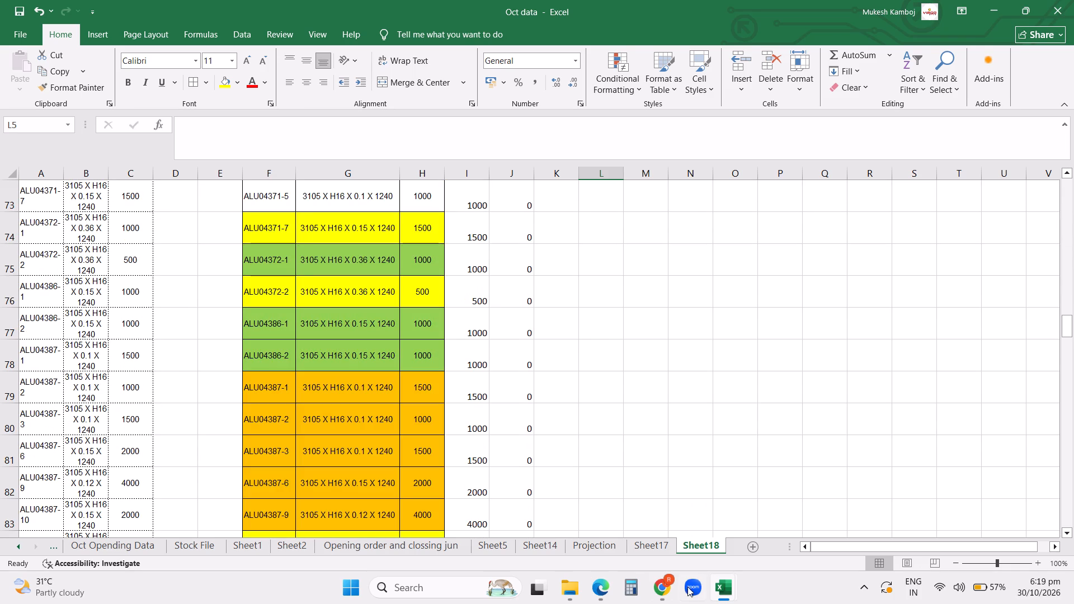
In Pending Order 12oct26, examine the 12Oct26 sheet's orders down to the last row, and open the Stock File sheet.
left_click(724, 591)
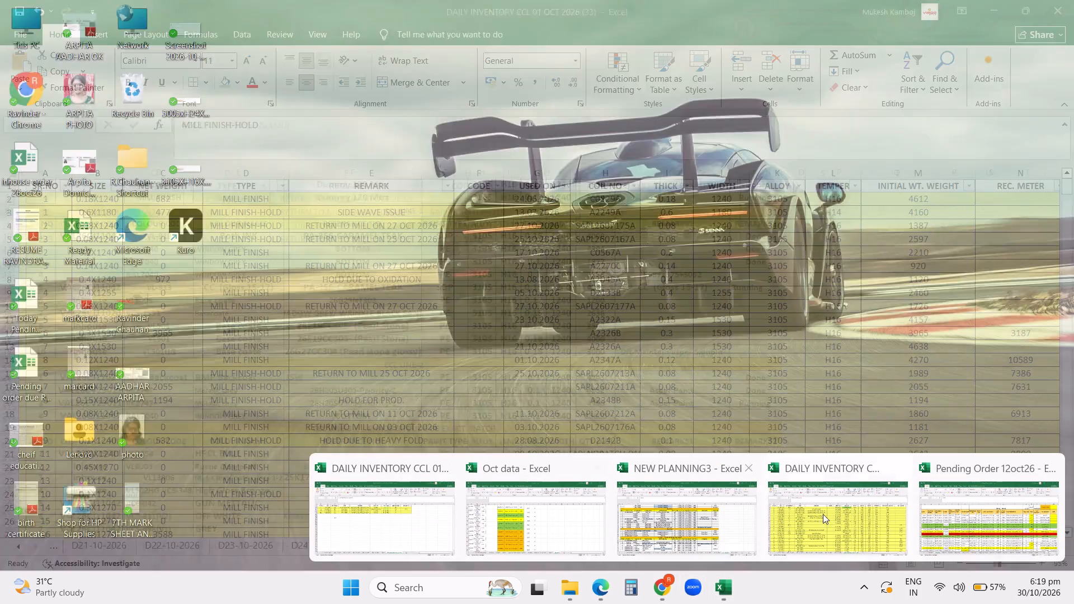
left_click(951, 520)
scroll(874, 433, "up", 13)
left_click(929, 369)
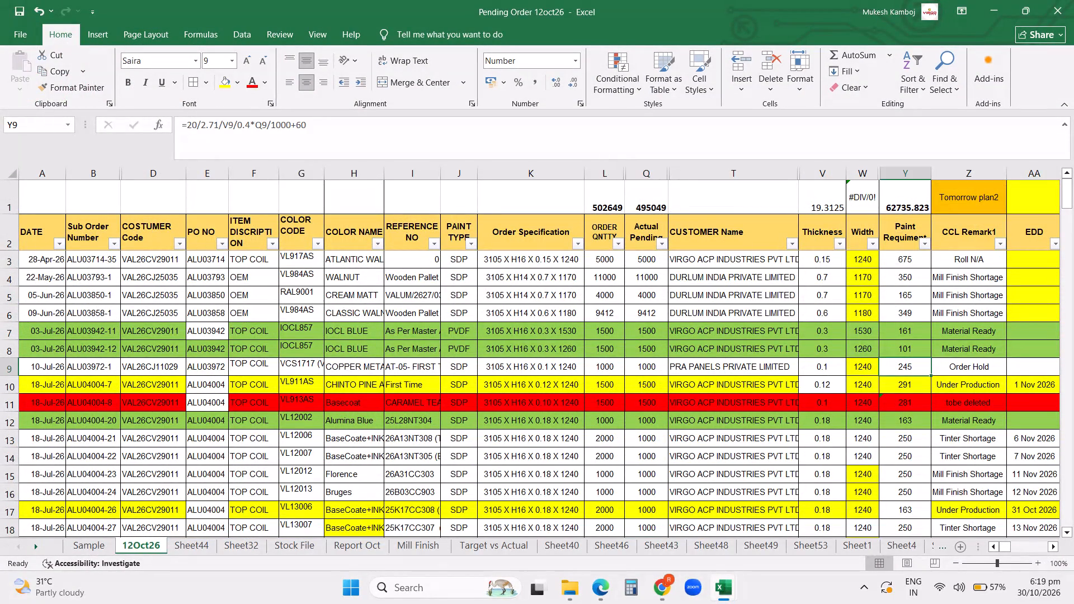
scroll(741, 369, "up", 9)
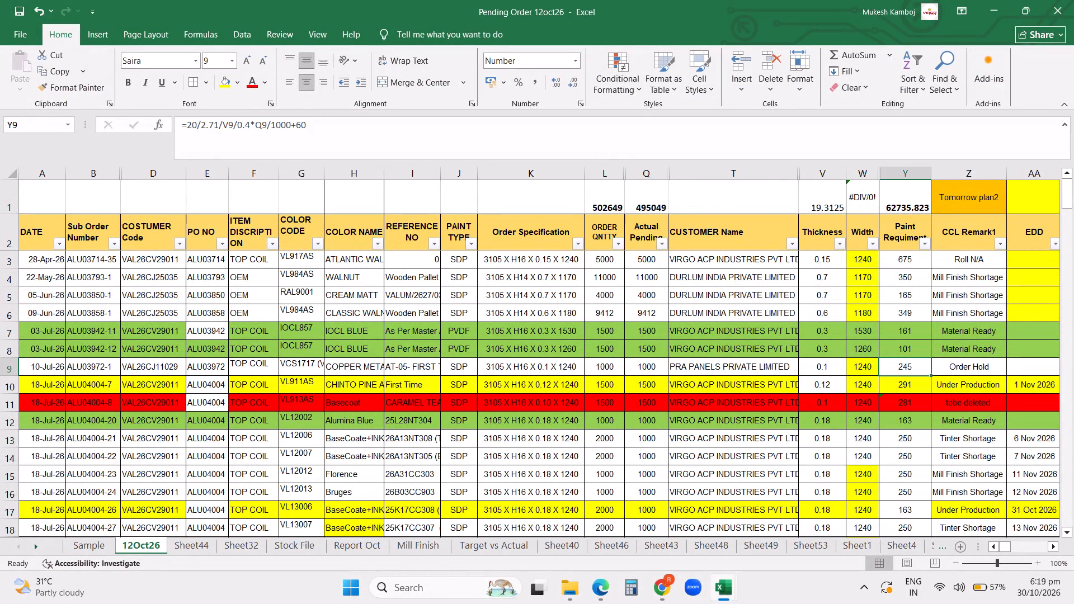
left_click(639, 492)
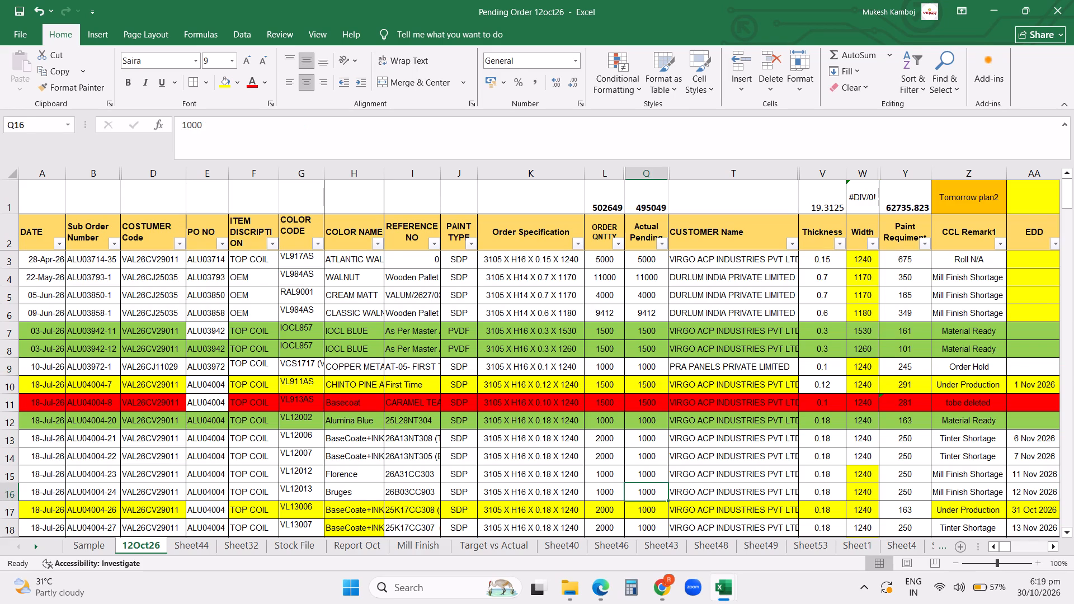
key("ctrl+Down")
scroll(624, 508, "down", 6)
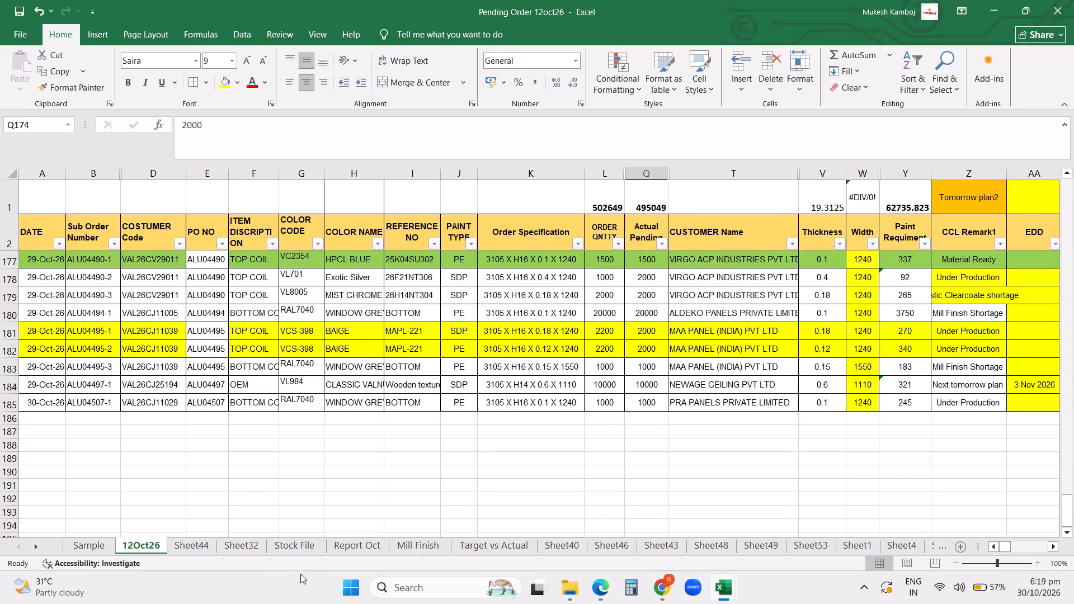
left_click(303, 548)
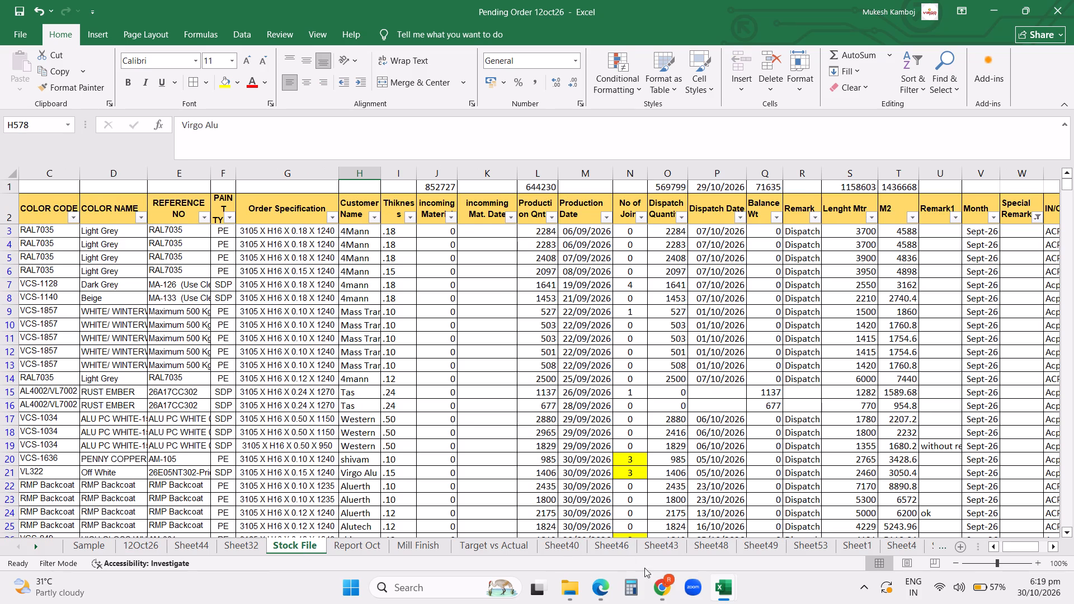
left_click(717, 586)
left_click(979, 516)
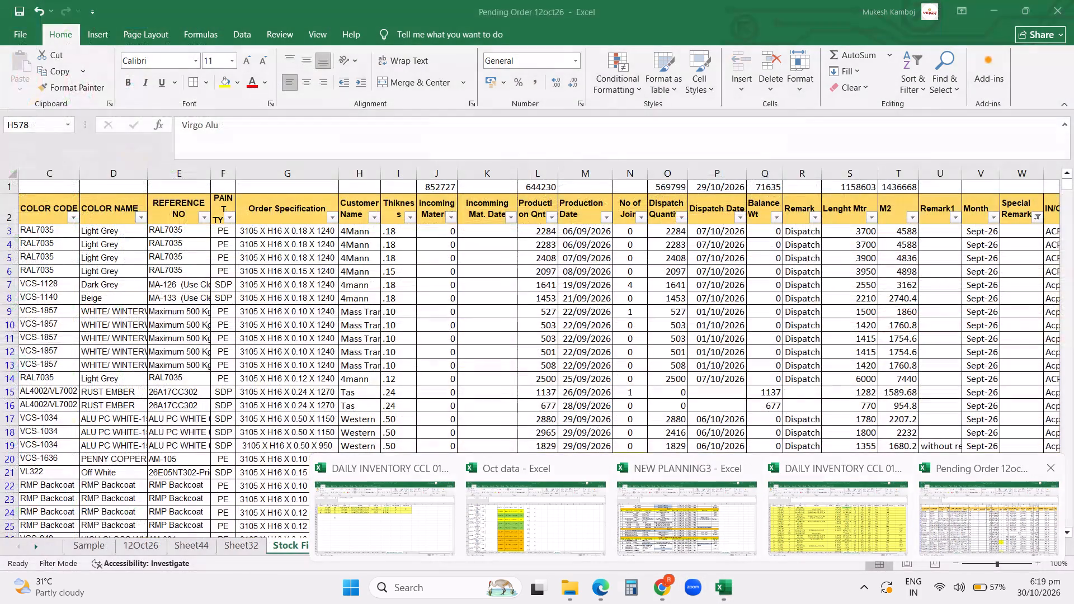
Back in Oct data's Sheet18, select the whole of column I to check the total of the online pending quantities.
left_click(719, 589)
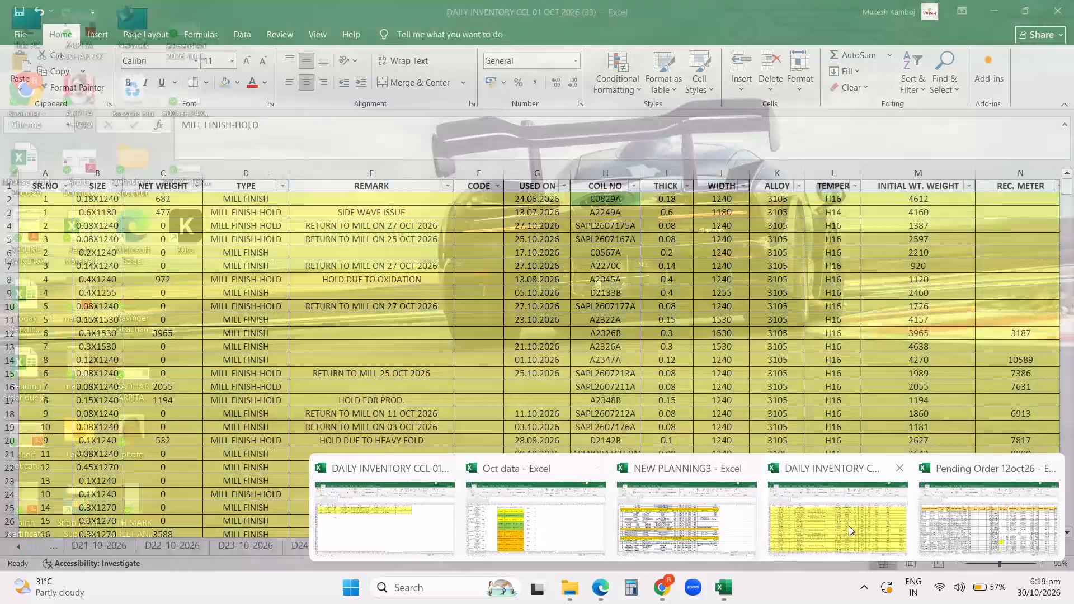
left_click(527, 527)
scroll(597, 336, "up", 20)
scroll(597, 336, "up", 2)
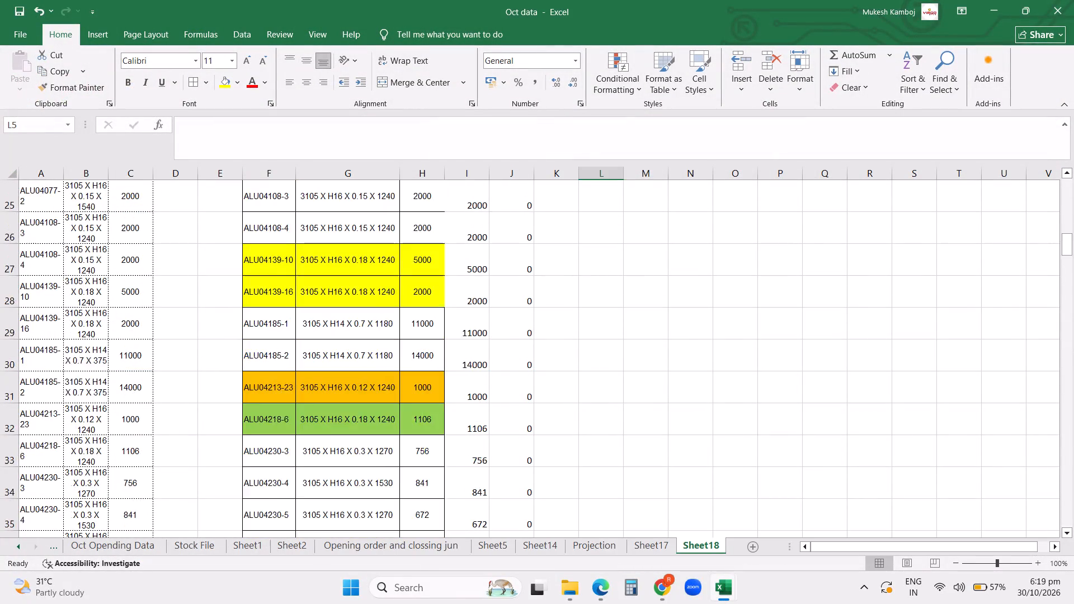
scroll(554, 244, "up", 20)
left_click(475, 174)
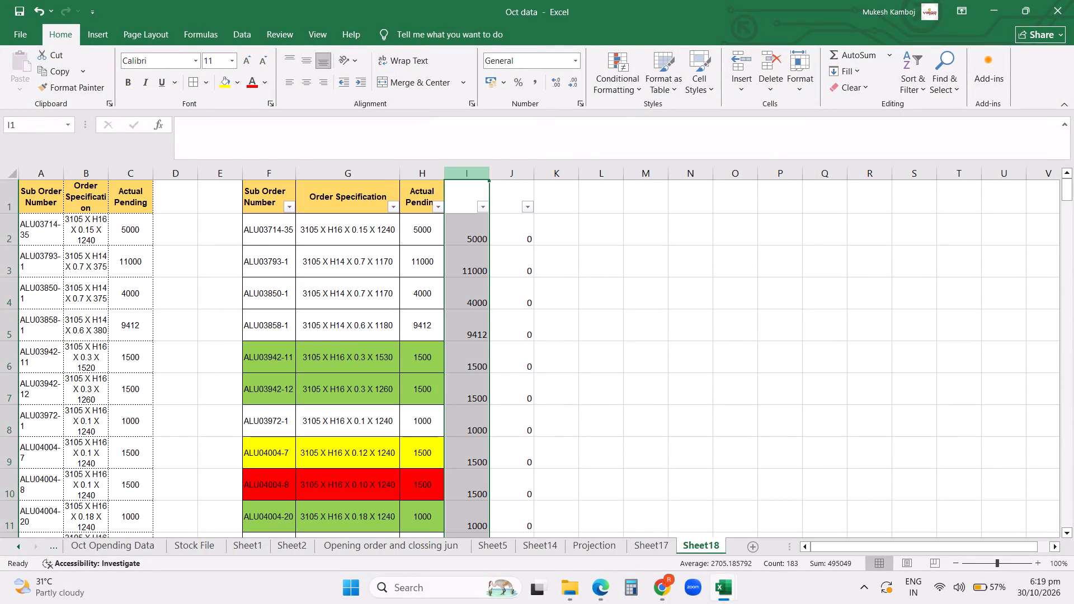
left_click(665, 593)
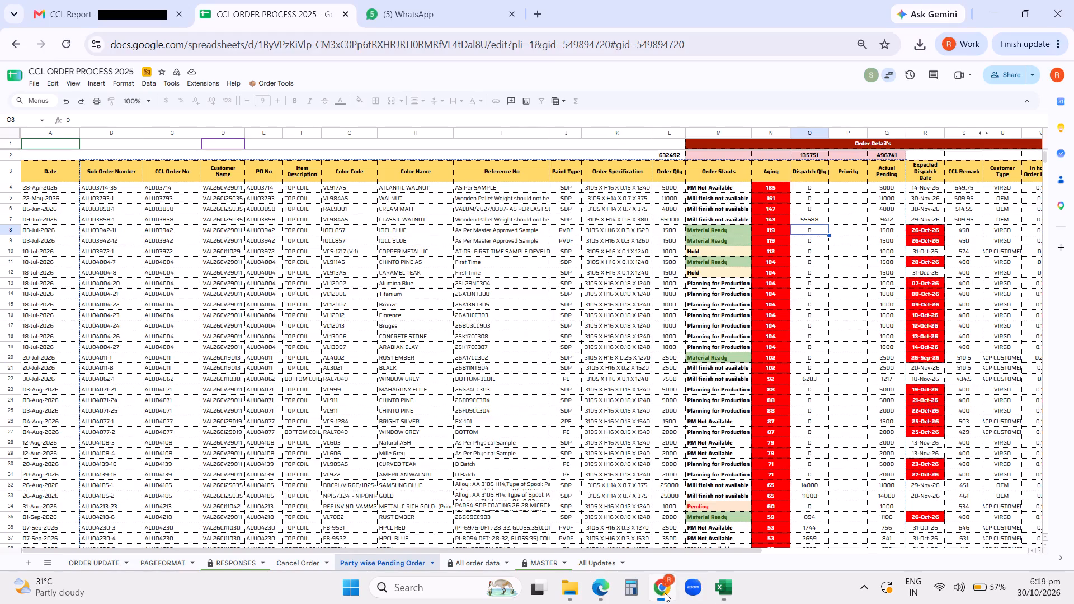
left_click(634, 399)
key("ctrl+Down")
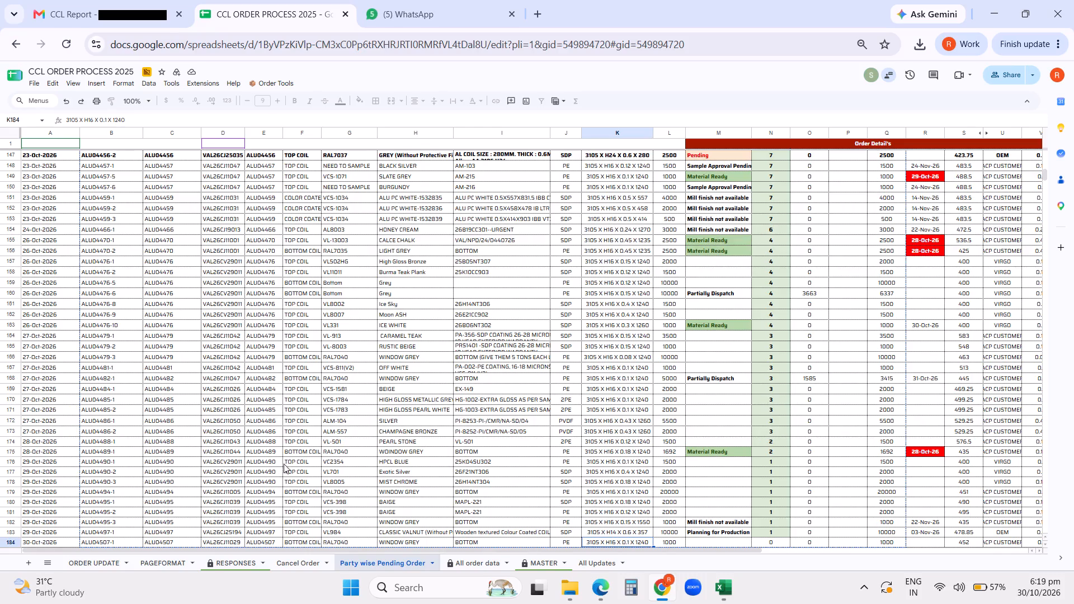
left_click(622, 434)
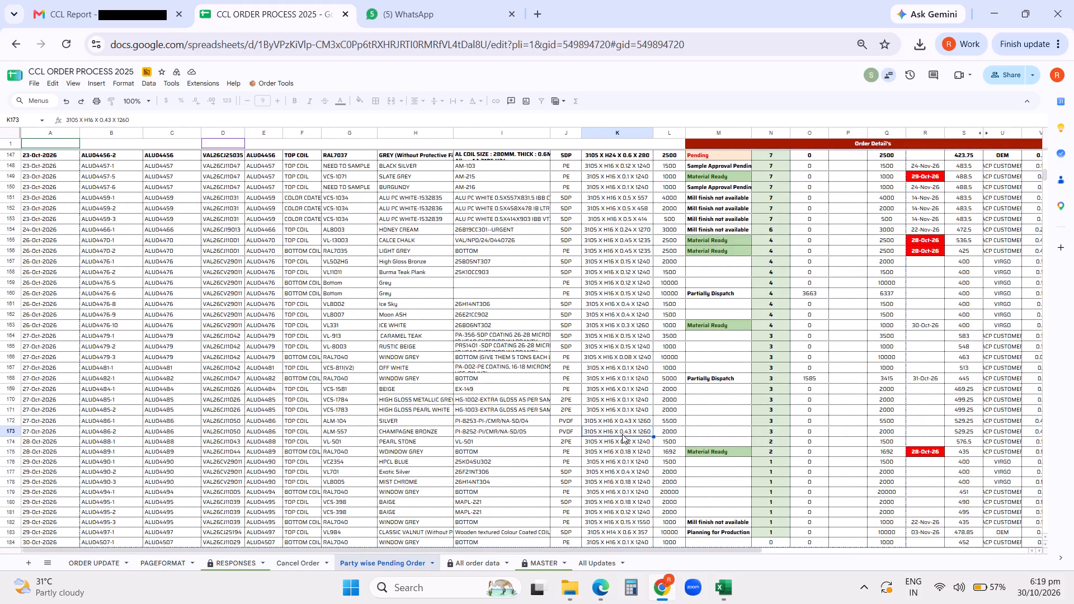
left_click_drag(621, 426, 621, 438)
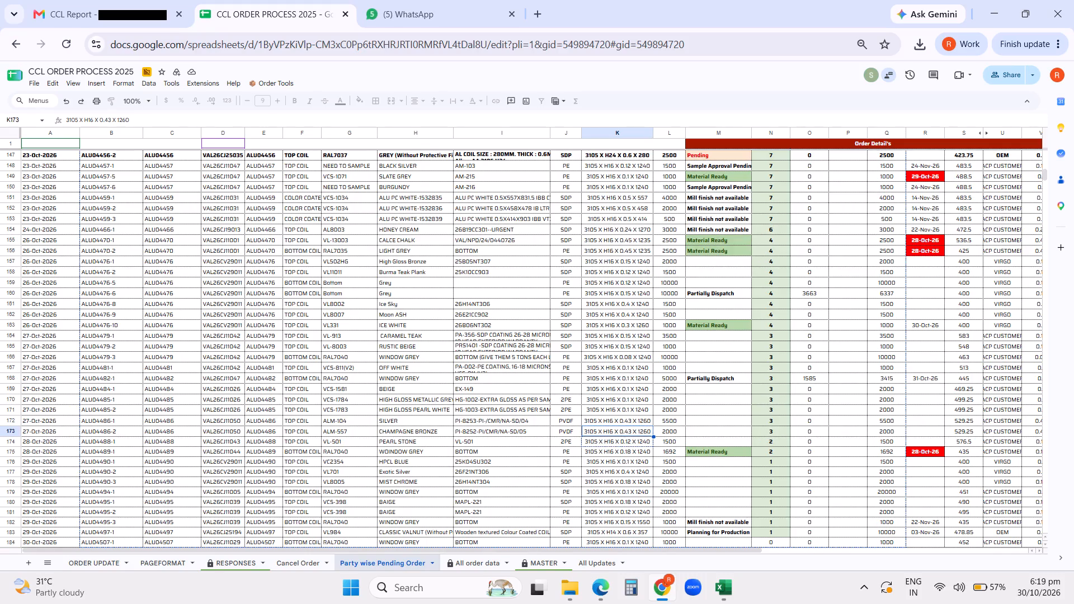
left_click_drag(621, 438, 621, 440)
left_click(619, 447)
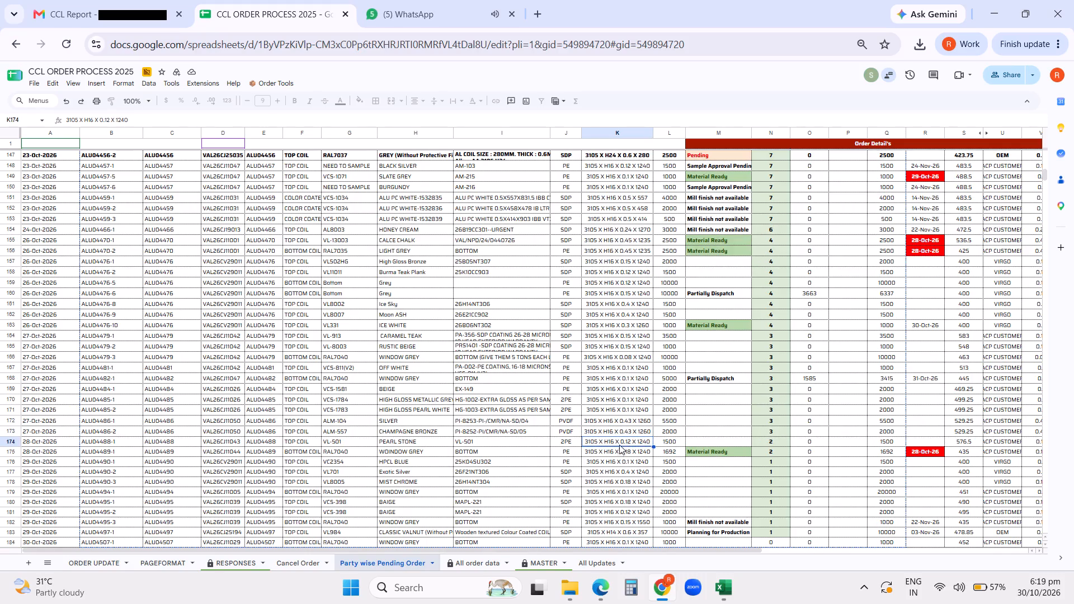
left_click_drag(621, 421, 621, 436)
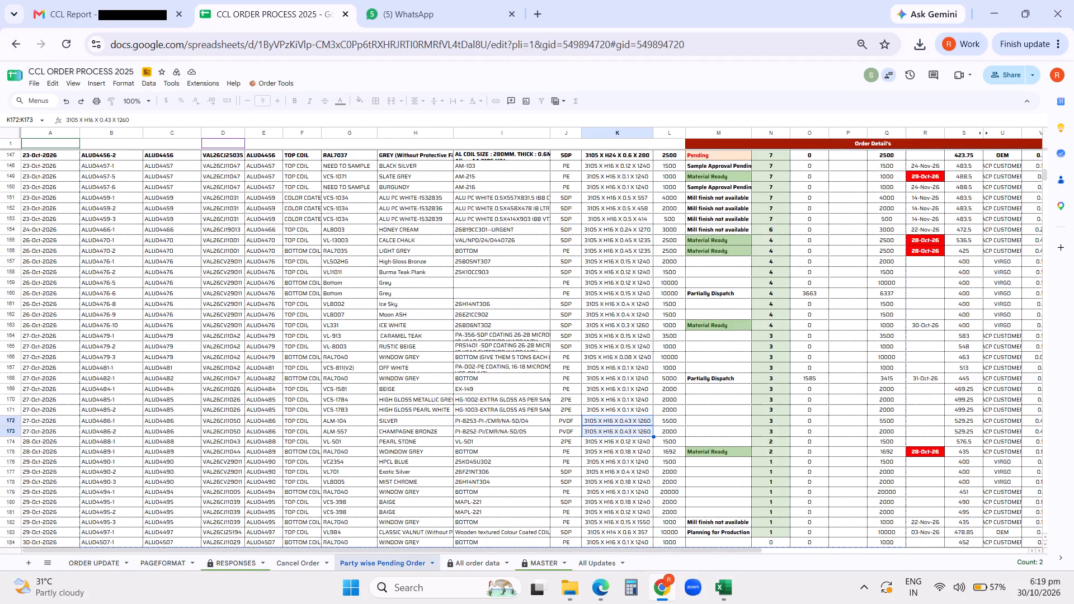
Switch from the online order sheet back to the open Excel workbooks.
left_click(724, 587)
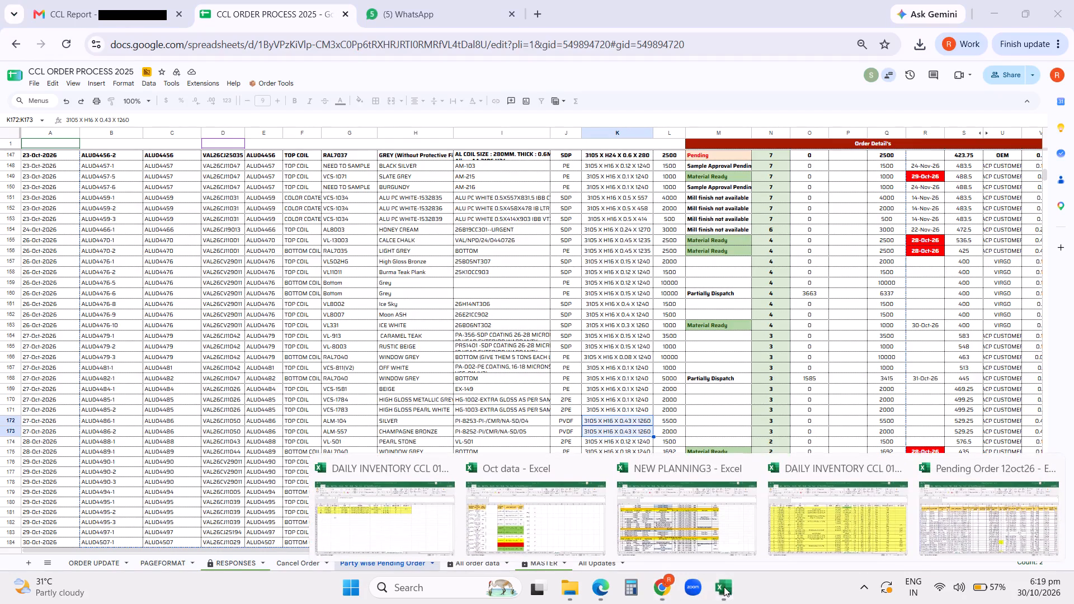
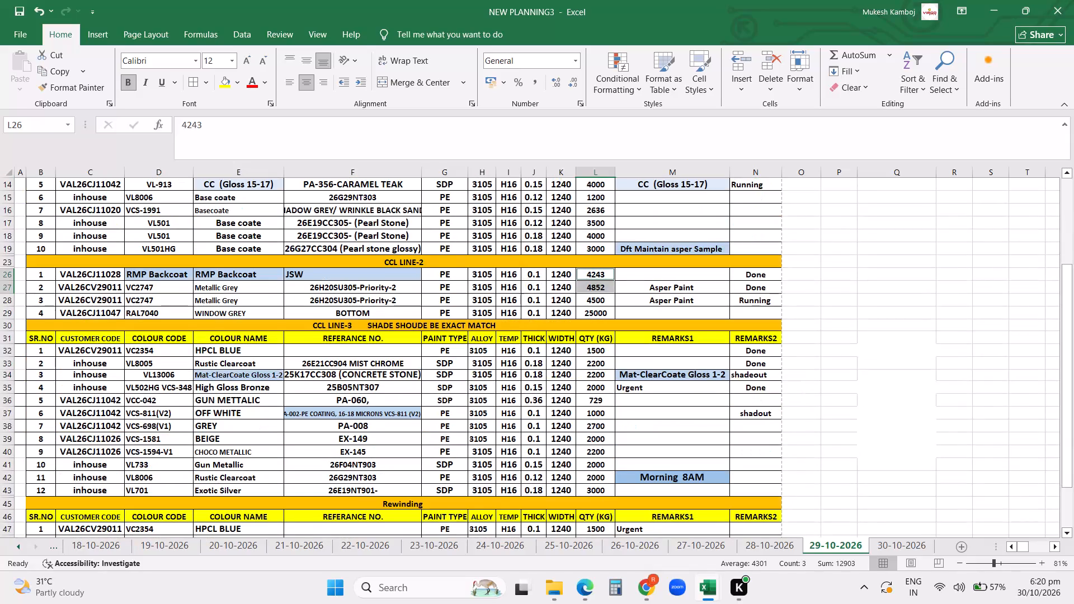
In NEW PLANNING3, examine the 29-10-2026 production plan down to its rewinding section, and the 30-10-2026 plan down to its last row.
scroll(500, 406, "down", 2)
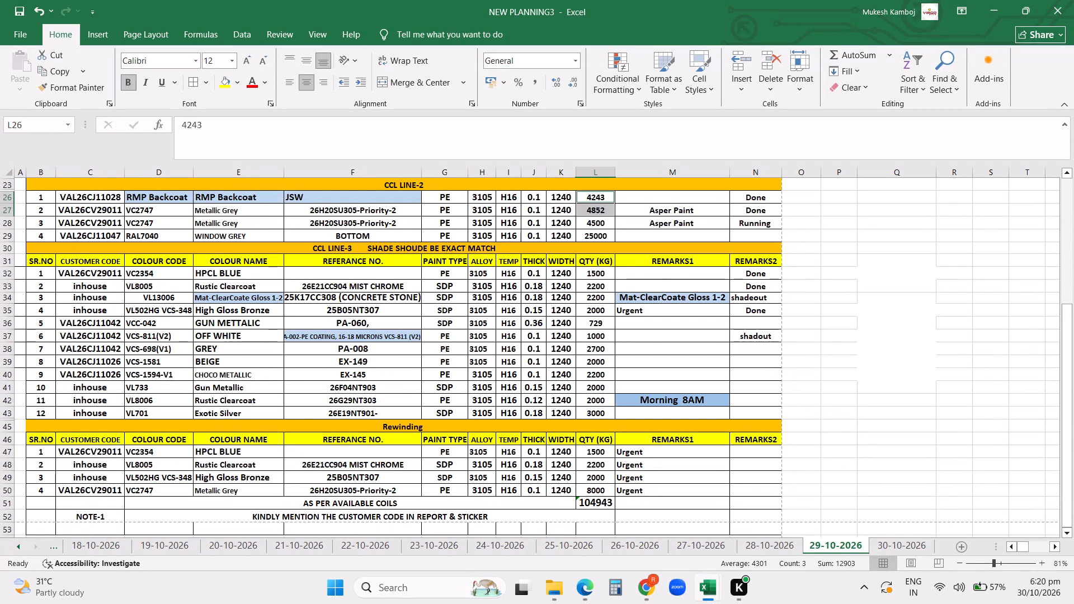
left_click(911, 546)
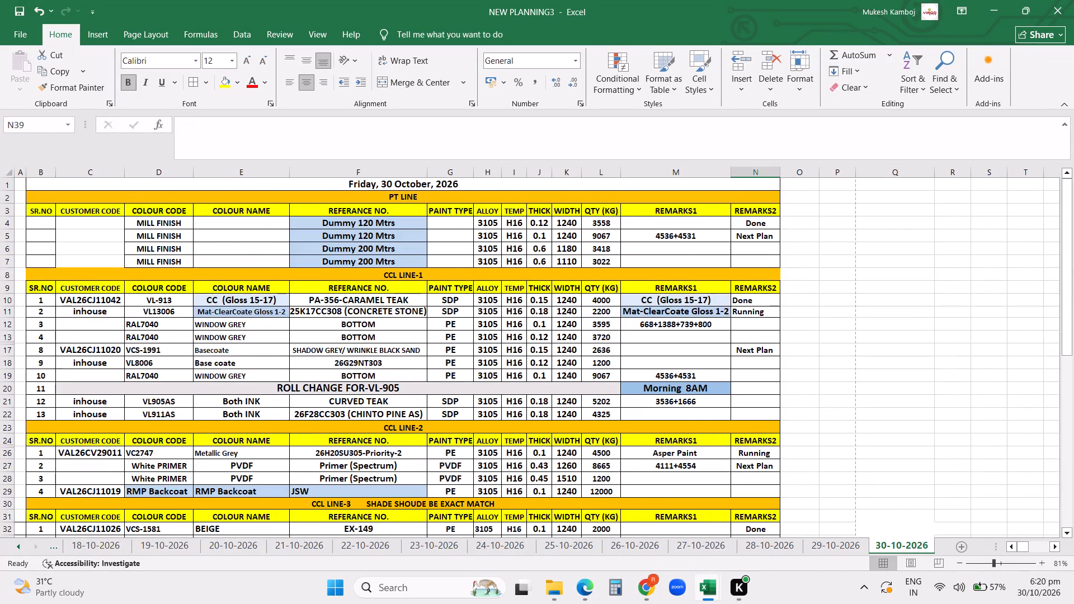
scroll(496, 449, "down", 11)
left_click(150, 302)
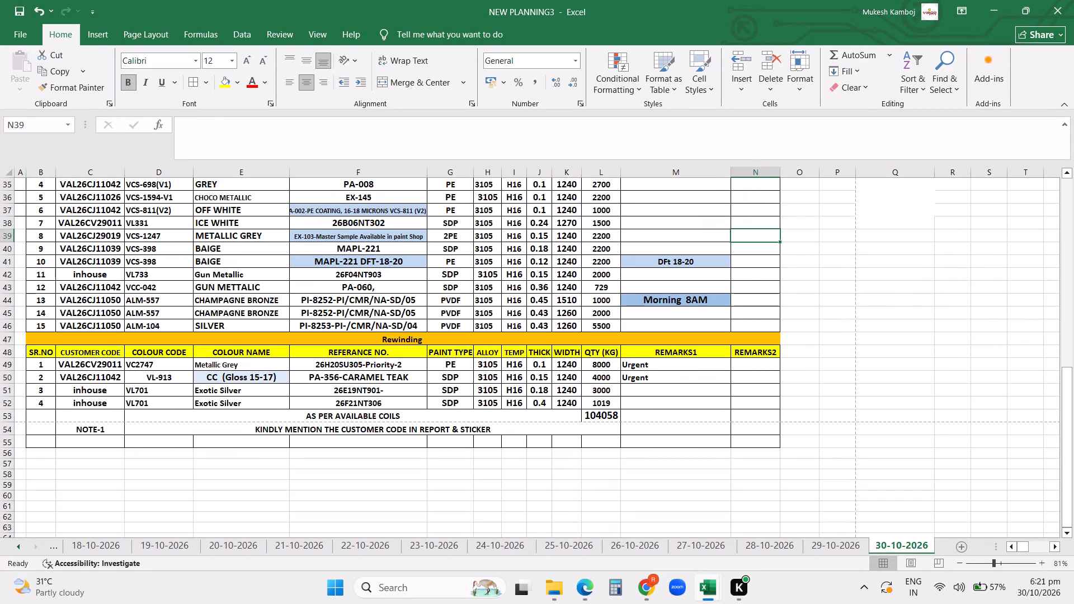
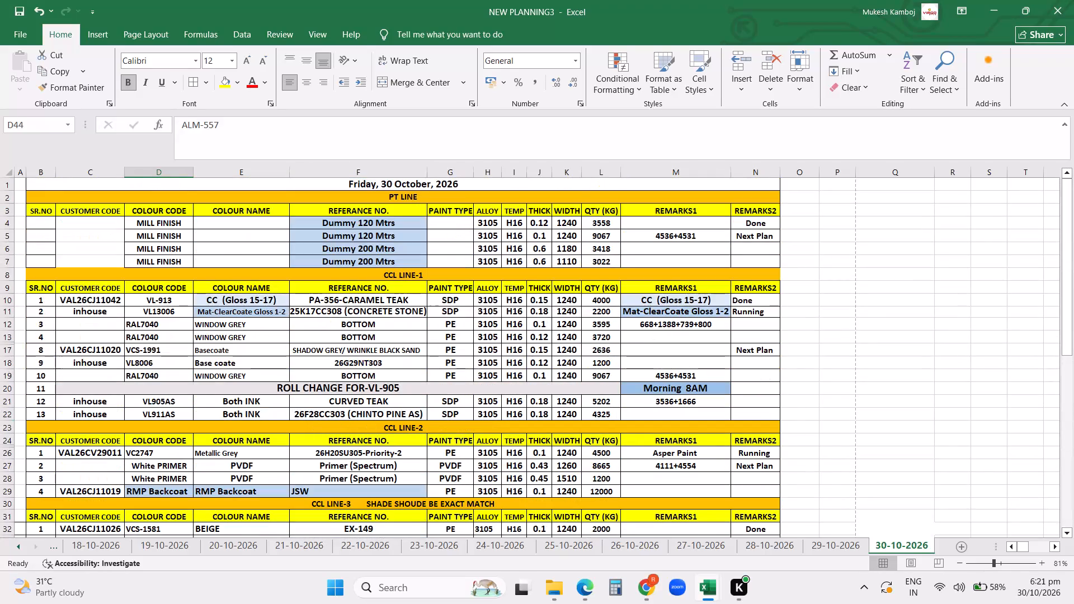
Select the entire 30-10-2026 production plan, from the date heading down through the NOTE-1 row, across columns B to N.
left_click_drag(418, 183, 409, 591)
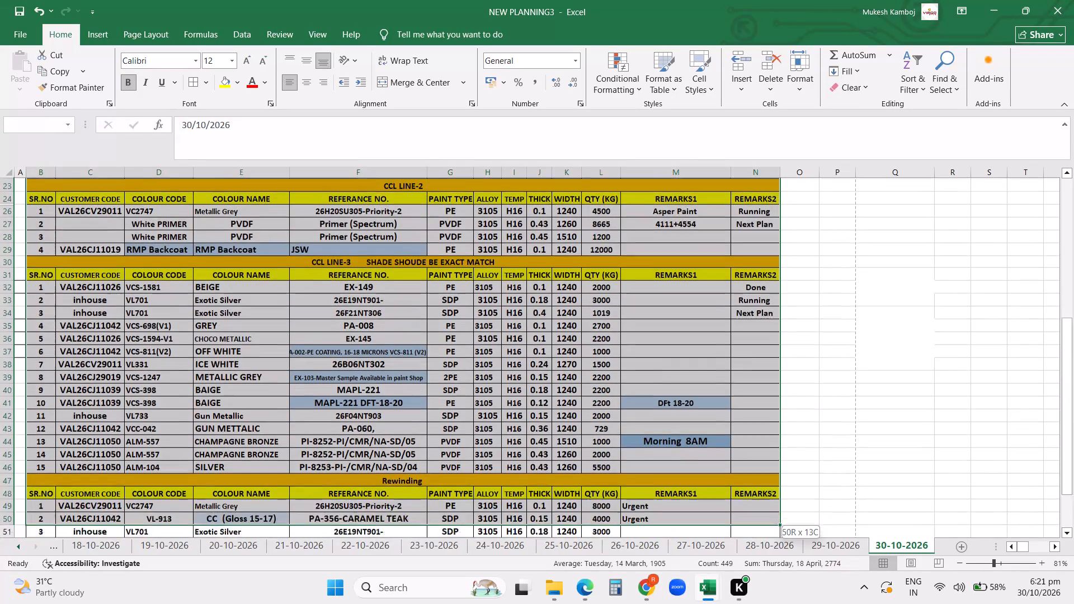
left_click_drag(409, 591, 417, 511)
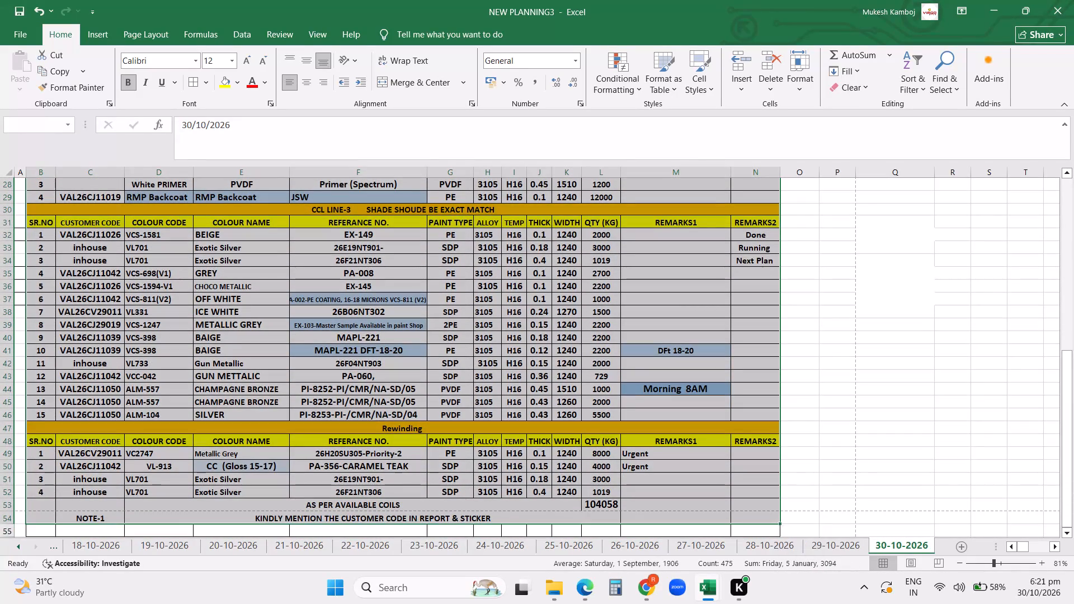
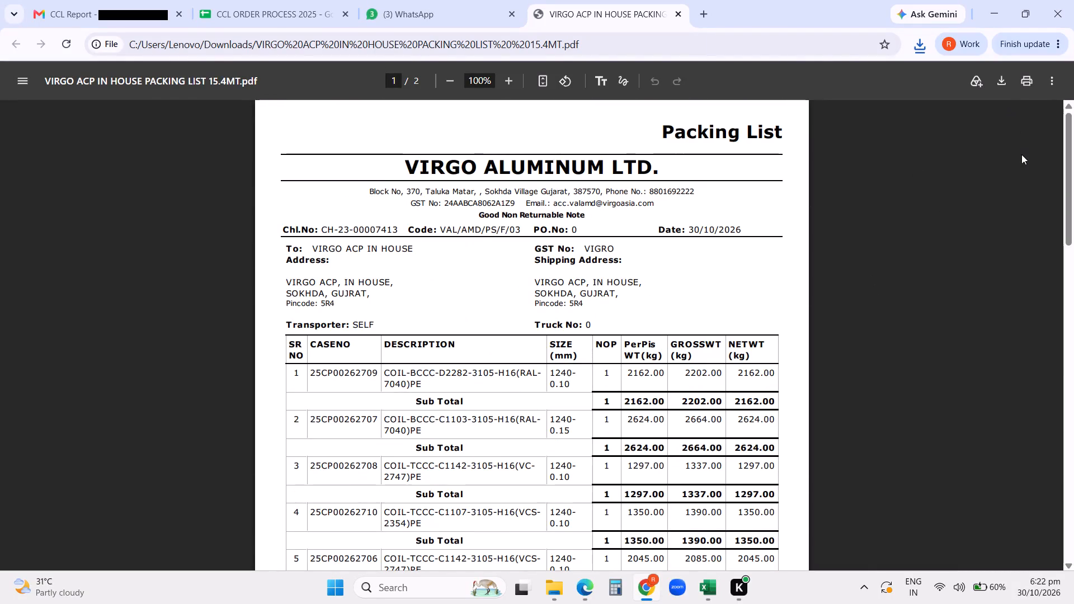
Print one copy of all pages of the VIRGO ACP IN HOUSE packing list PDF on the HP LaserJet Professional printer.
scroll(912, 207, "down", 12)
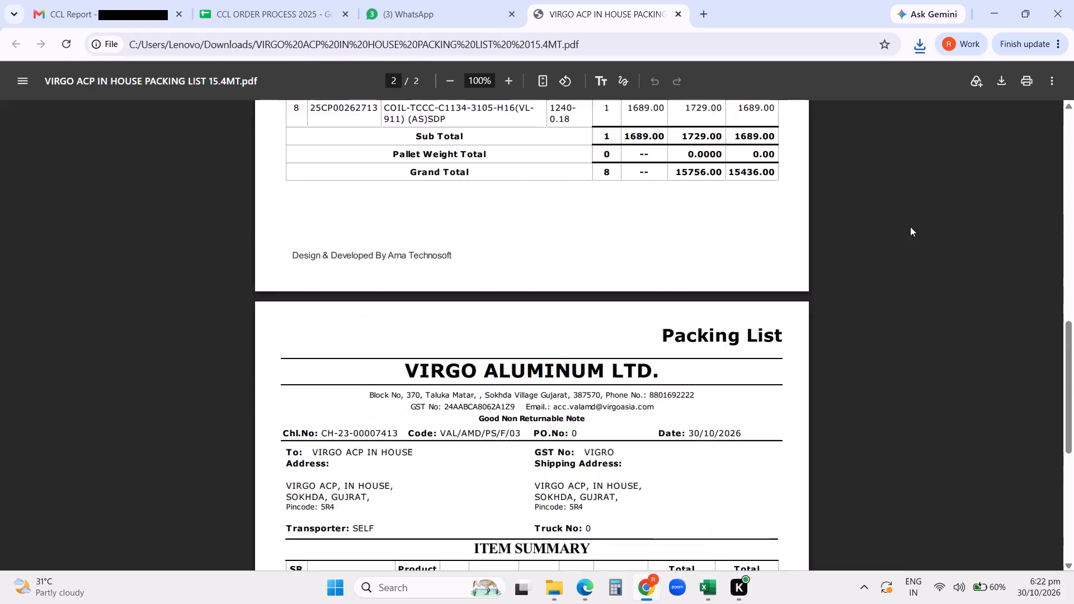
scroll(910, 226, "up", 16)
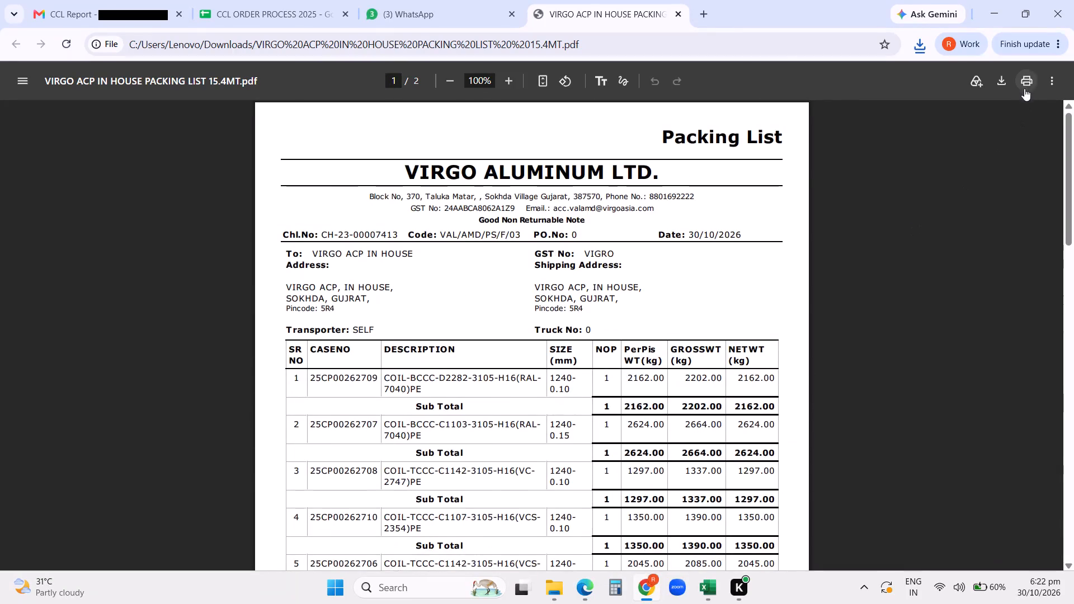
left_click(1025, 83)
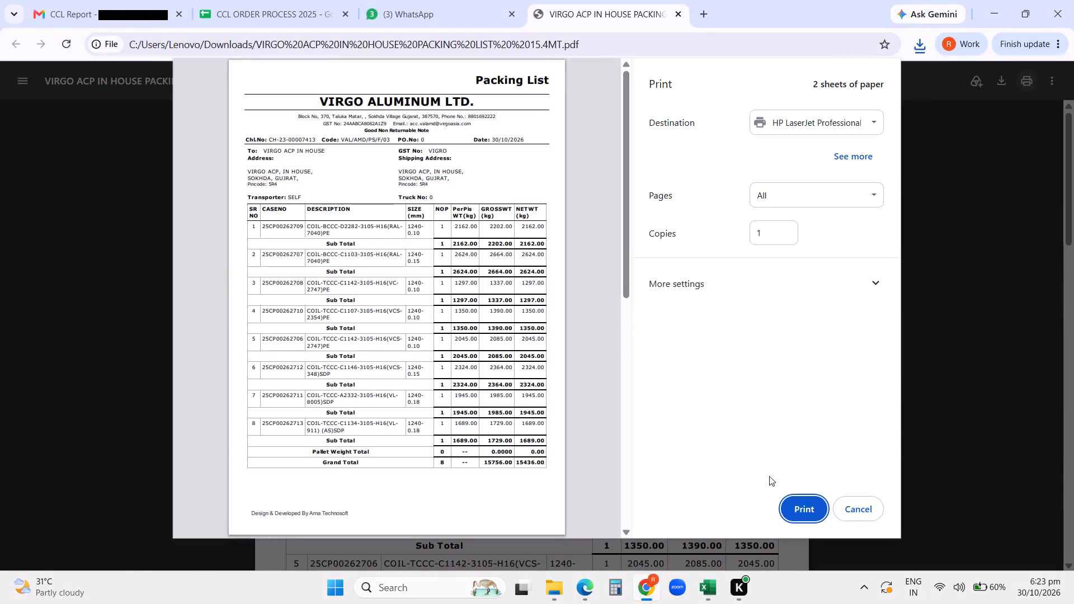
left_click(793, 512)
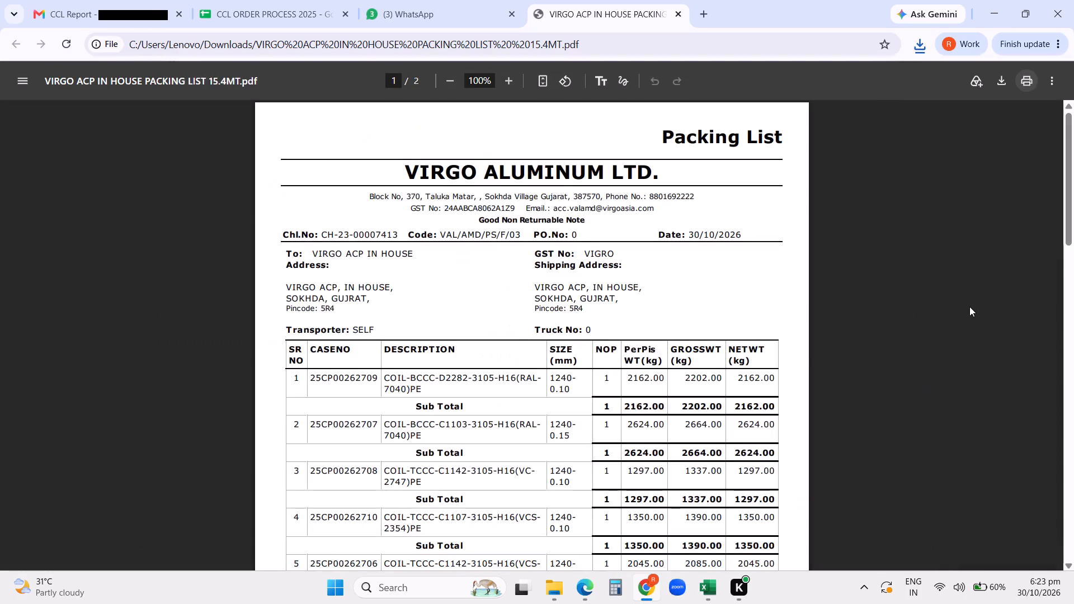
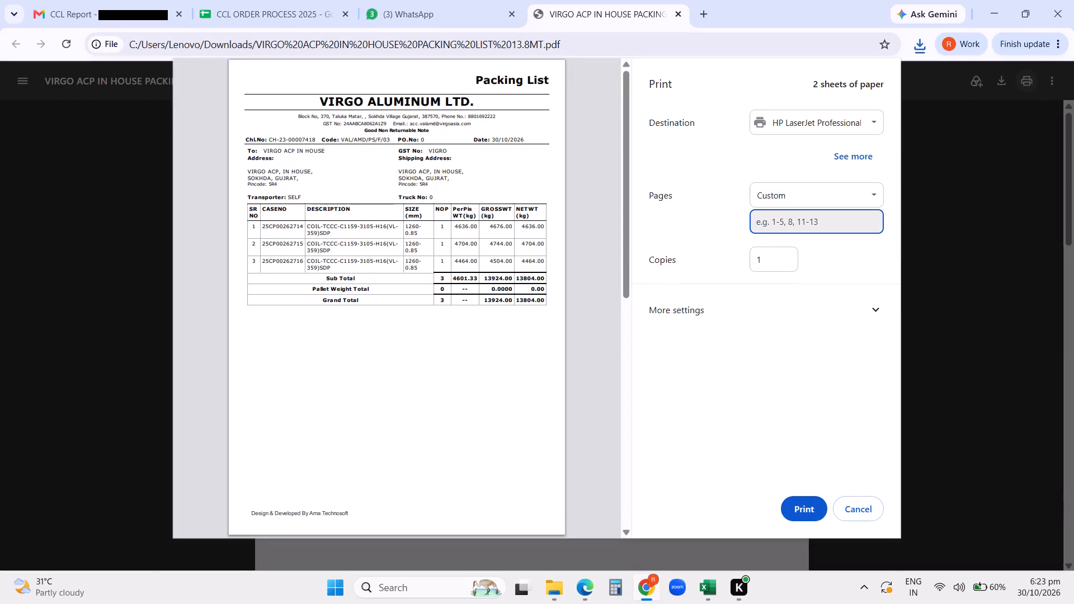
Set the custom page range for printing the Virgo ACP in-house packing list to page 1.
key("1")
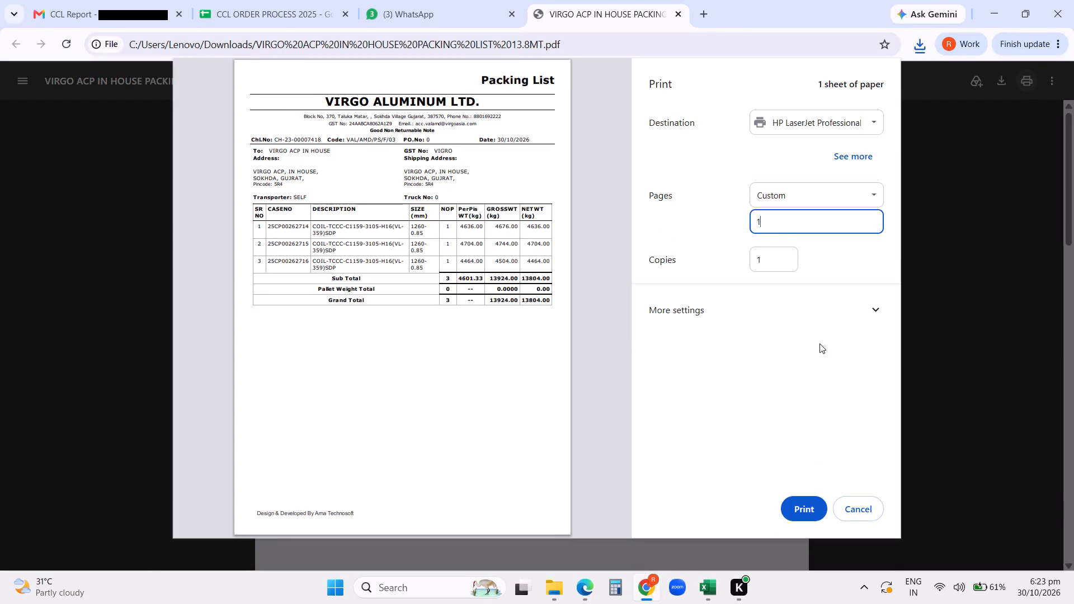
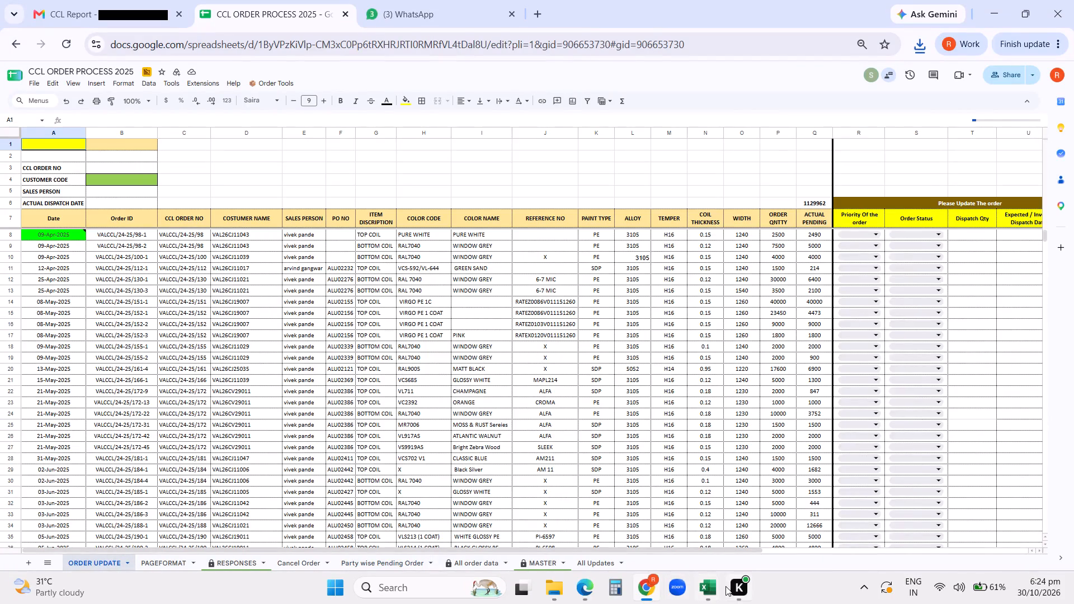
Switch from the CCL ORDER PROCESS 2025 sheet in Chrome to the Pending Order 12oct26 workbook in Excel.
left_click(710, 589)
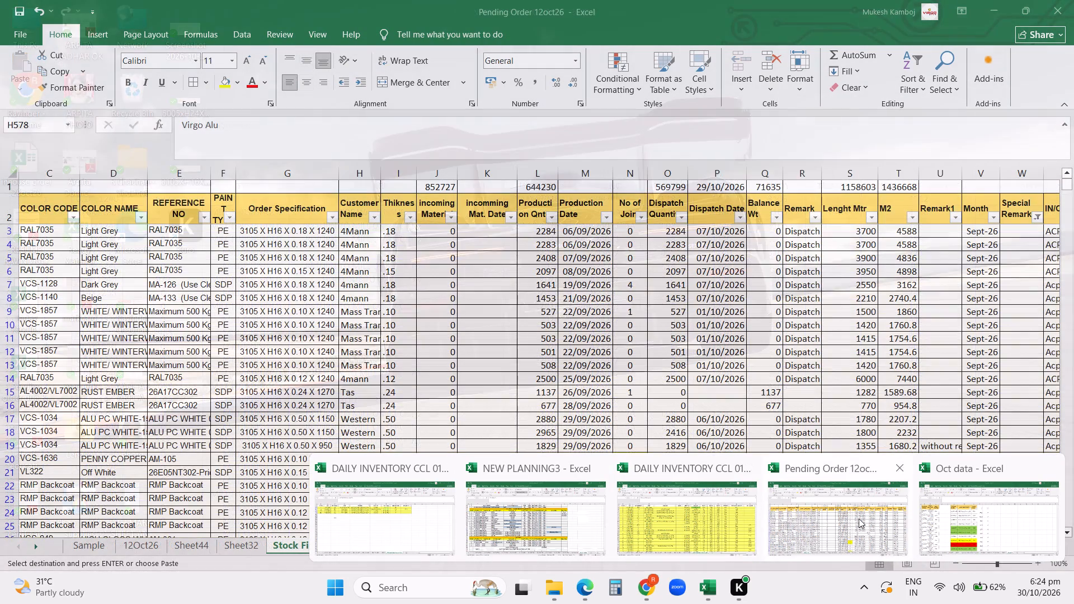
left_click(851, 518)
left_click(648, 593)
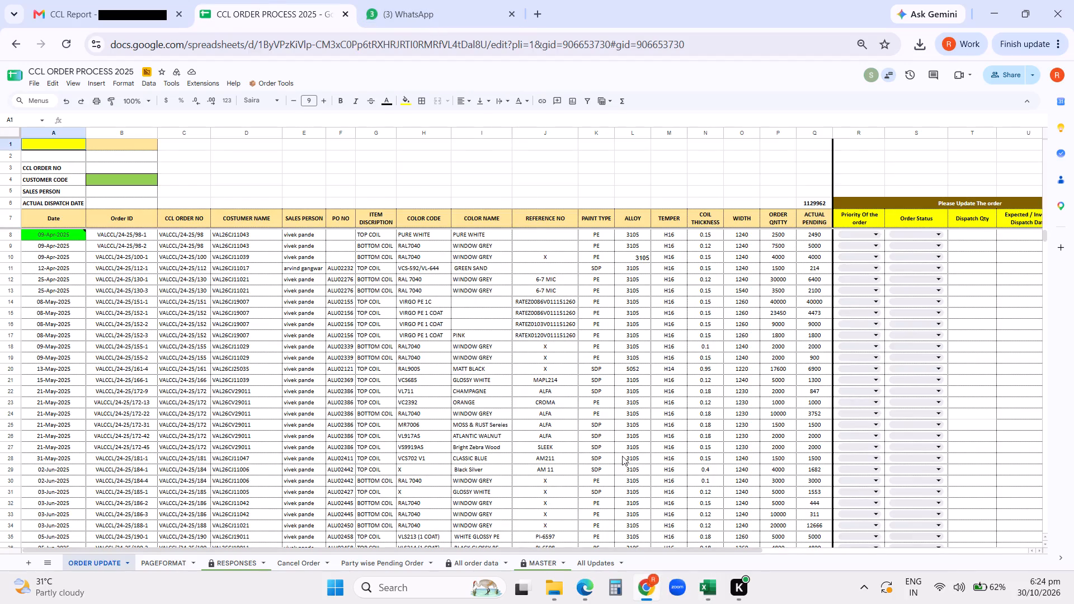
left_click(700, 587)
left_click(813, 536)
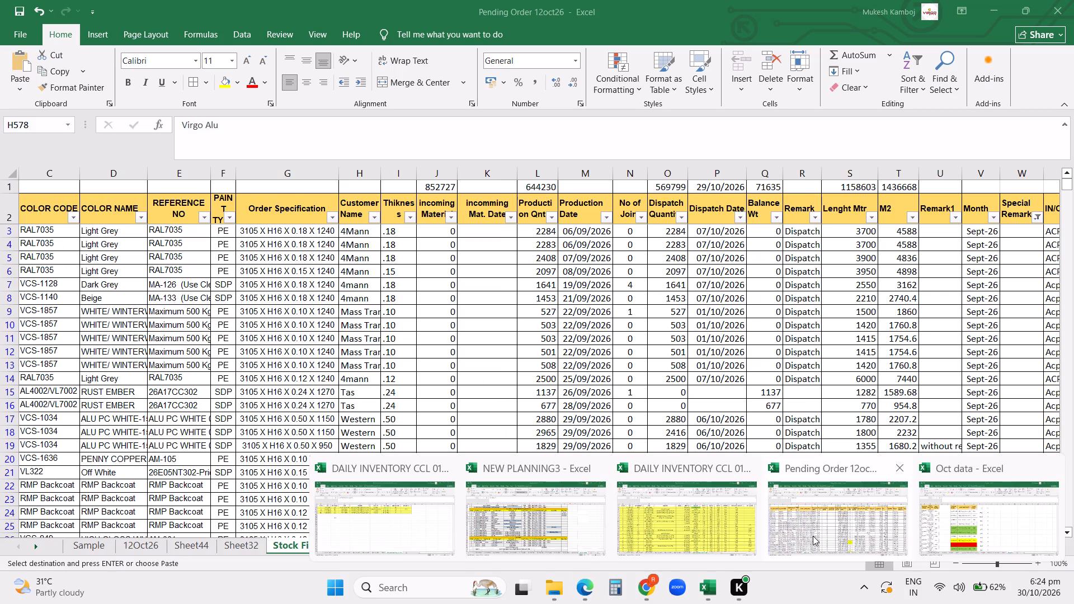
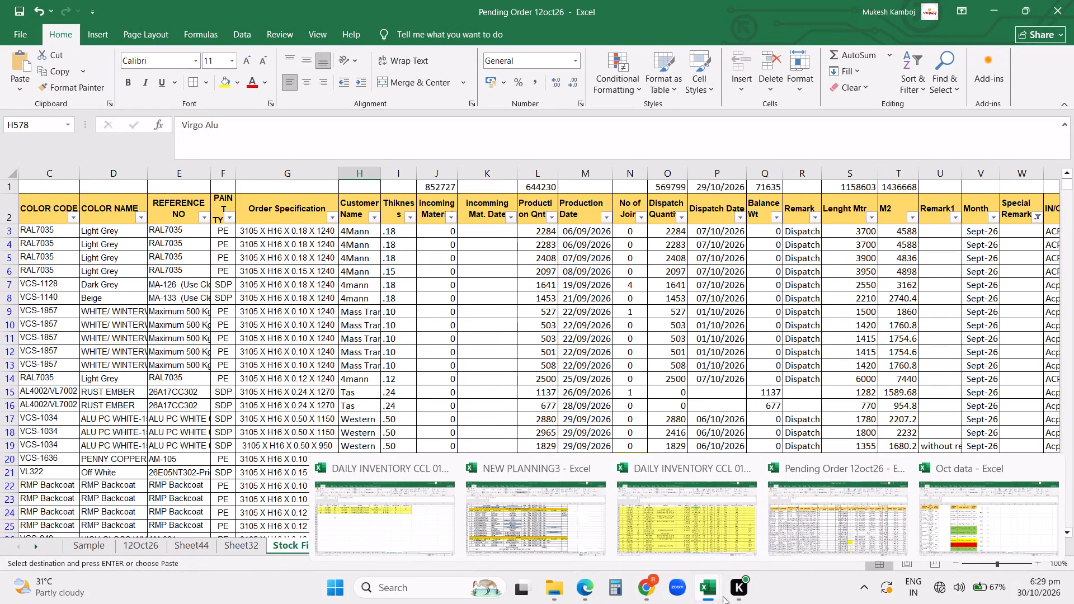
Switch from the Pending Order 12oct26 workbook in Excel to the CCL ORDER PROCESS 2025 sheet in Chrome.
left_click(642, 591)
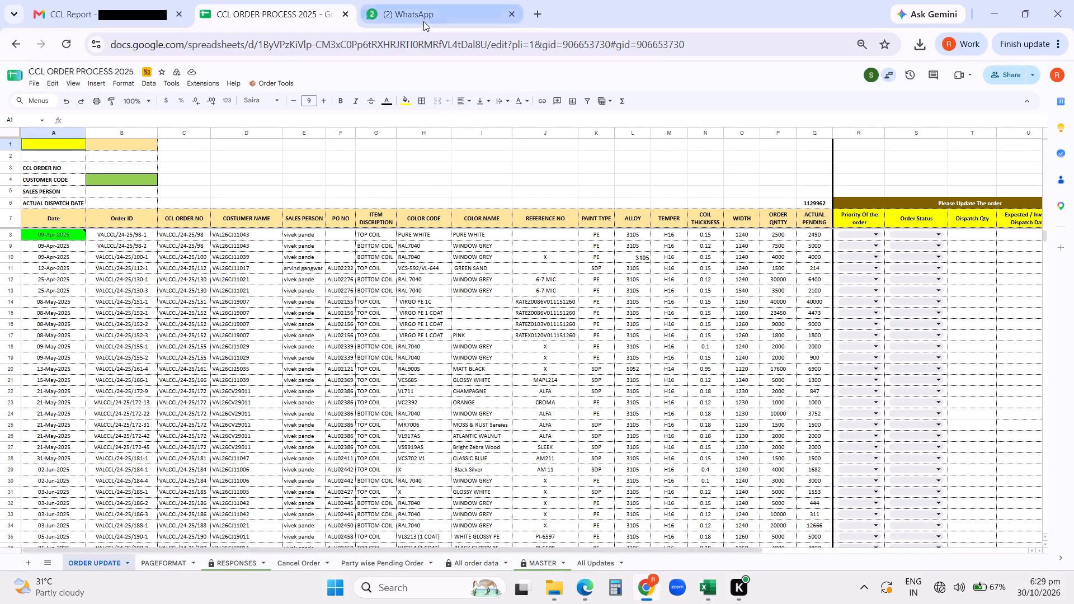
Bring up the list of available Wi-Fi networks and select the TP-Link_EEC2 network for reconnecting.
double_click(937, 589)
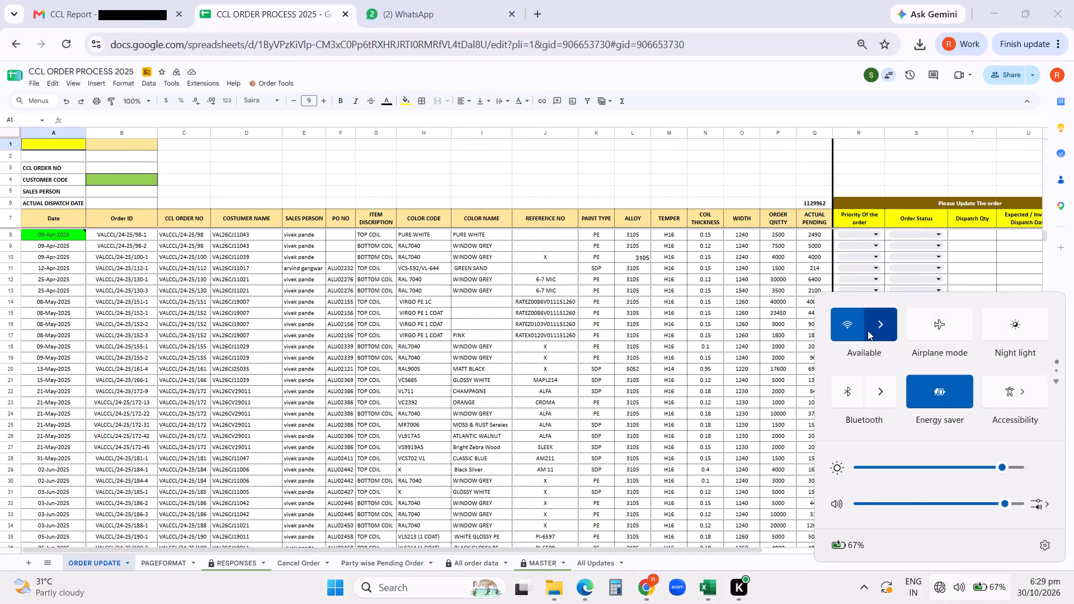
left_click(880, 327)
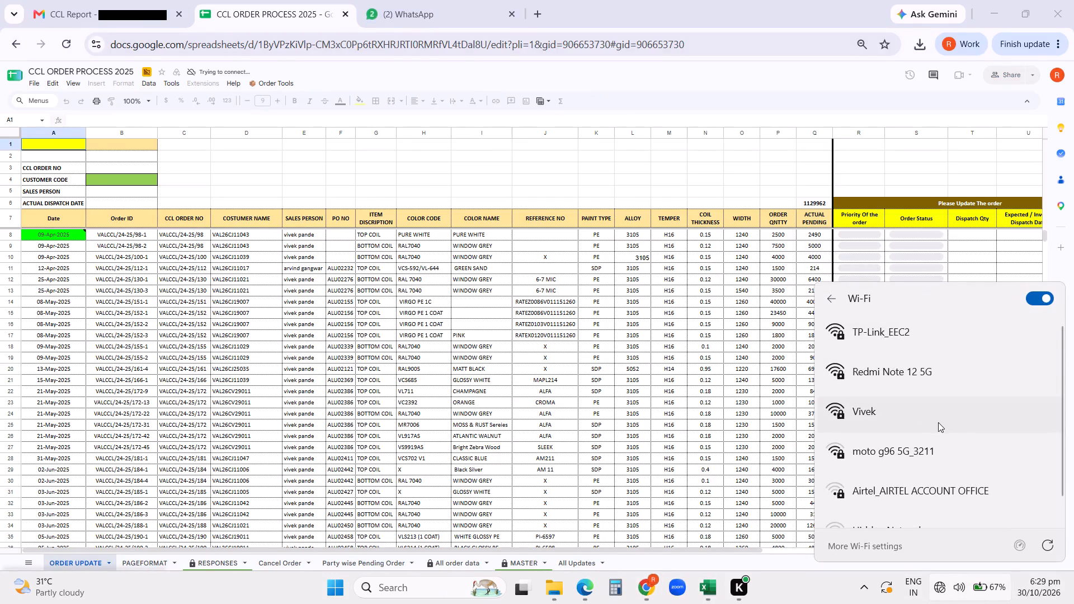
left_click(880, 319)
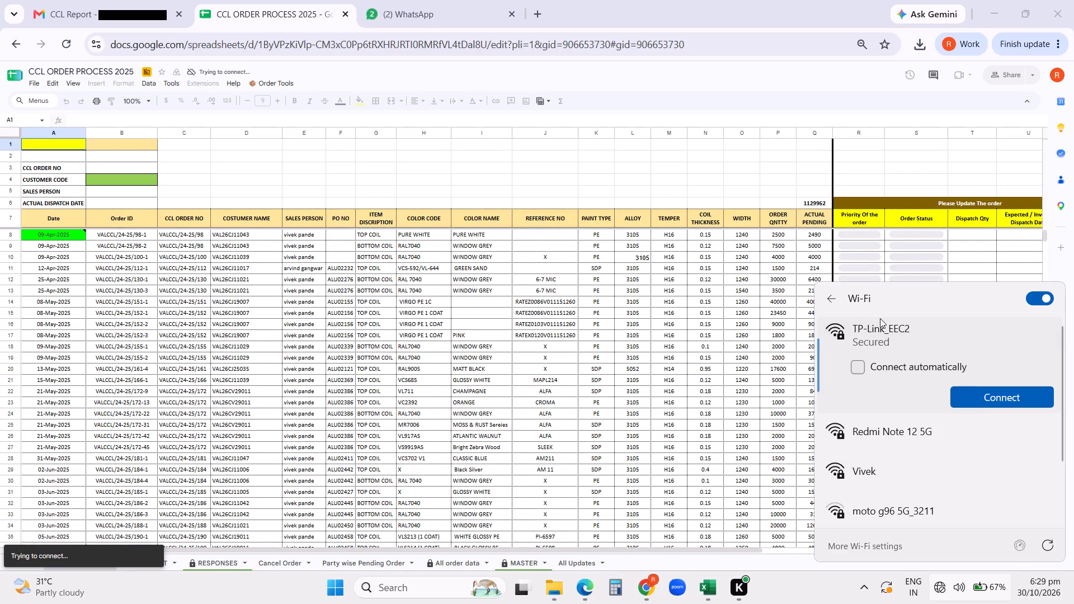
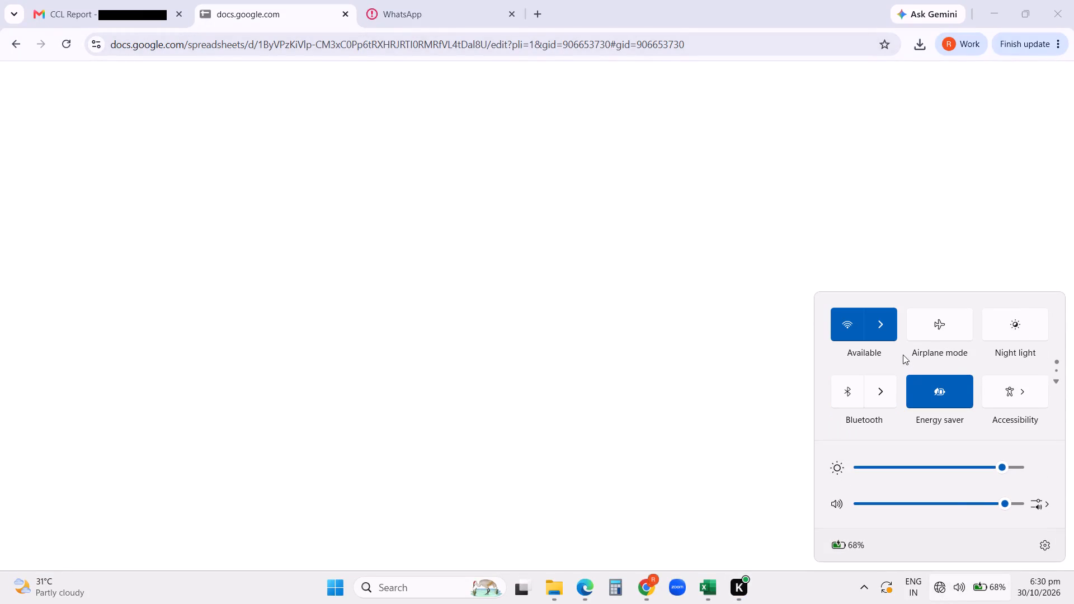
Select the NARZO 70x 5G network among the available Wi-Fi networks for connecting the computer.
left_click(884, 325)
left_click(893, 372)
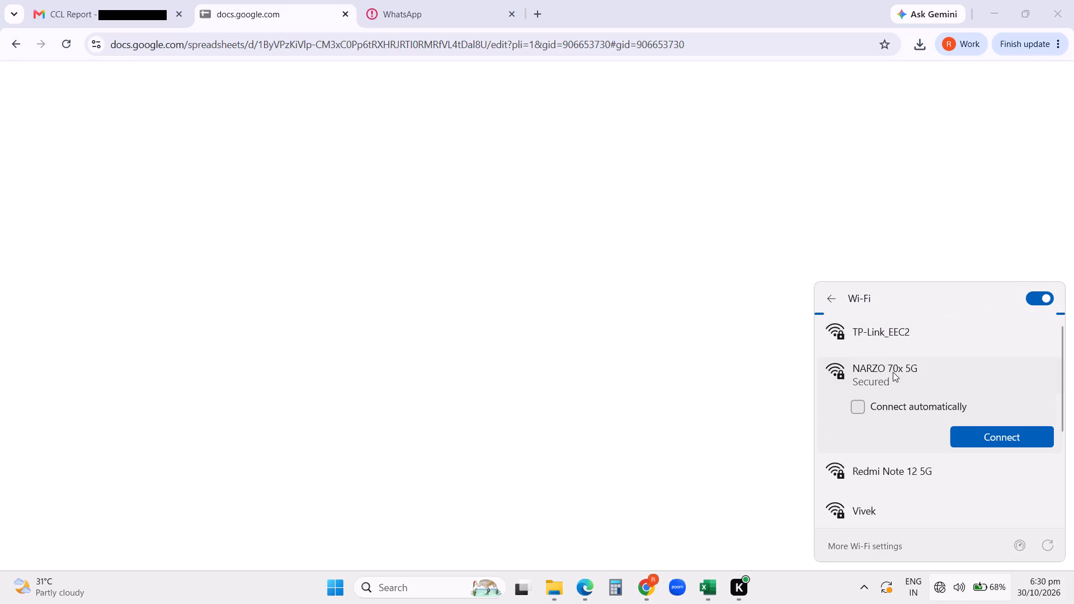
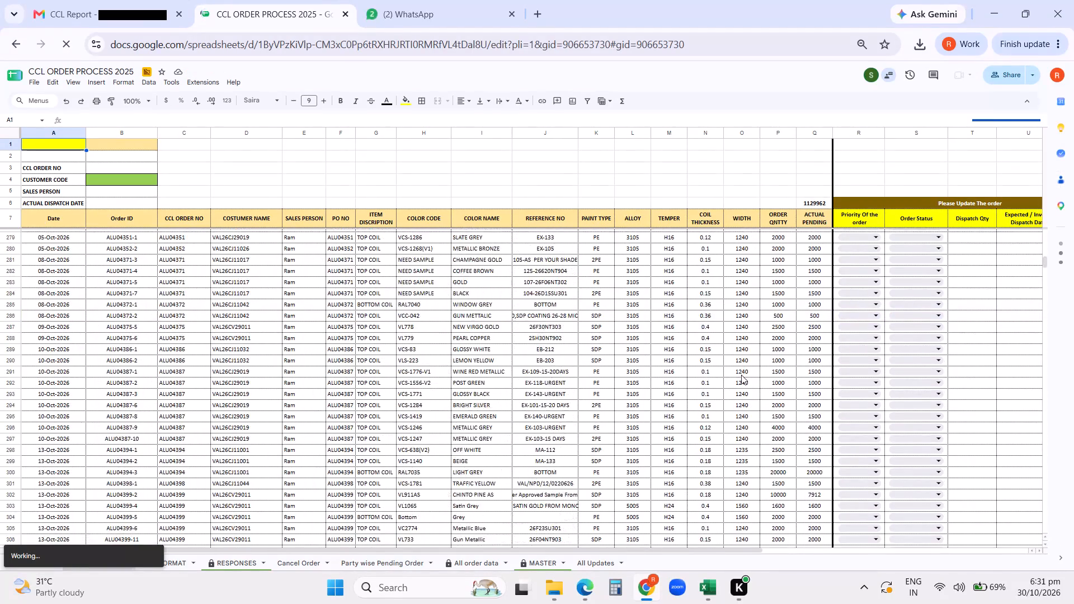
scroll(741, 375, "down", 19)
scroll(741, 376, "up", 4)
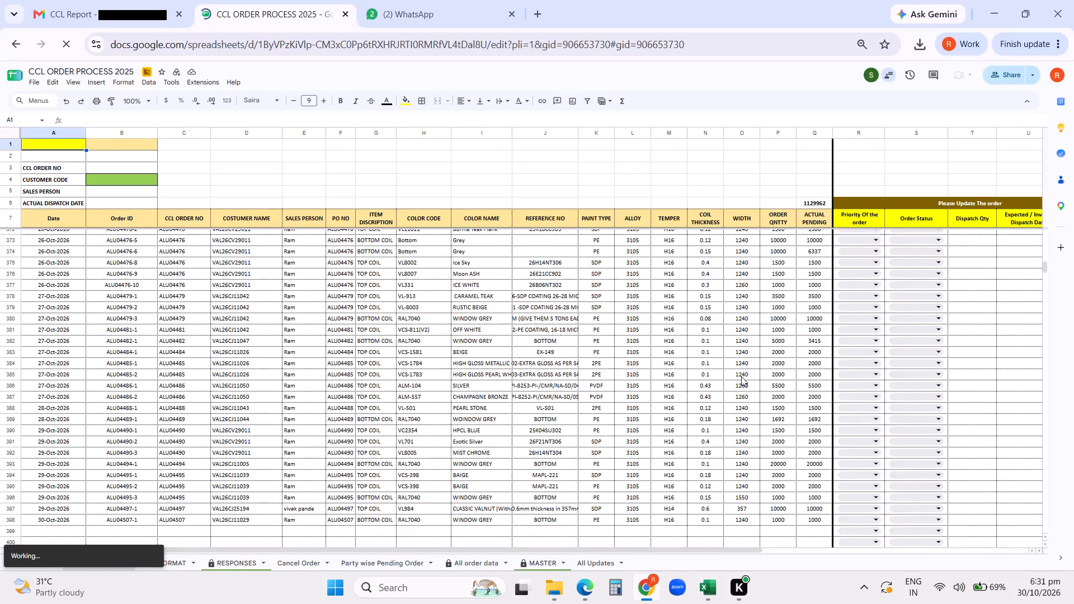
scroll(741, 376, "up", 3)
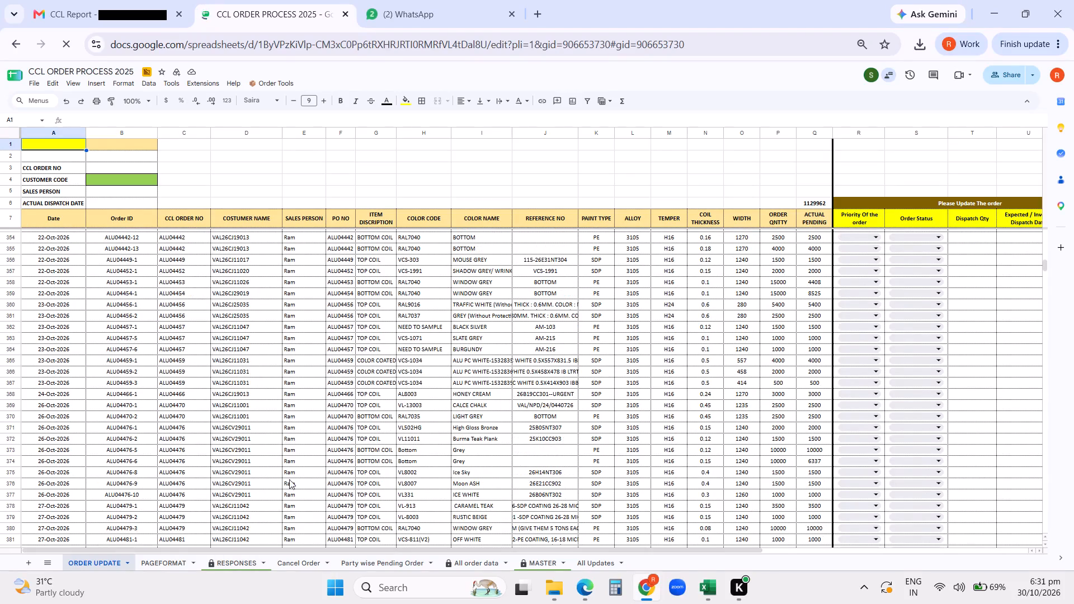
scroll(290, 476, "up", 1)
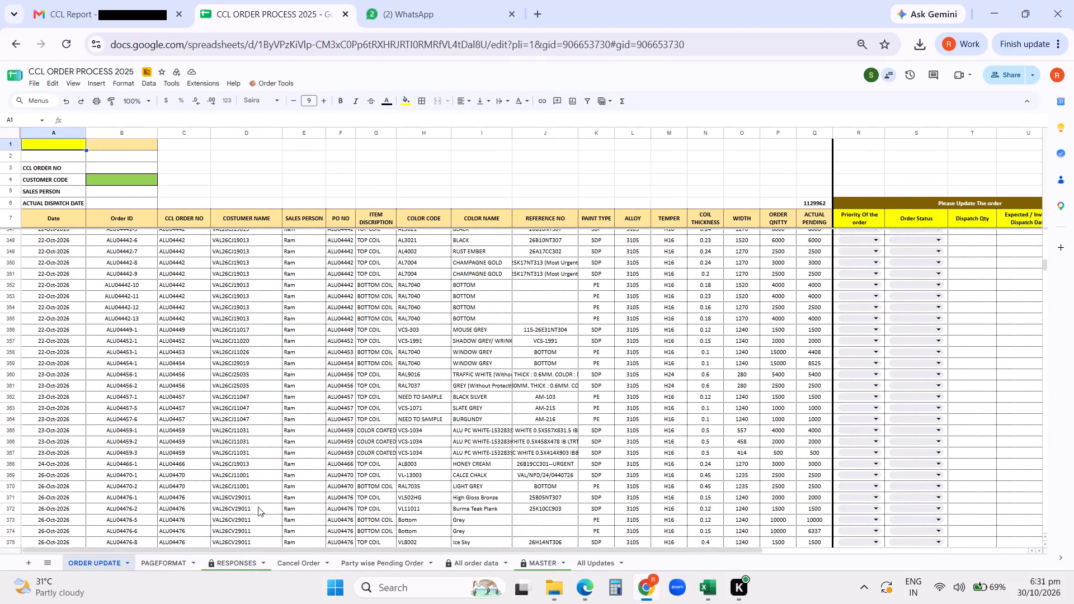
left_click(252, 506)
key("ctrl+c")
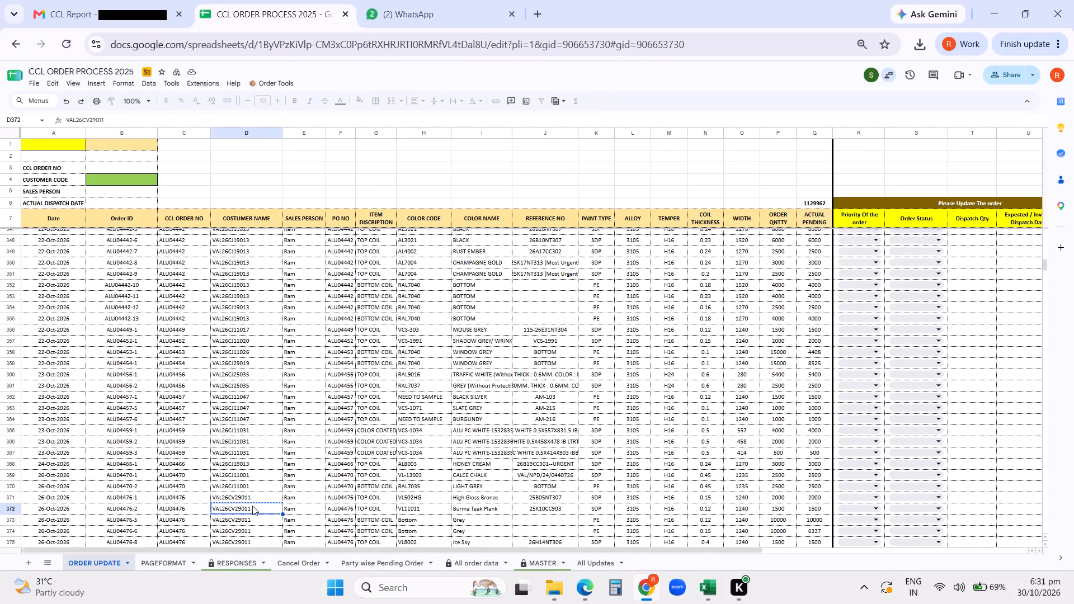
left_click(145, 180)
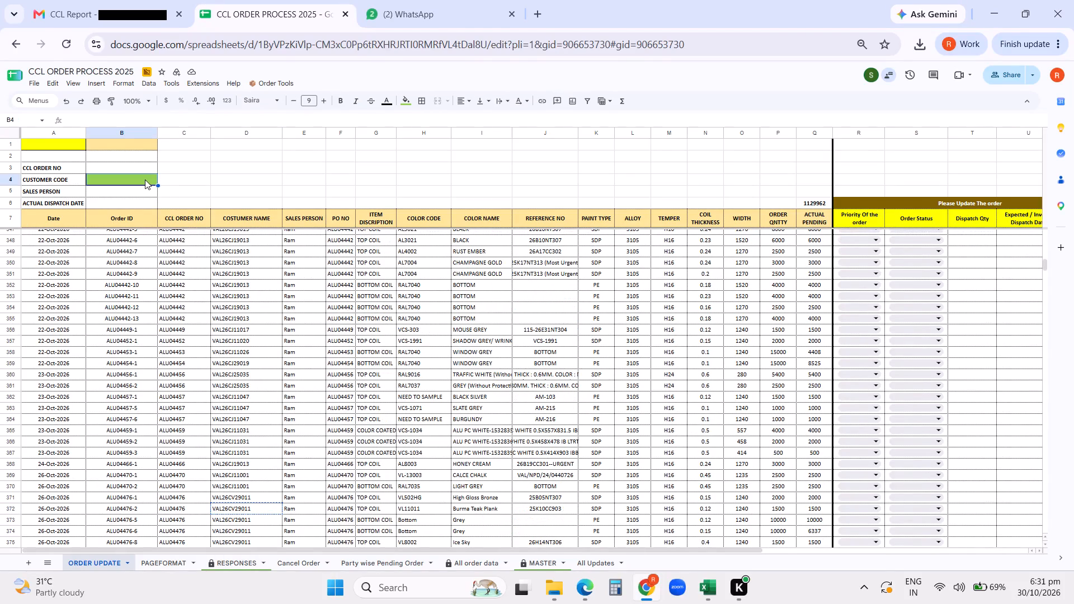
key("ctrl+v")
scroll(812, 478, "up", 3)
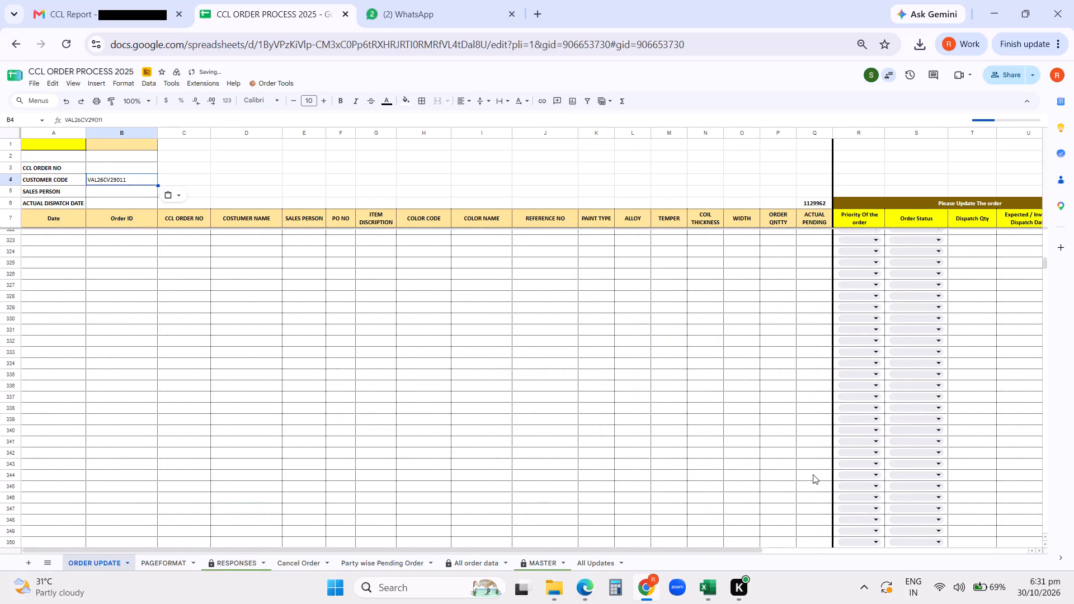
scroll(813, 474, "up", 20)
scroll(813, 474, "up", 19)
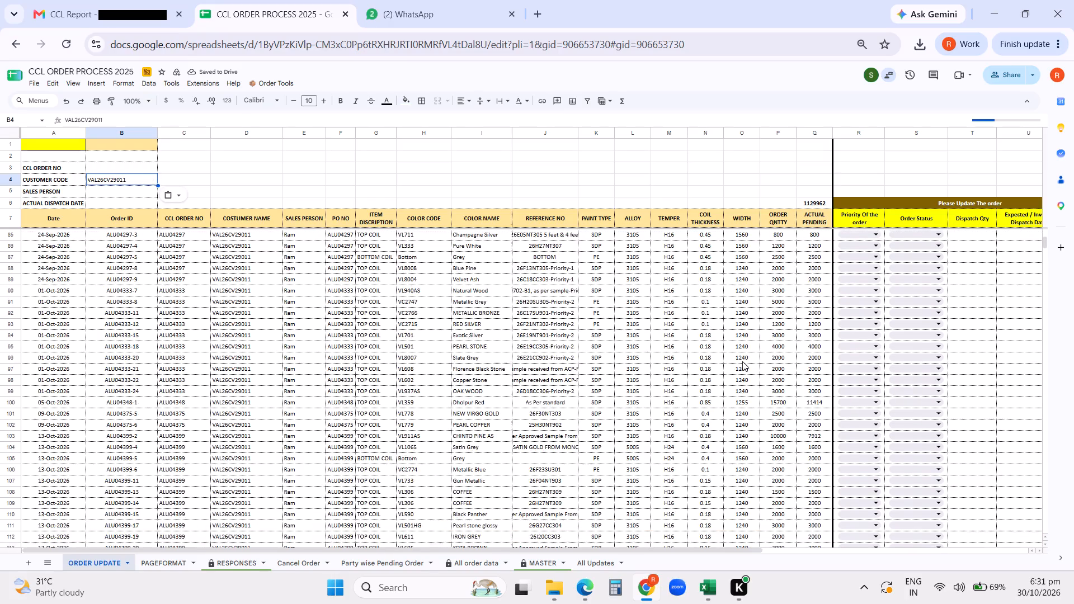
scroll(742, 361, "down", 3)
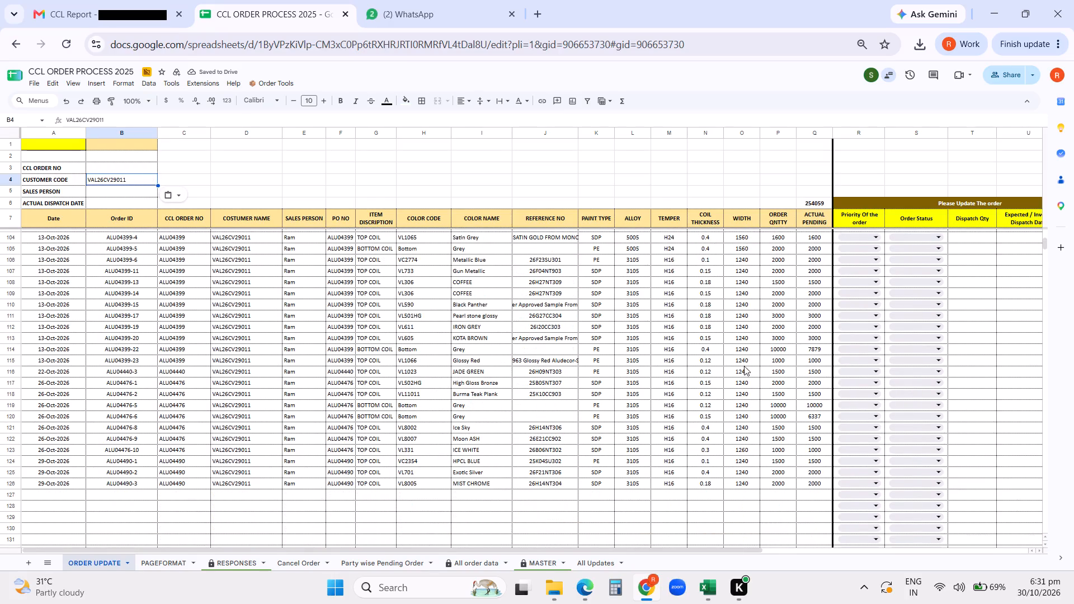
scroll(744, 369, "up", 1)
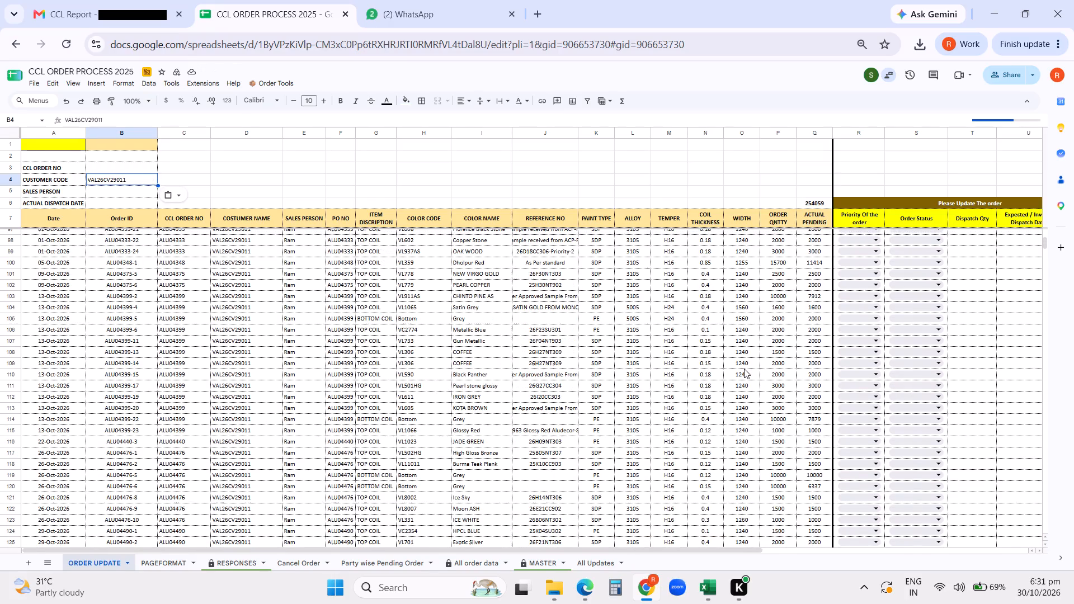
left_click(908, 265)
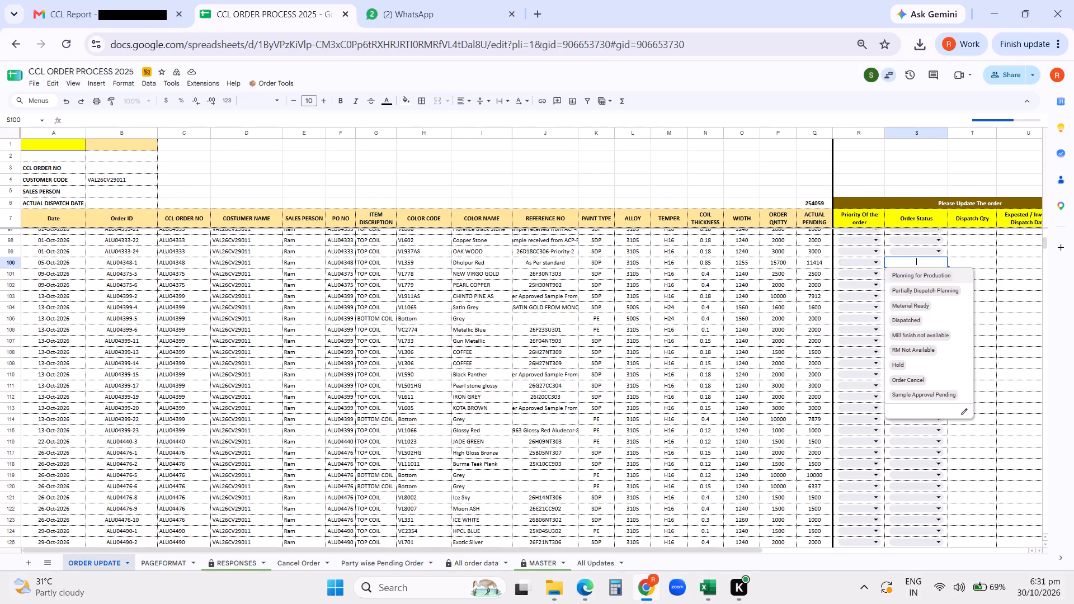
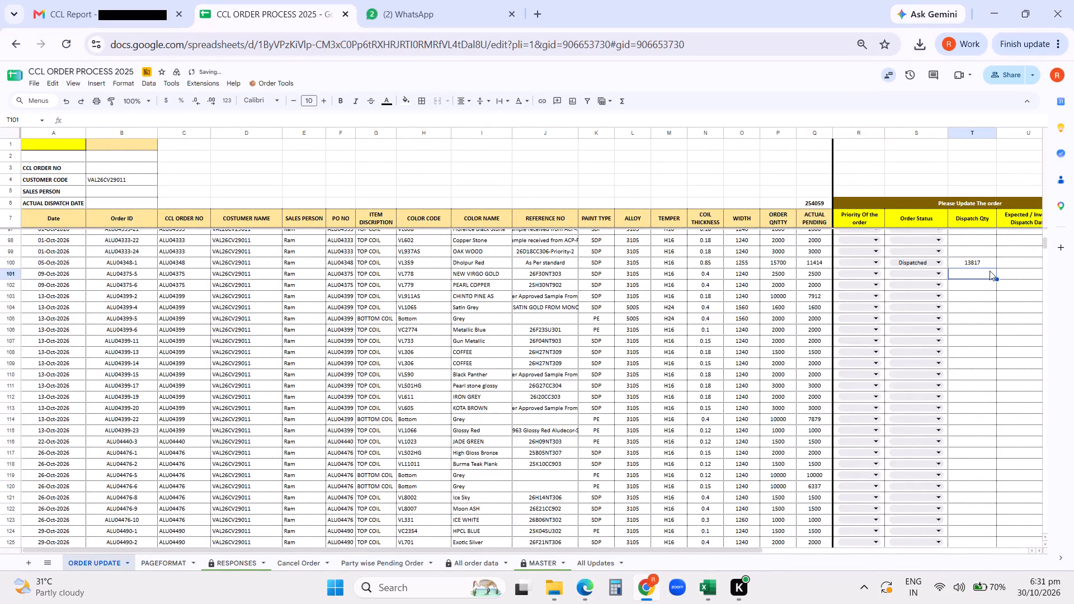
Set the Expected / Invoice Dispatch Date of the dispatched Dholpur Red order ALU04348-1 to 10/30/2026.
left_click(1012, 269)
double_click(1011, 265)
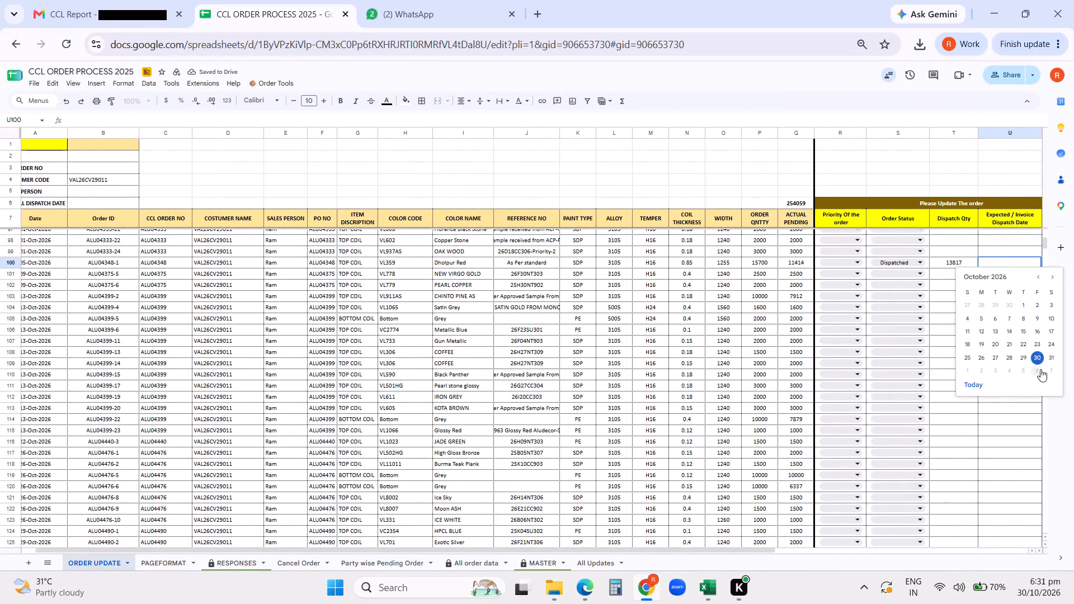
left_click(1038, 356)
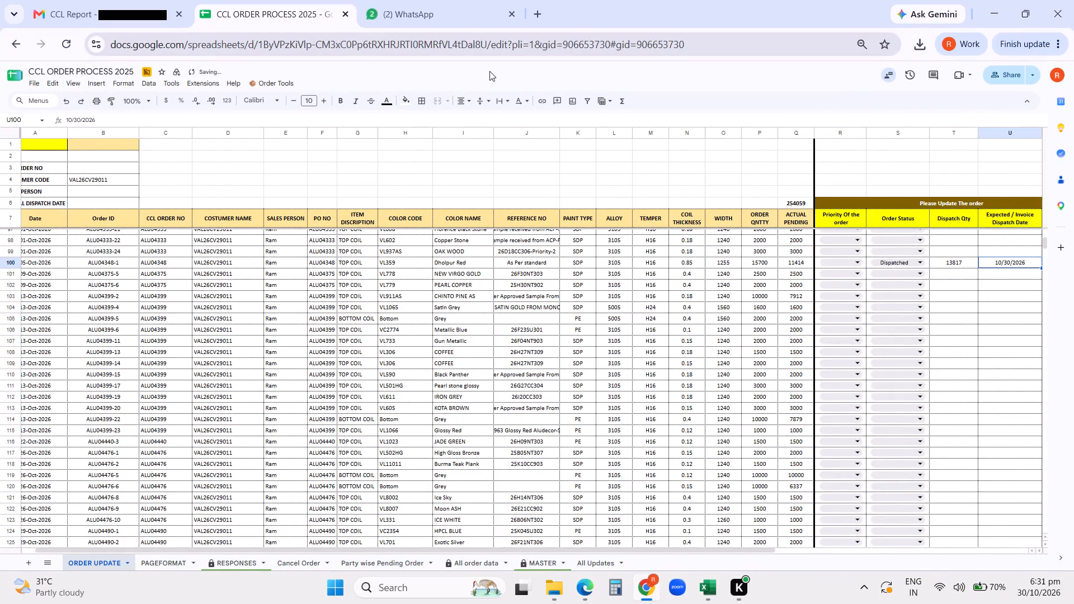
left_click(275, 79)
left_click(276, 97)
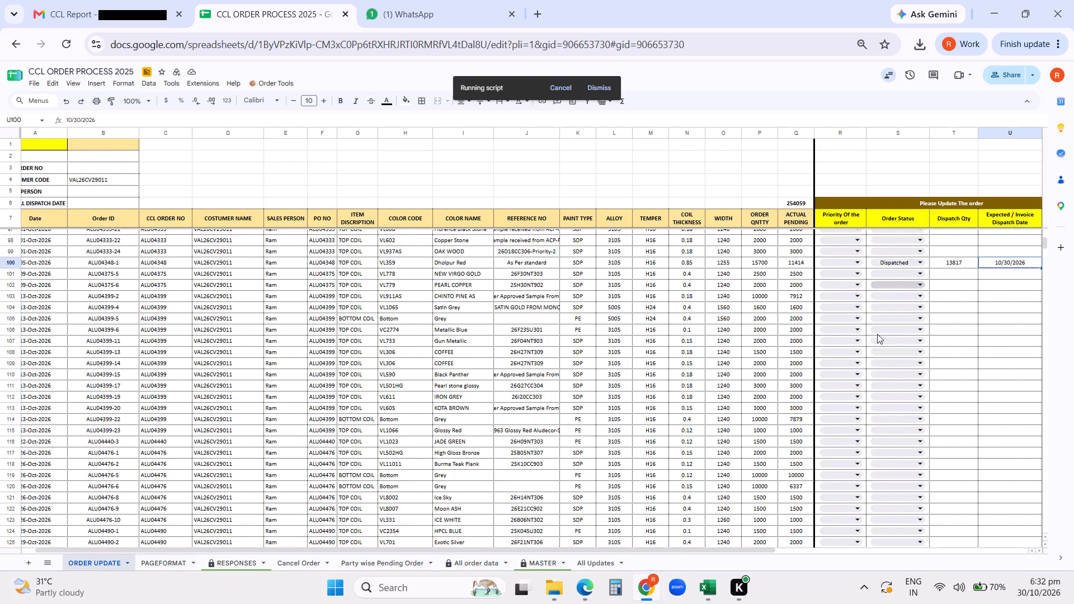
Switch to the Pending Order 12oct26 workbook and clear the Special Remark filter on the Stock File sheet.
left_click(709, 588)
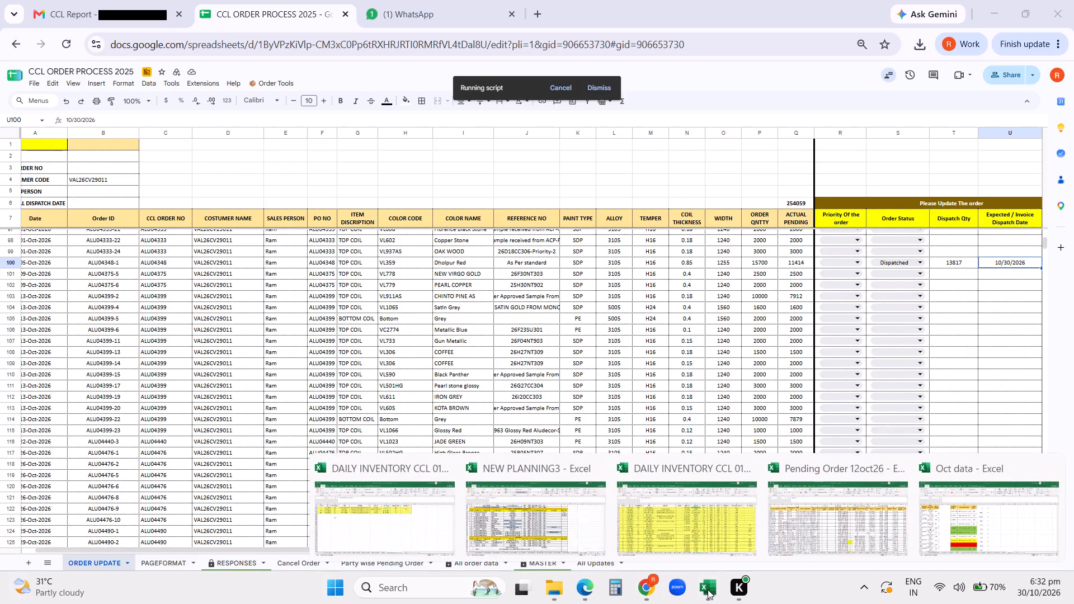
left_click(774, 527)
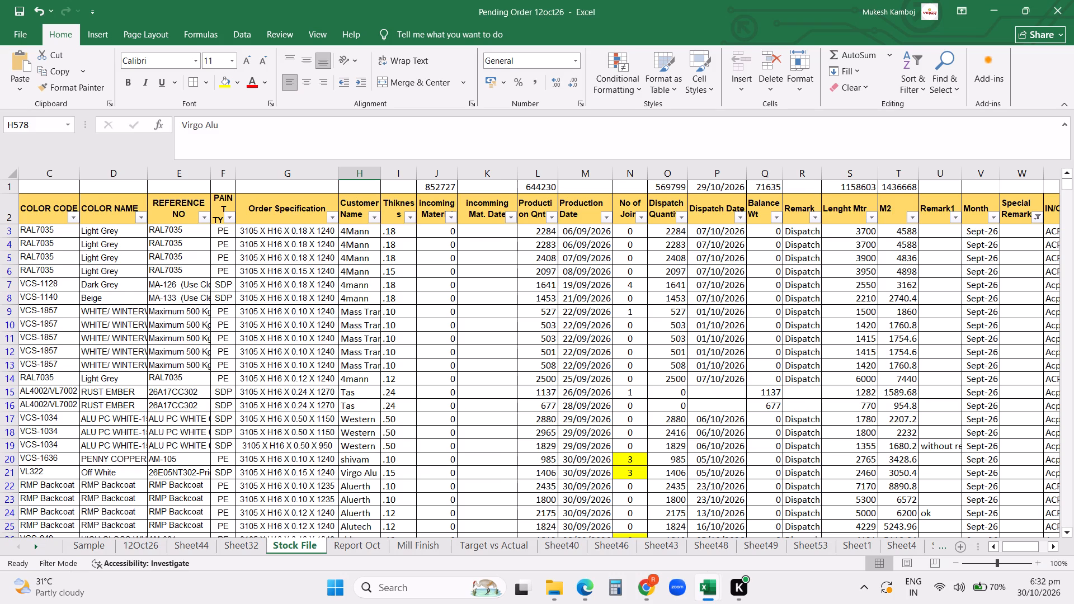
scroll(812, 254, "up", 4)
left_click(1033, 216)
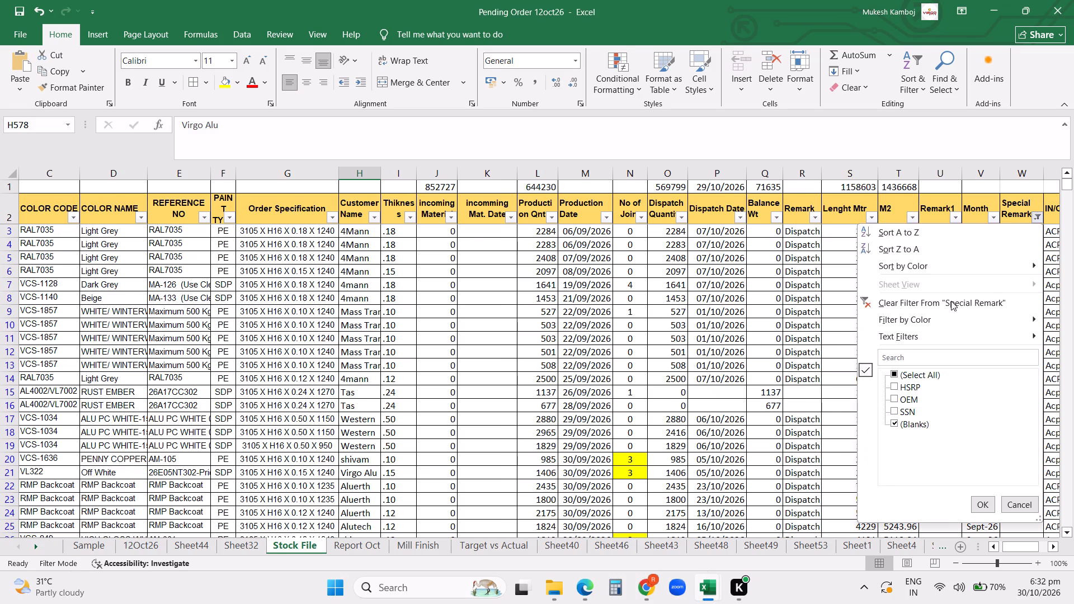
left_click(944, 306)
Filter the Stock File sheet to customer Virgo Alu with a Dispatch Quantity of 0.
left_click(374, 219)
left_click(257, 373)
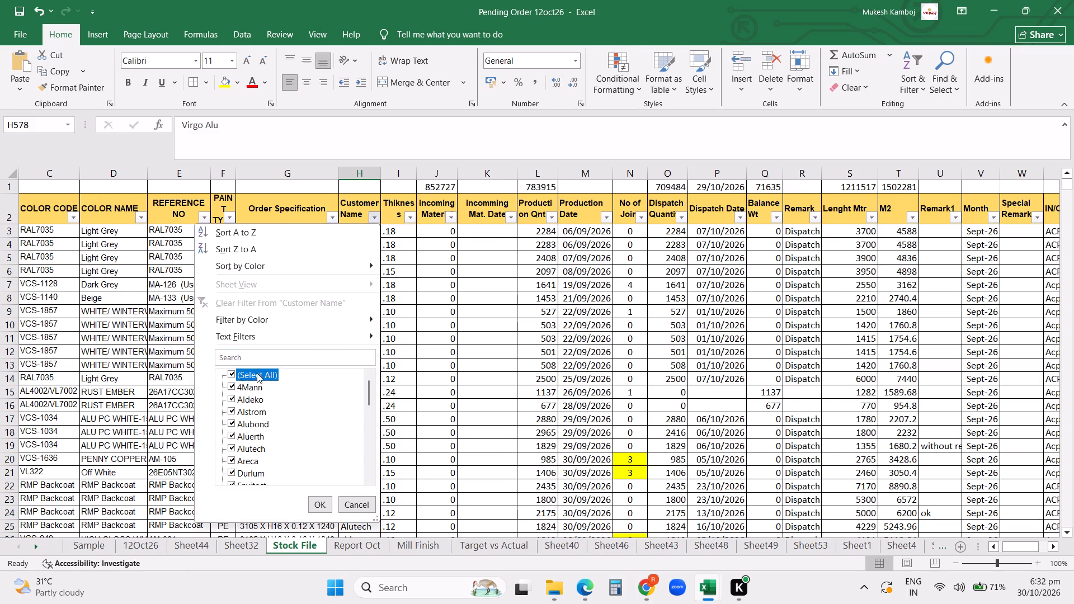
scroll(265, 454, "down", 19)
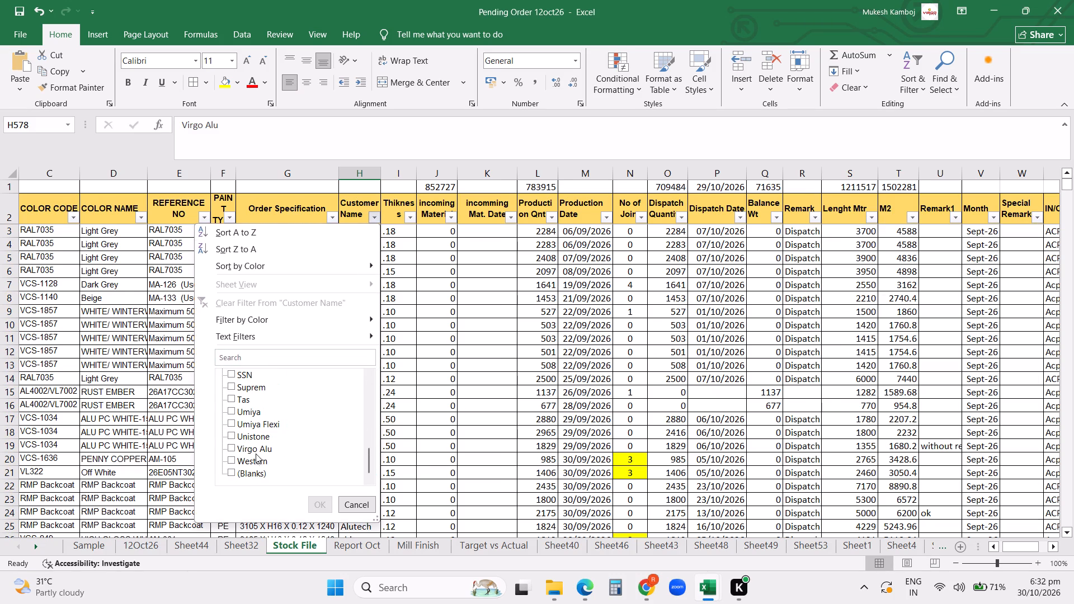
left_click(257, 450)
left_click(316, 503)
scroll(625, 348, "up", 4)
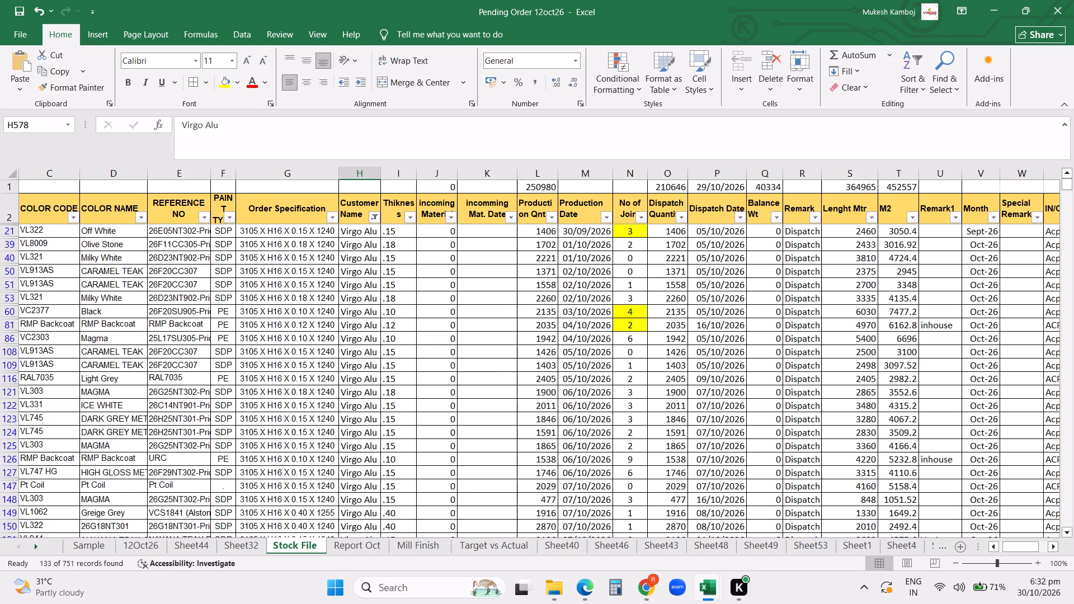
left_click(684, 215)
left_click(544, 376)
left_click(545, 388)
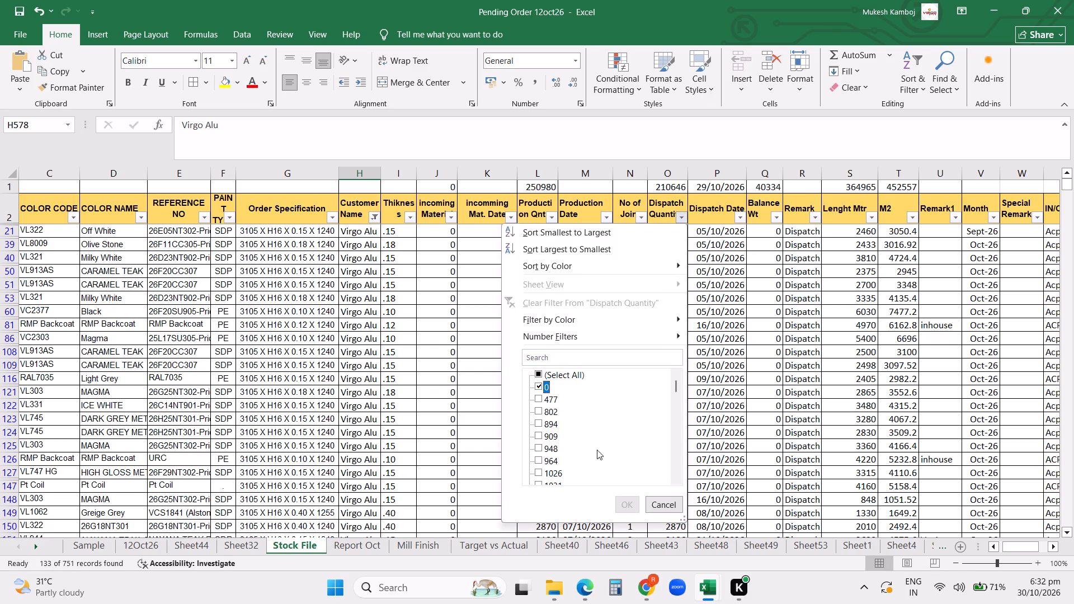
left_click(619, 502)
scroll(791, 394, "up", 11)
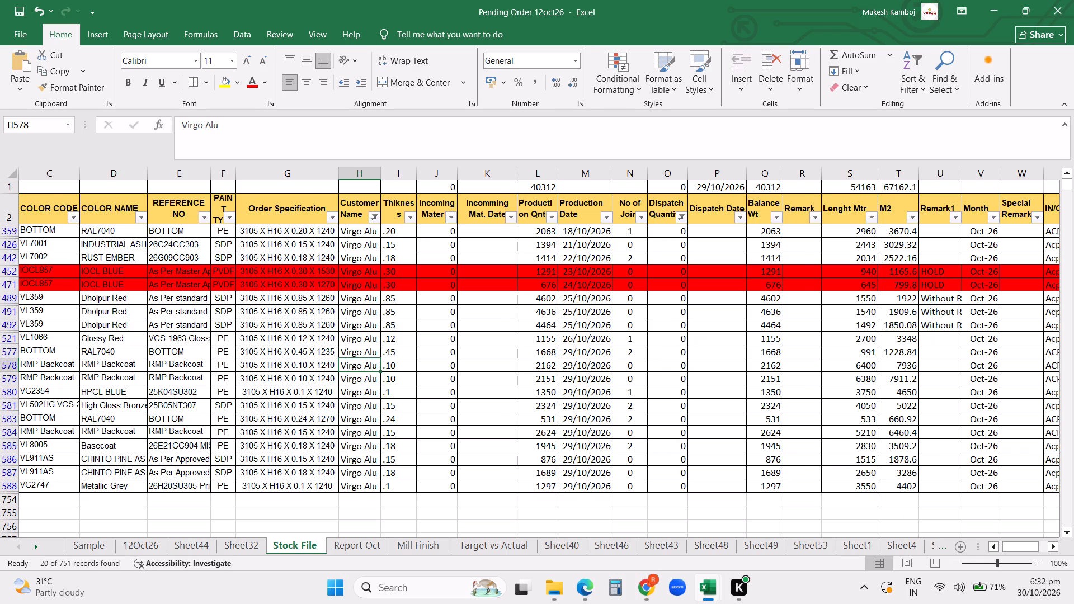
Change the date in P1 above the Dispatch Date heading to 30/10/2026.
left_click(709, 188)
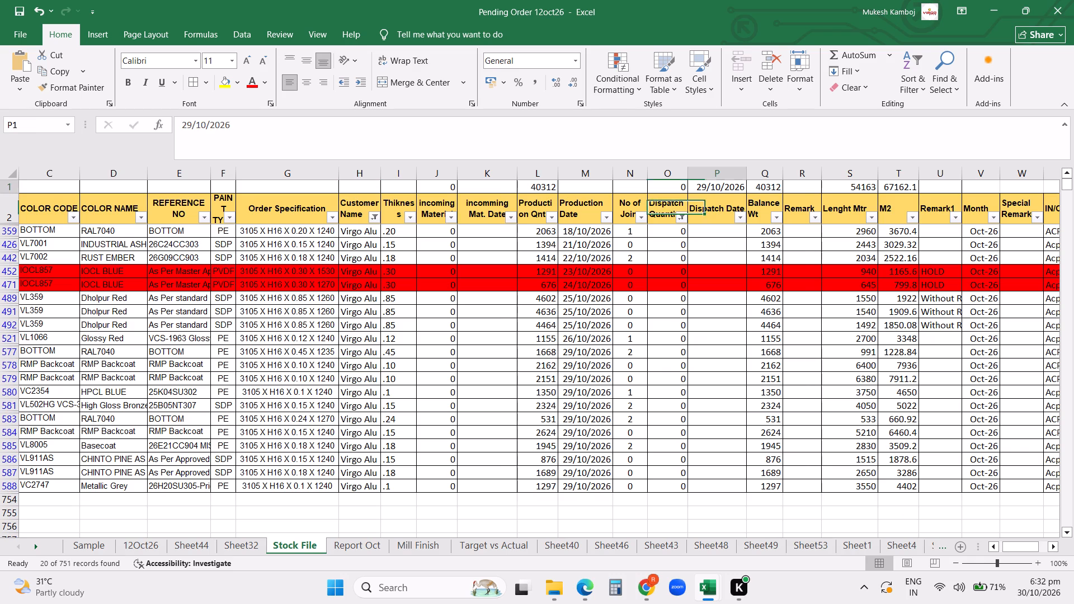
left_click(192, 123)
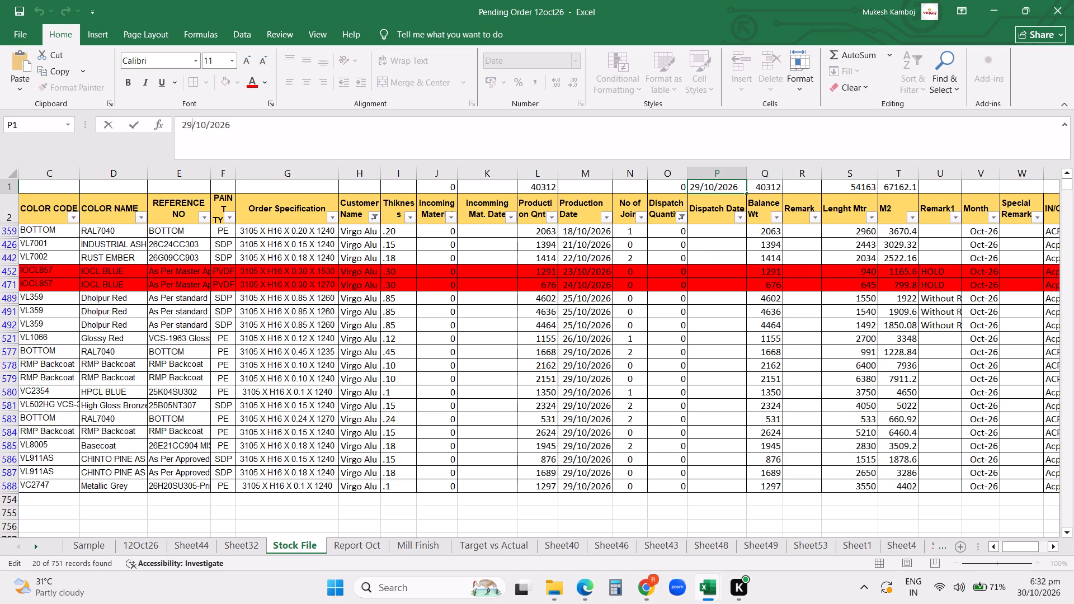
key("BackSpace")
key("BackSpace")
type("30")
key("Return")
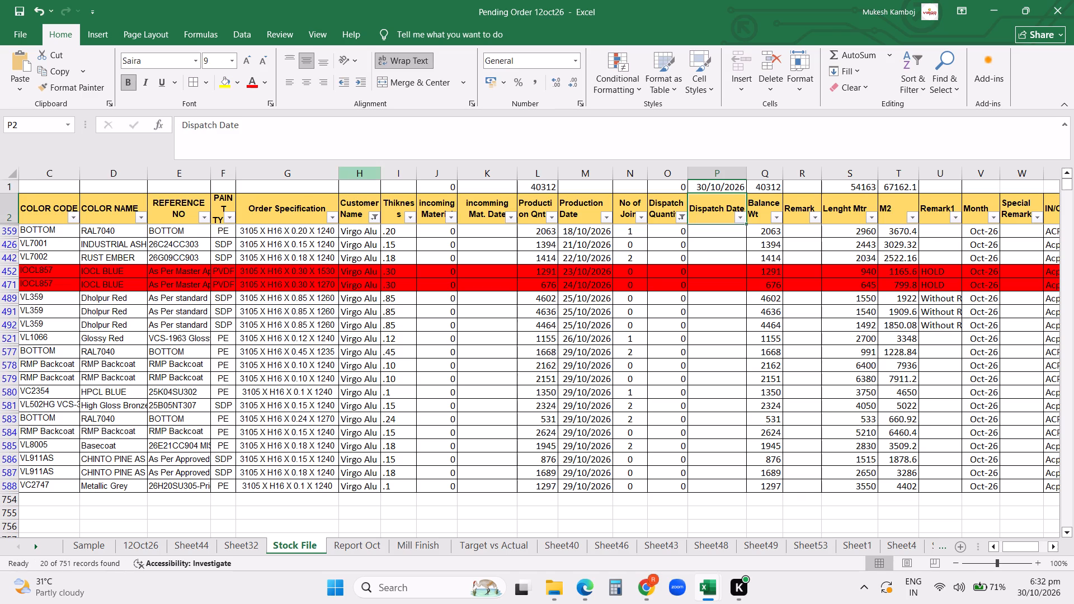
Copy the P1 date 30/10/2026 into Dispatch Date for the three VL359 Dholpur Red coils in rows 489, 491 and 492.
left_click(723, 185)
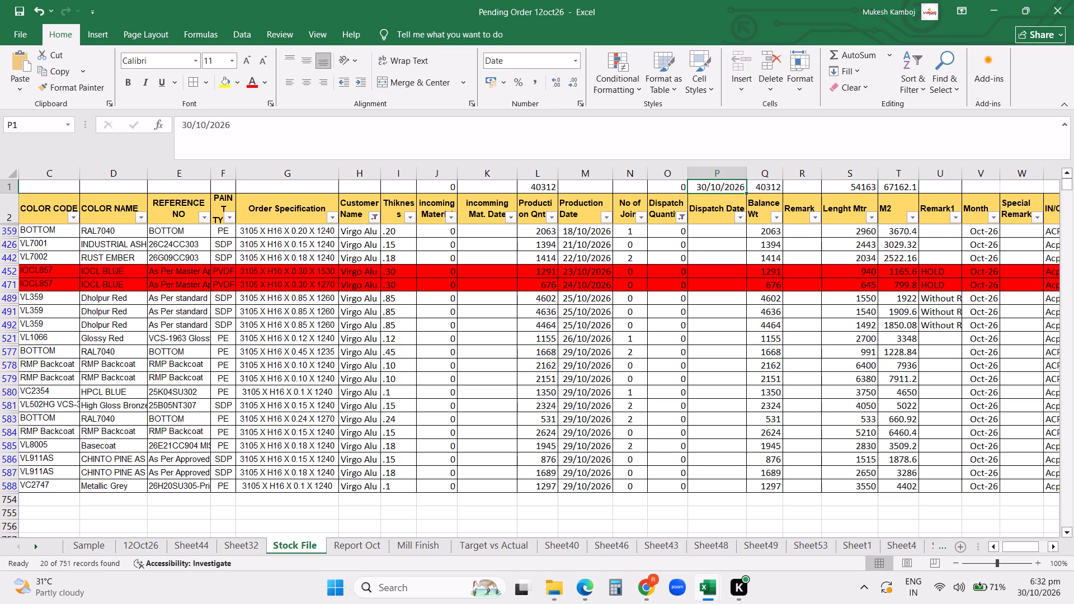
key("ctrl+c")
left_click_drag(721, 300, 719, 320)
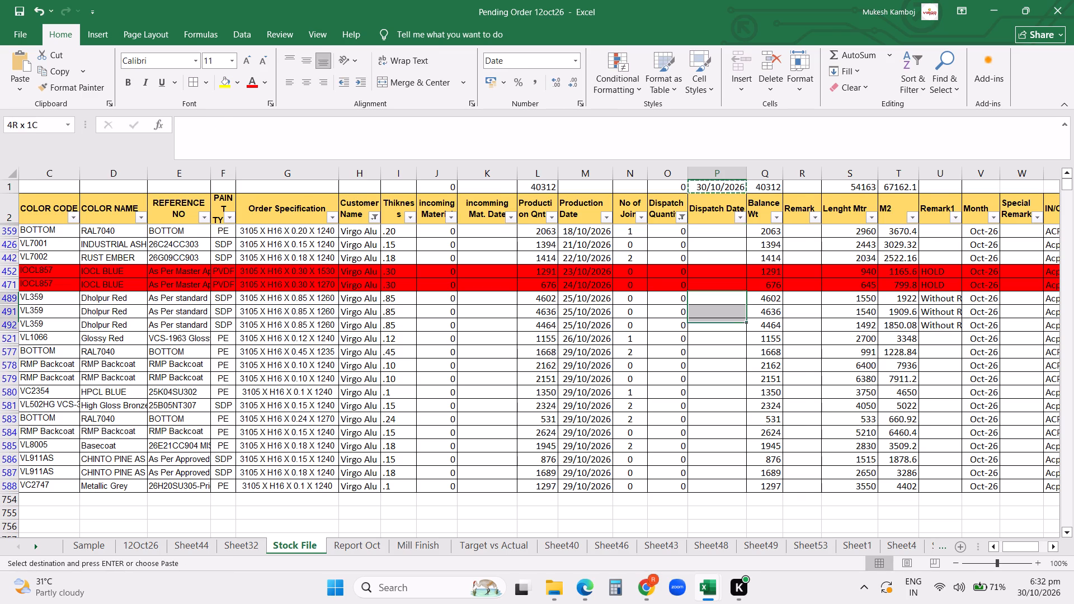
left_click_drag(719, 320, 719, 322)
key("Return")
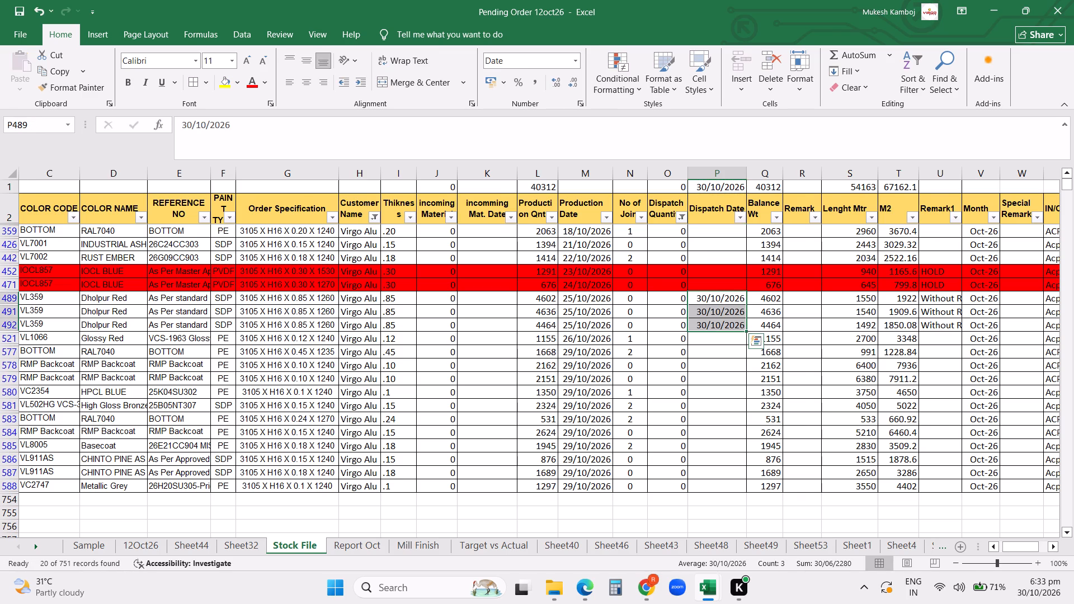
Enter dispatch quantities 4602, 4636 and 4464 for the VL359 Dholpur Red coils in rows 489, 491 and 492.
left_click(663, 295)
type("4602")
key("Return")
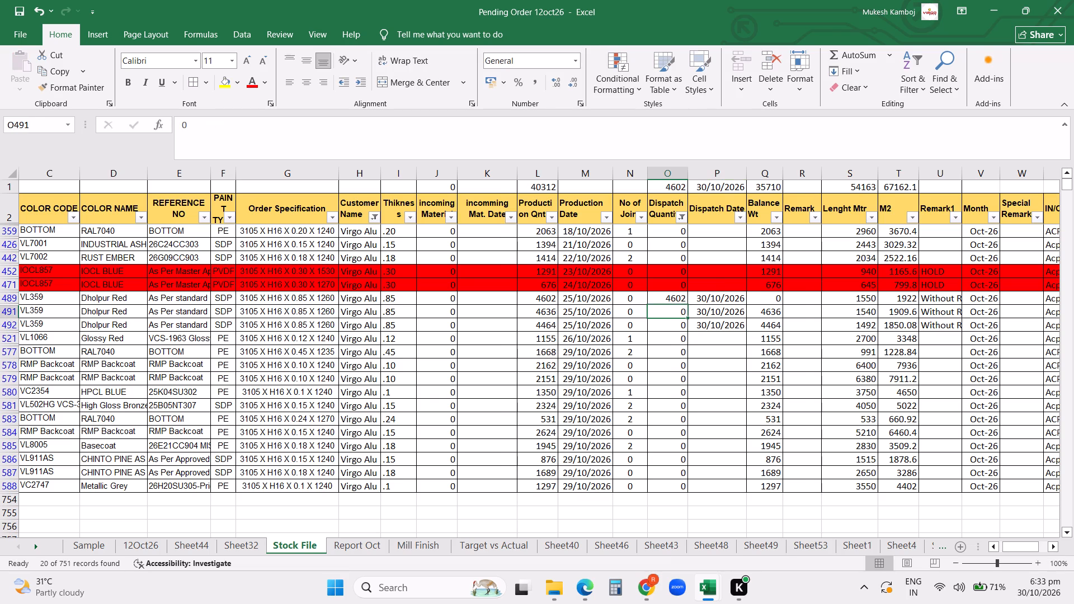
type("4636")
key("Return")
type("44464")
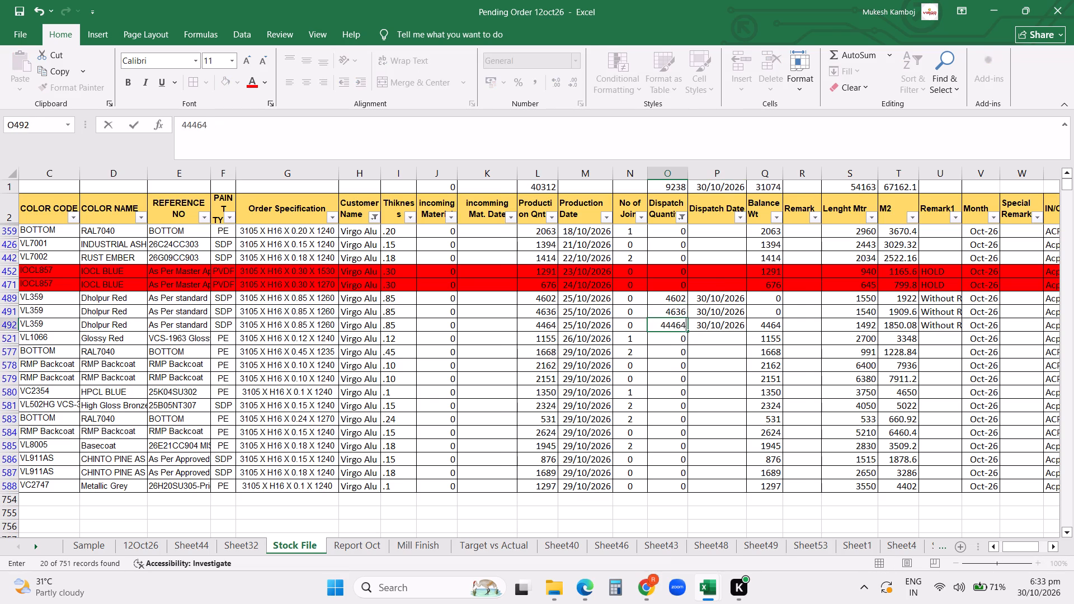
key("BackSpace")
key("BackSpace")
key("BackSpace")
key("BackSpace")
type("464")
key("Return")
Fill the Remark column with Dispatch for the three VL359 Dholpur Red coils in rows 489, 491 and 492.
left_click(810, 302)
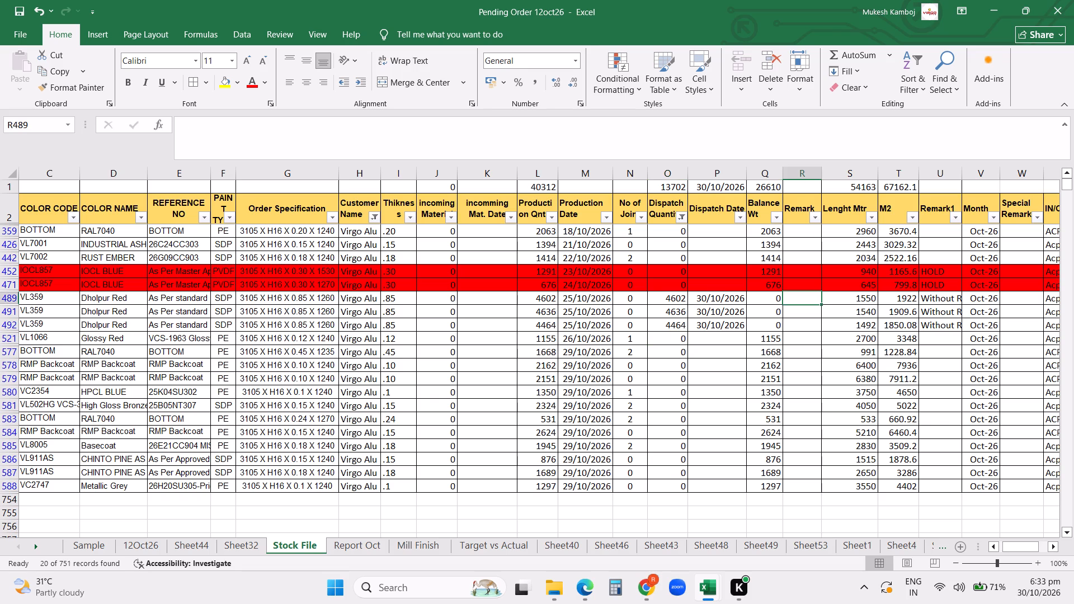
key("d")
key("Down")
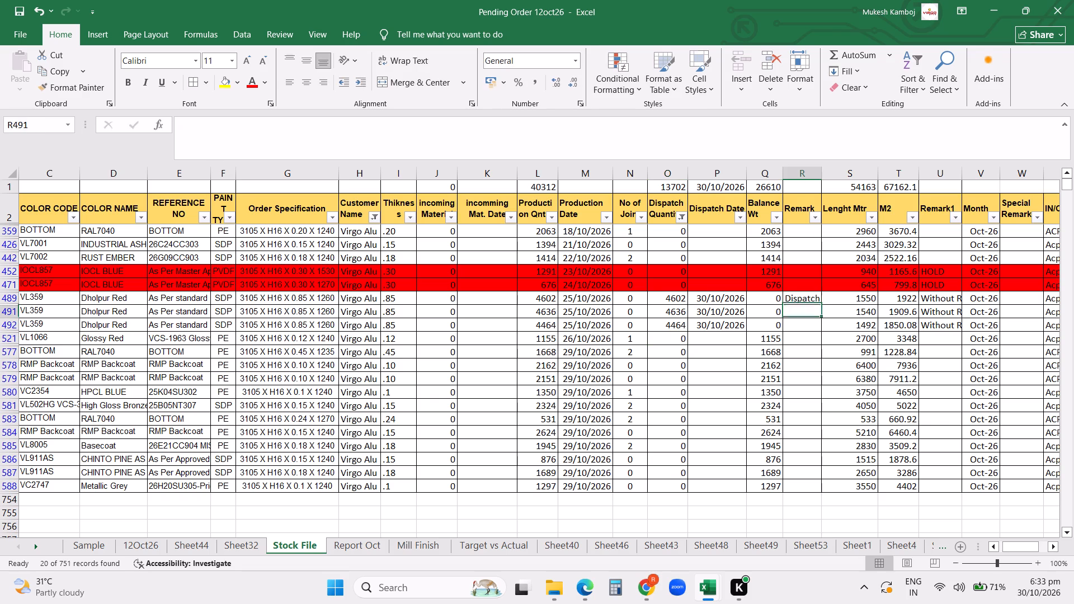
key("d")
key("Down")
key("d")
key("Down")
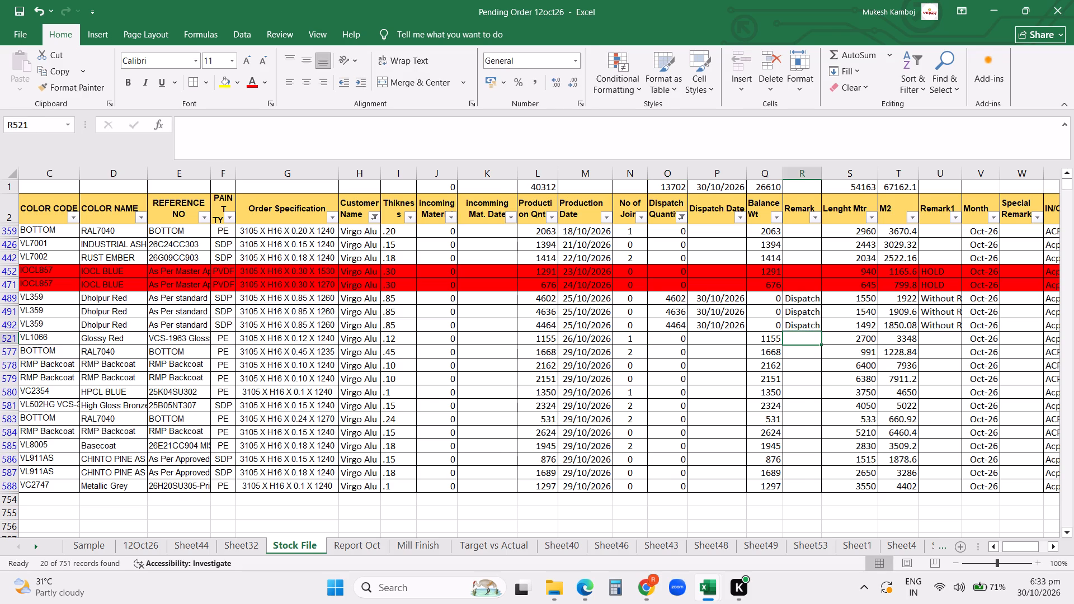
Copy the dispatch date 30/10/2026 from row 489 into the Dispatch Date cells of rows 578, 584, 588 and 580.
left_click(724, 300)
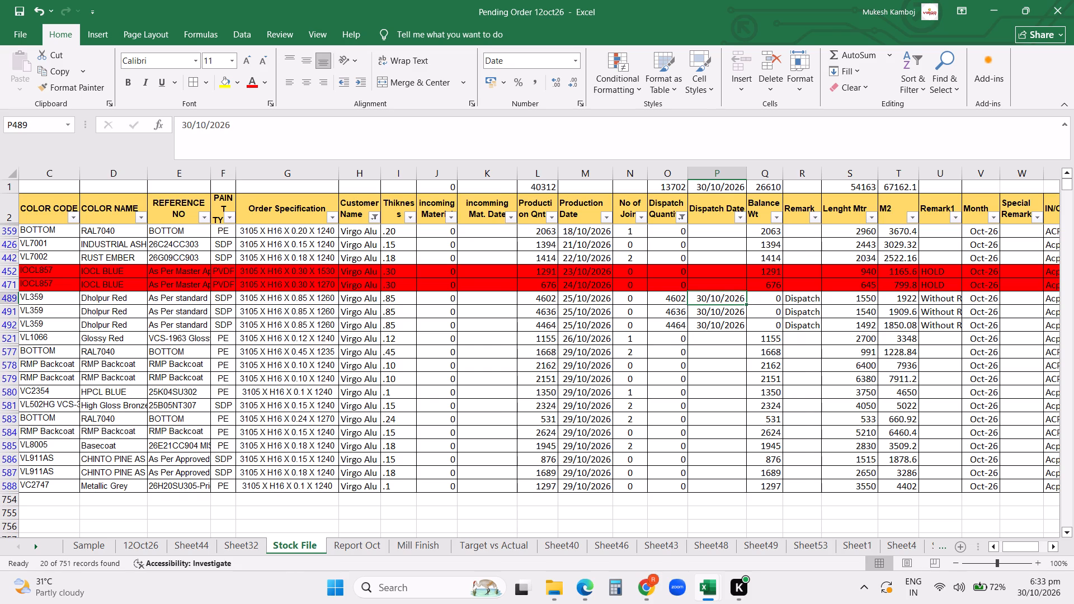
key("ctrl+c")
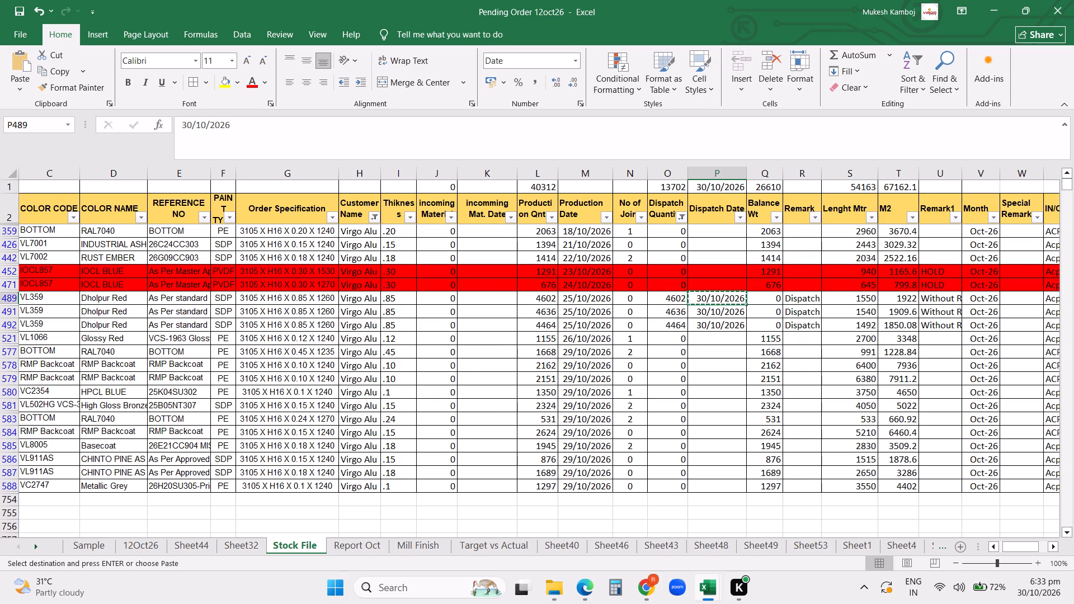
left_click(724, 366)
key("ctrl+v")
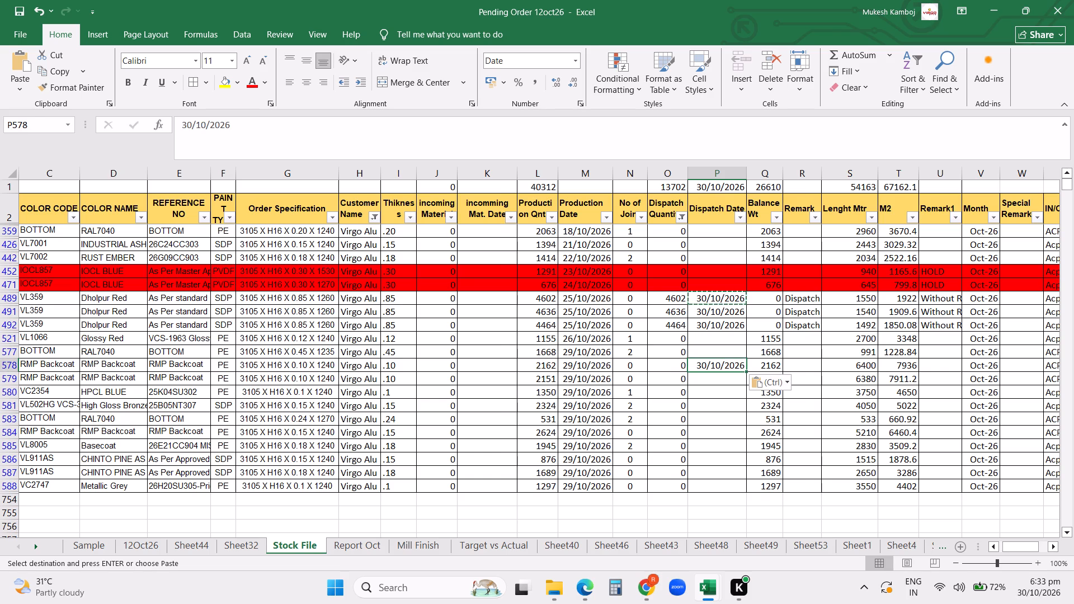
left_click(713, 433)
key("ctrl+v")
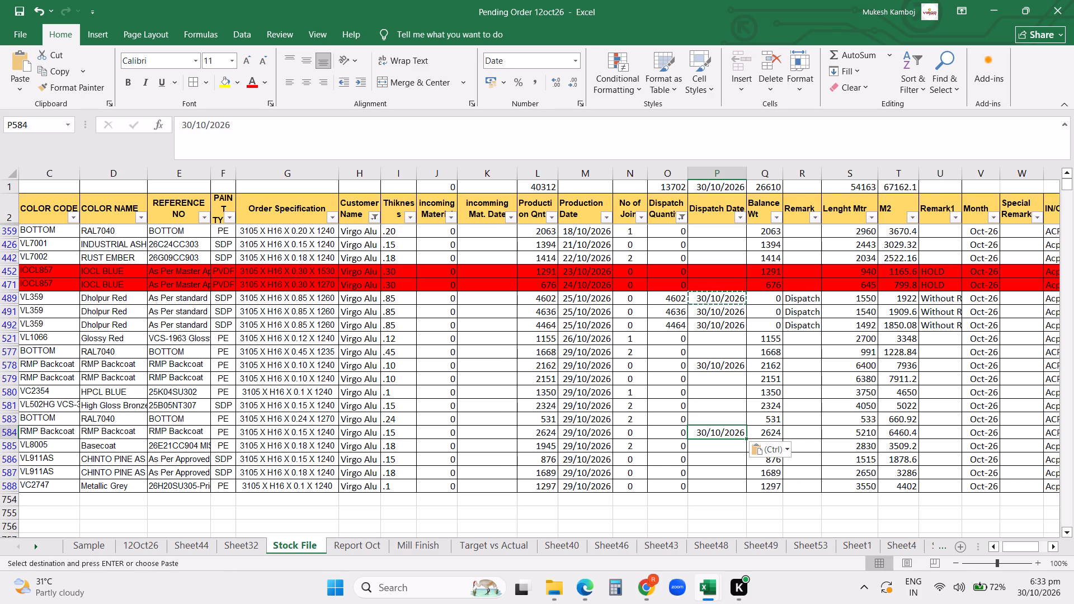
left_click(703, 485)
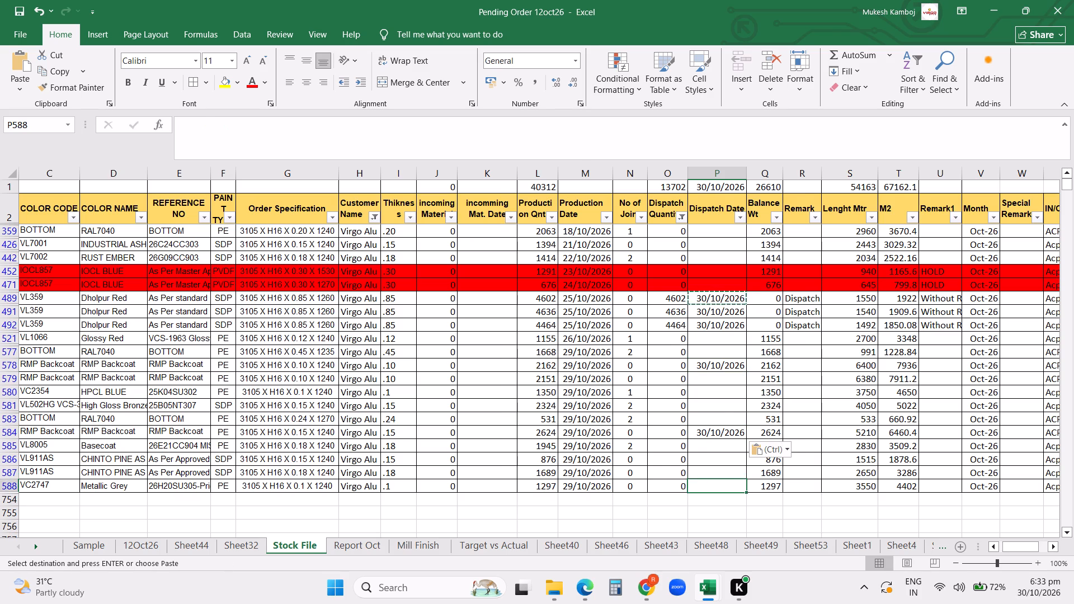
key("ctrl+v")
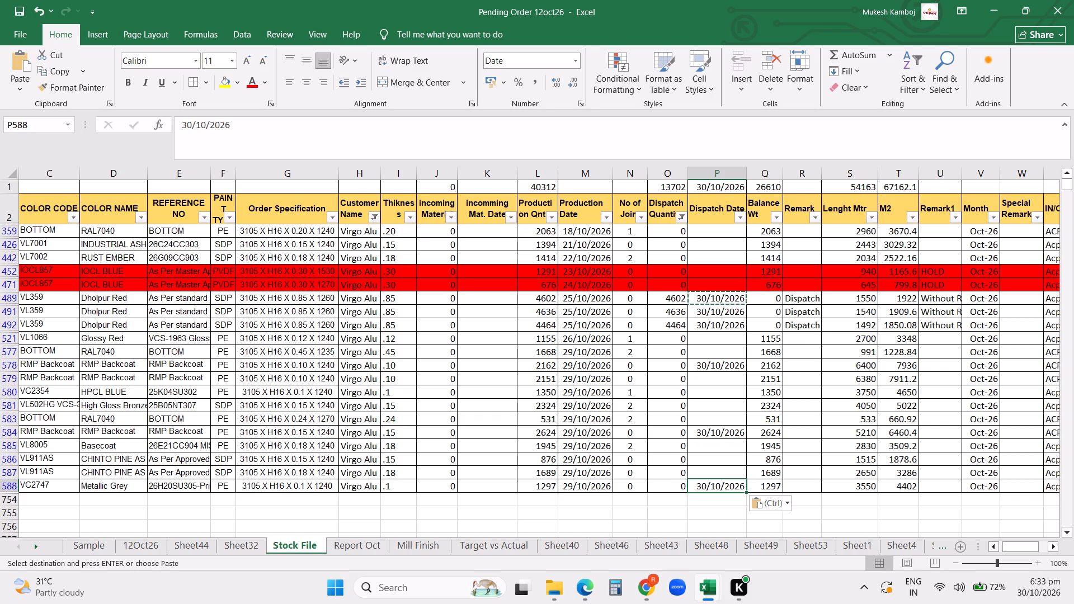
left_click(708, 392)
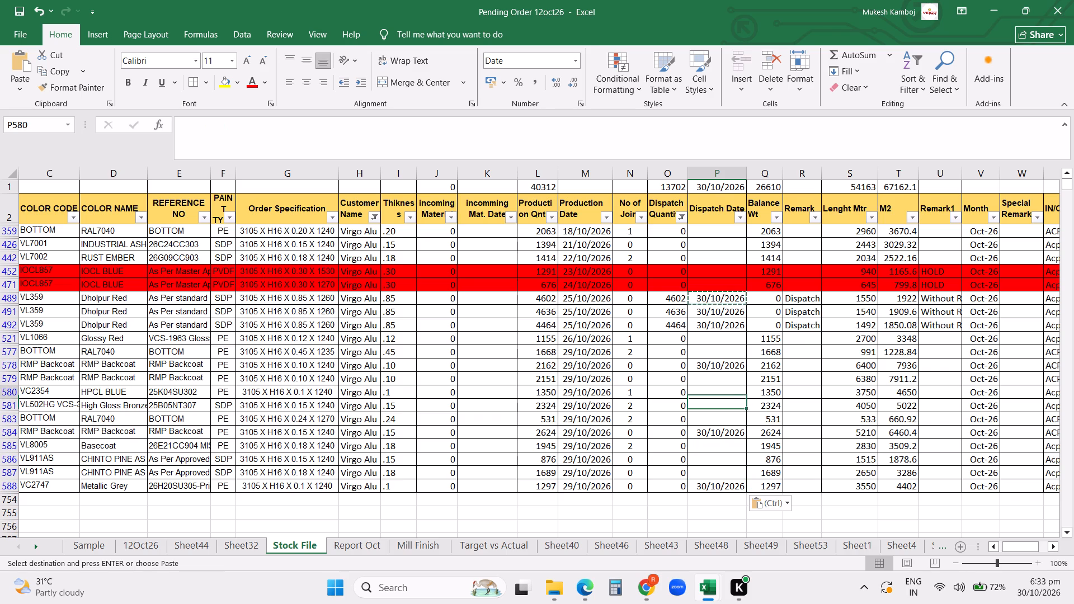
key("ctrl+v")
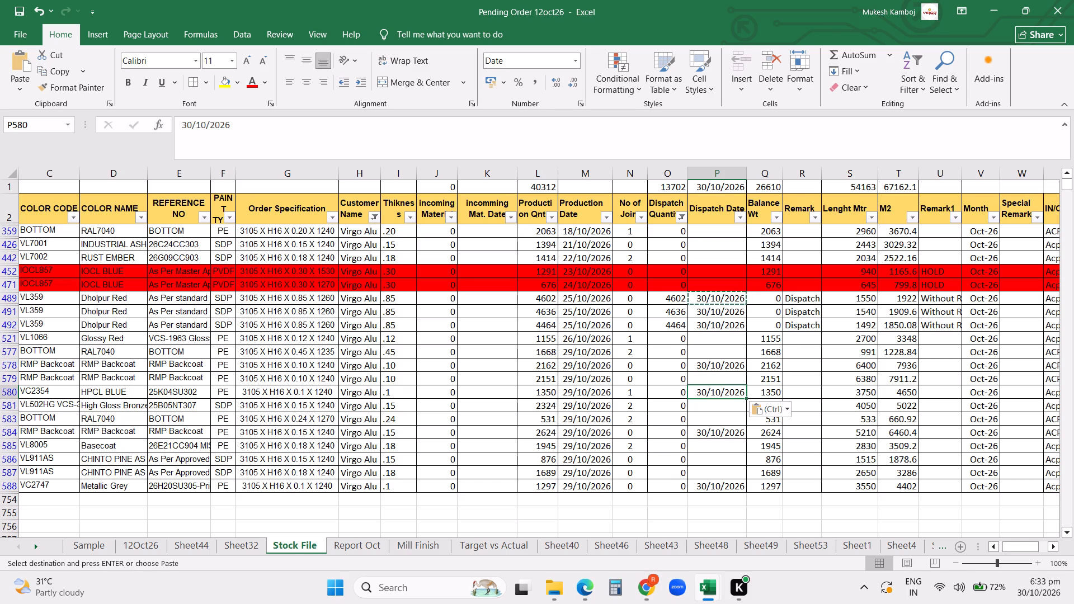
scroll(708, 394, "up", 2)
Paste the dispatch date 30/10/2026 into the Dispatch Date cells of rows 581, 585 and 587.
left_click(696, 404)
key("ctrl+v")
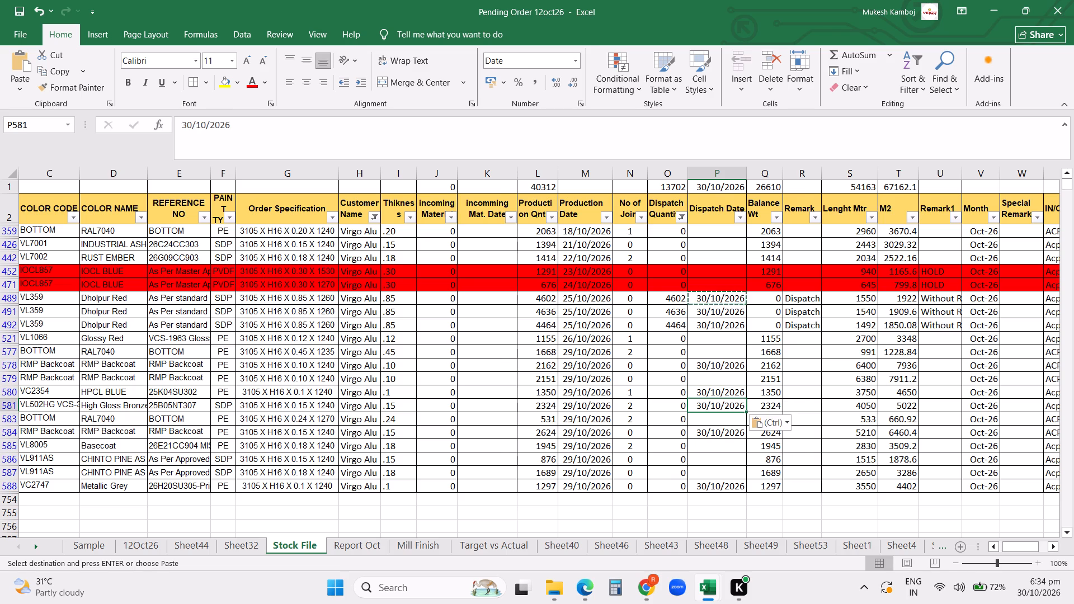
left_click(698, 445)
key("ctrl+v")
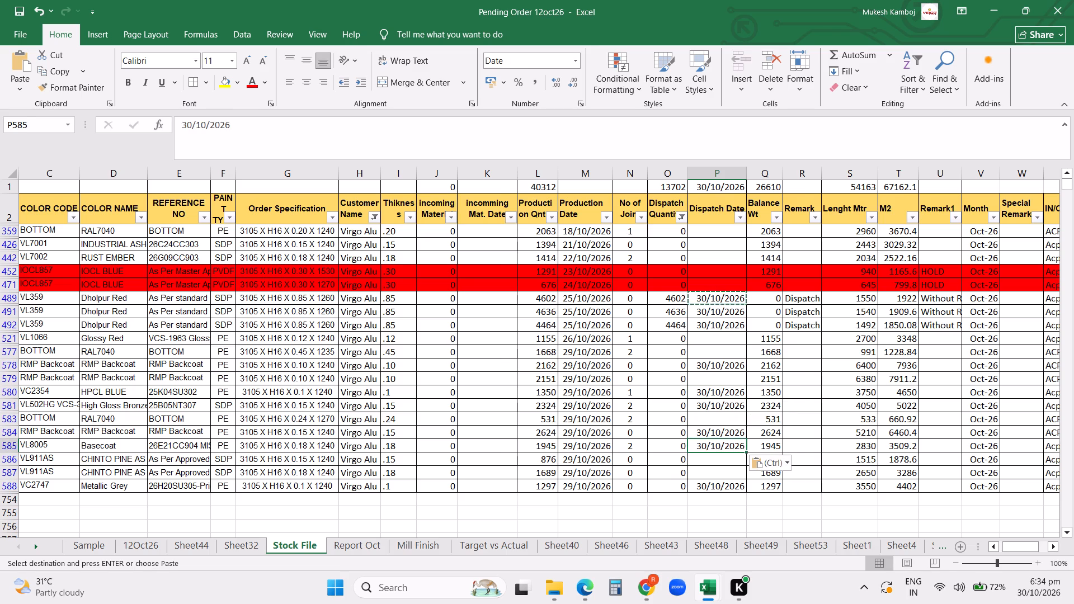
left_click(692, 470)
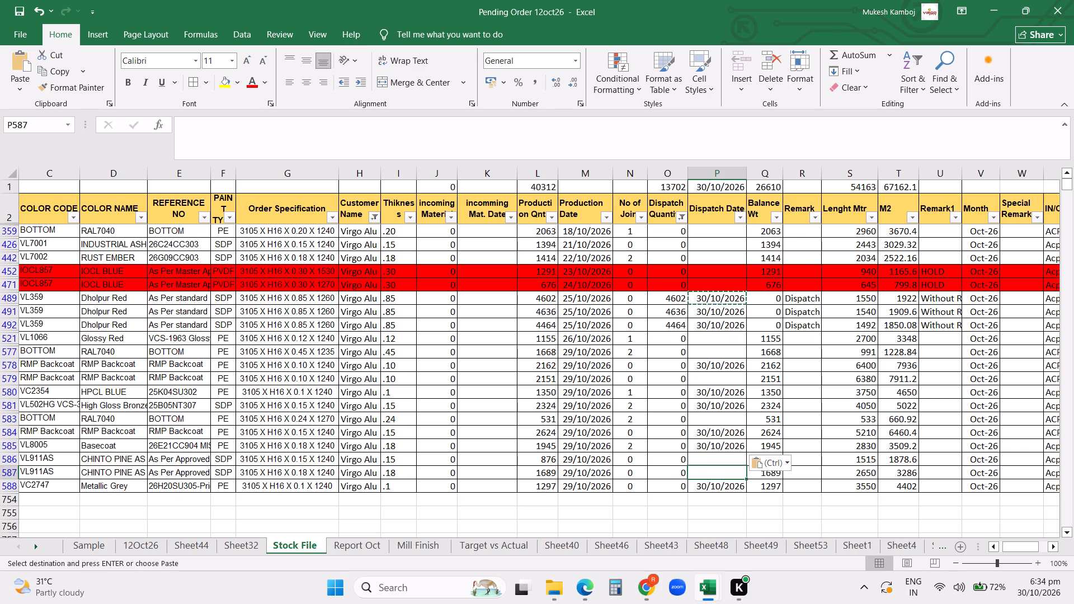
key("ctrl+v")
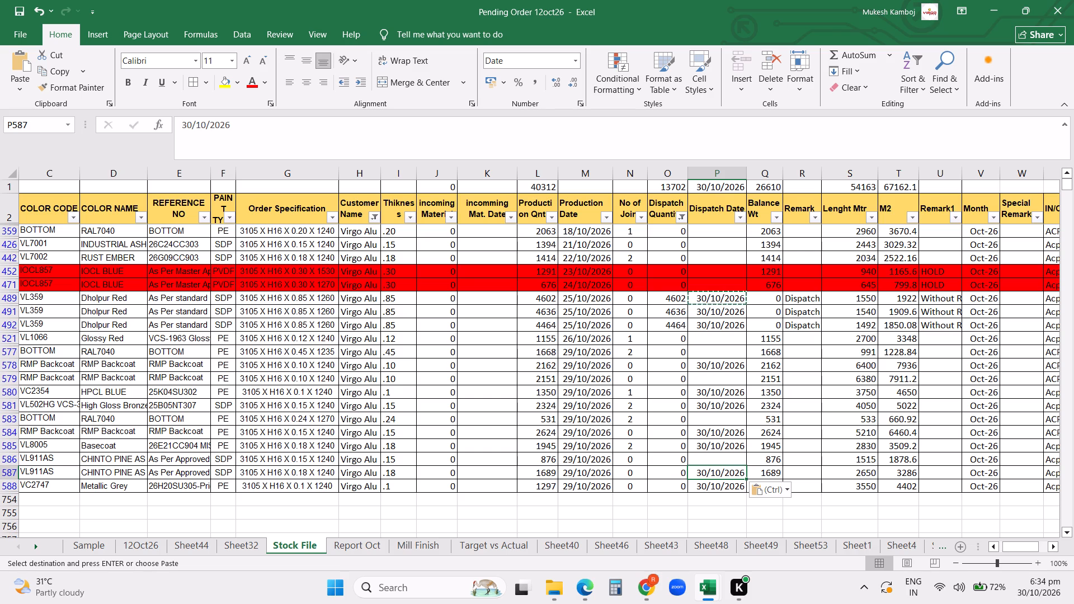
Clear the Dispatch Quantity and Customer Name filters so the Stock File sheet lists all coils.
scroll(736, 324, "up", 5)
left_click(680, 218)
left_click(596, 305)
left_click(377, 215)
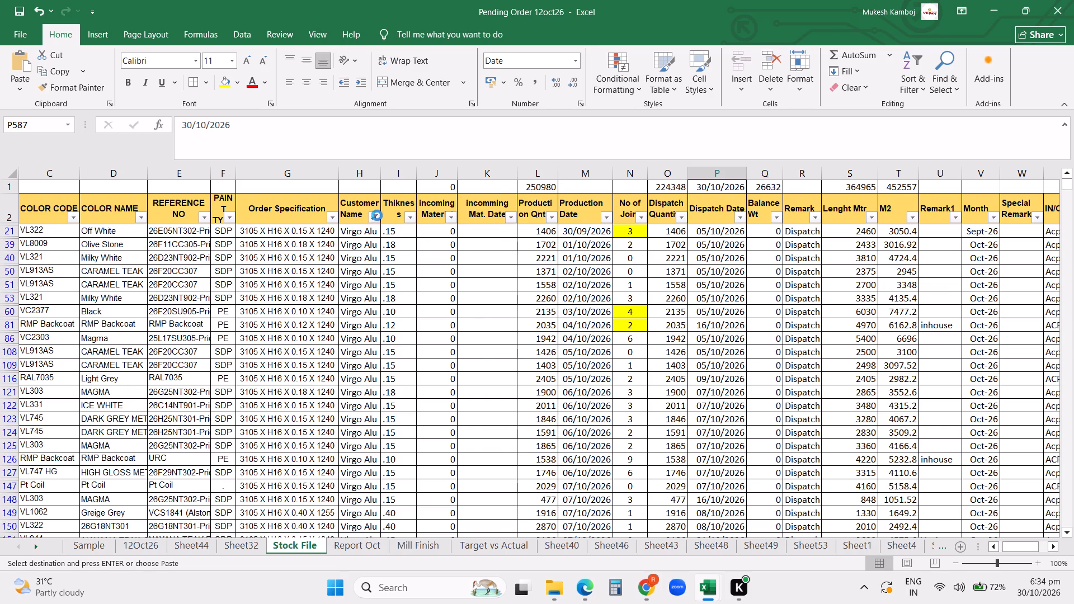
left_click(317, 298)
left_click(572, 408)
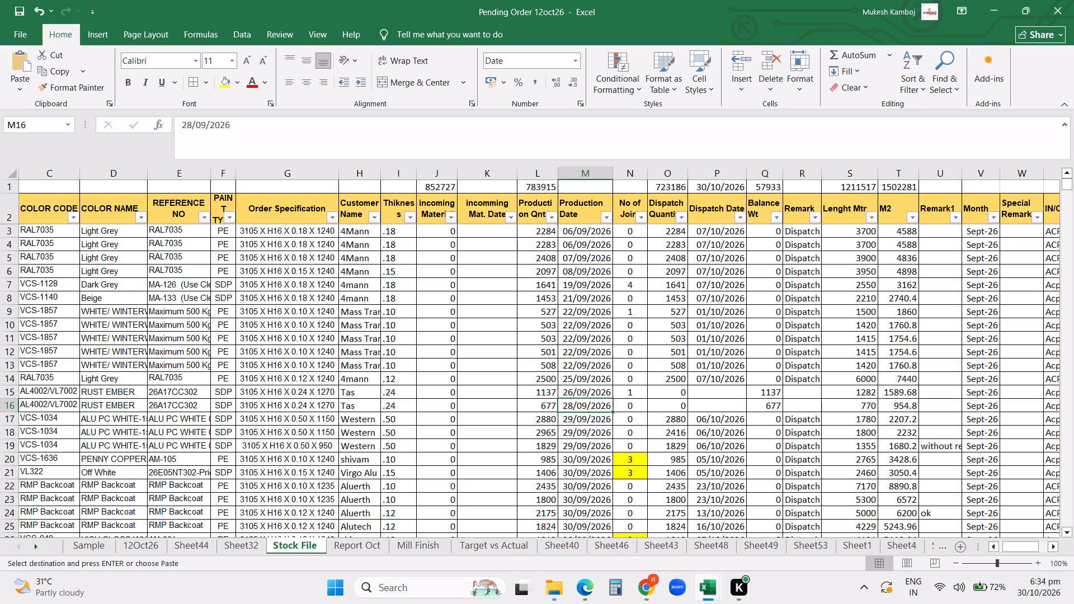
Start a new coil entry in row 590 with production date 30/10/2026 and production quantity 2045.
left_click(582, 431)
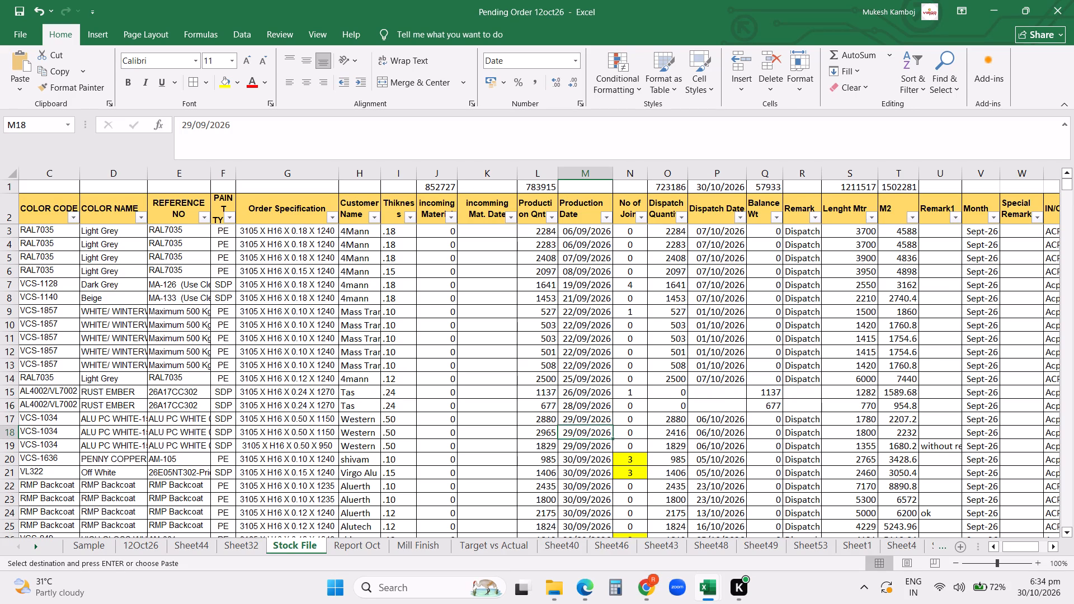
key("ctrl+Down")
scroll(583, 431, "down", 3)
left_click(309, 429)
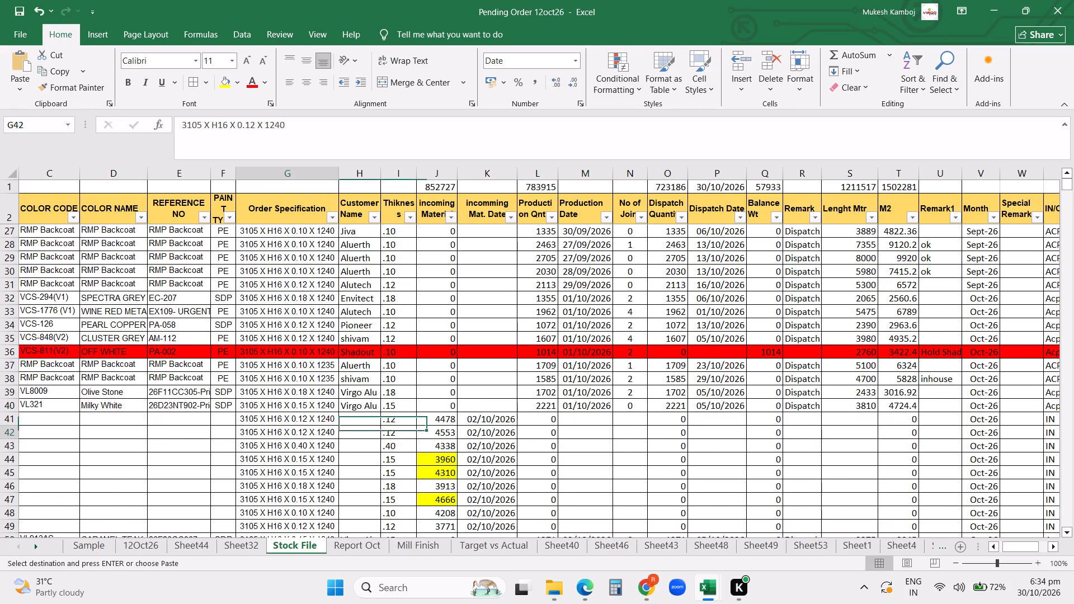
key("ctrl+Down")
scroll(309, 429, "down", 2)
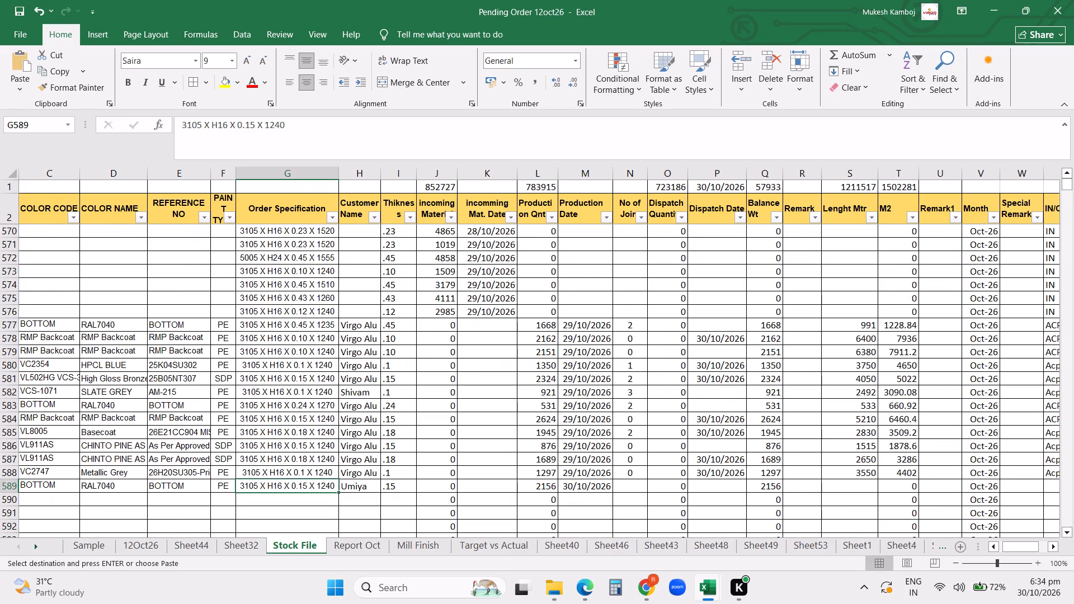
left_click(582, 460)
key("ctrl+d")
left_click(539, 456)
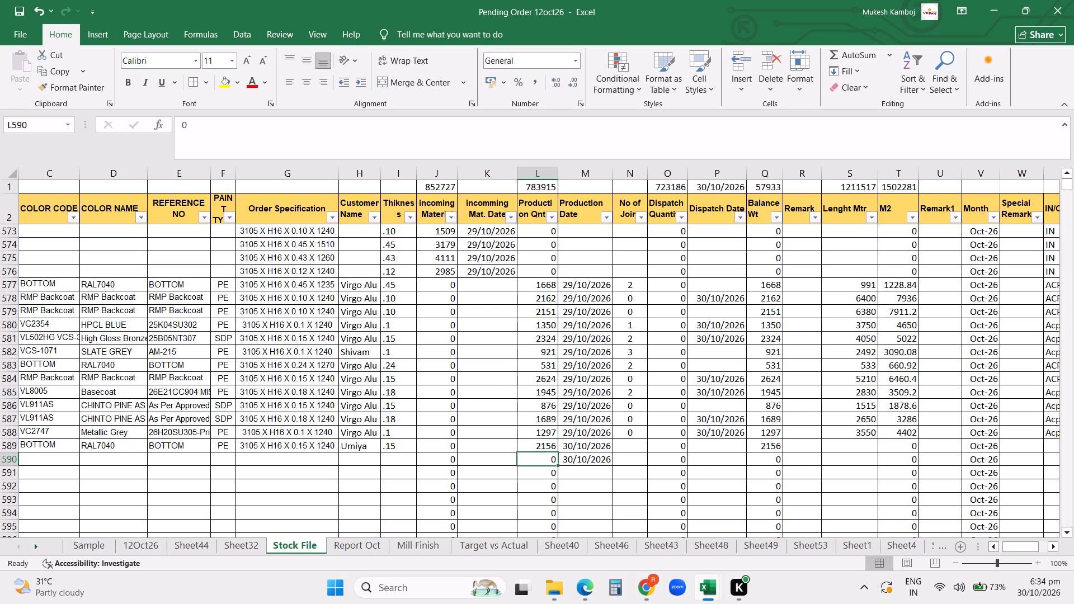
type("2045")
key("Return")
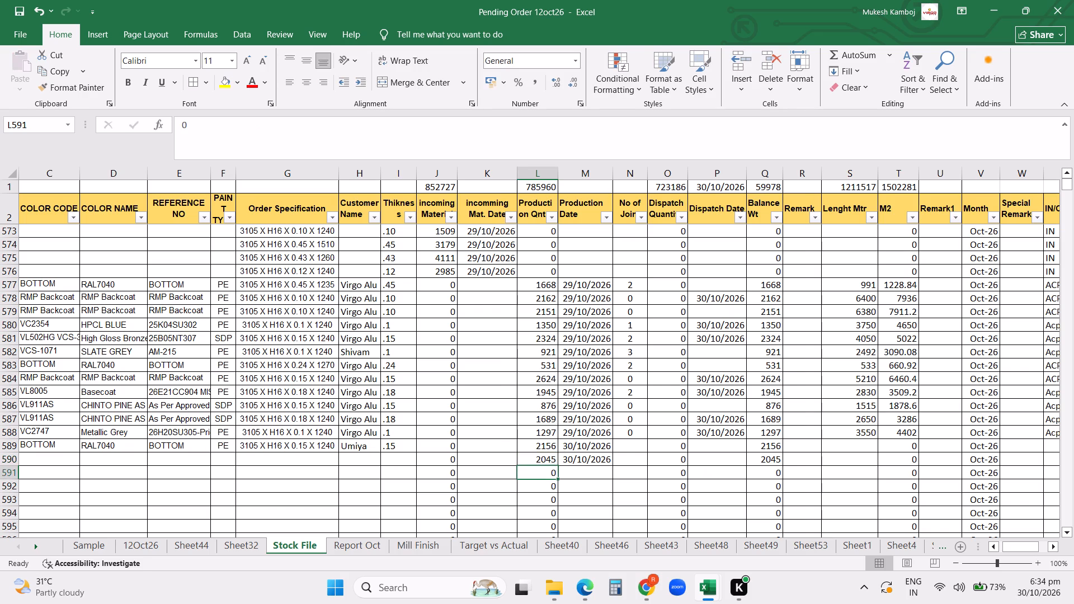
Copy the VC2747 Metallic Grey coil details, from item description through customer name, from row 588 into row 590.
left_click(50, 430)
key("Left")
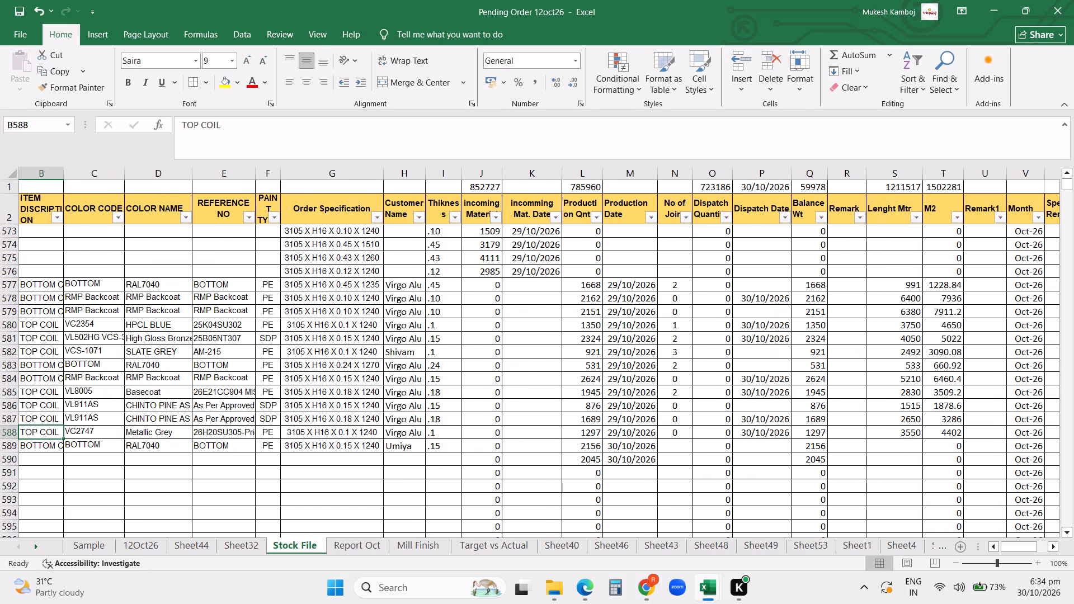
key("shift+Right")
key("shift+Right")
key("shift+Right")
key("shift+Right")
key("shift+Right")
key("shift+Right")
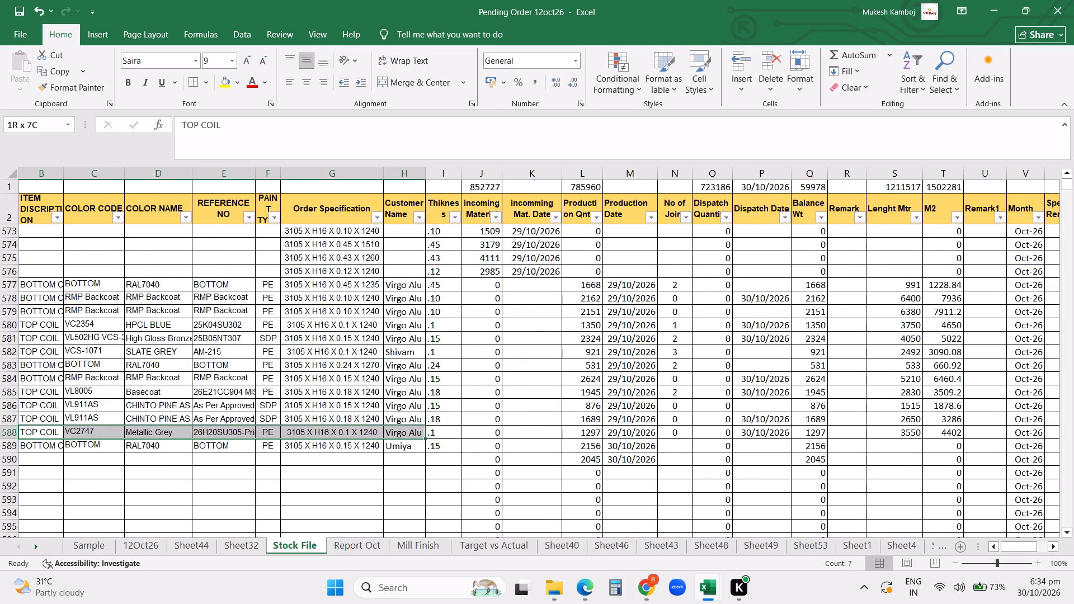
key("ctrl+c")
left_click(45, 461)
key("ctrl+v")
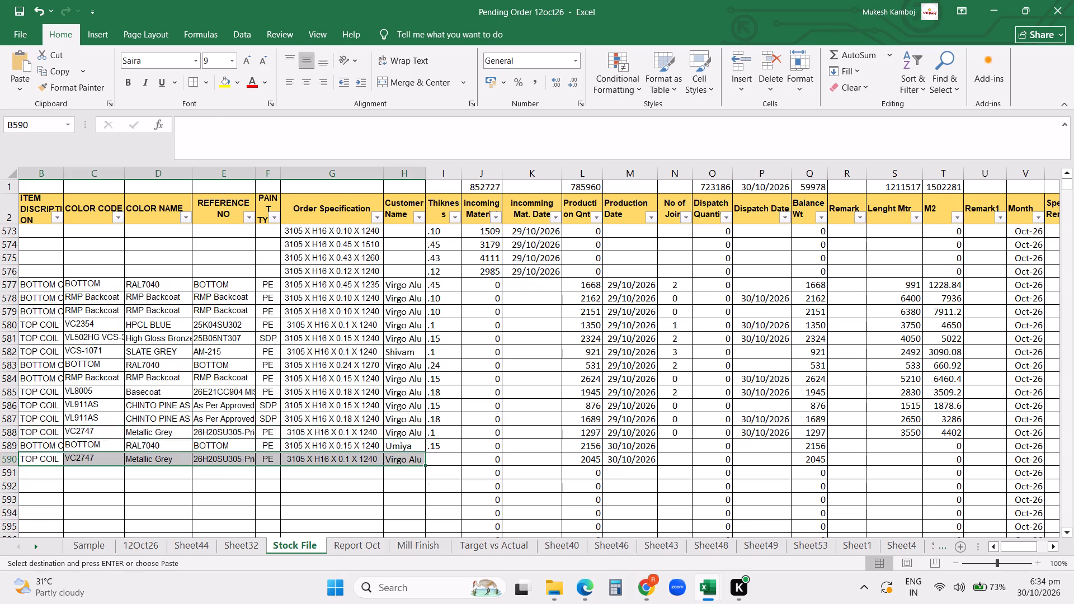
Copy the dispatch date 30/10/2026 from row 588 into the Dispatch Date cell of row 590.
left_click(752, 434)
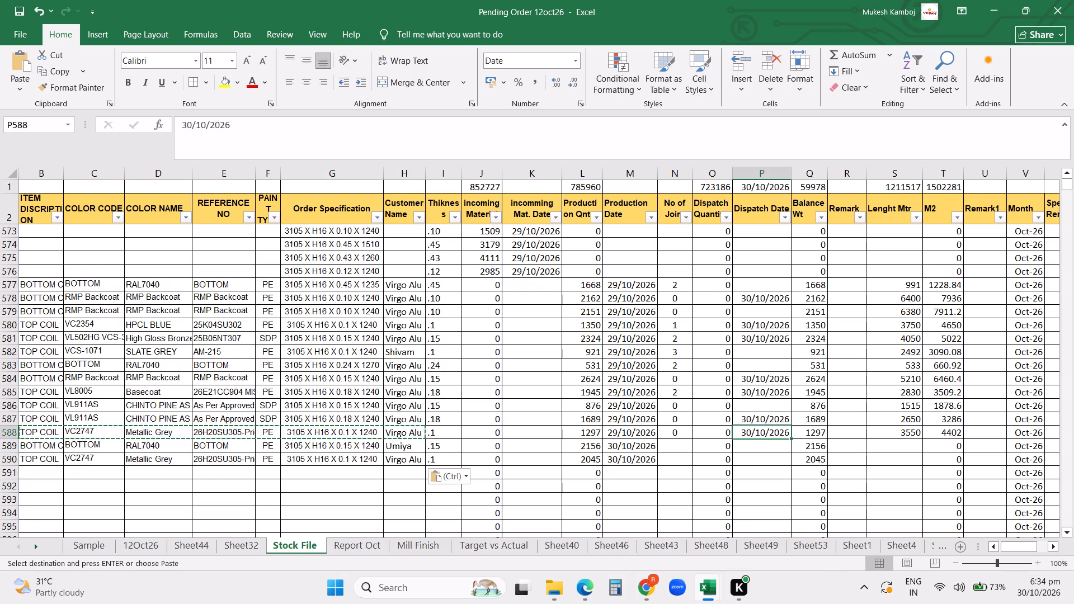
key("ctrl+c")
left_click(749, 451)
left_click(749, 457)
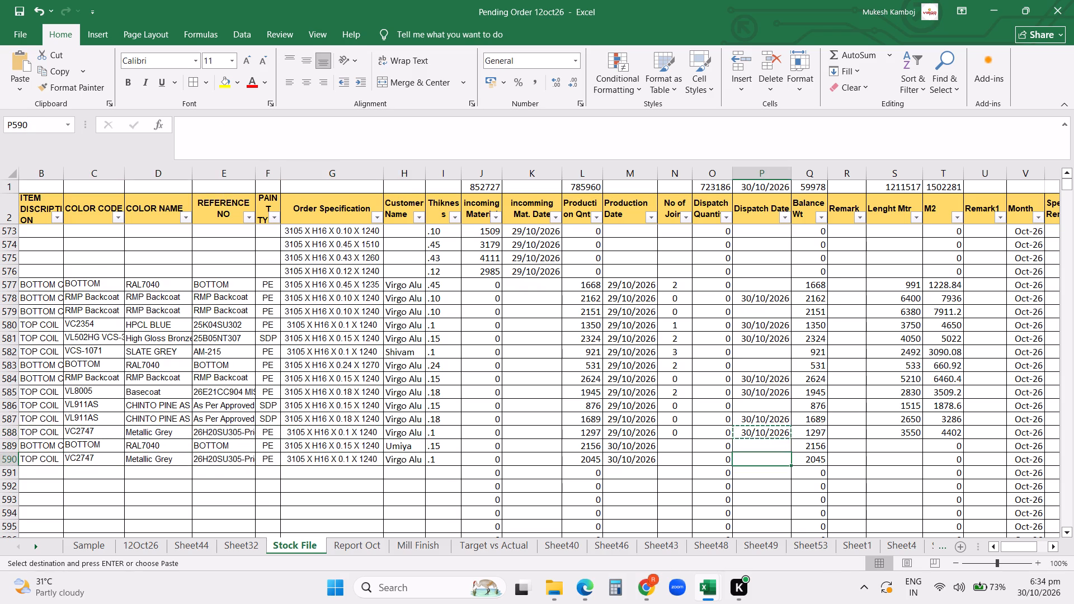
key("ctrl+v")
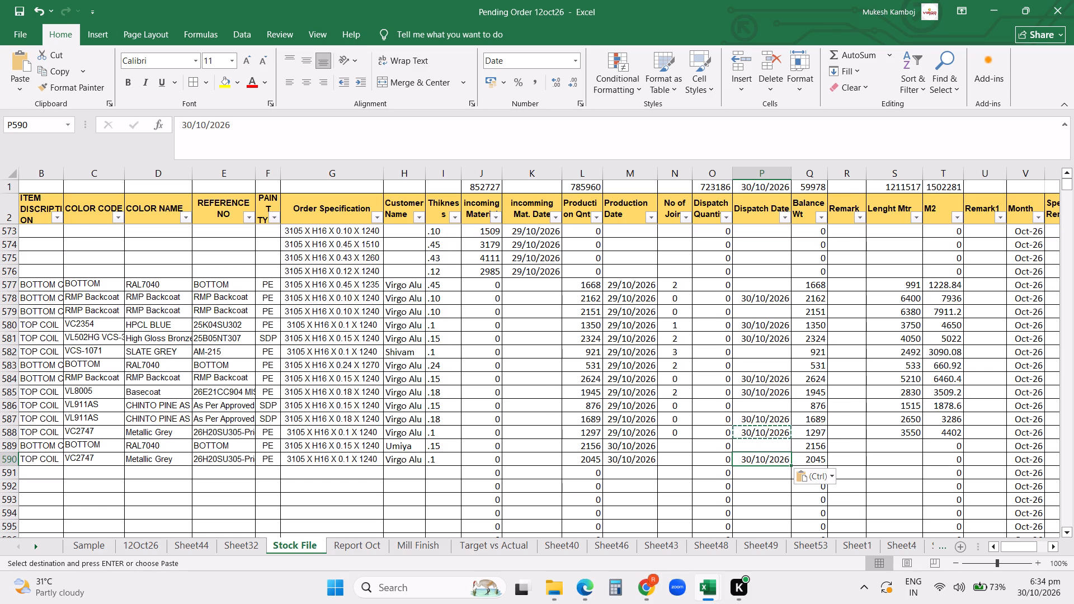
Filter the Dispatch Date column to show only coils dispatched on 30/10/2026.
left_click(785, 215)
left_click(684, 386)
scroll(696, 435, "down", 8)
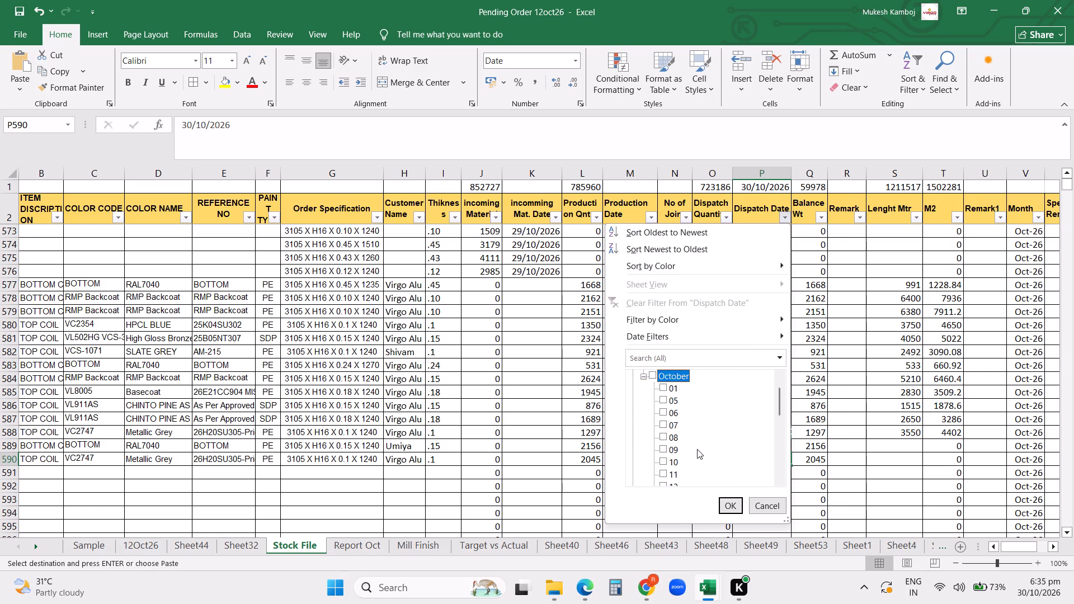
scroll(697, 449, "down", 6)
left_click(676, 462)
left_click(665, 475)
left_click(738, 502)
scroll(758, 374, "up", 4)
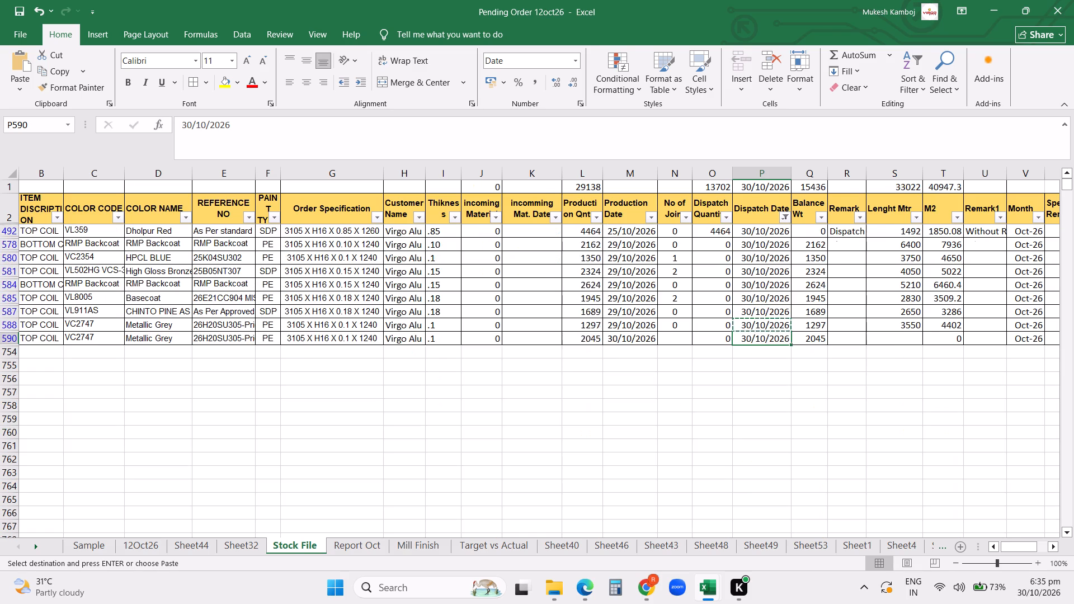
scroll(757, 364, "up", 10)
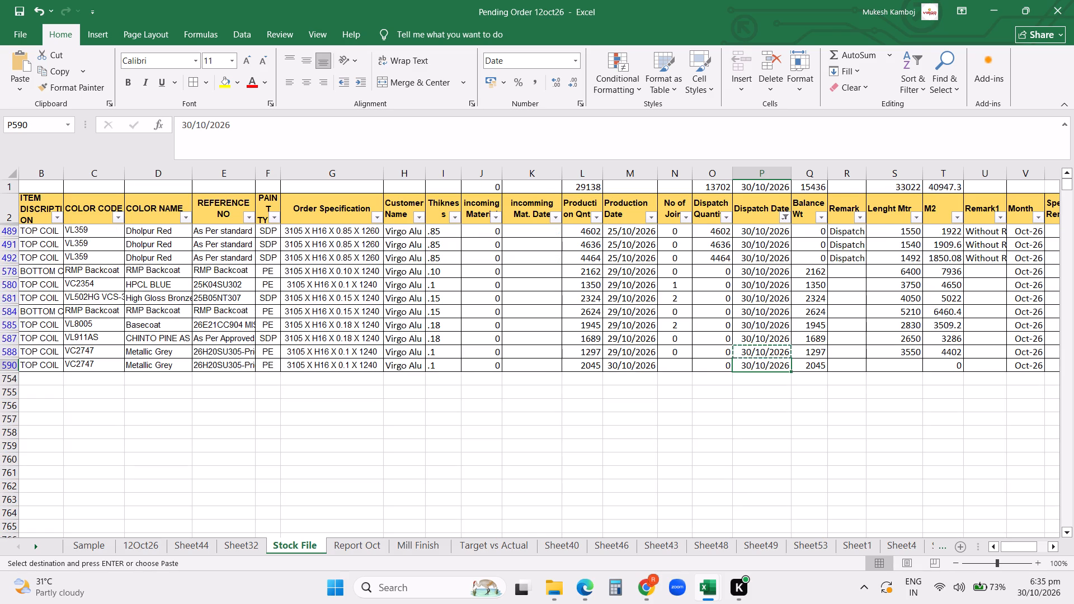
Enter the dispatch quantities 2162, 1350, 2324 and 2624 for the coils in rows 578, 580, 581 and 584.
left_click_drag(591, 273, 582, 377)
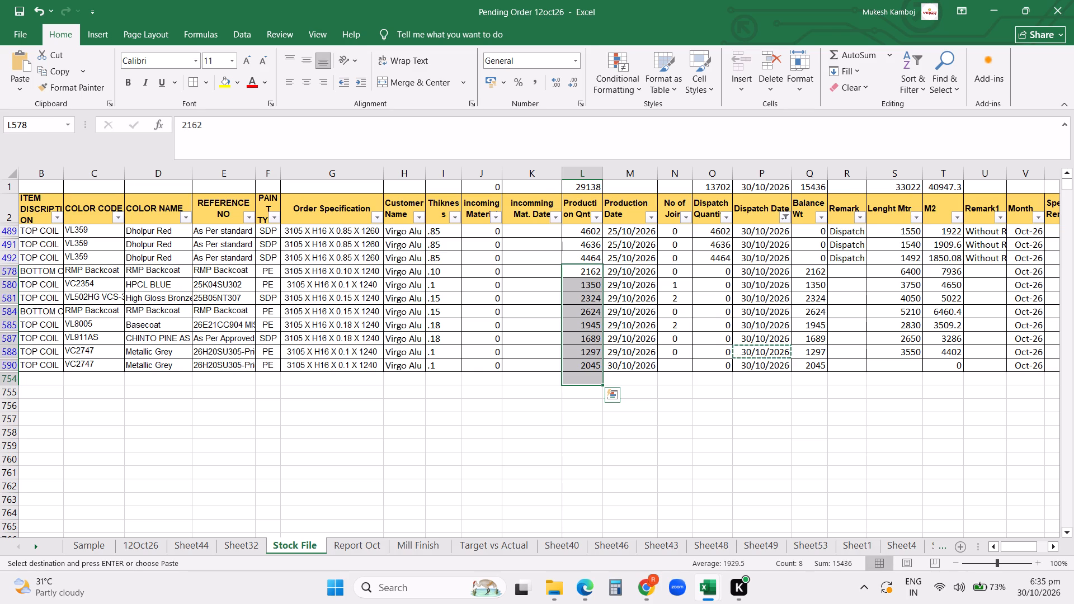
left_click(709, 269)
type("2162")
key("Return")
type("1350")
key("Return")
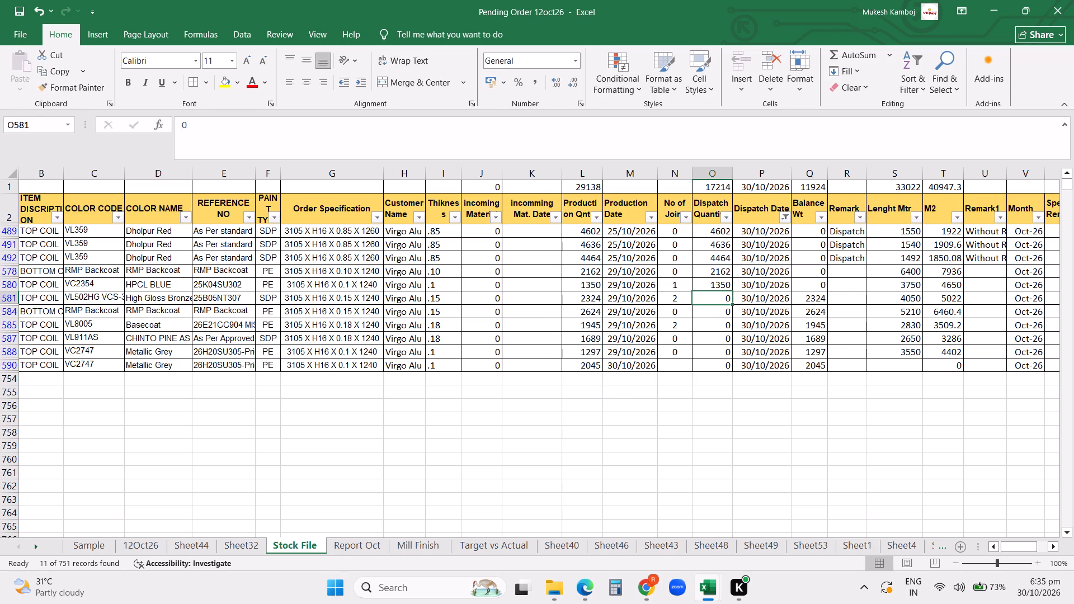
type("2324")
key("Return")
type("2624")
key("Return")
Enter the dispatch quantities 1945, 1689, 1297 and 2045 for the coils in rows 585, 587, 588 and 590.
type("1945")
key("Return")
type("1689")
key("Return")
type("1297")
key("Return")
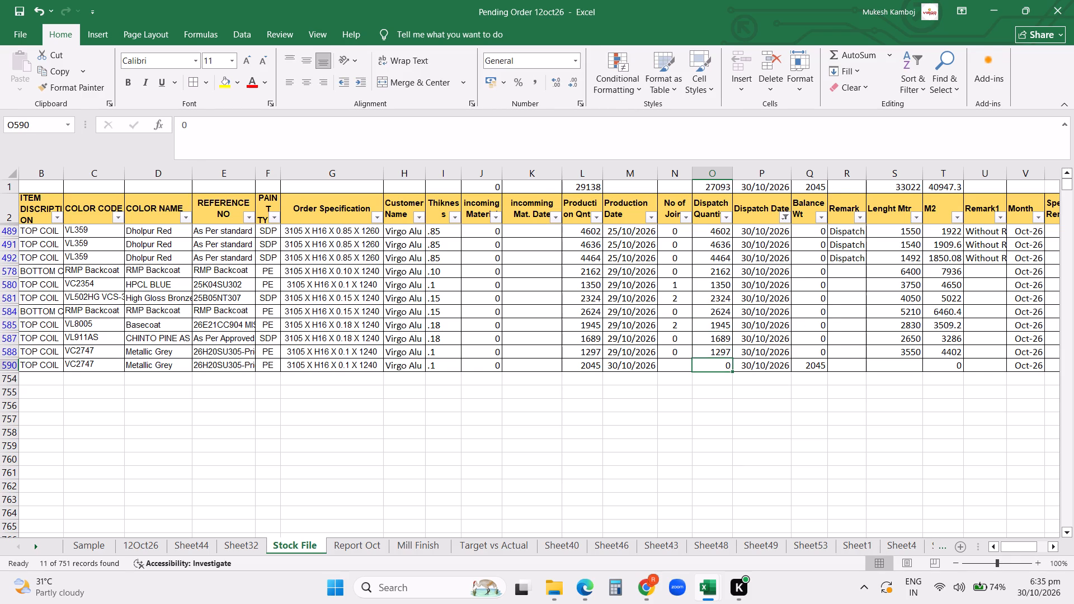
type("2045")
key("Return")
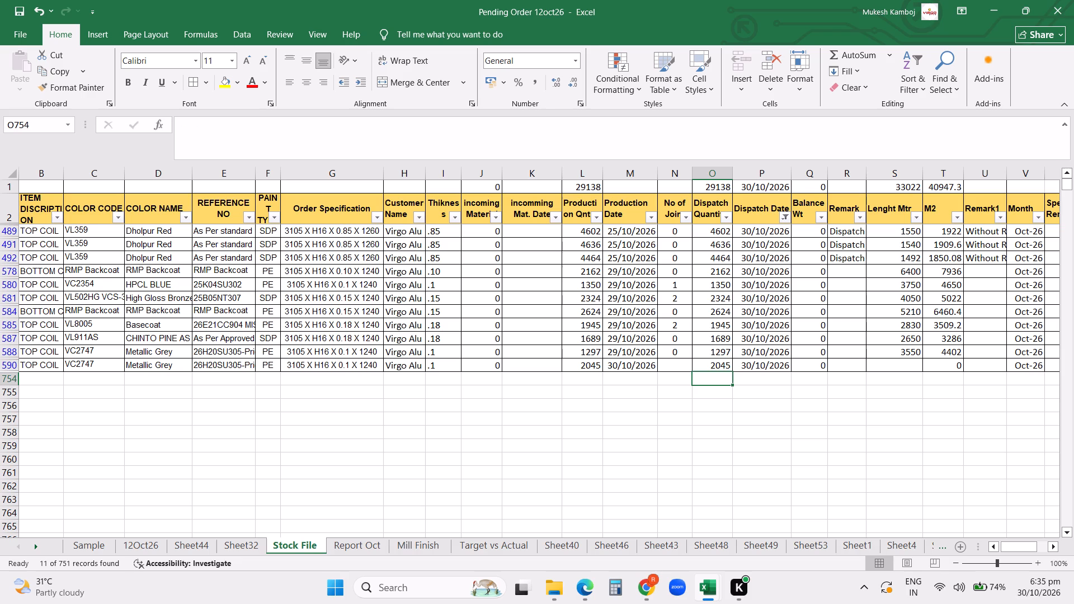
Fill the Remark column with Dispatch for the eight coils in rows 578, 580, 581, 584, 585, 587, 588 and 590.
left_click(847, 274)
key("d")
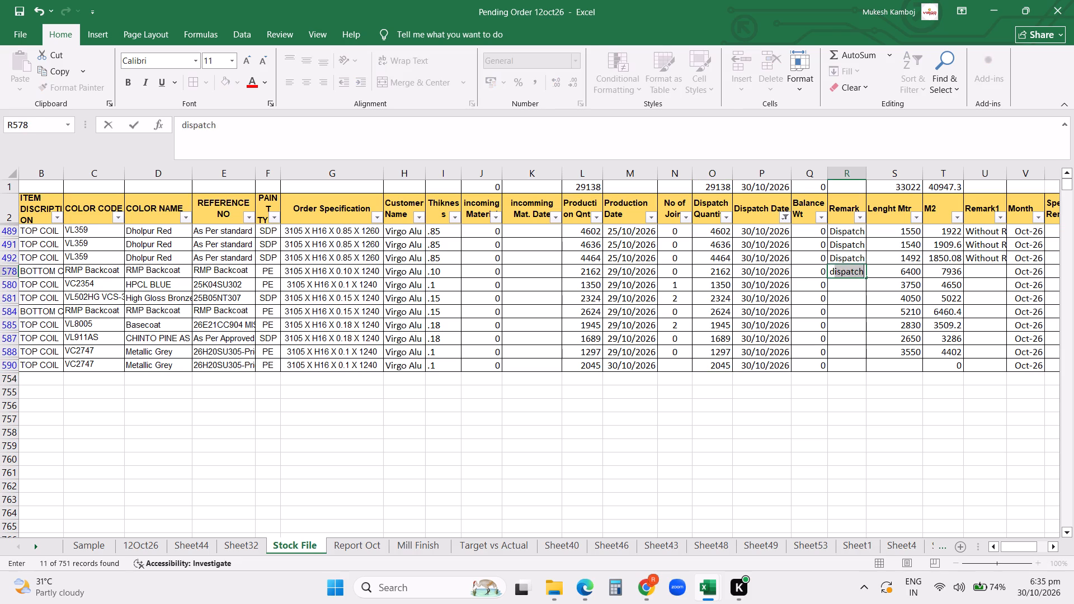
key("Down")
key("d")
key("Down")
key("d")
key("Down")
key("d")
key("Down")
key("d")
key("Down")
key("d")
key("Down")
key("d")
key("Down")
key("d")
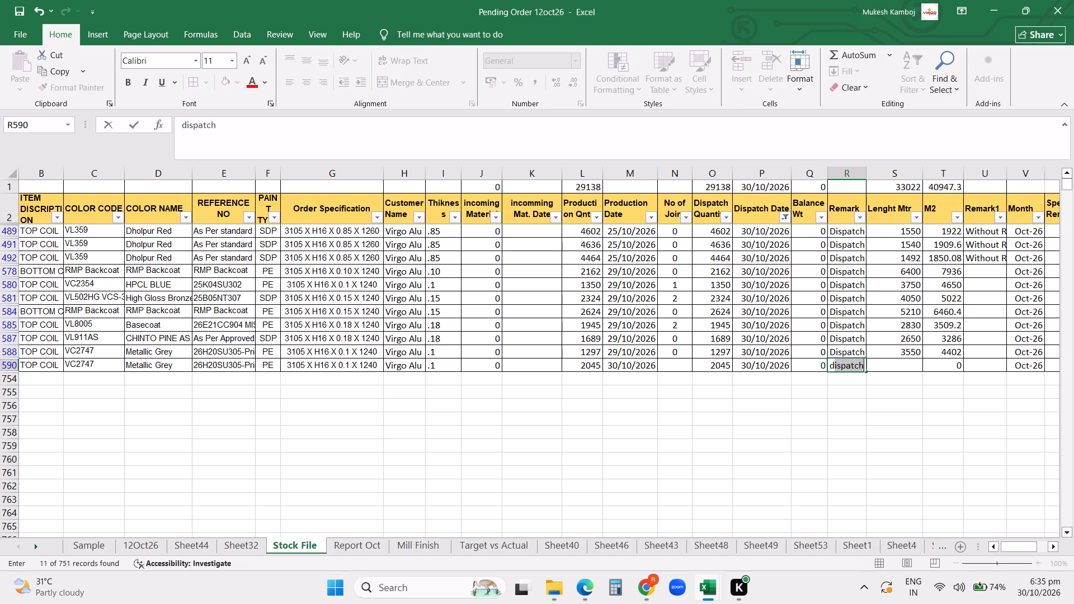
key("Down")
Clear the Dispatch Date filter so the Stock File sheet lists all coils.
left_click(786, 218)
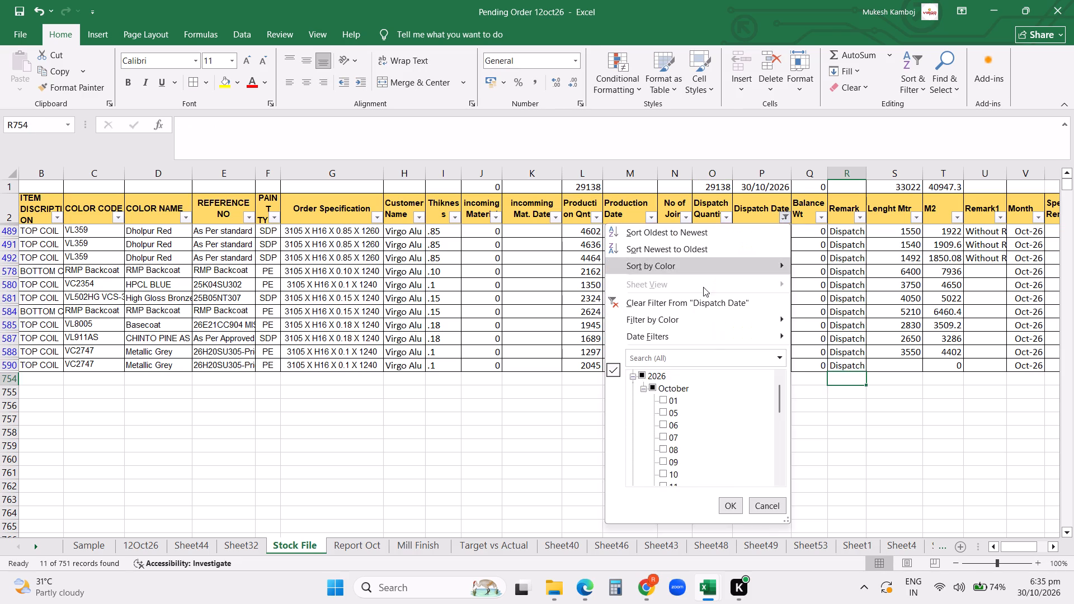
left_click(683, 303)
scroll(1021, 266, "up", 6)
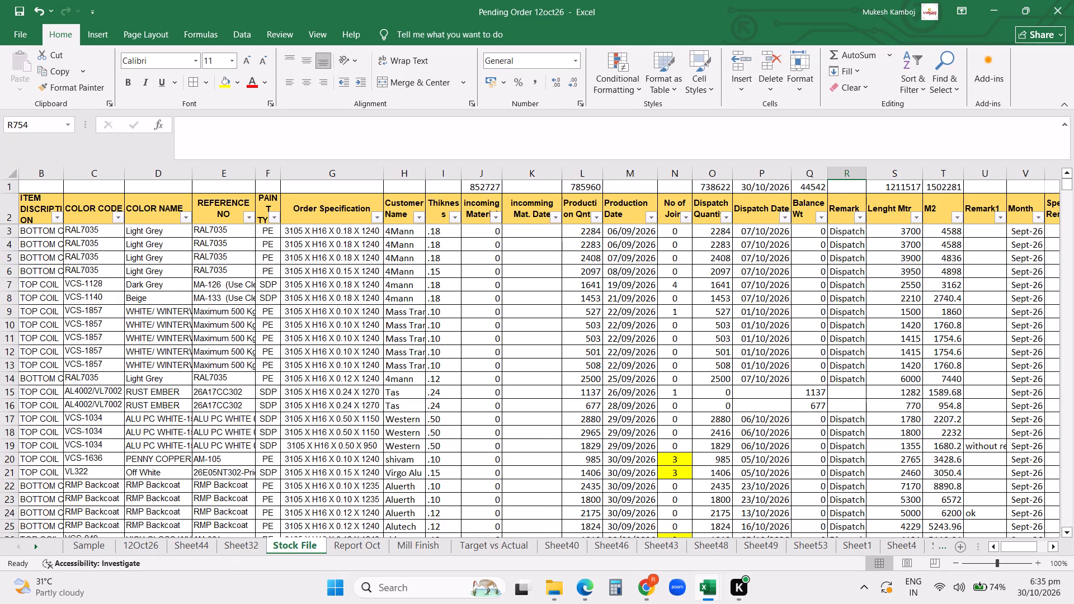
Filter the Special Remark column to keep only the rows with a blank special remark.
left_click(984, 262)
key("Right")
key("Right")
key("Right")
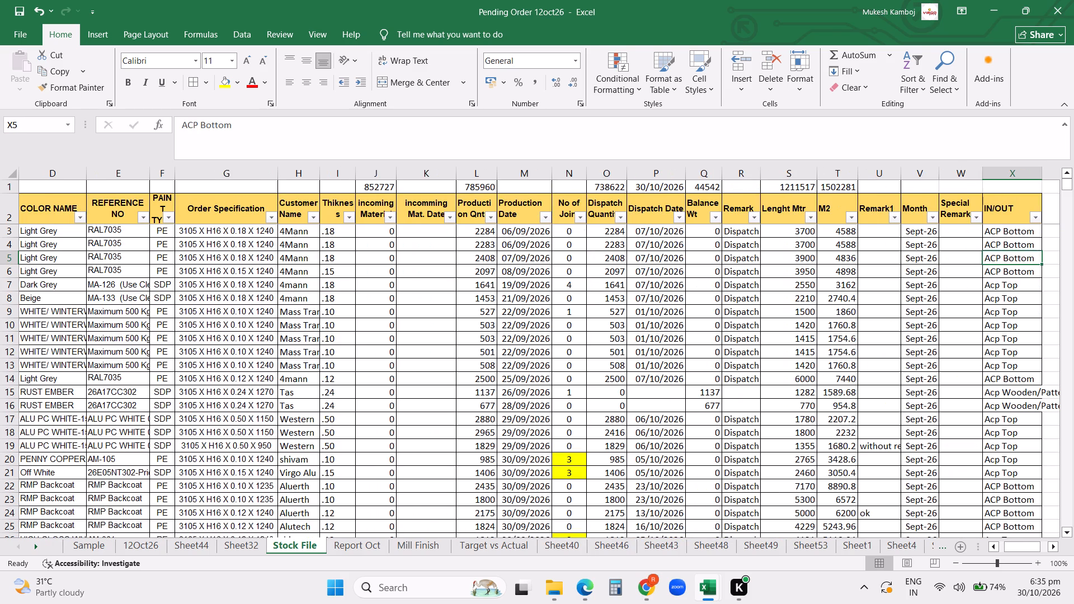
left_click(978, 216)
left_click(852, 388)
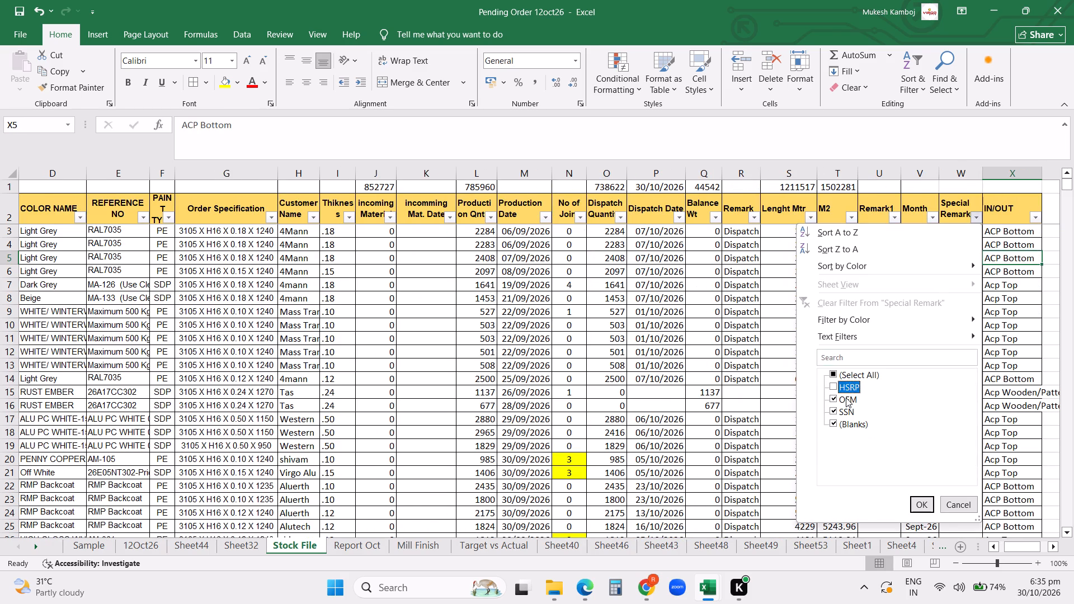
left_click(846, 398)
left_click(846, 412)
left_click(919, 503)
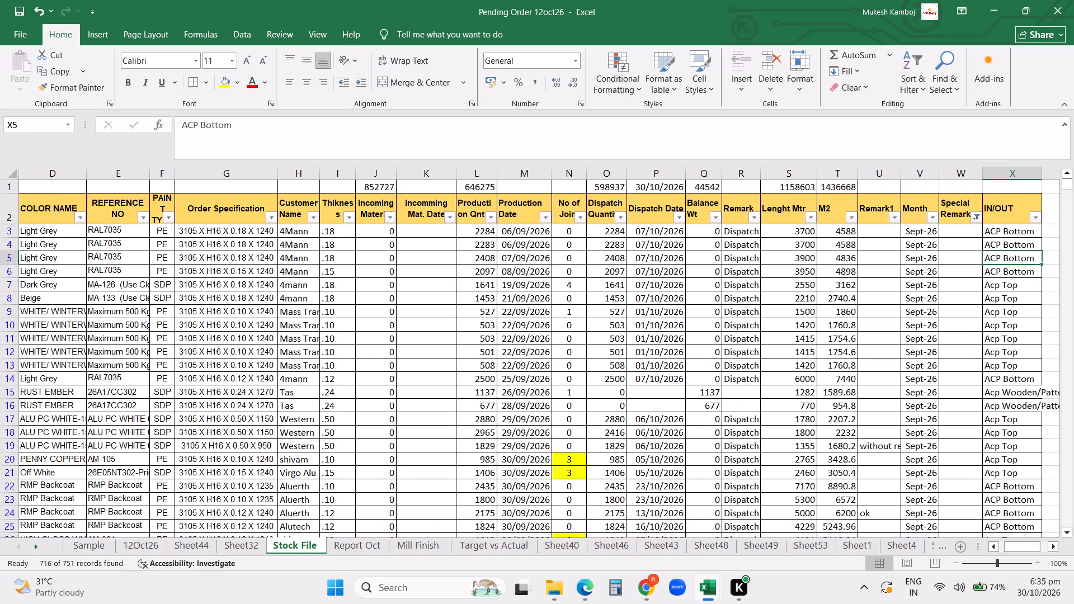
Look through the filtered Stock File rows, checking the dispatch and balance entries.
scroll(826, 414, "up", 16)
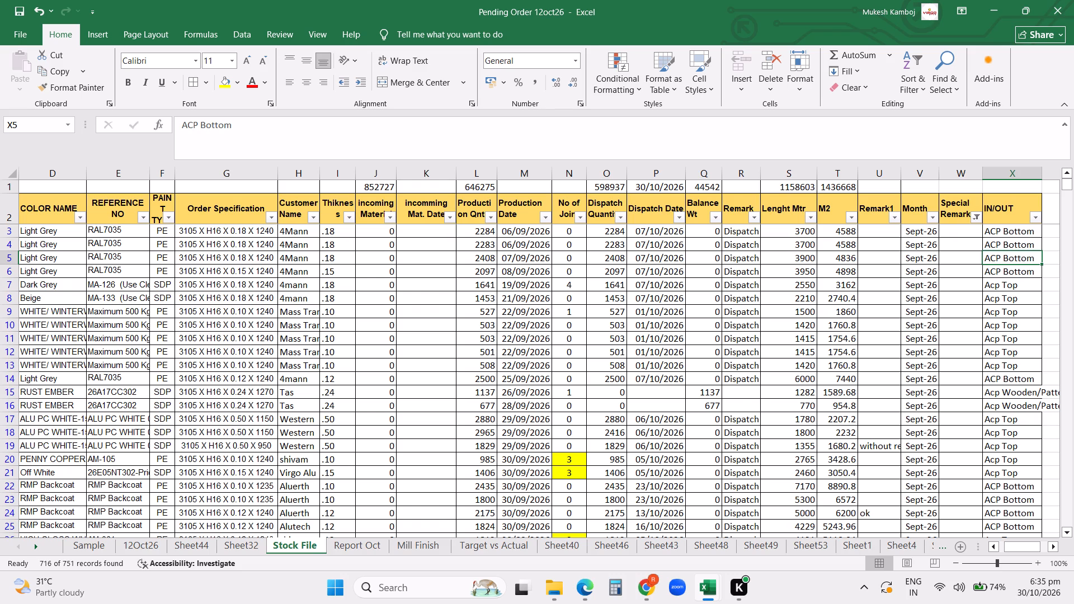
scroll(823, 405, "down", 11)
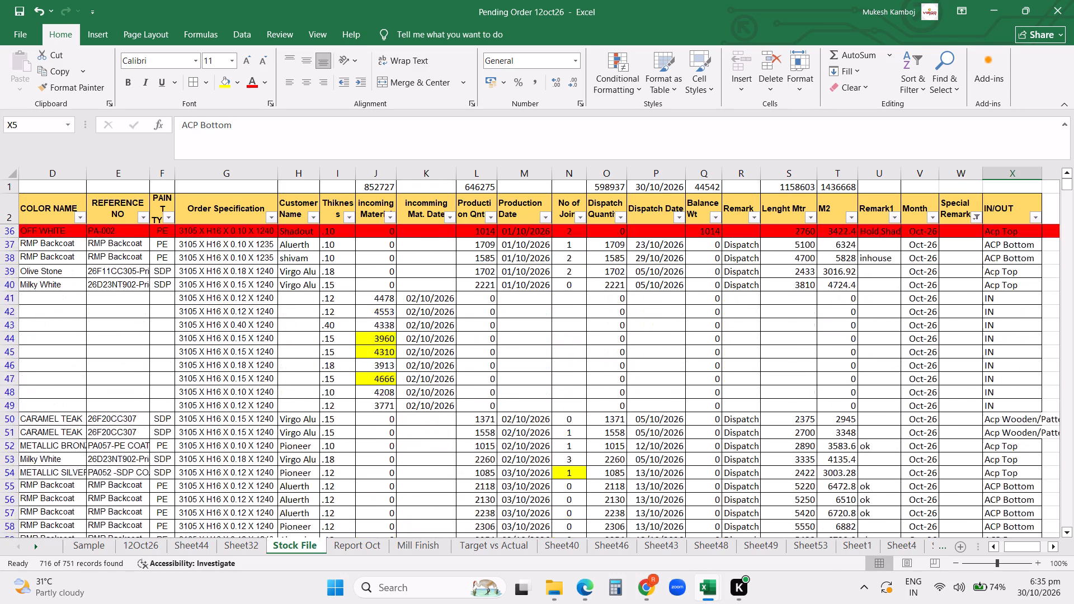
scroll(823, 405, "down", 1)
scroll(823, 405, "up", 5)
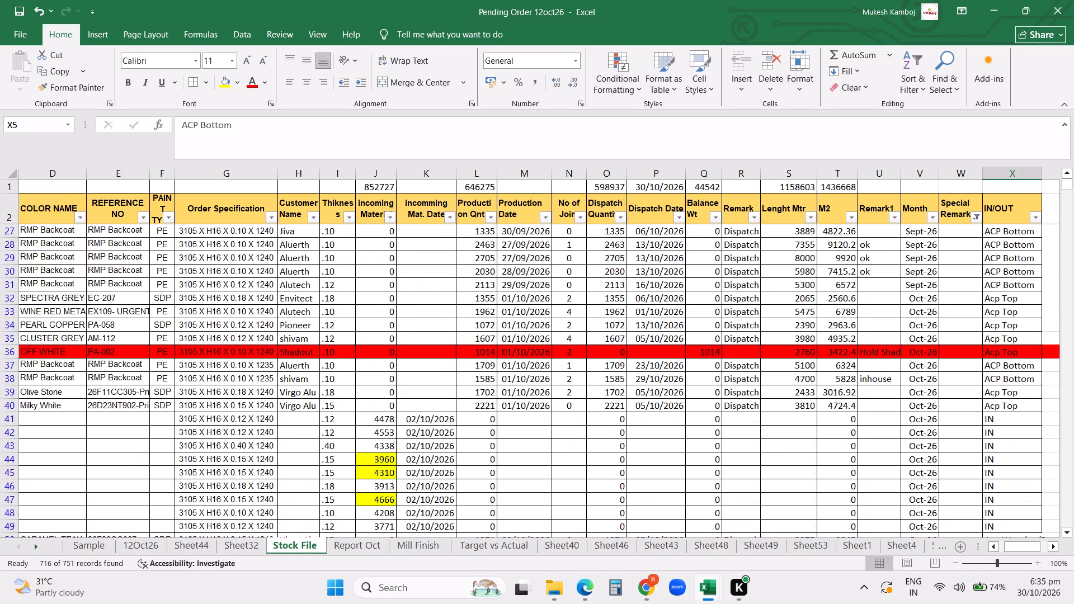
scroll(823, 405, "down", 20)
scroll(823, 405, "down", 7)
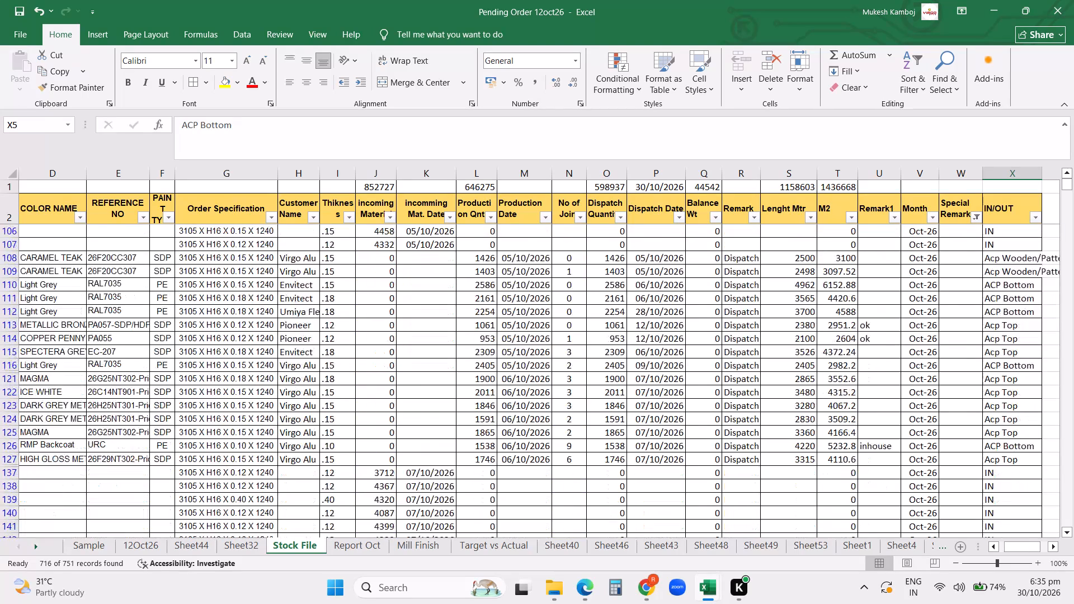
scroll(822, 407, "down", 9)
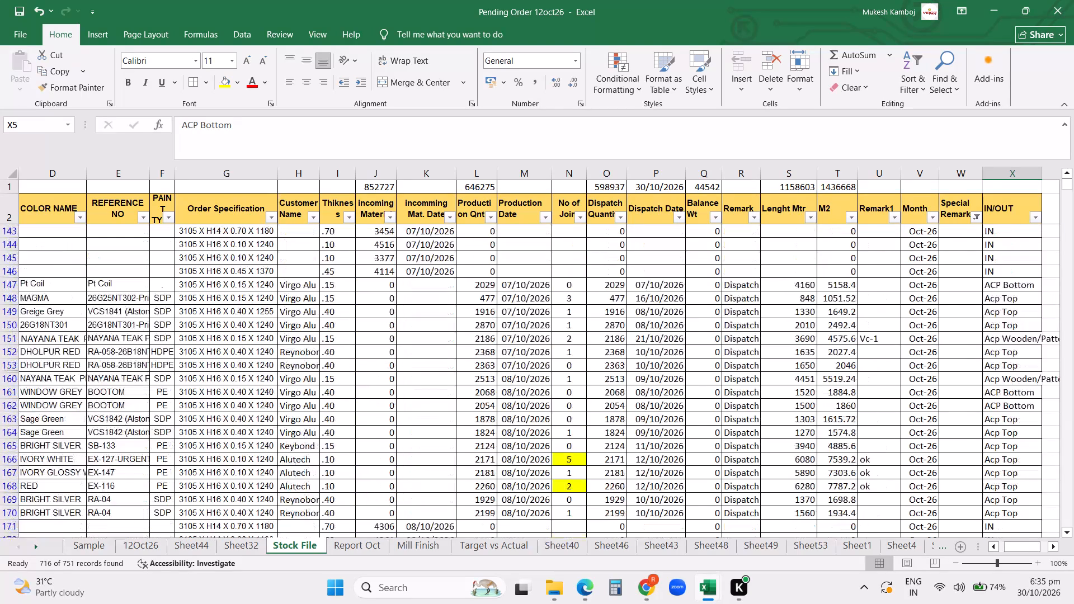
On Sheet32, clear the Sum of Balance Wt filter so all customers in the ready stock summary are listed.
left_click(256, 548)
left_click(624, 355)
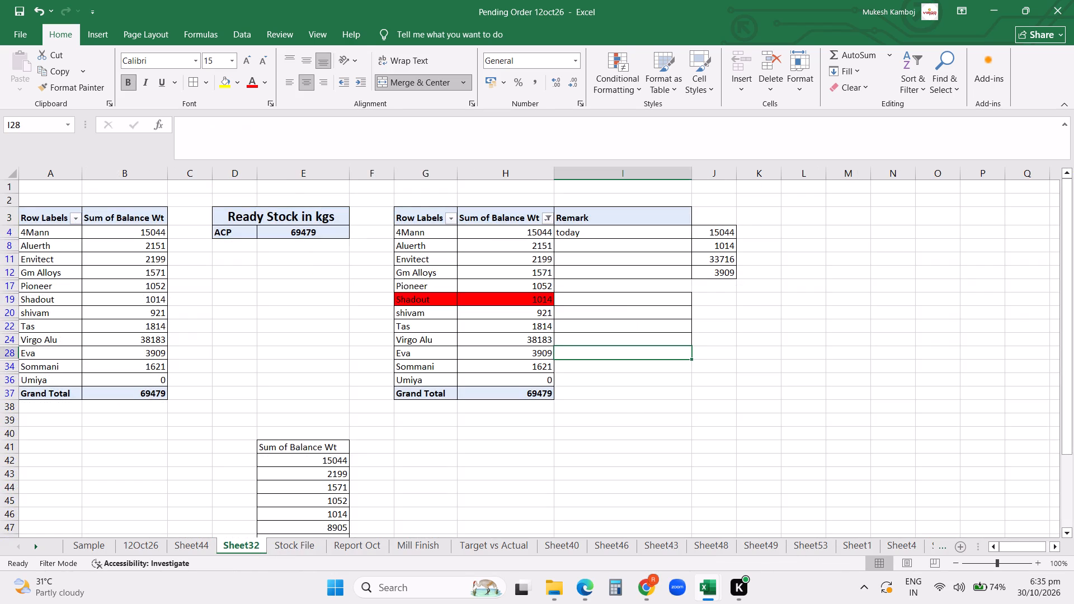
left_click(552, 218)
left_click(493, 304)
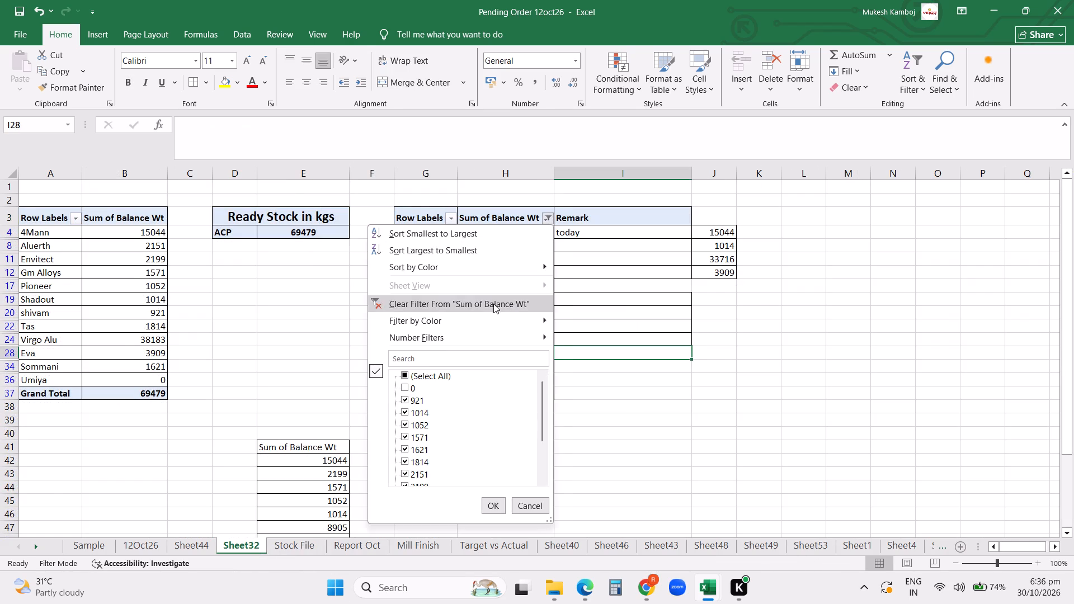
Refresh all the workbook's data so the ready stock summary reflects the recorded dispatches.
left_click(248, 32)
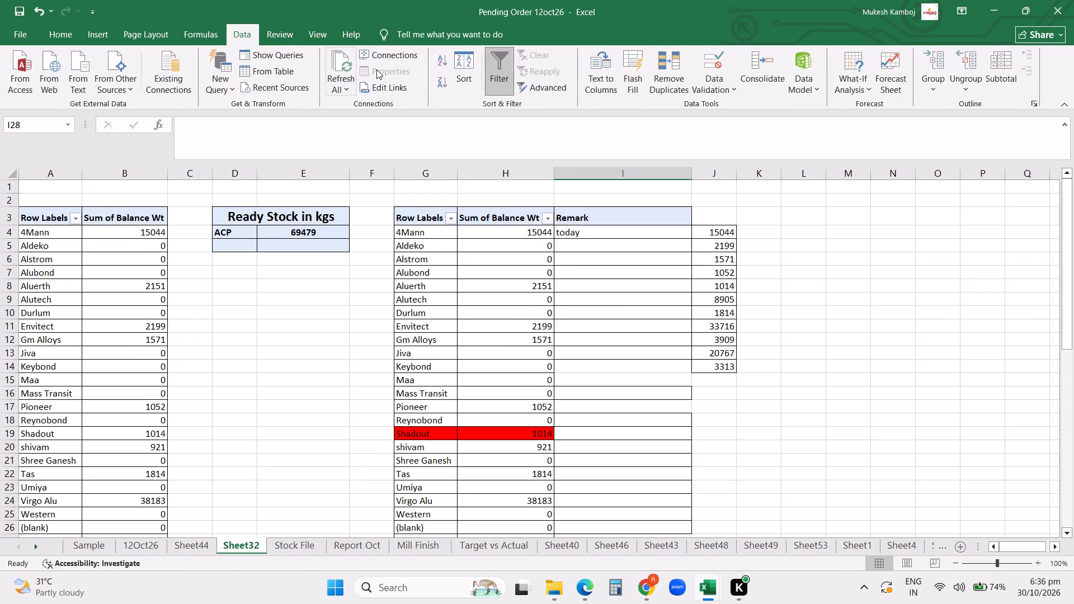
left_click(351, 67)
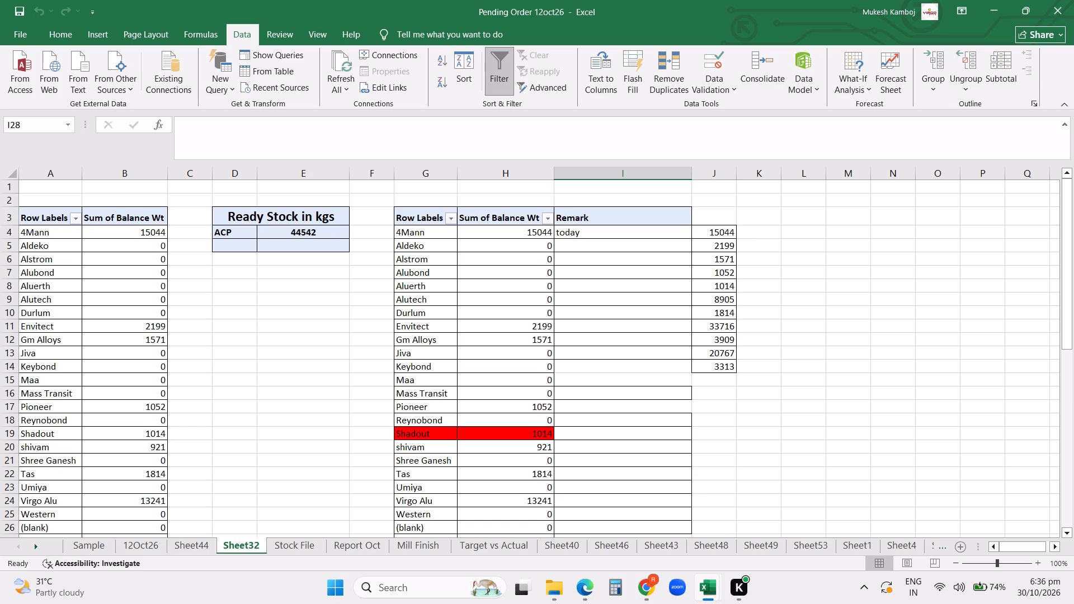
Filter the Sum of Balance Wt column of the remark table to exclude the 0 values.
left_click(549, 221)
left_click(414, 390)
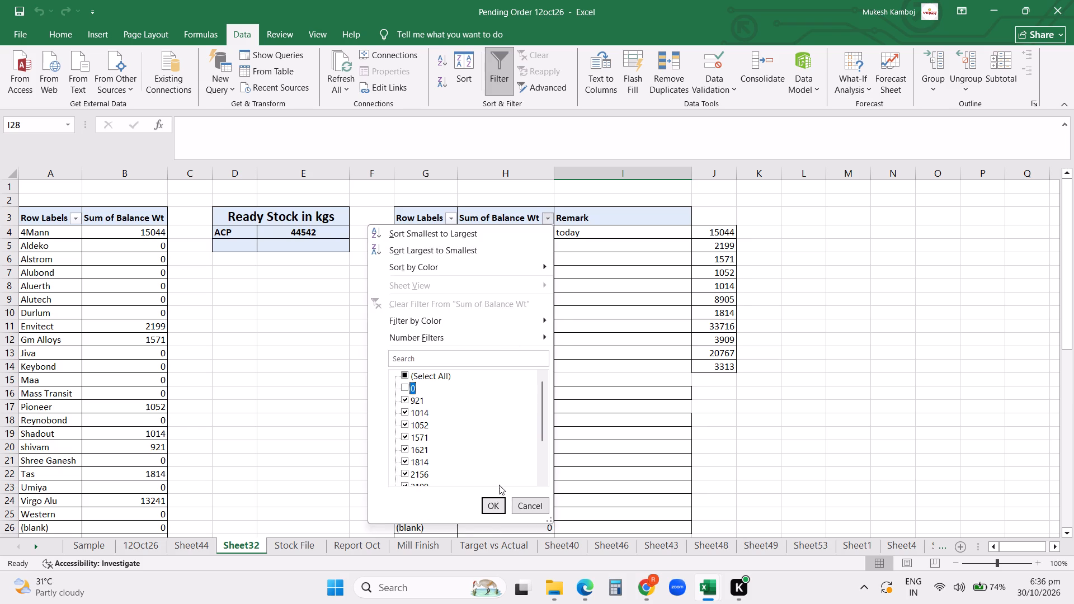
left_click(492, 503)
Delete rows 41 to 55, which hold the leftover Sum of Balance Wt list below the summary tables.
scroll(639, 384, "up", 3)
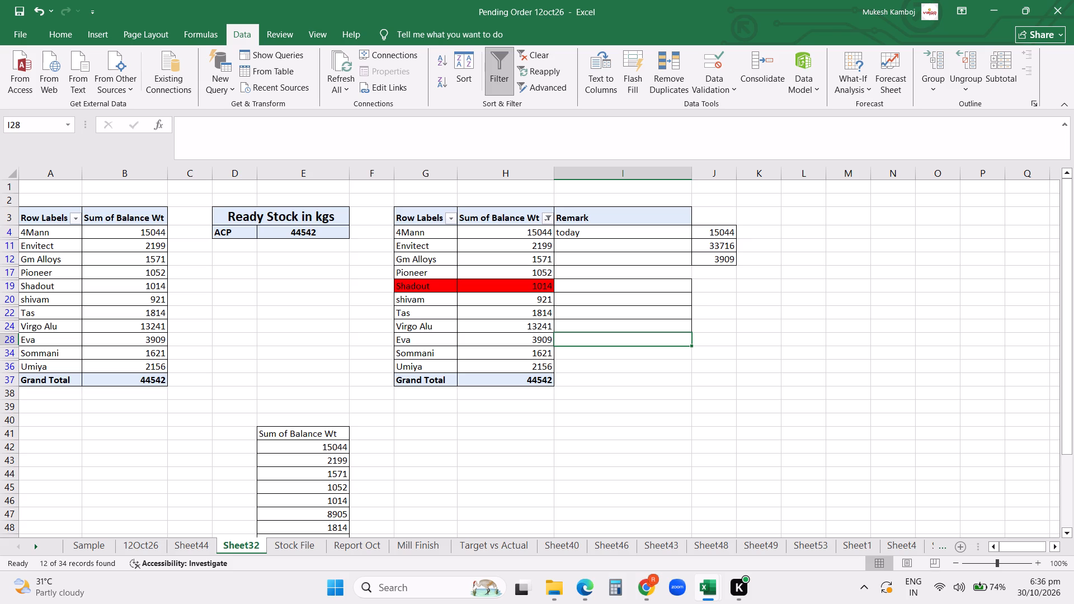
scroll(639, 384, "down", 2)
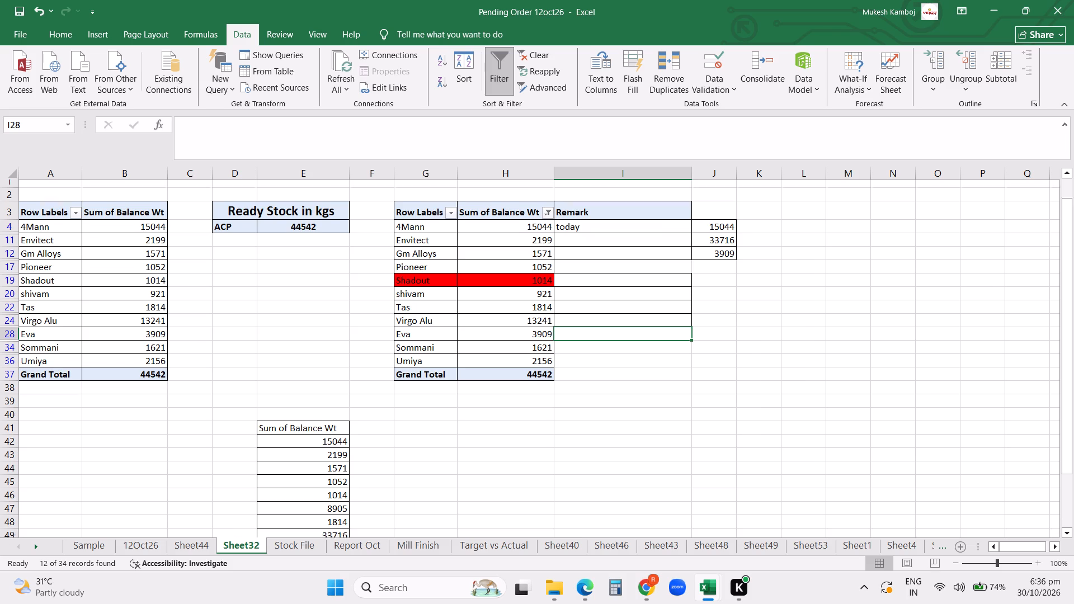
scroll(491, 449, "down", 3)
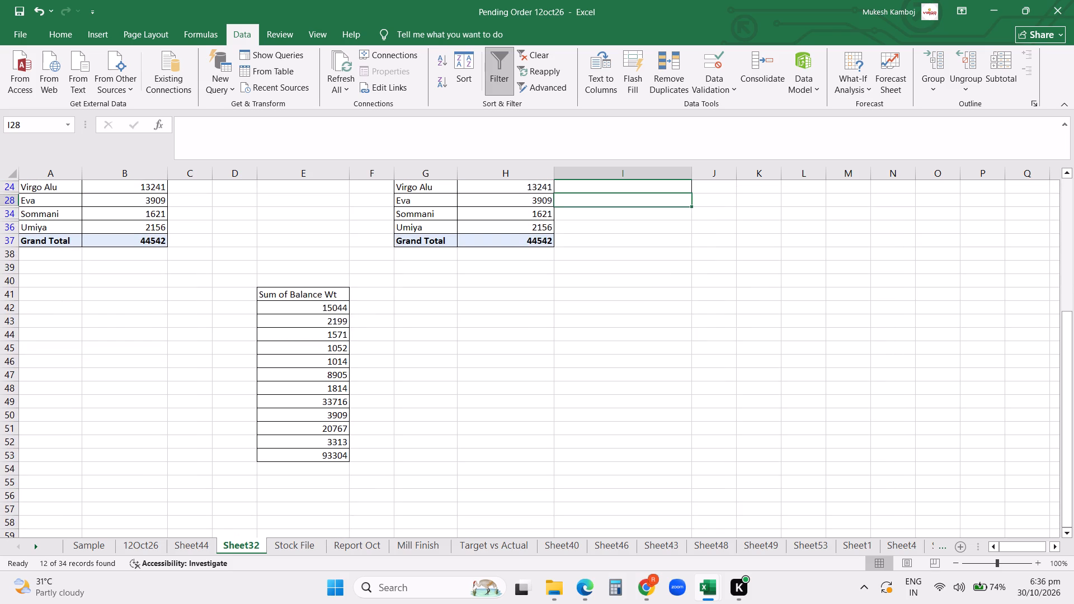
left_click_drag(4, 295, 0, 483)
right_click(0, 483)
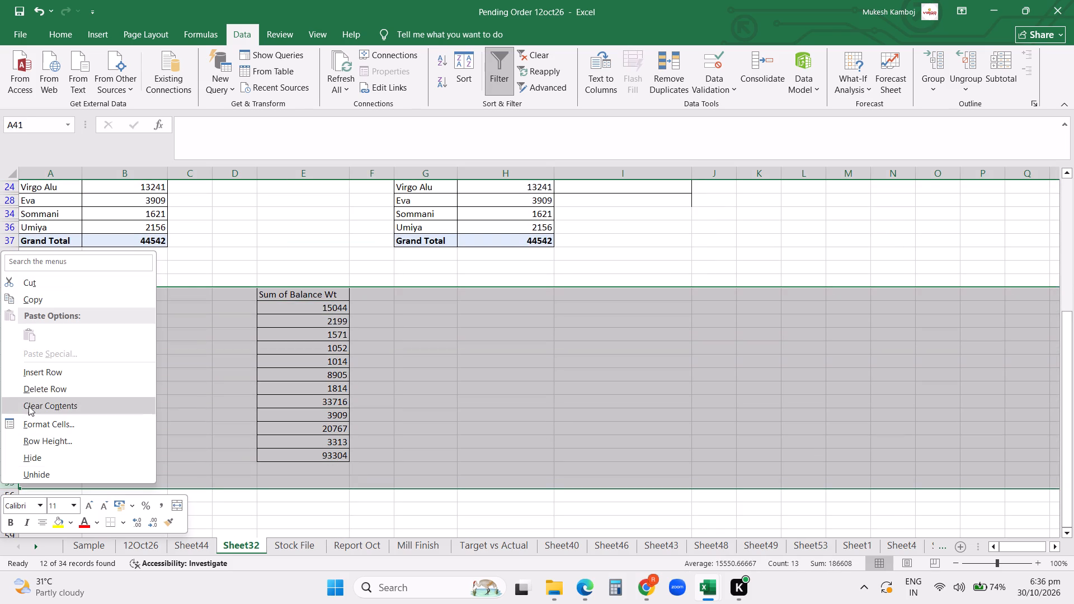
left_click(28, 386)
left_click(526, 384)
Clear the leftover weights from the visible cells of column J in rows 4 to 12, beside the Remark column.
scroll(736, 332, "up", 9)
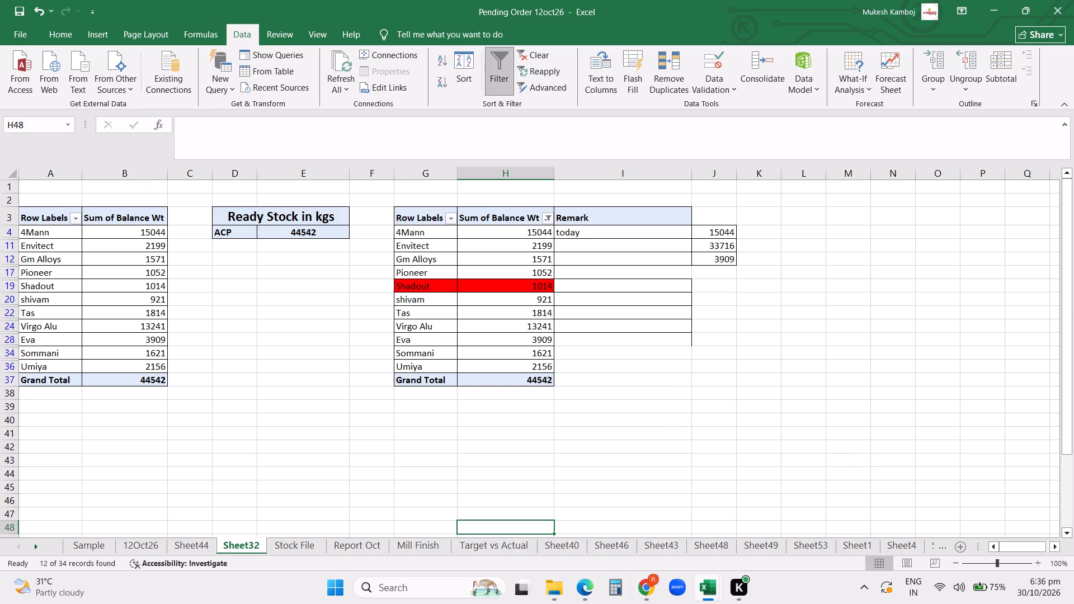
scroll(737, 293, "up", 3)
left_click_drag(709, 233, 709, 254)
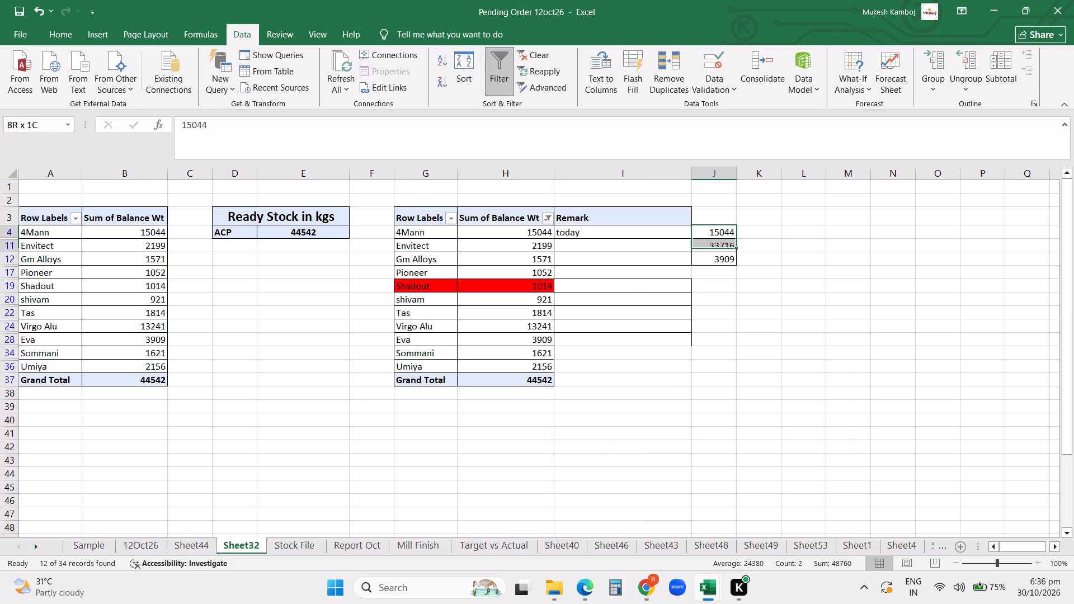
left_click_drag(709, 254, 709, 256)
key("Delete")
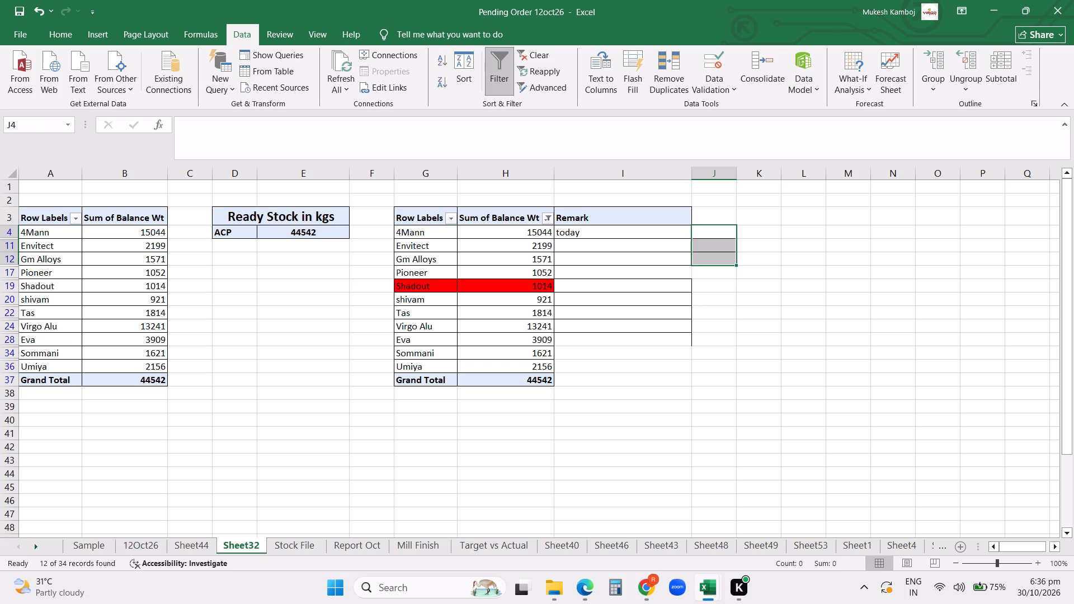
left_click(723, 231)
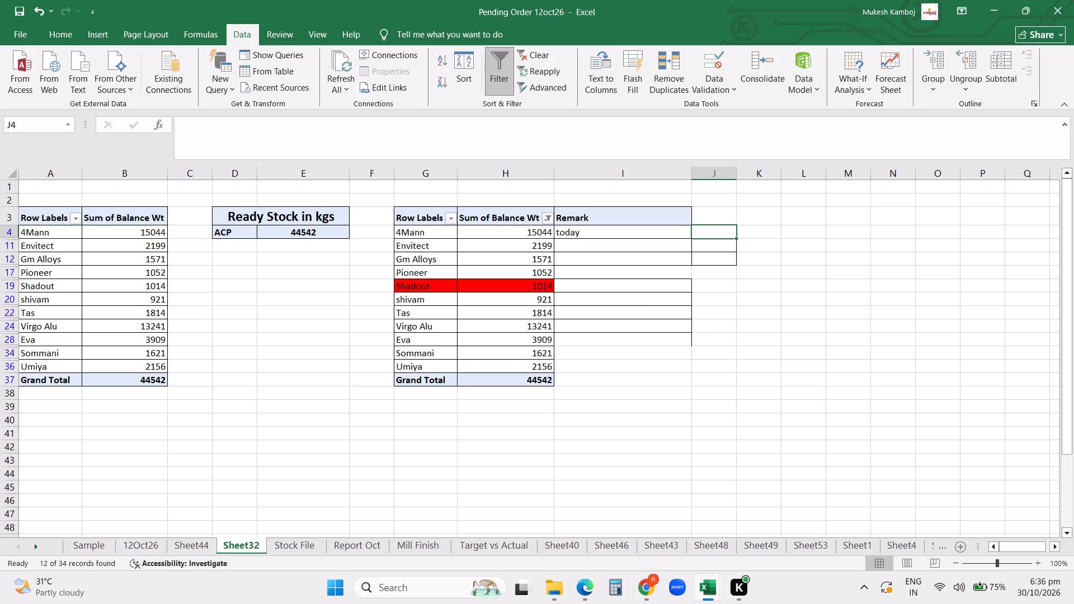
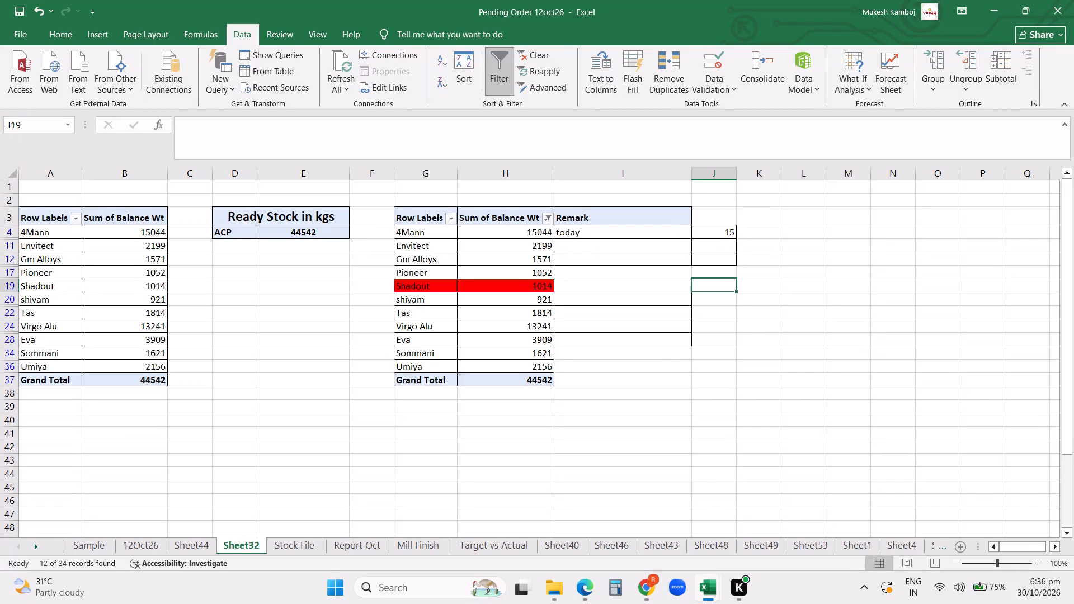
Enter 2 in column J beside Umiya in row 36 of the remark table.
key("Return")
key("Return")
key("Return")
key("Return")
key("Return")
key("Return")
key("2")
key("Return")
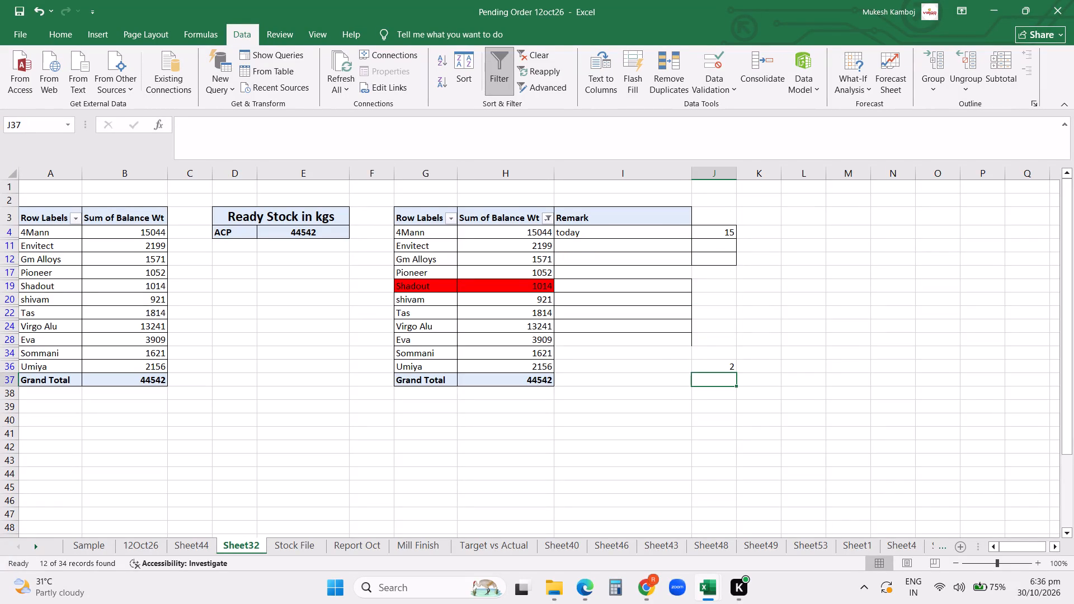
Enter 4 in column J beside Pioneer in row 17 of the remark table.
key("Up")
key("Up")
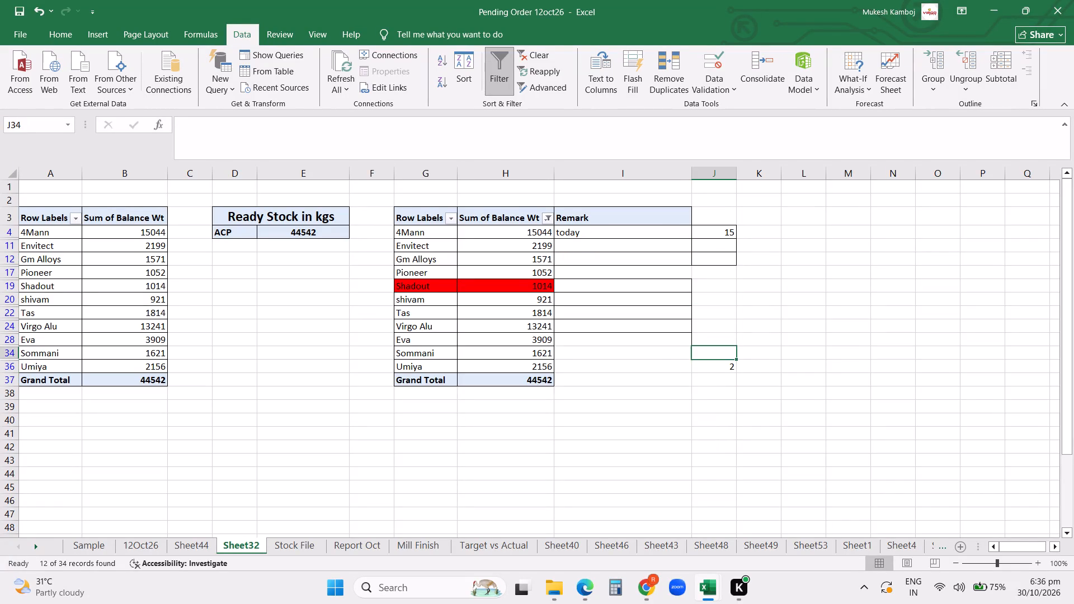
key("Up")
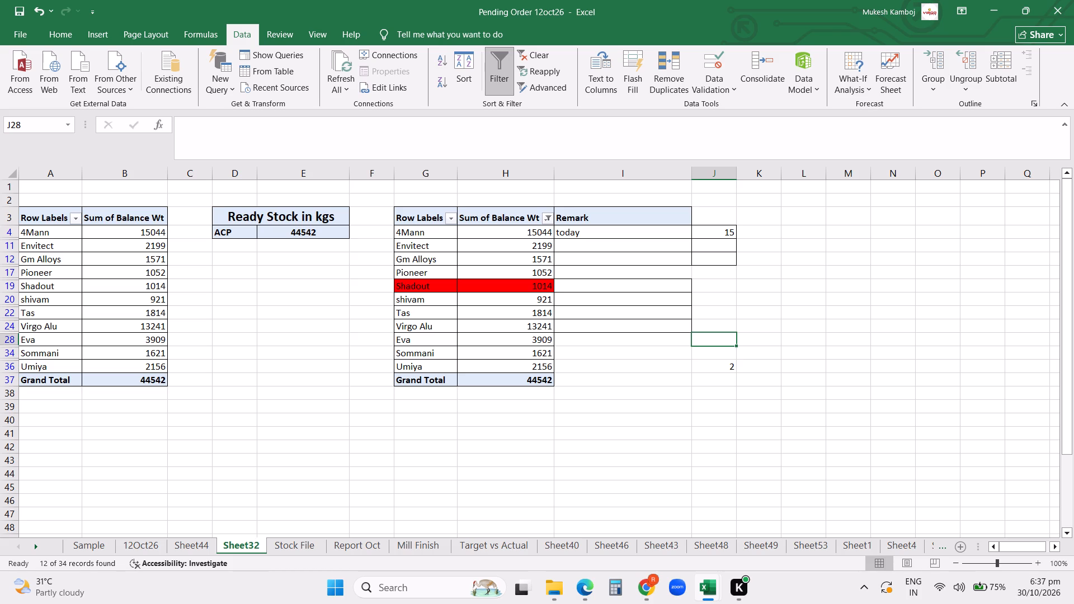
key("Up")
key("Up")
key("Up")
key("Up")
key("Up")
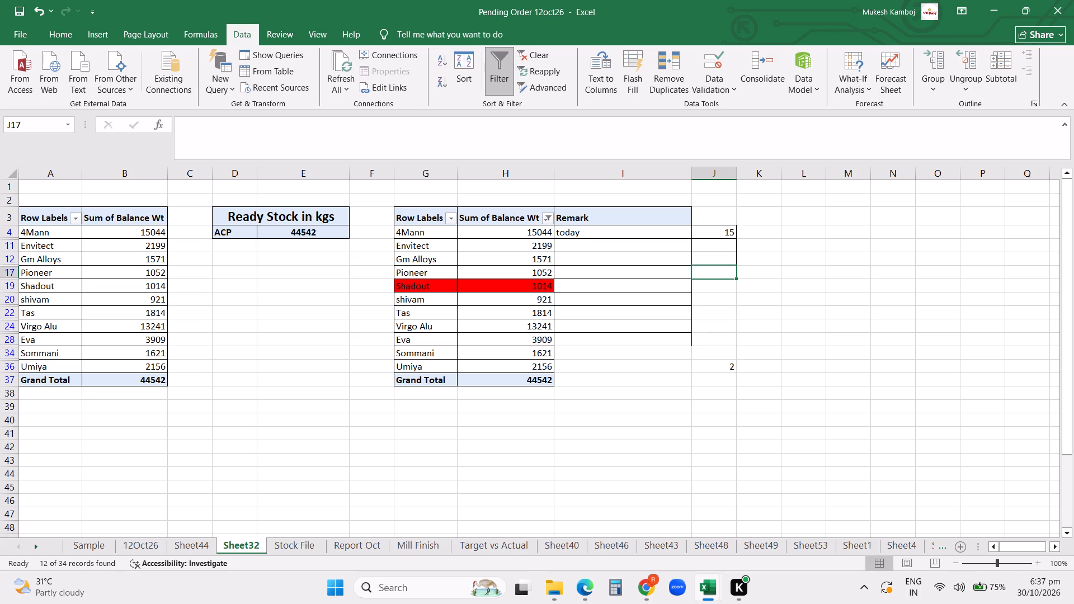
type("40")
key("Return")
key("Up")
key("4")
key("Return")
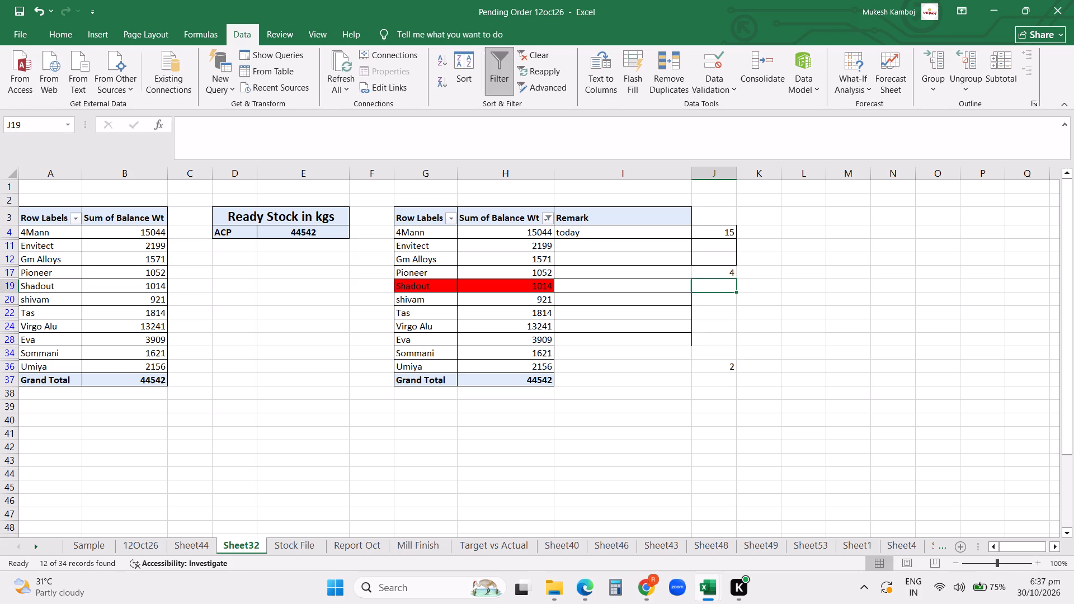
Enter 4 for Eva and 1.6 for Sommani in column J beside the remark table.
key("Return")
key("Return")
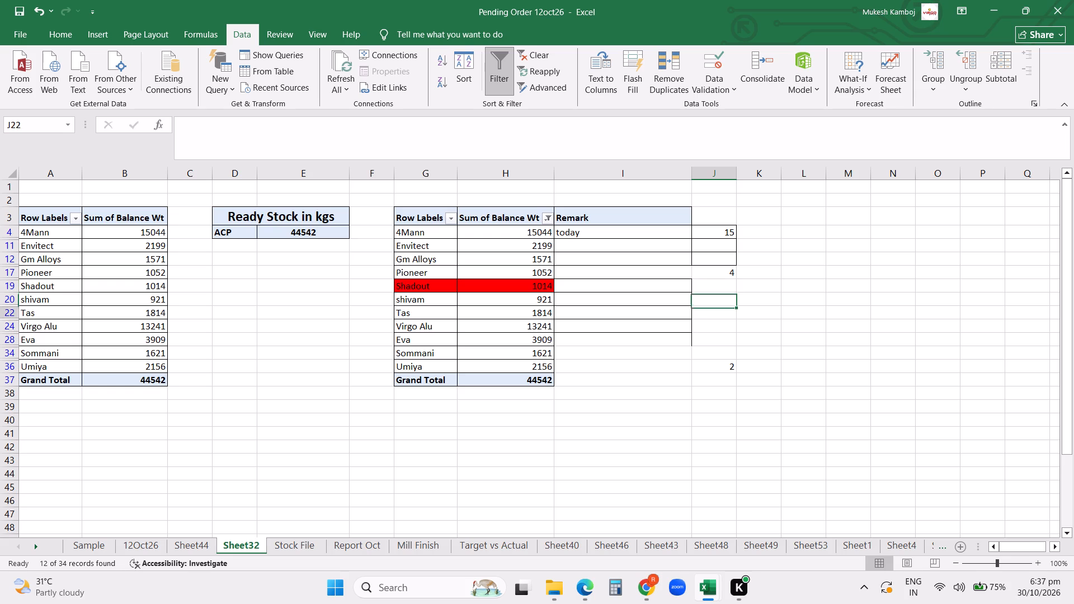
key("Return")
key("Return")
key("4")
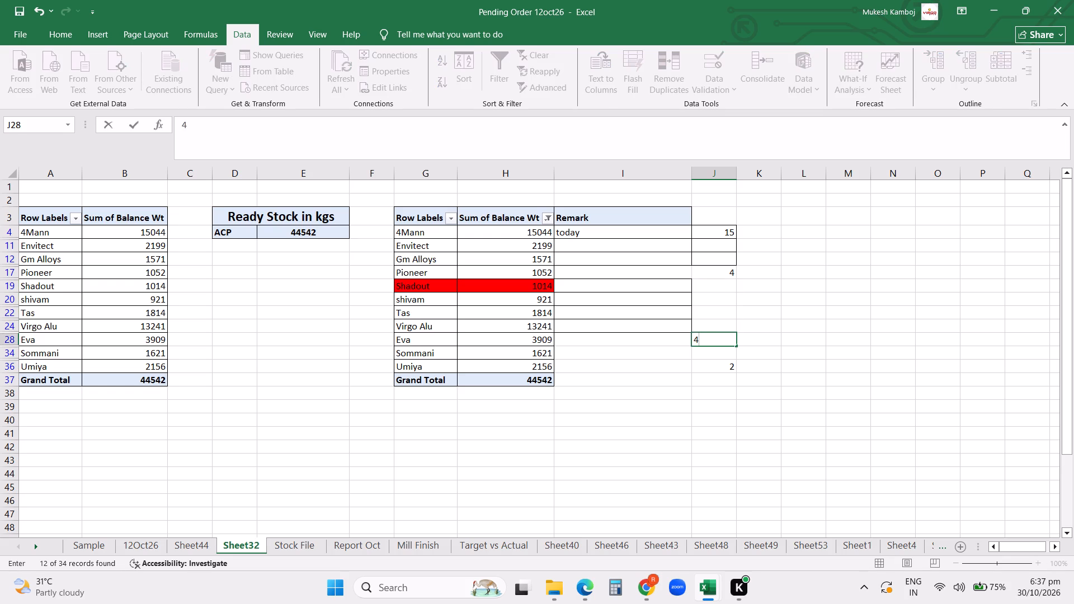
key("Return")
type("1.6")
key("Return")
Enter 2 in column J beside Envitect in row 11 of the remark table.
key("Up")
key("Up")
key("Up")
key("Up")
key("Up")
key("Up")
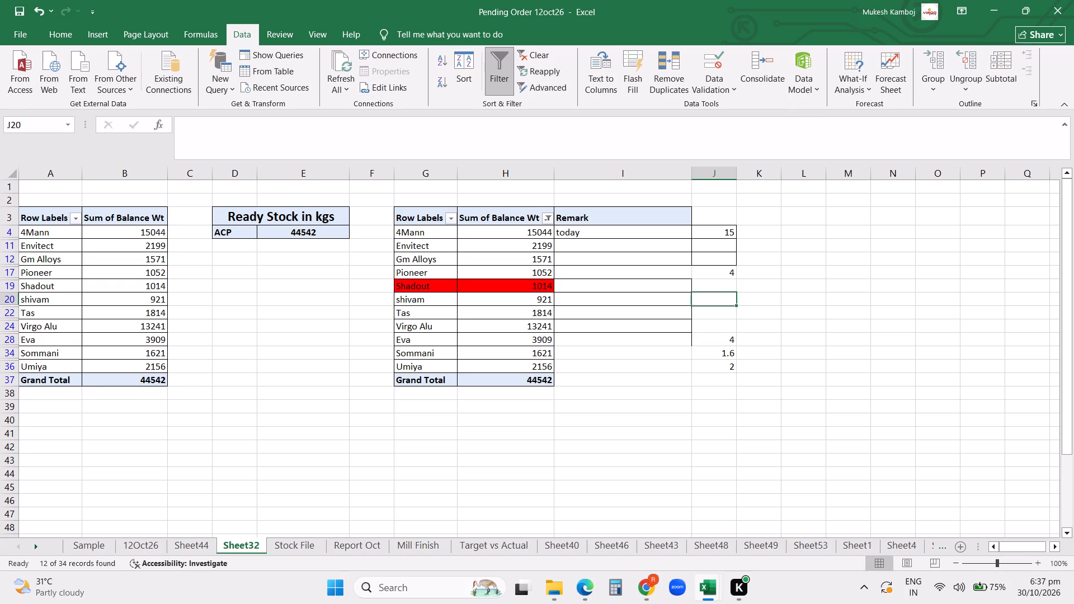
key("Up")
key("Up")
key("Up")
key("2")
key("Return")
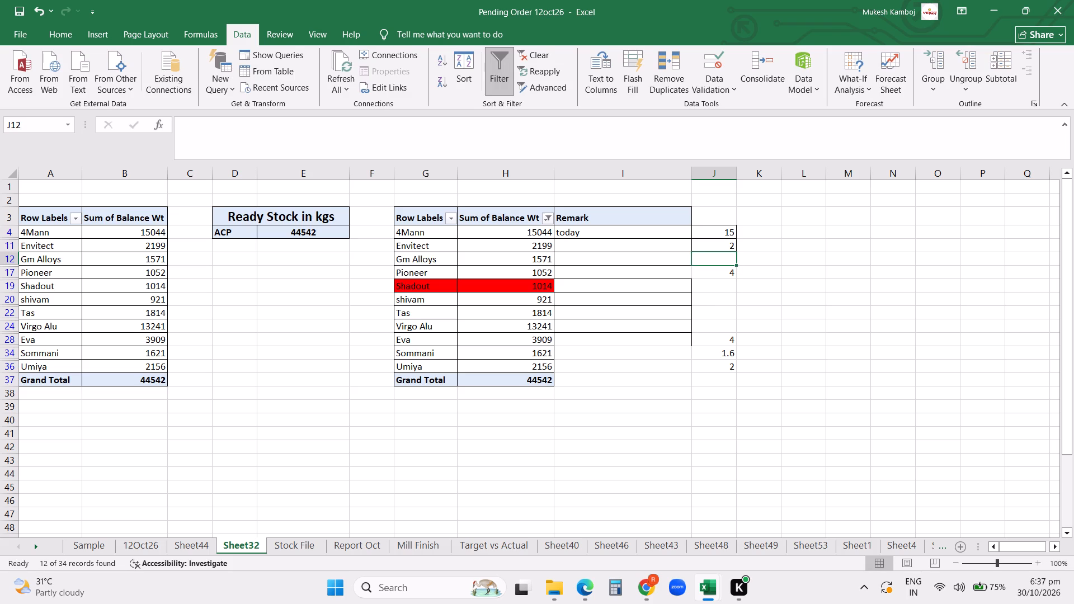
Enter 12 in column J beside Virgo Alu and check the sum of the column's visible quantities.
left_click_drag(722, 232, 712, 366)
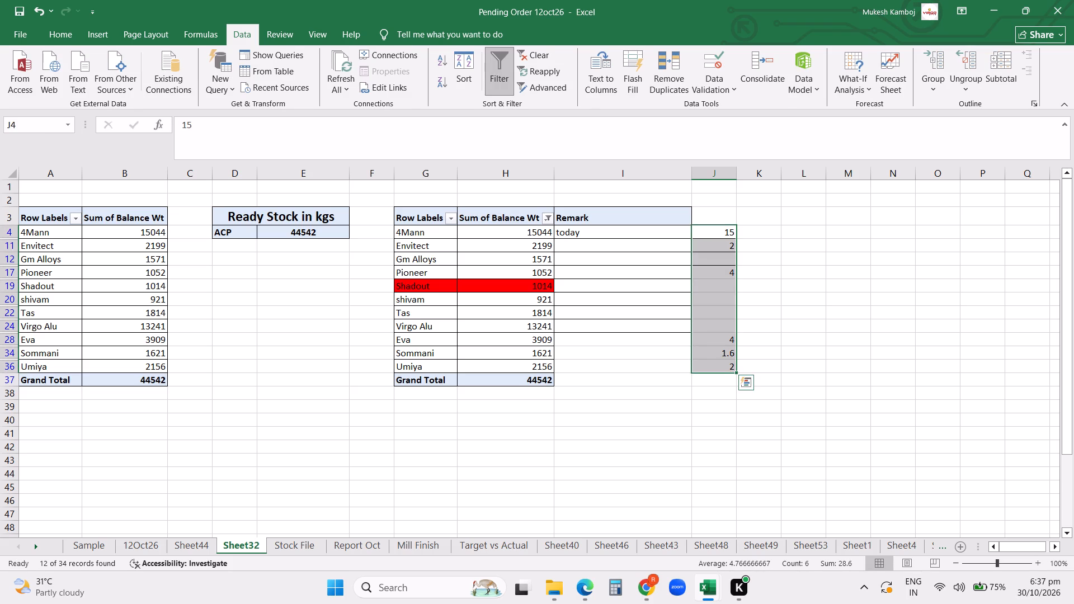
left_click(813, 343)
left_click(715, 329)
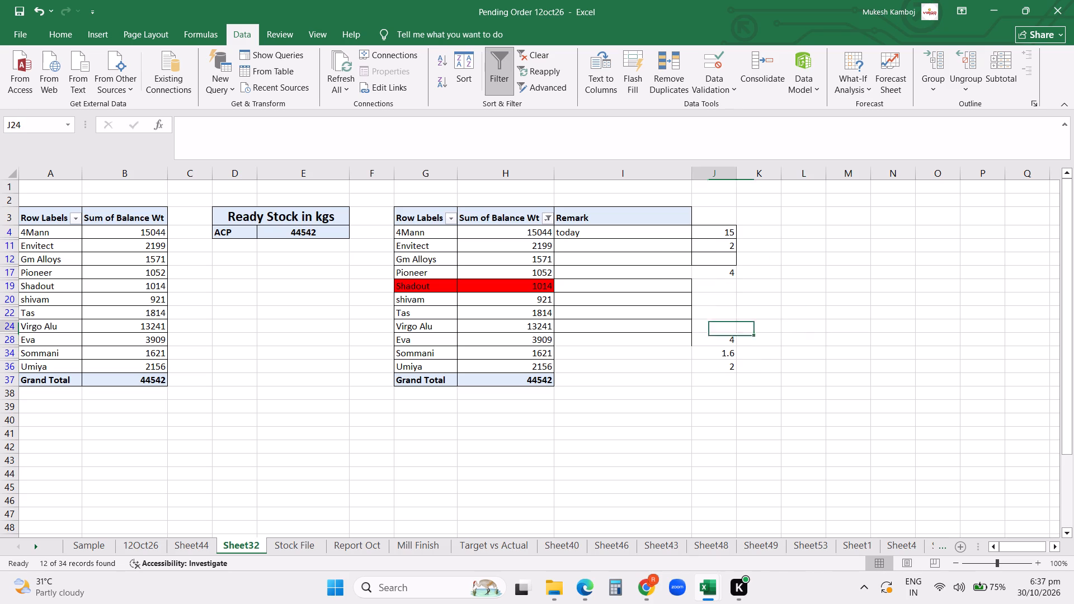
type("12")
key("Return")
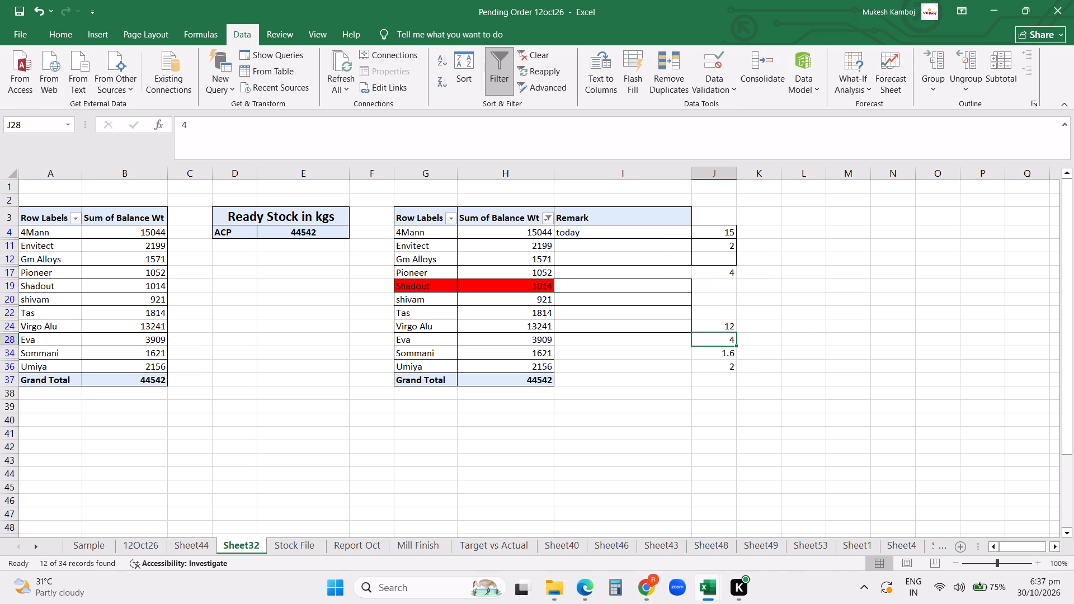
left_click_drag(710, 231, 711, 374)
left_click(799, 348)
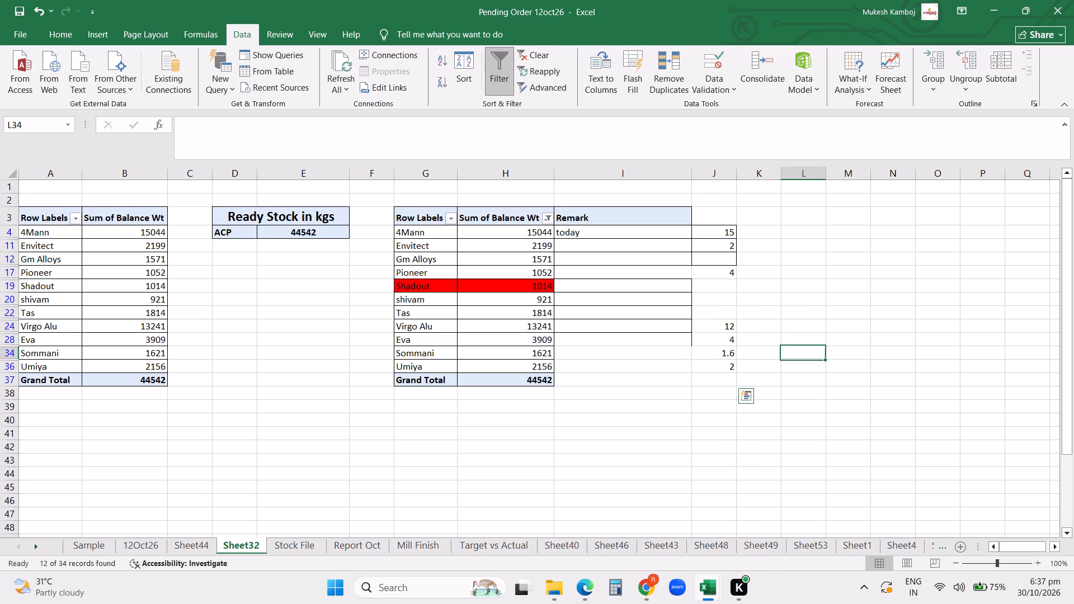
Set Virgo Alu's quantity in column J to 15 and recheck the sum of the visible quantities.
left_click(718, 324)
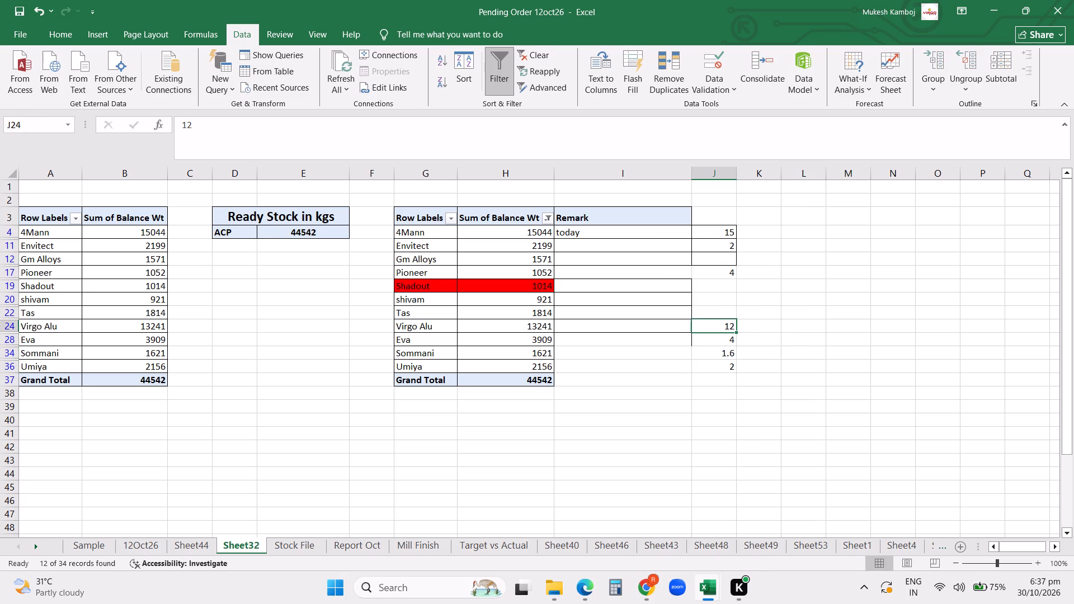
type("15")
key("Return")
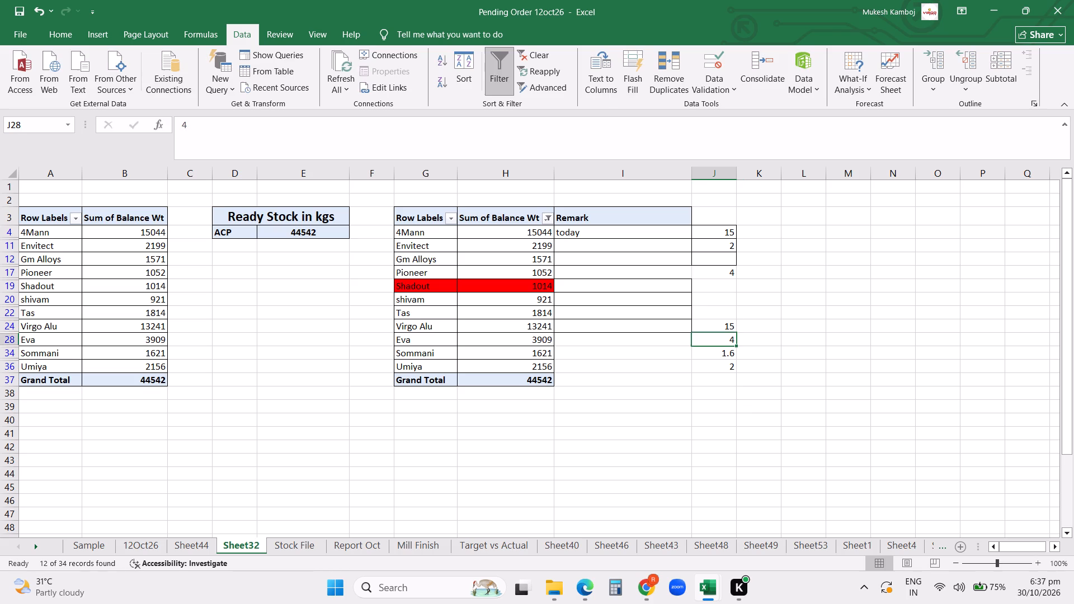
left_click_drag(727, 232, 720, 365)
left_click(819, 351)
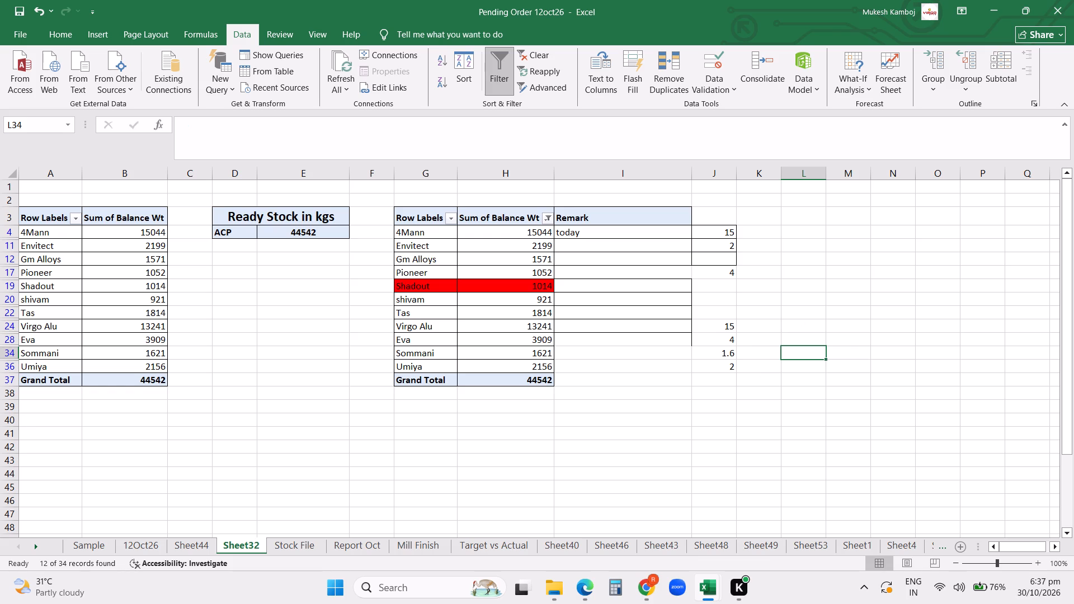
Clear the filter from the remark table's Sum of Balance Wt column and review the full list of rows.
left_click(547, 216)
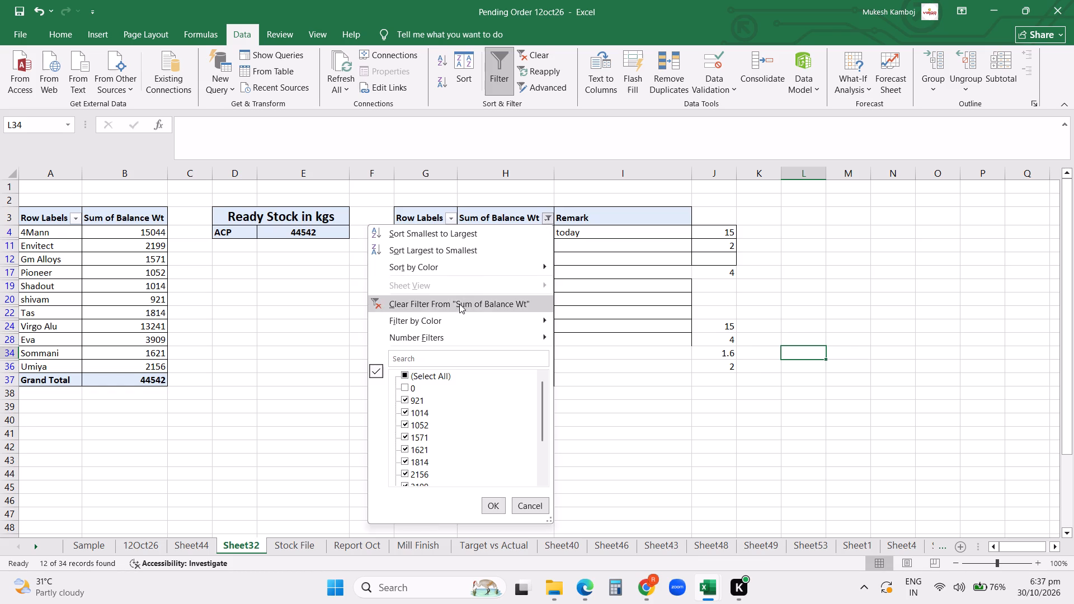
left_click(459, 304)
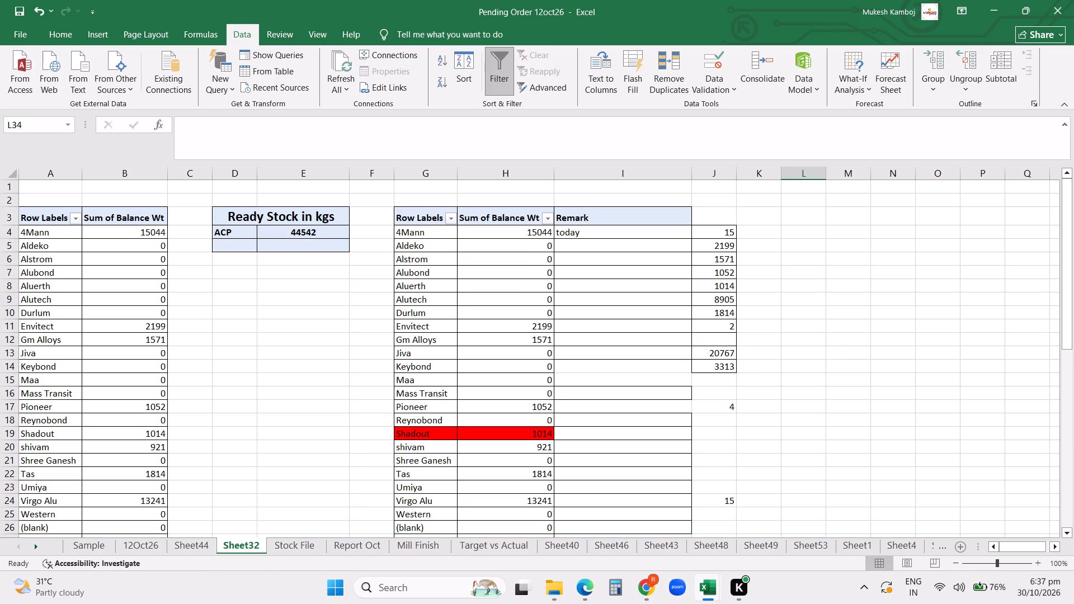
scroll(821, 274, "down", 3)
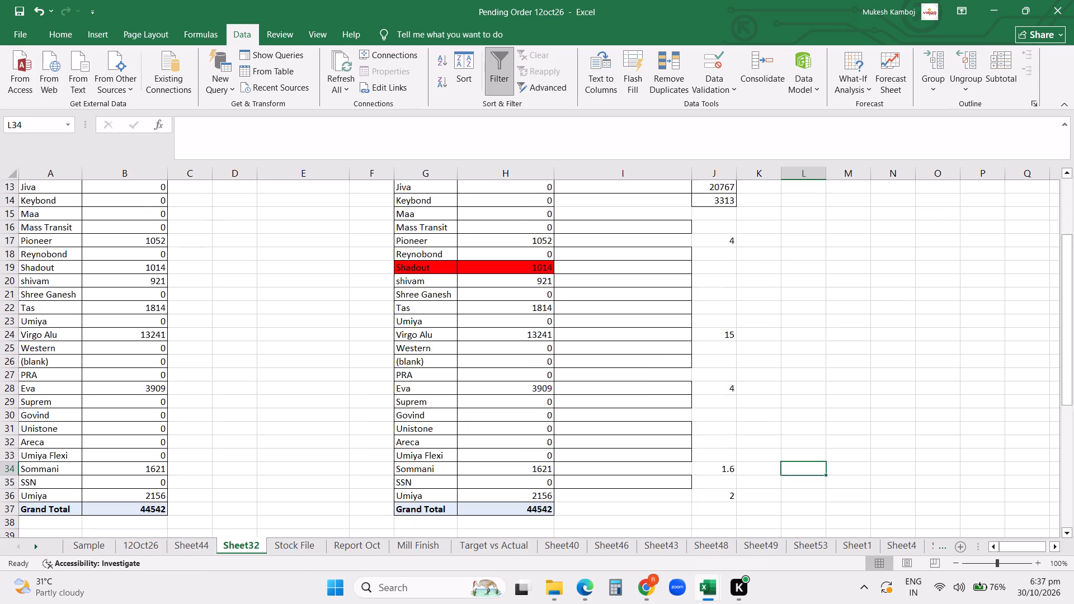
scroll(821, 274, "down", 2)
scroll(821, 274, "up", 8)
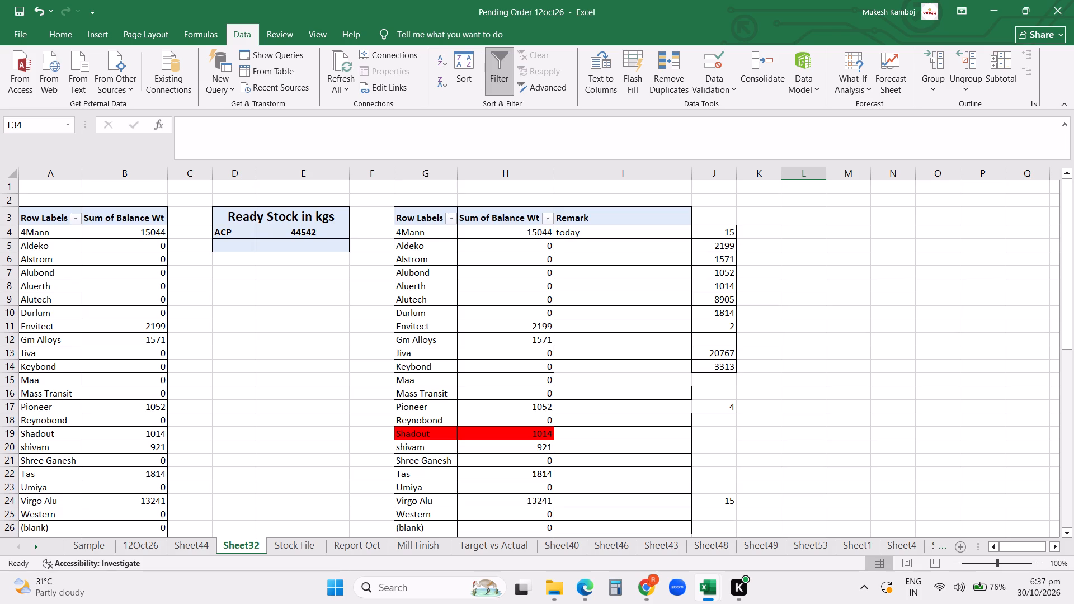
scroll(759, 227, "up", 1)
Clear the leftover weights from J5:J10 and J13:J14, keeping the newly entered customer quantities.
left_click(723, 177)
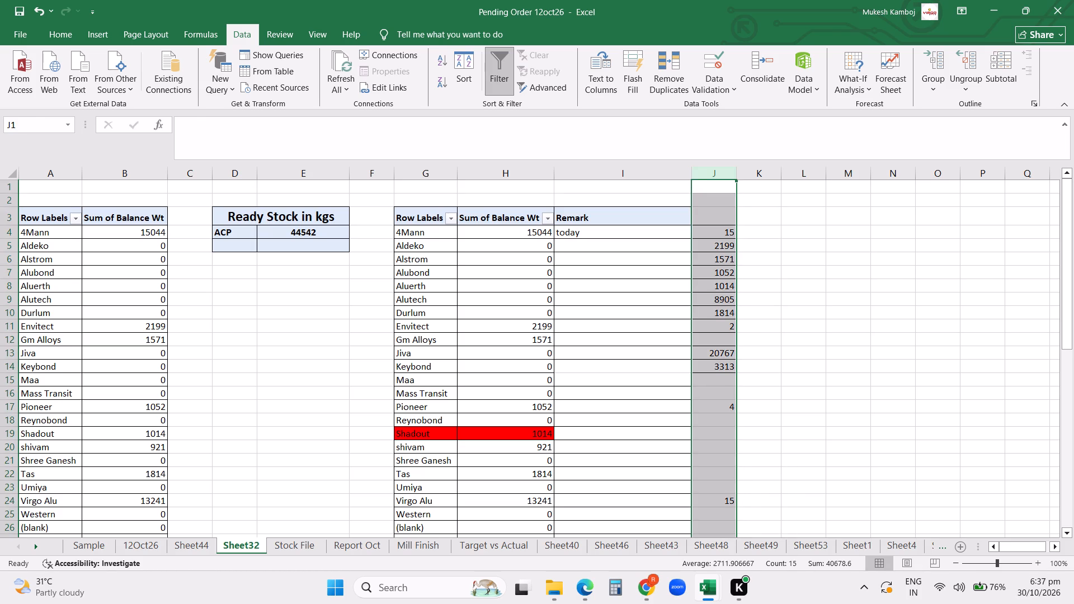
left_click_drag(721, 249, 719, 313)
key("Delete")
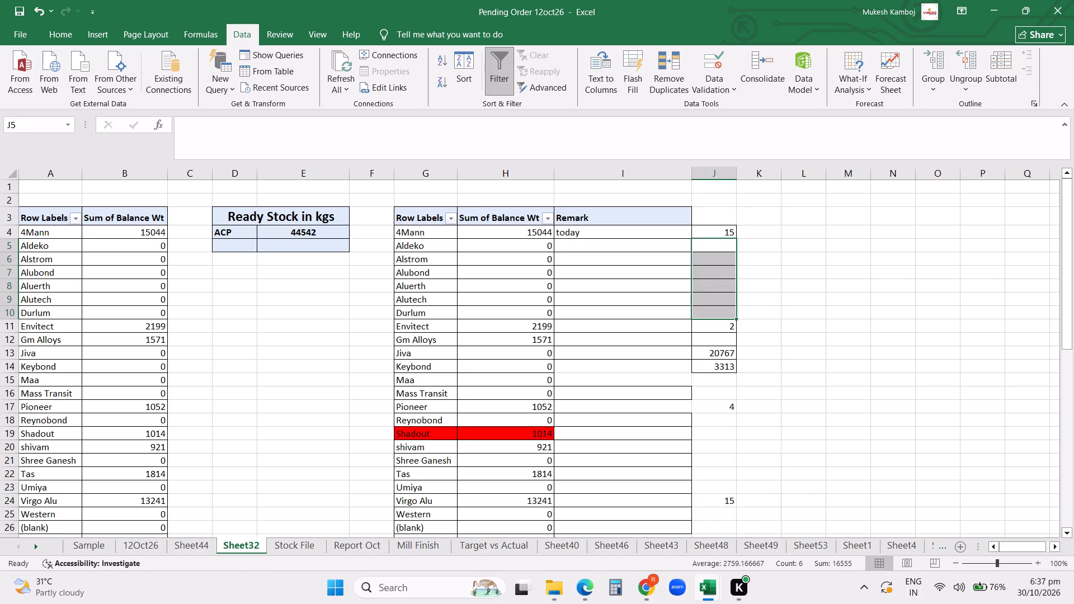
left_click_drag(704, 354, 704, 366)
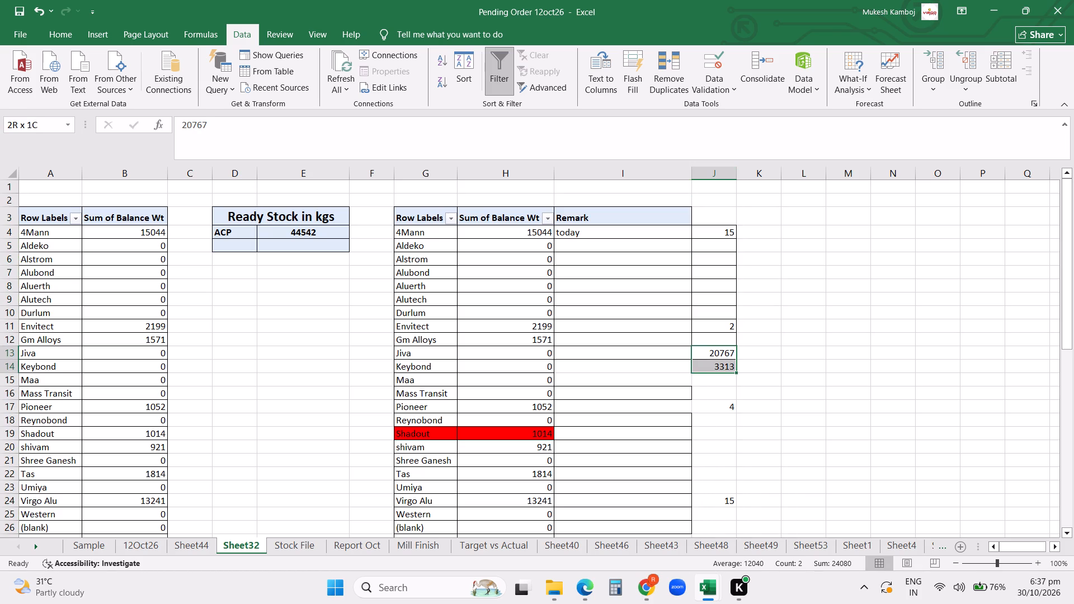
key("Delete")
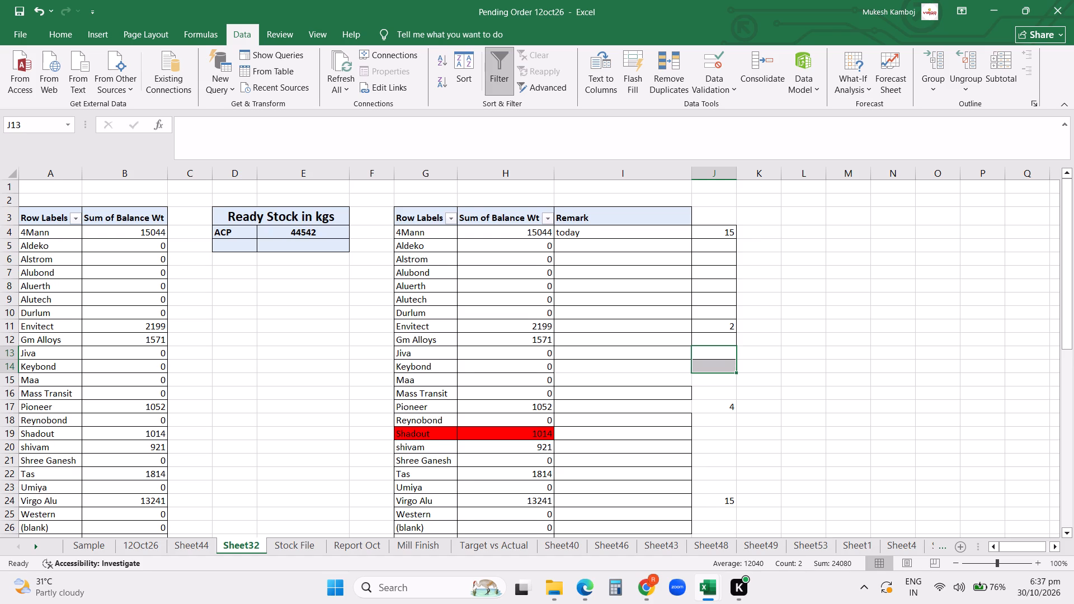
Look over Sheet32, and examine the customer-wise final, production, planning and dispatched figures on Sheet46.
scroll(704, 366, "down", 7)
scroll(704, 366, "up", 11)
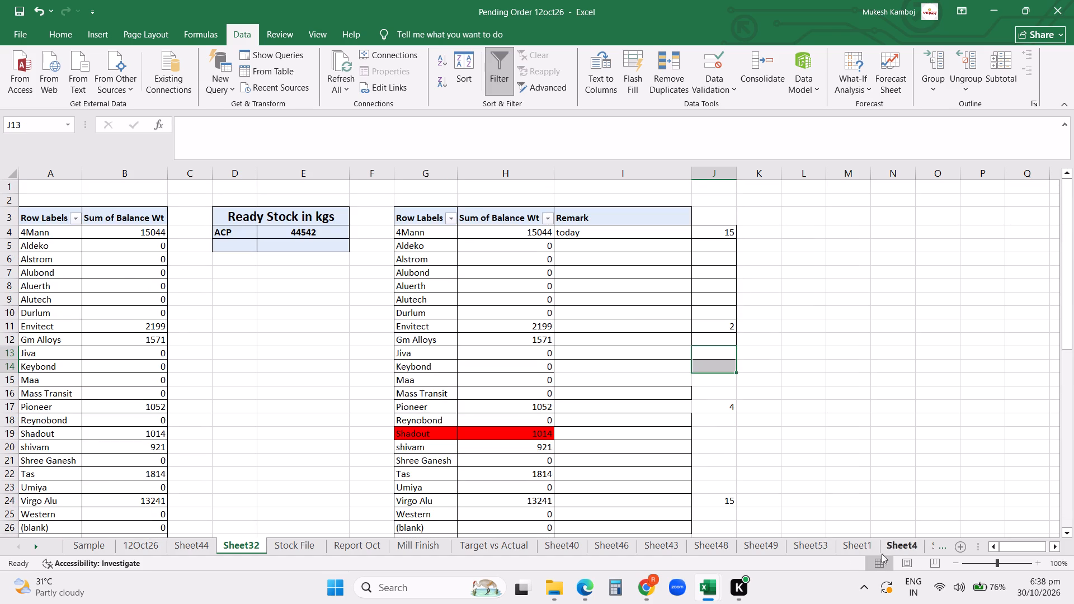
scroll(810, 522, "down", 2)
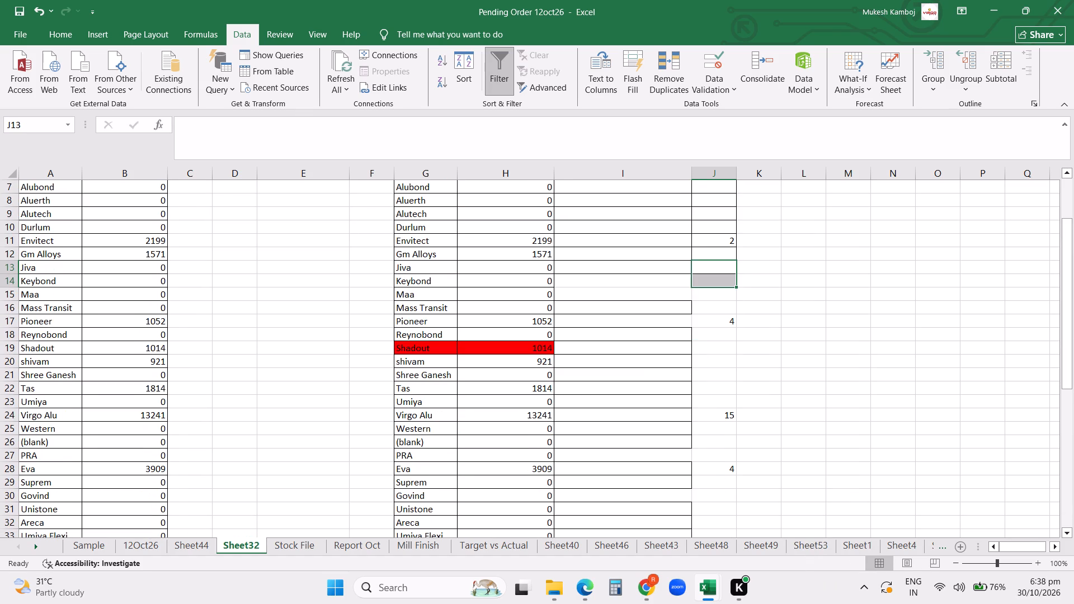
left_click(602, 545)
left_click(978, 320)
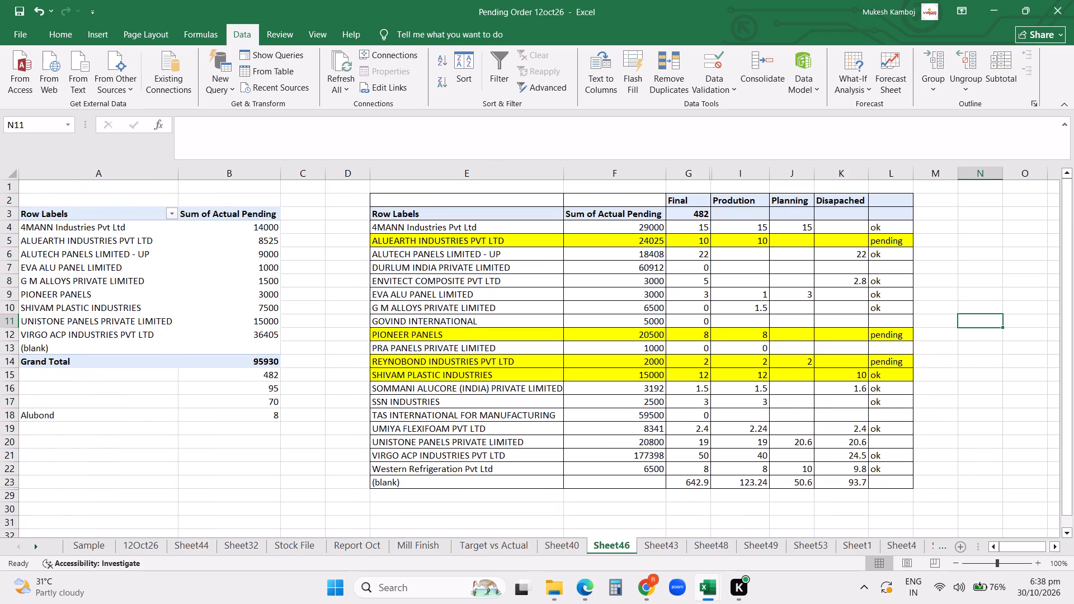
scroll(978, 320, "up", 4)
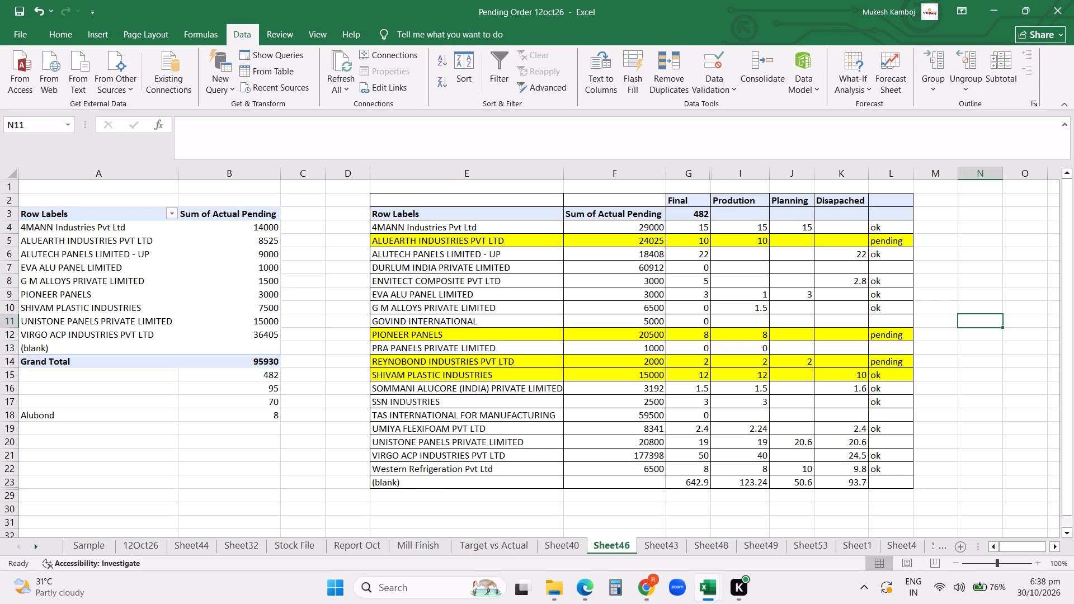
scroll(311, 281, "up", 2)
Switch to the CCL ORDER PROCESS 2025 spreadsheet in Chrome and view the order update and status columns.
left_click(649, 597)
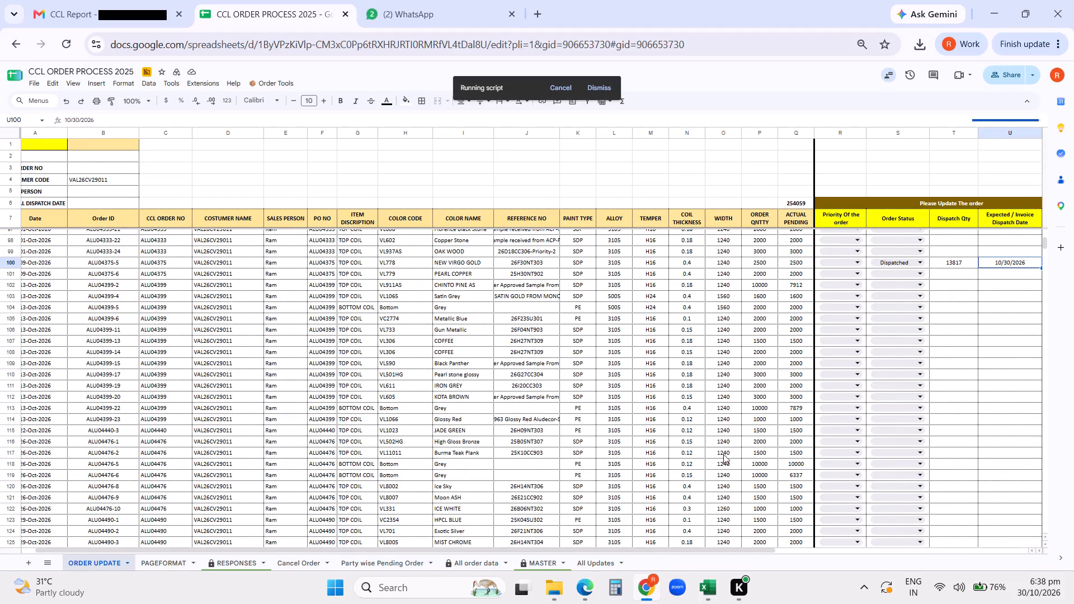
left_click_drag(756, 551, 881, 540)
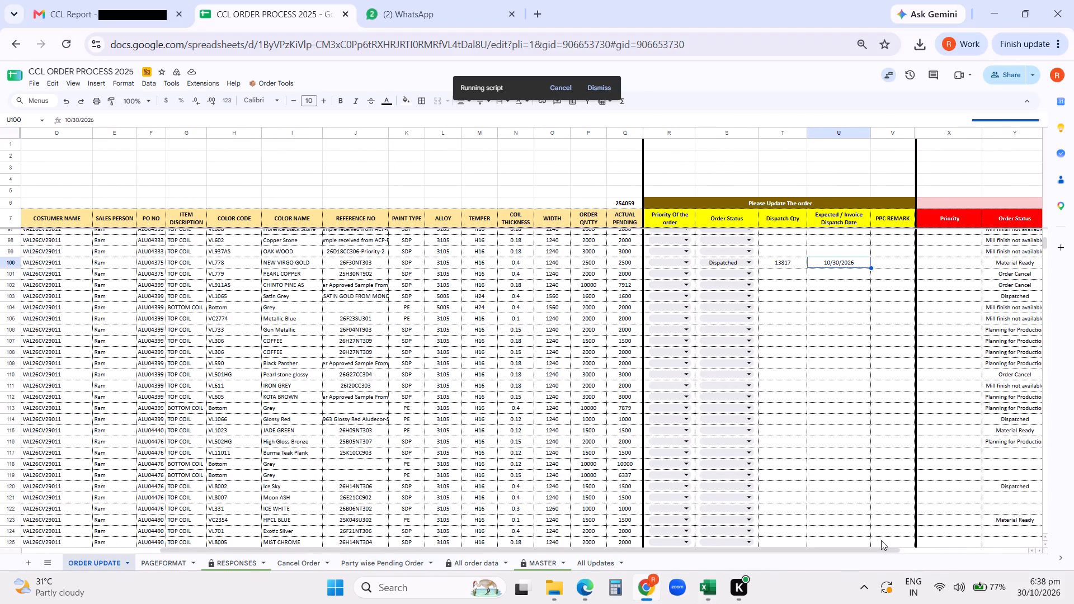
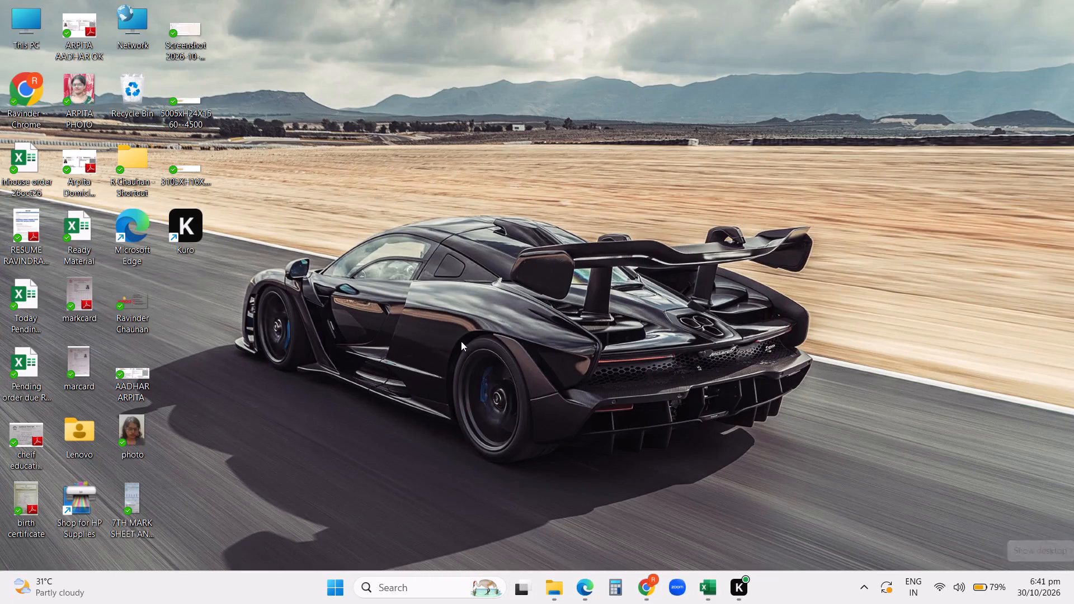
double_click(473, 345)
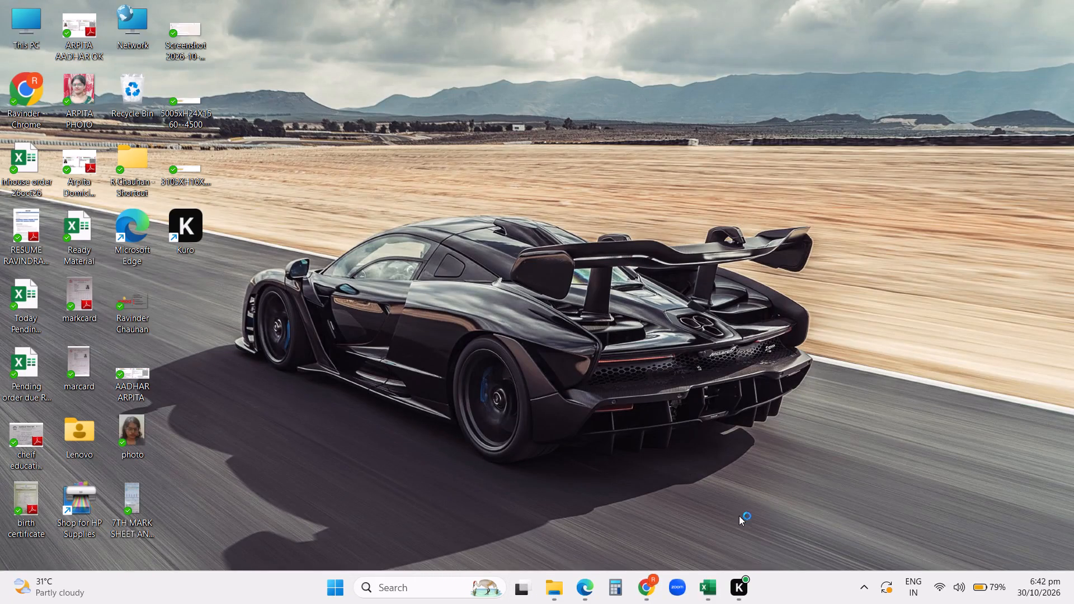
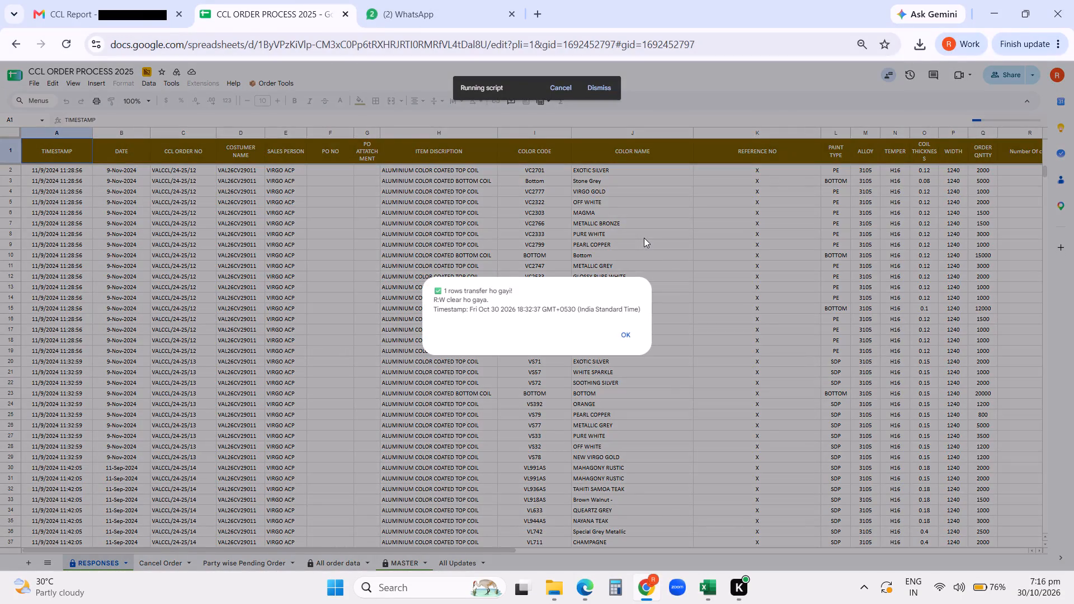
Close the row-transfer message and bring the hidden ORDER UPDATE sheet back into view.
left_click(623, 342)
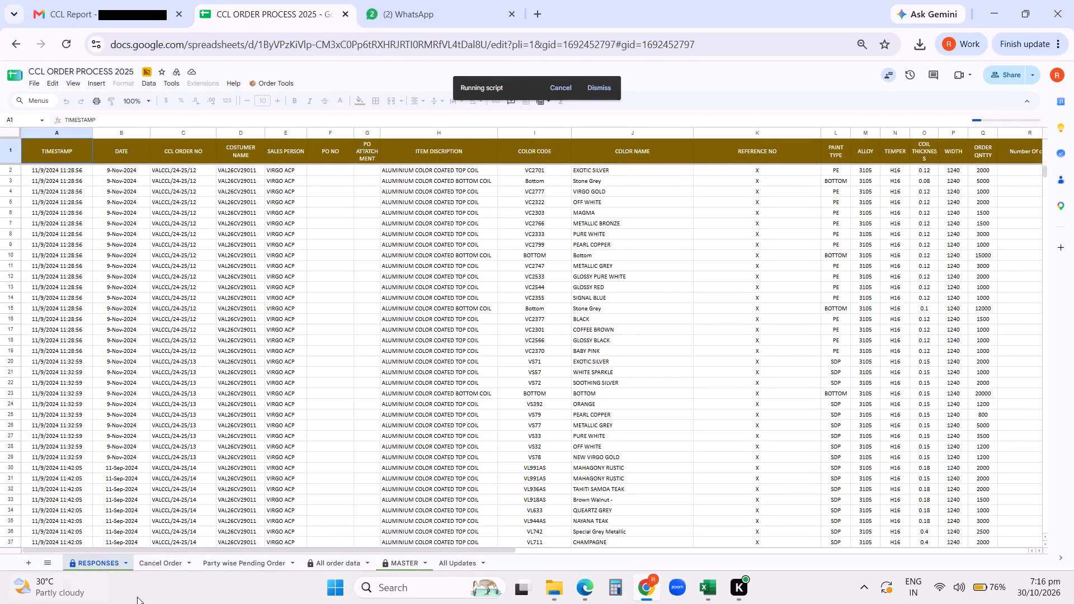
left_click(45, 564)
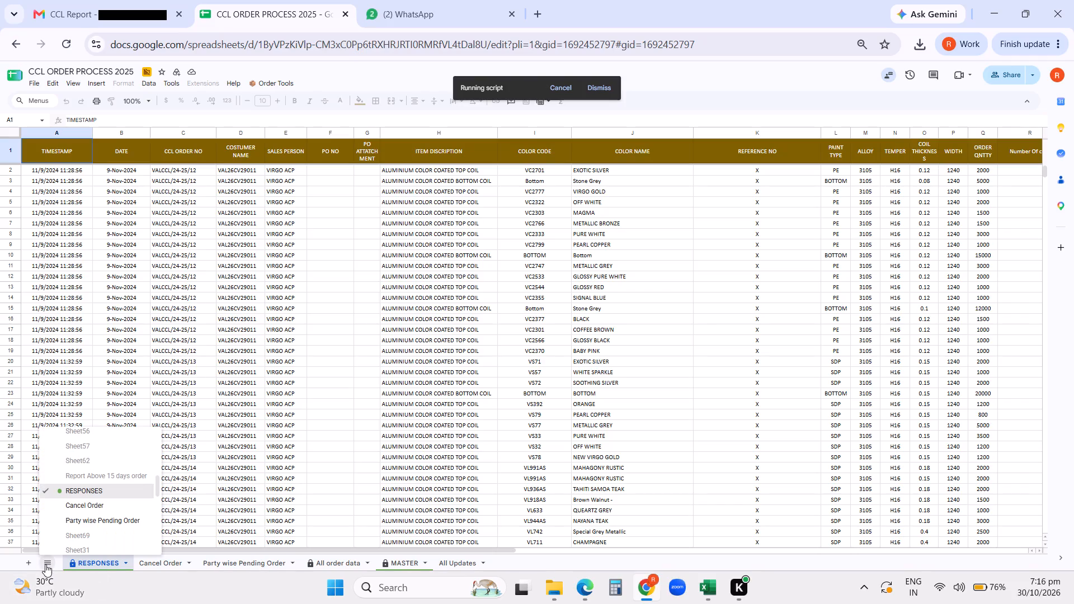
left_click(159, 450)
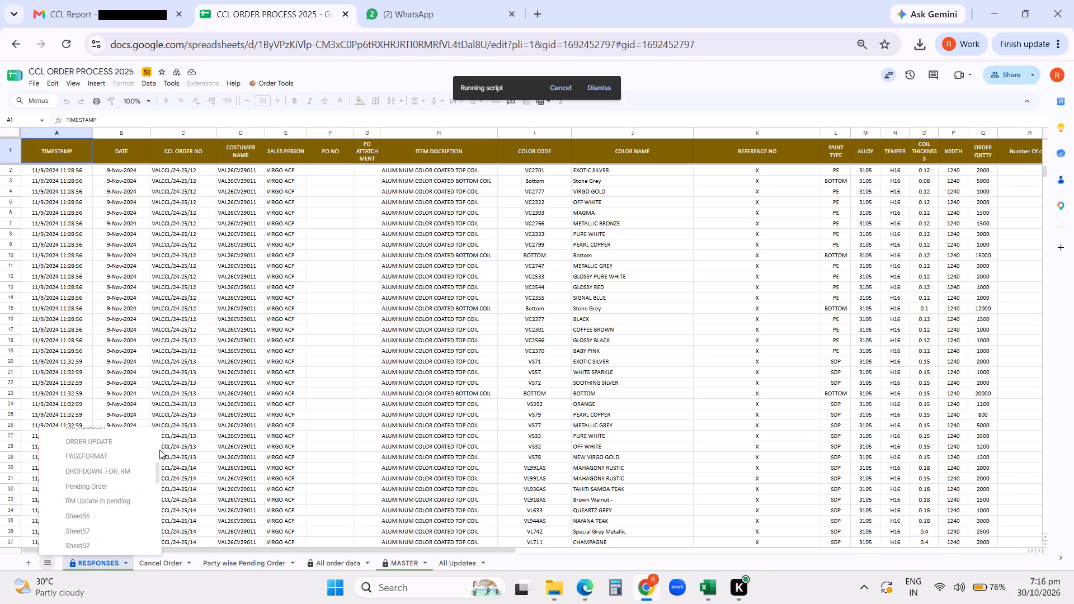
left_click(99, 467)
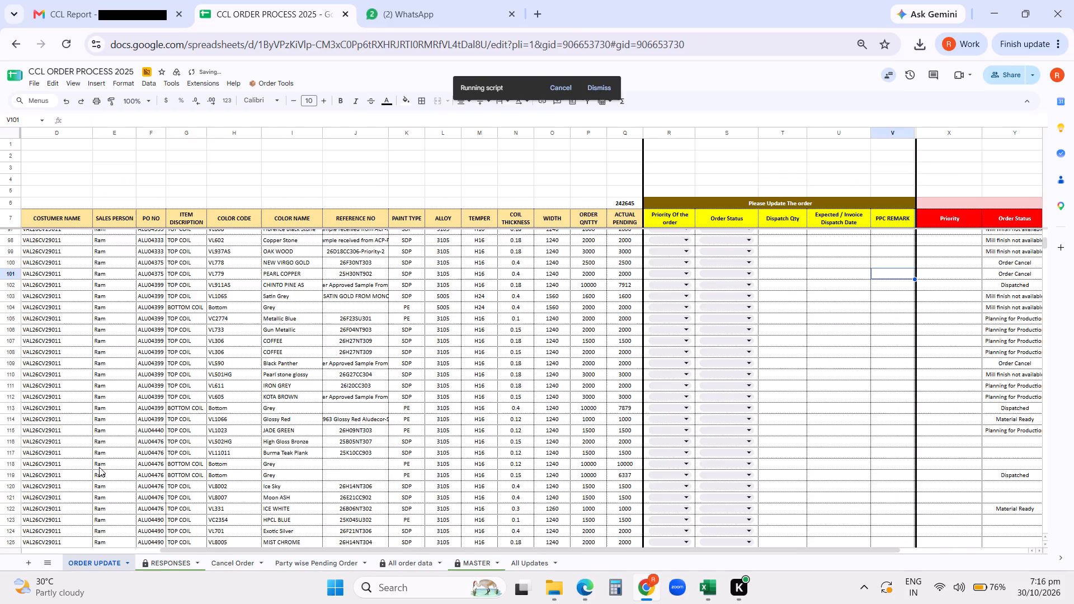
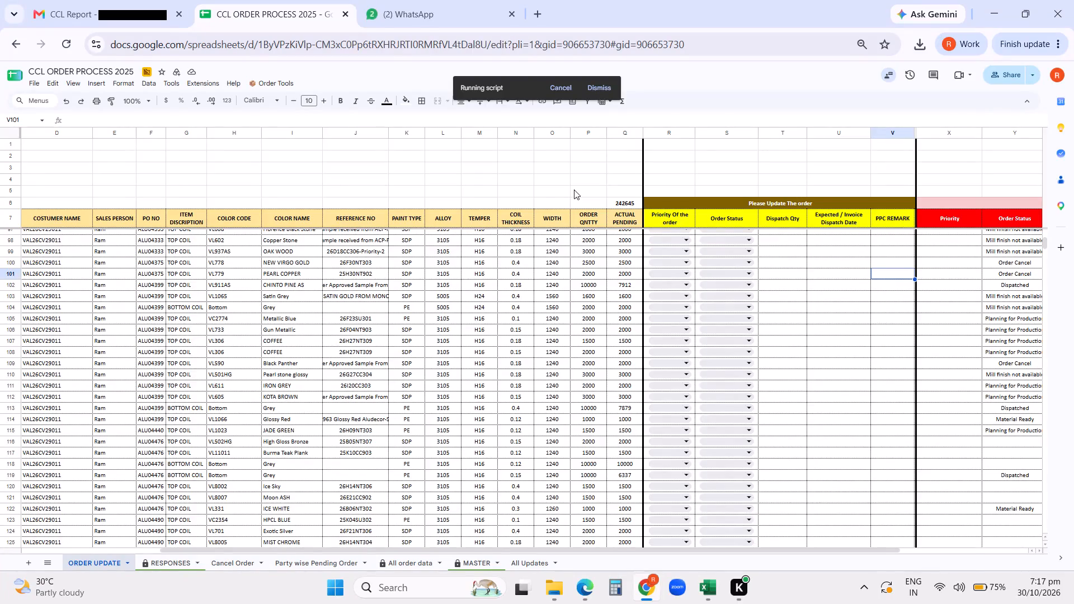
Dismiss the running-script notification over the ORDER UPDATE sheet.
left_click(598, 96)
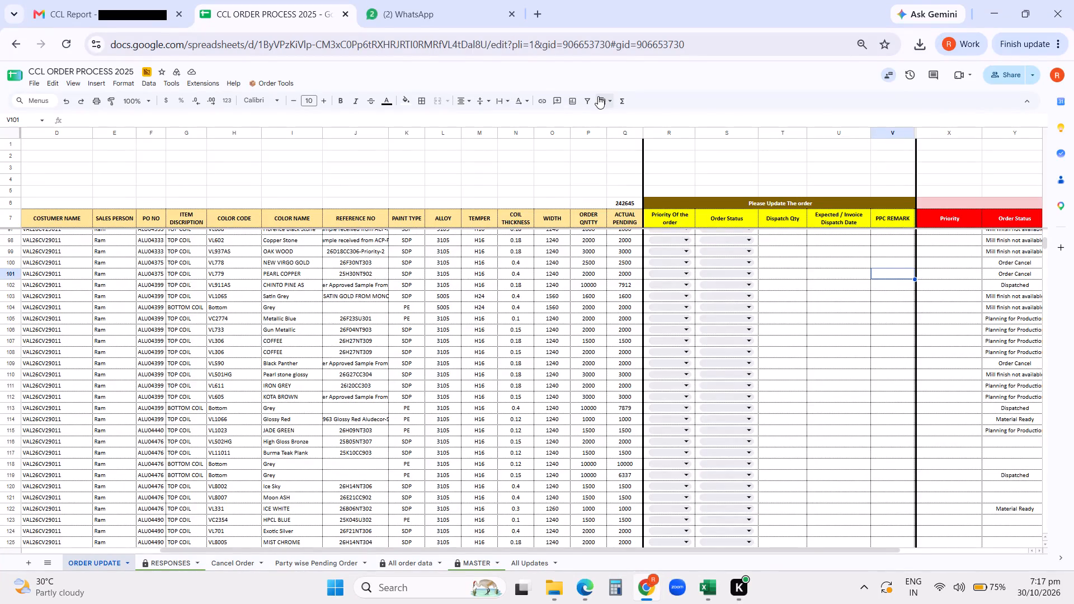
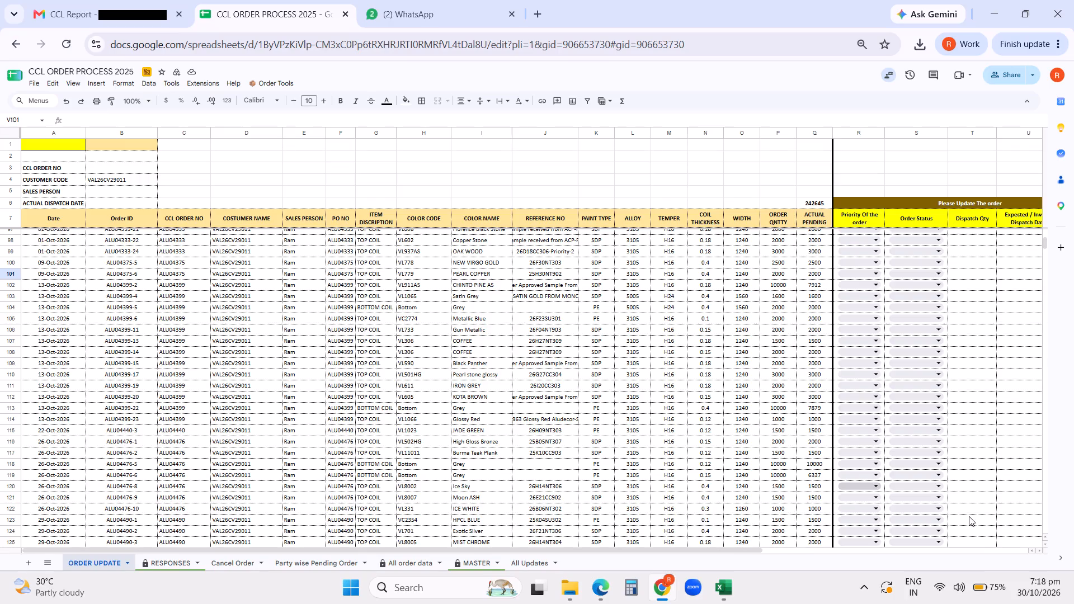
Mark order ALU04476-6 as Dispatched with a dispatch quantity of 2024 and a dispatch date of 10/30/2026.
left_click_drag(1043, 244, 1010, 247)
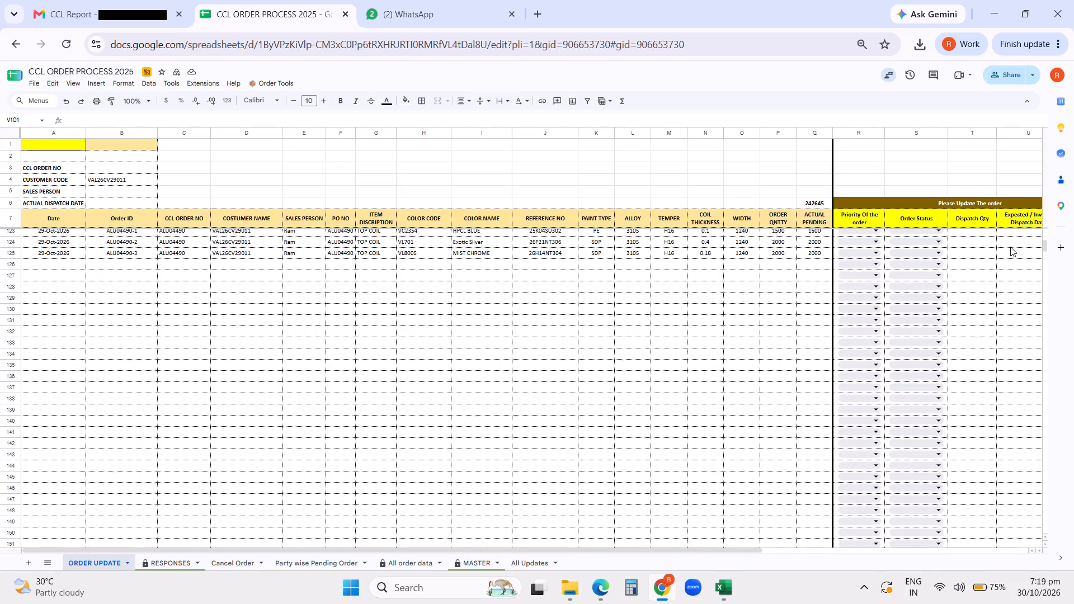
left_click(778, 292)
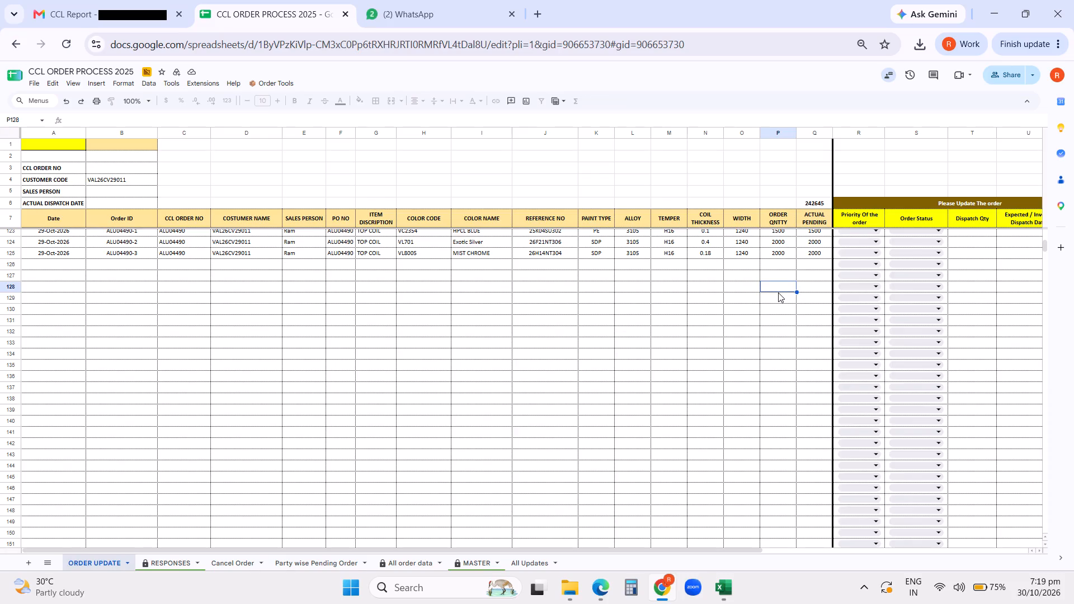
key("Up")
key("Up")
key("Up")
key("Up")
key("Up")
key("Up")
key("Up")
key("Up")
key("Up")
key("Up")
key("Up")
key("Up")
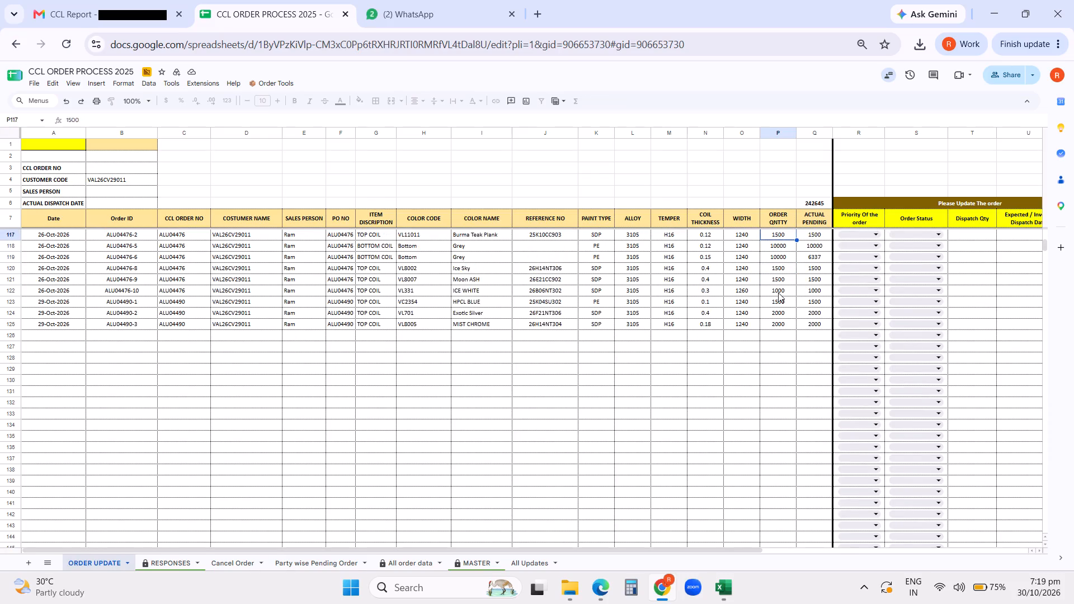
key("Up")
key("Up")
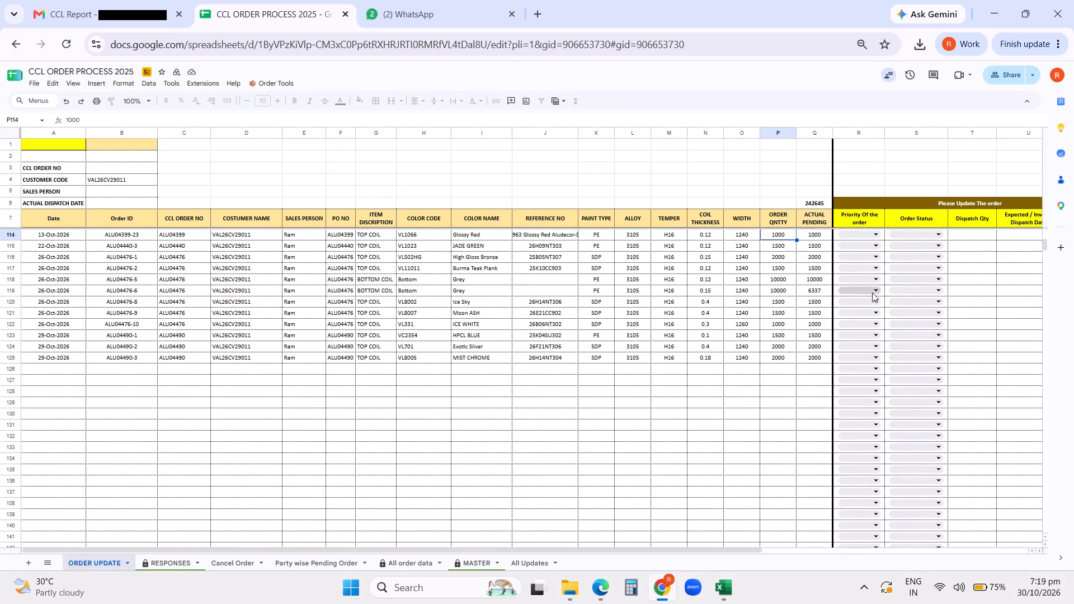
left_click(894, 289)
left_click(905, 347)
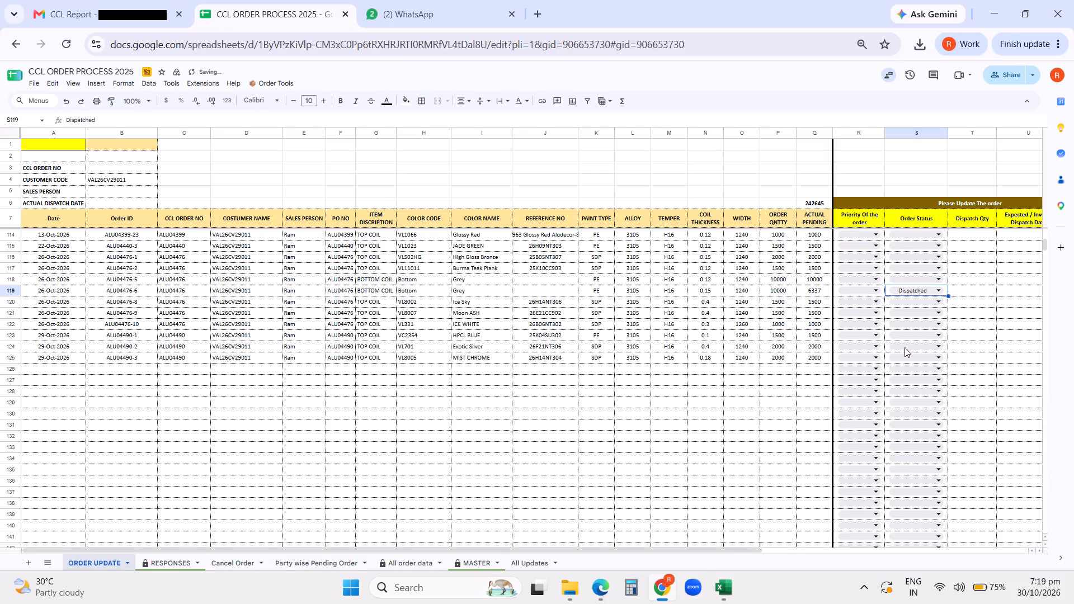
left_click(959, 295)
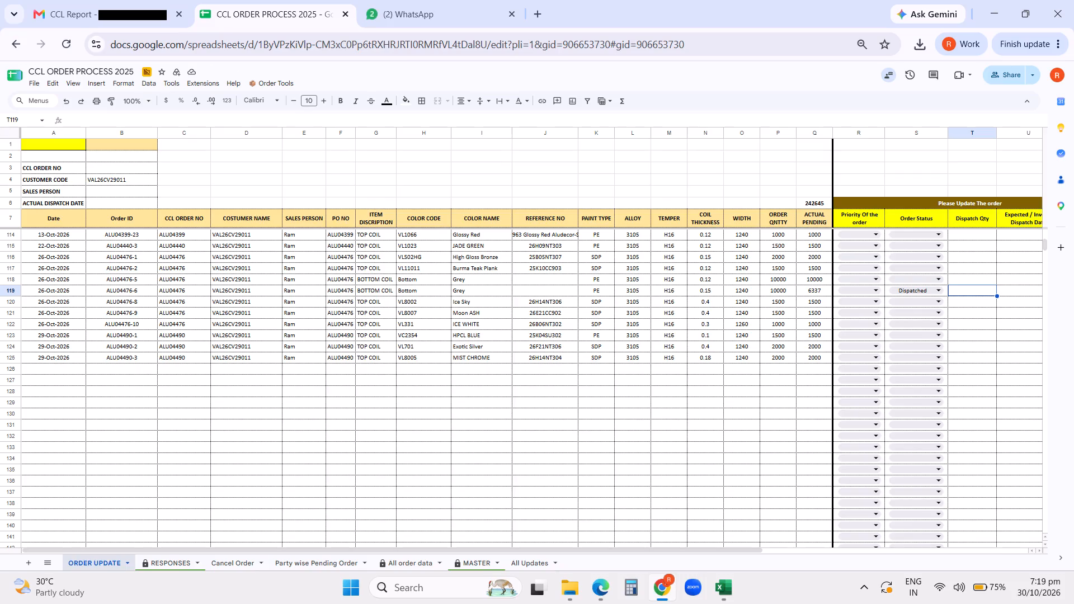
type("2024")
key("Return")
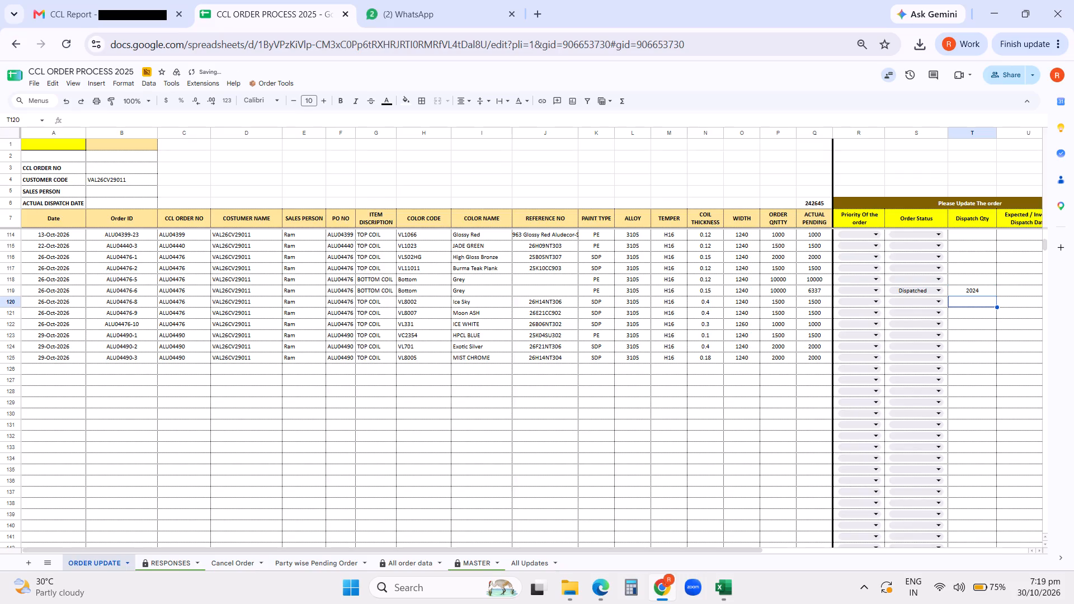
triple_click(1015, 291)
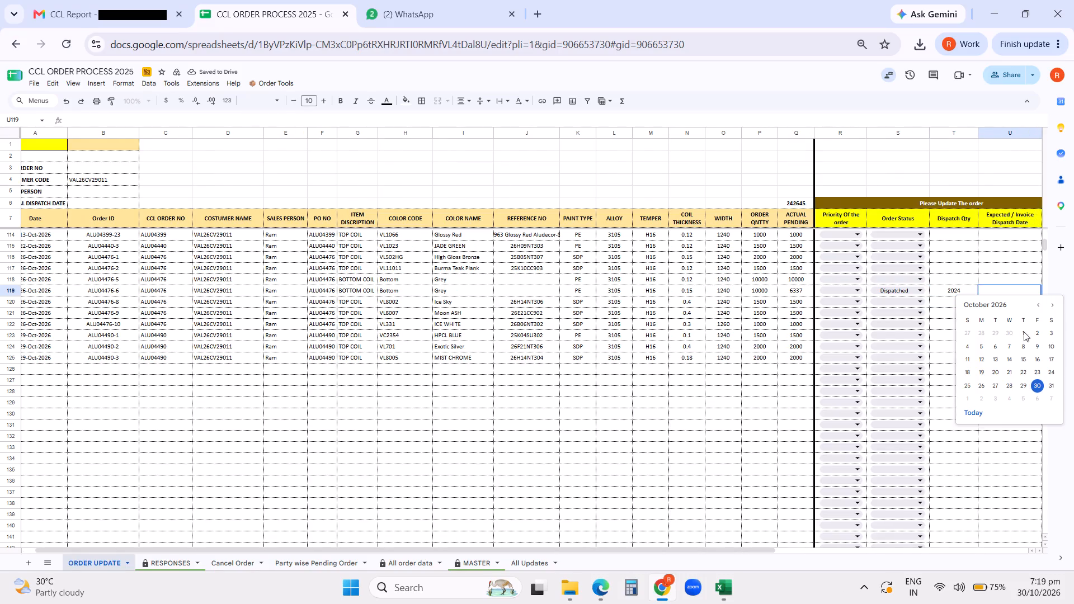
left_click(1037, 385)
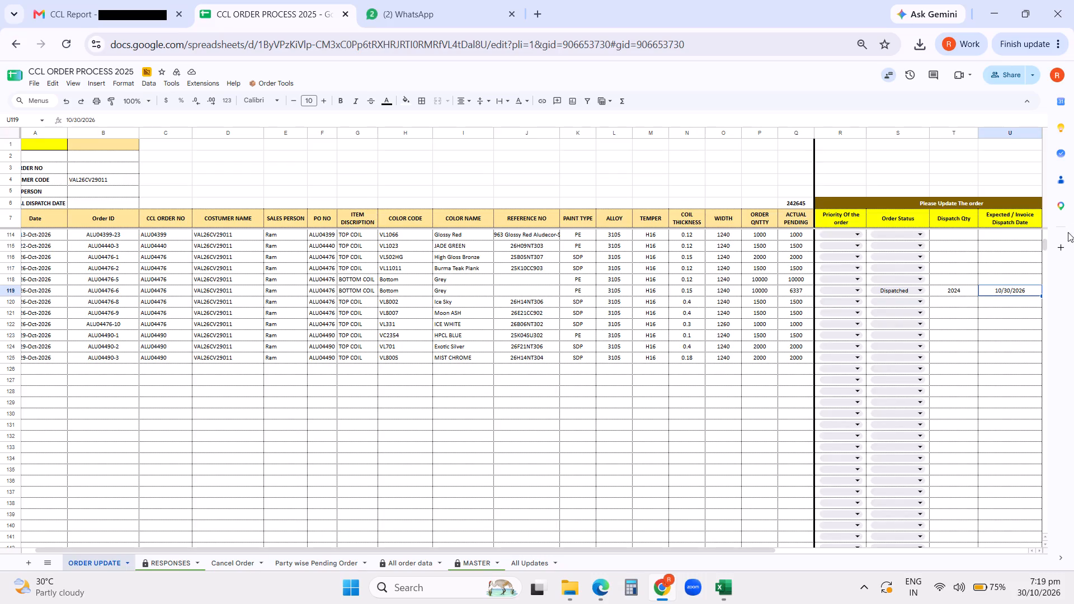
left_click(1045, 239)
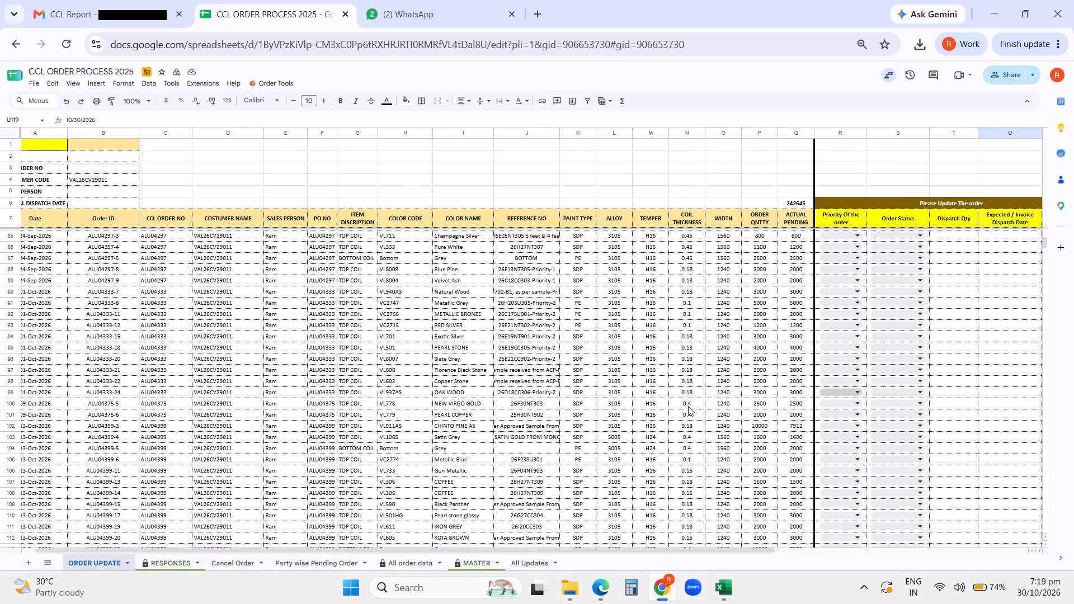
left_click(878, 304)
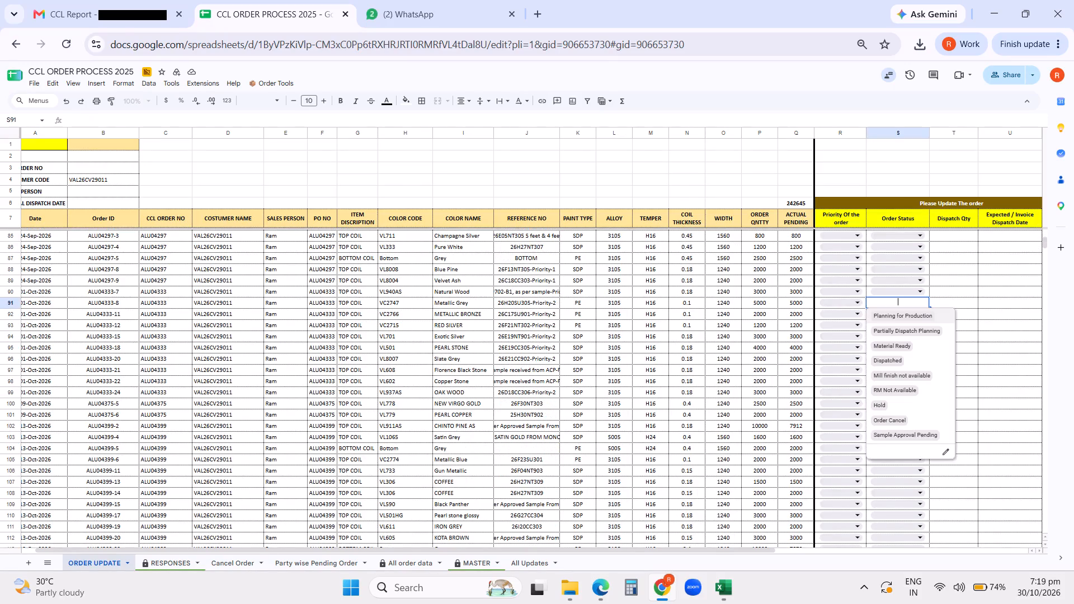
left_click(883, 357)
left_click(948, 300)
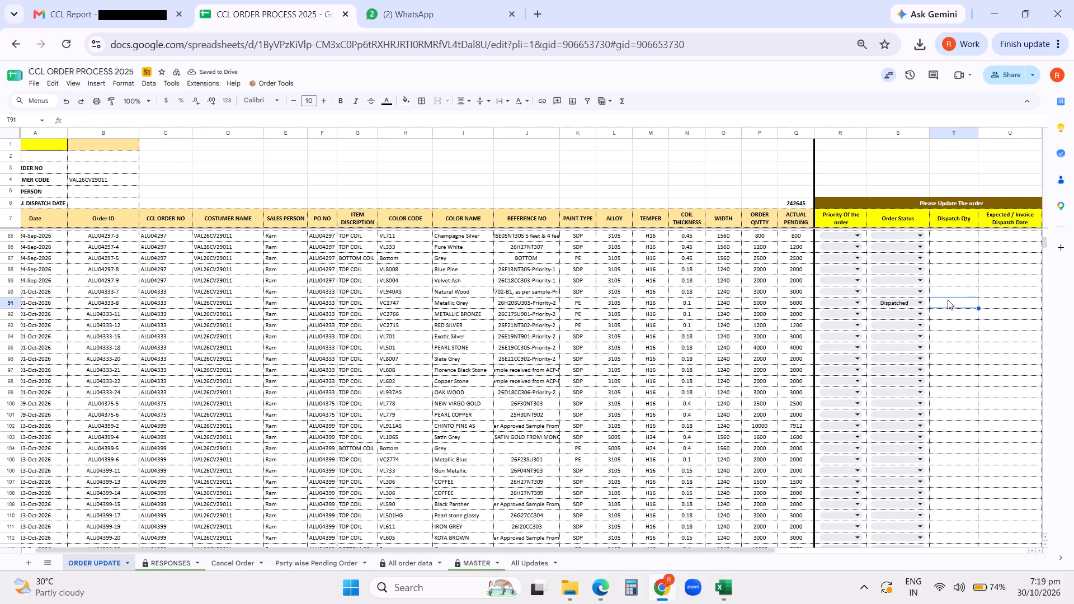
Switch to Calculator and add the two coil quantities 1297 and 2045.
left_click(639, 596)
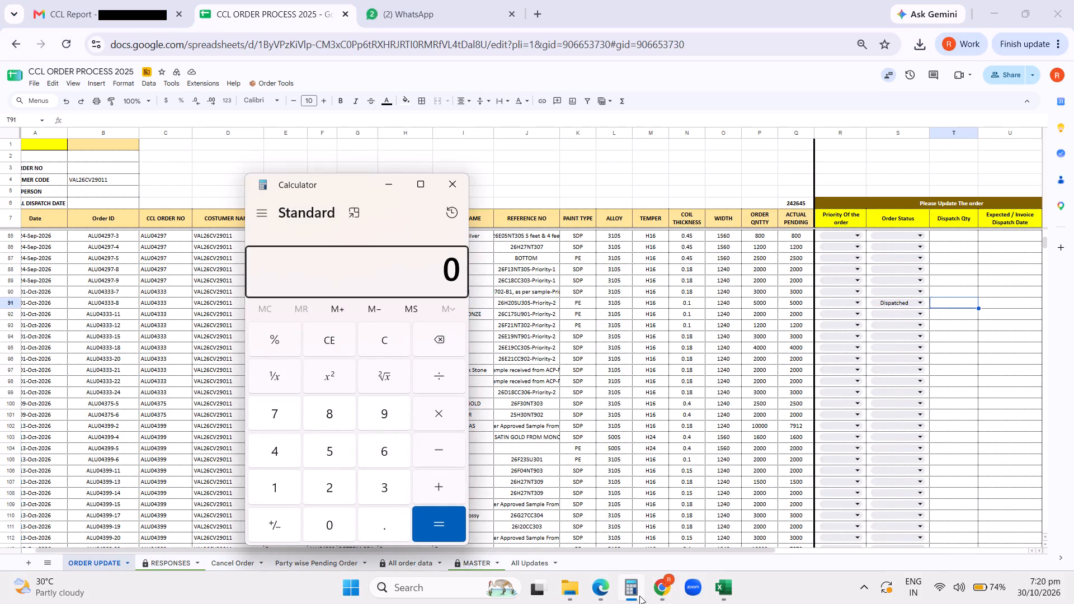
key("Escape")
type("1297+")
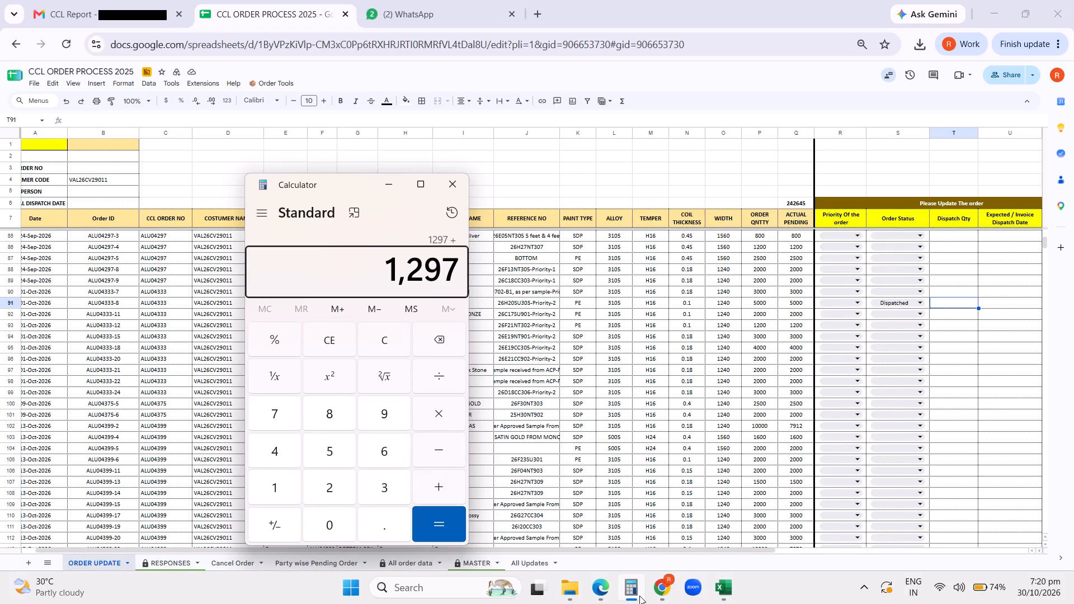
type("2045")
key("Return")
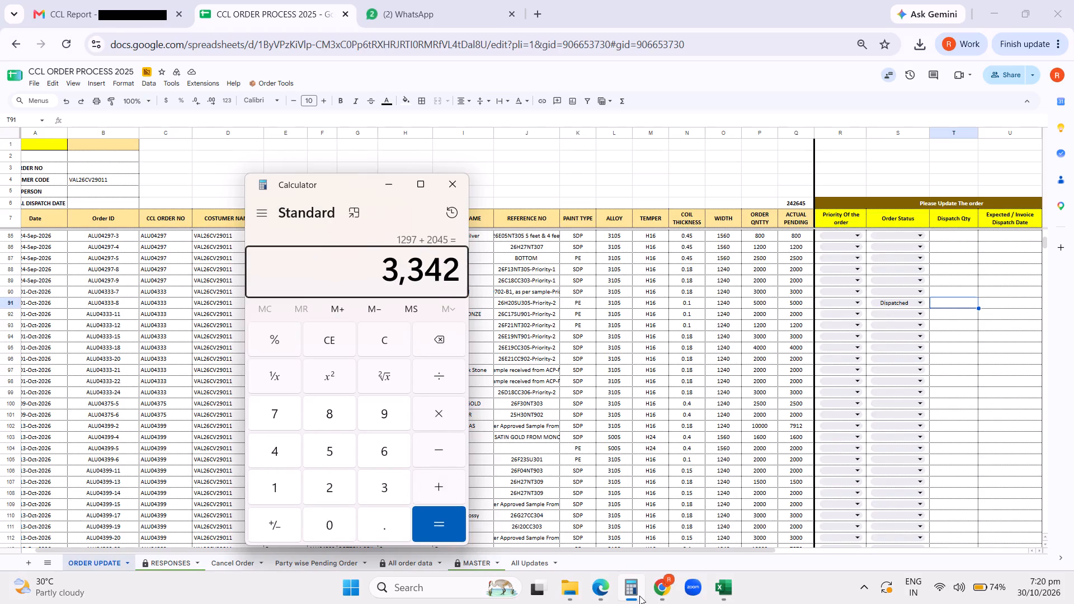
type("33")
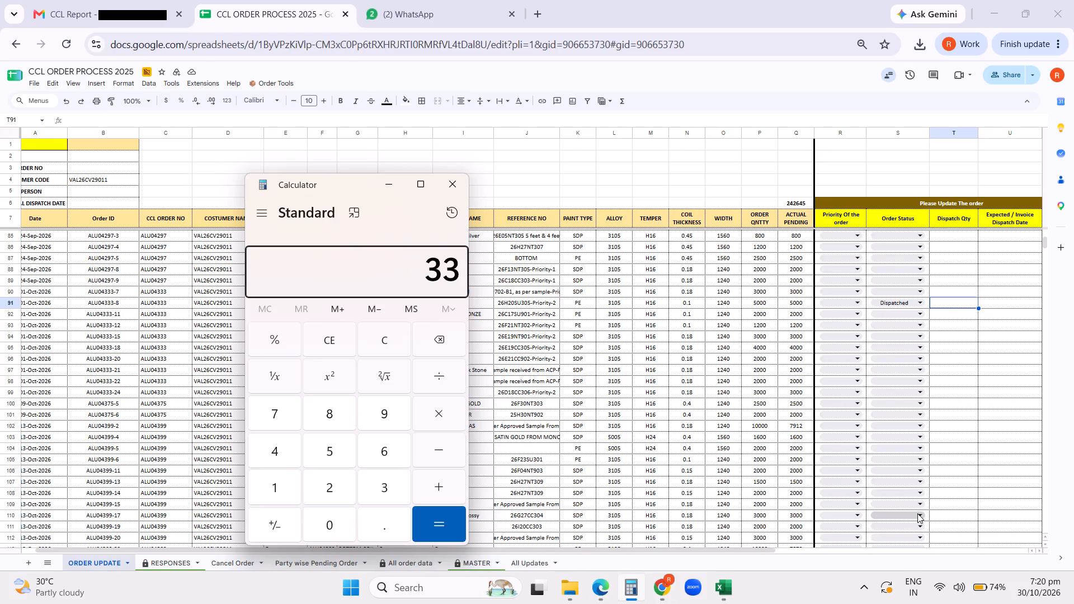
Back in the order sheet, enter dispatch quantity 3342 and dispatch date 10/30/2026 for order ALU04333-8.
left_click(939, 301)
type("3342")
key("Return")
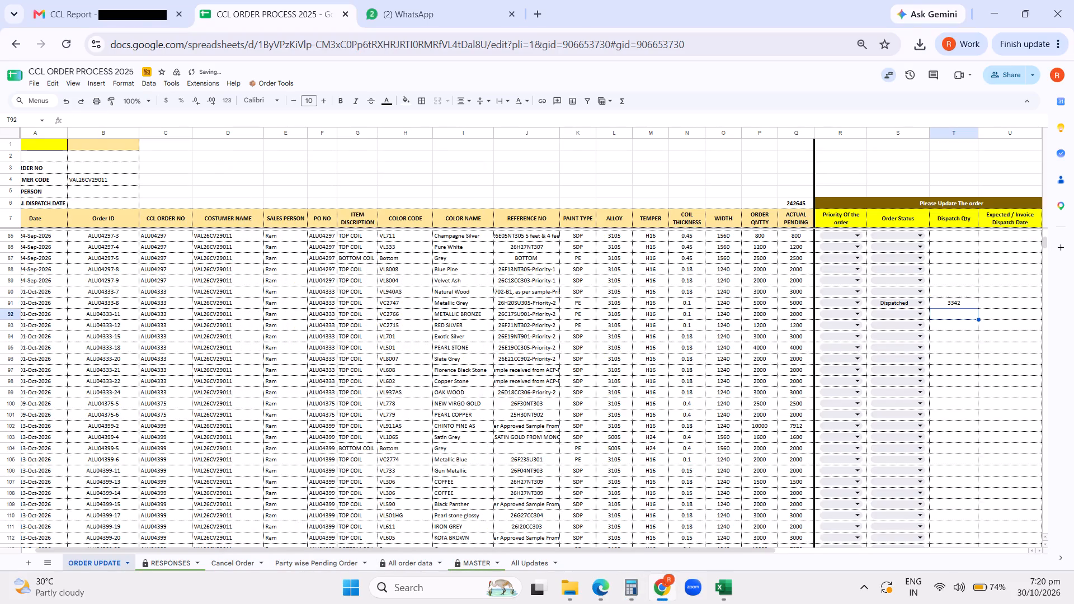
double_click(1002, 300)
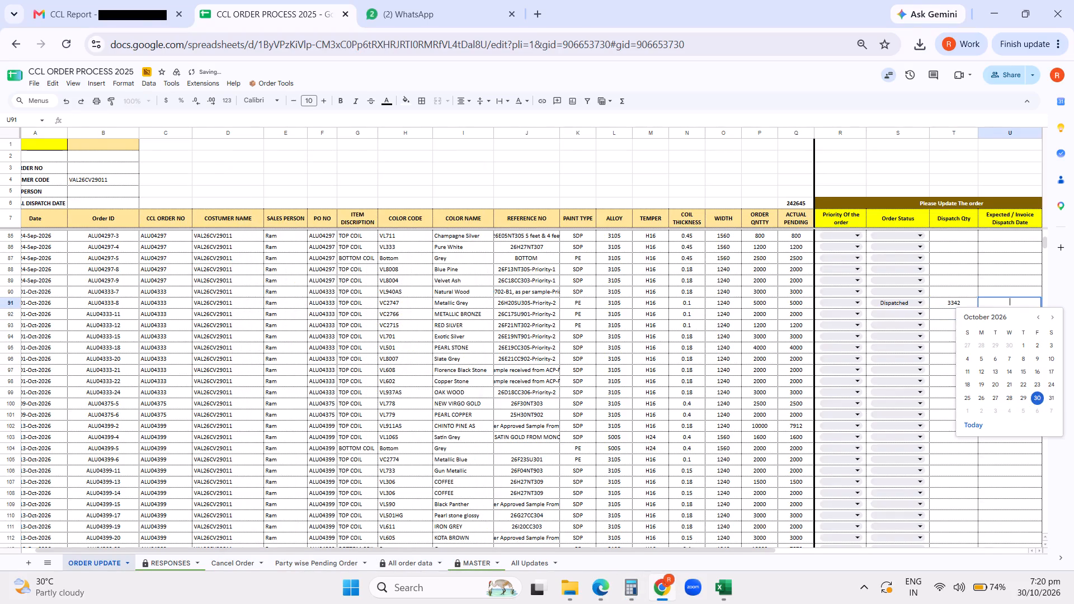
left_click(1037, 393)
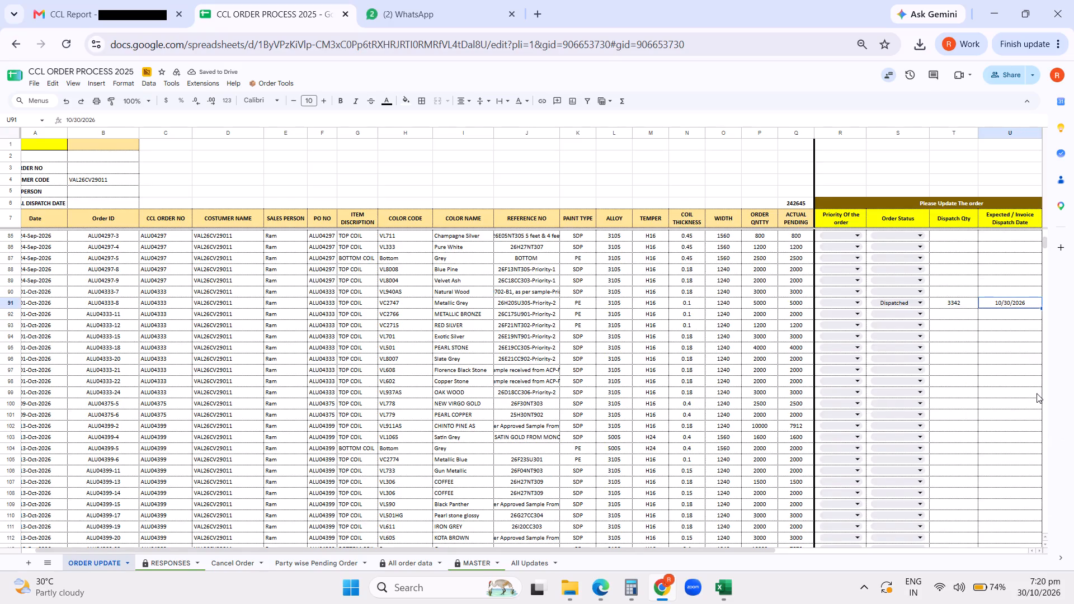
Mark order ALU04490-1, HPCL Blue, as Dispatched with a dispatch quantity of 1500 and a dispatch date of 10/30/2026.
left_click(1044, 242)
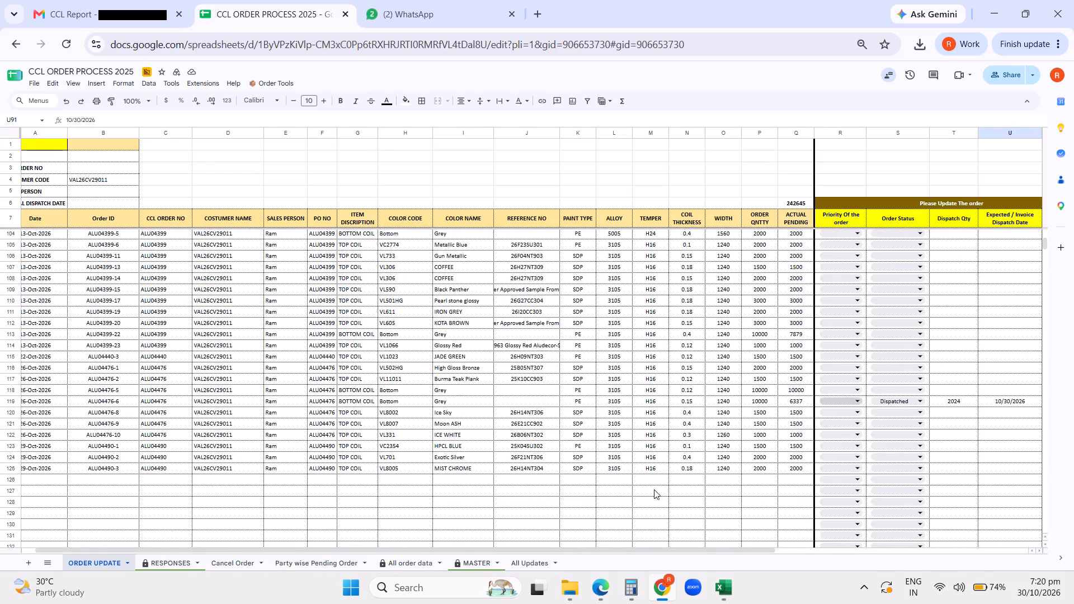
left_click(876, 442)
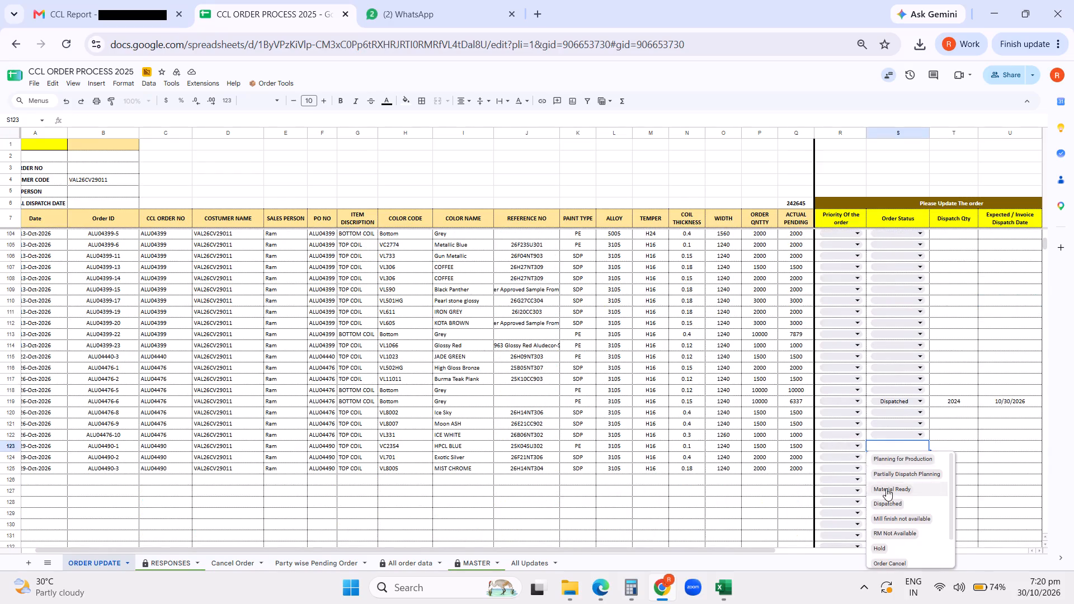
left_click(885, 502)
left_click(946, 444)
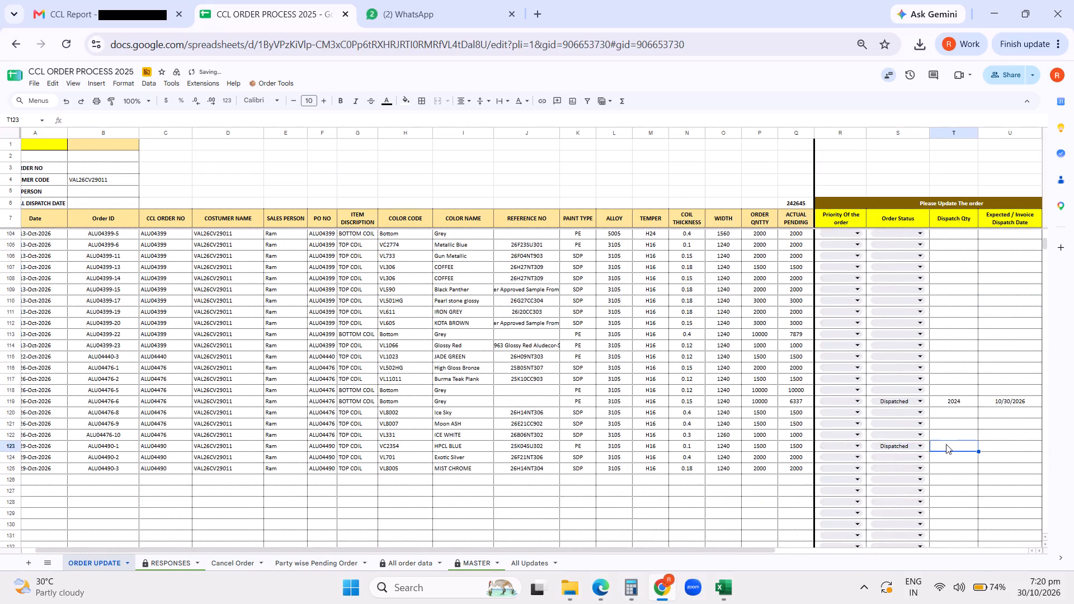
type("1500")
key("Return")
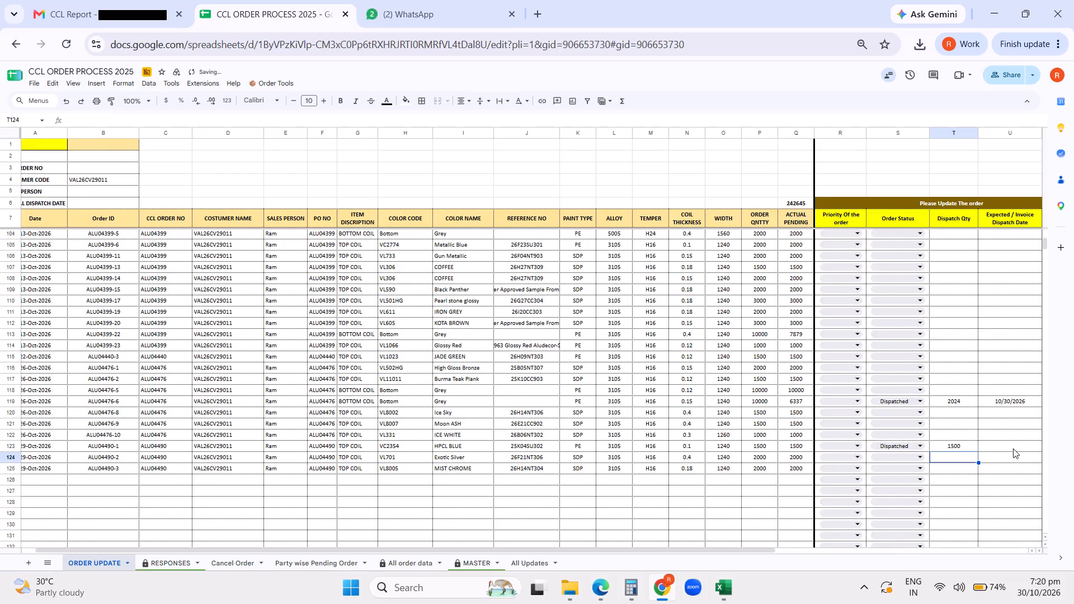
double_click(1010, 450)
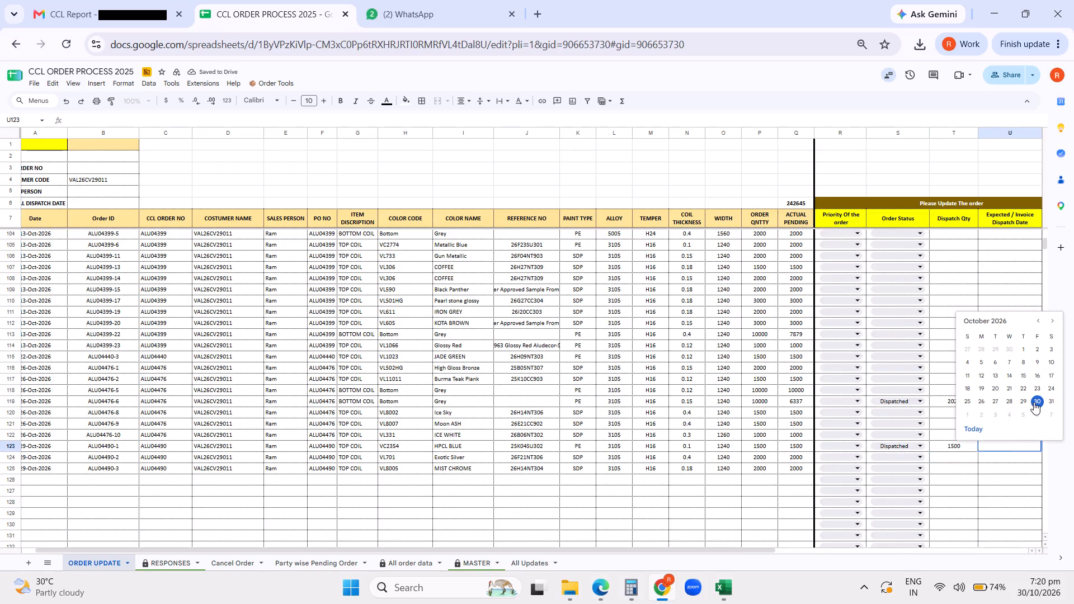
left_click(1034, 402)
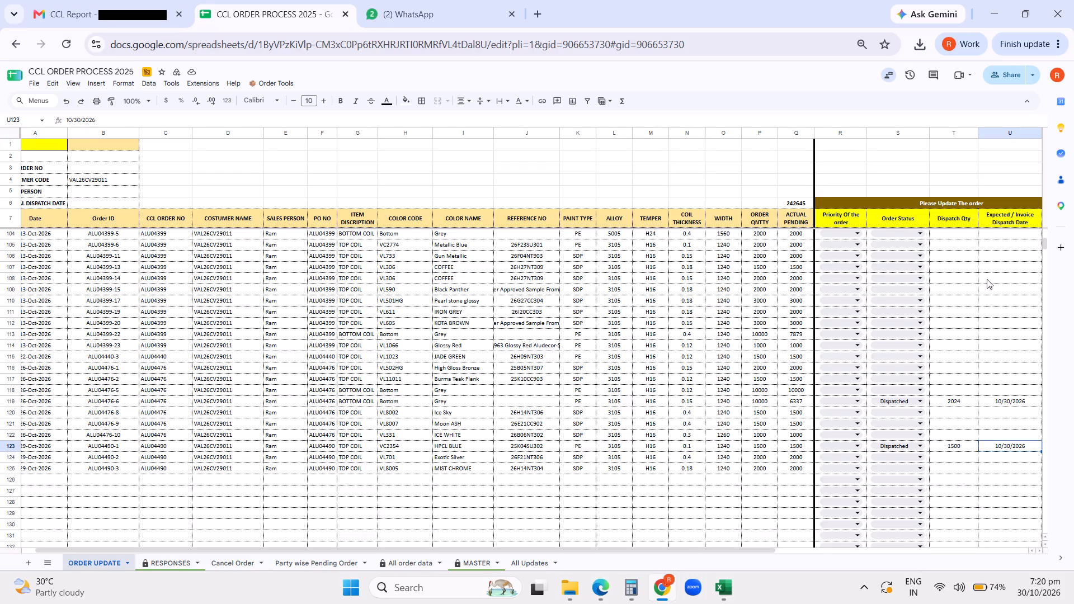
Mark order ALU04275-15, Mist Chrome, as Dispatched with a dispatch quantity of 2000 and a dispatch date of 10/30/2026.
left_click(1043, 243)
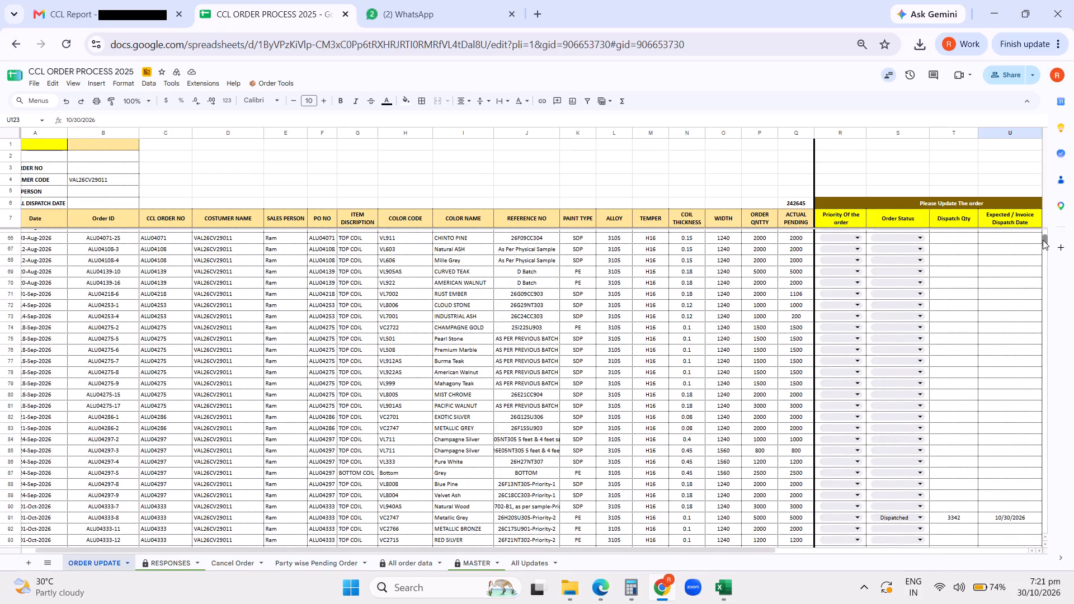
left_click(895, 392)
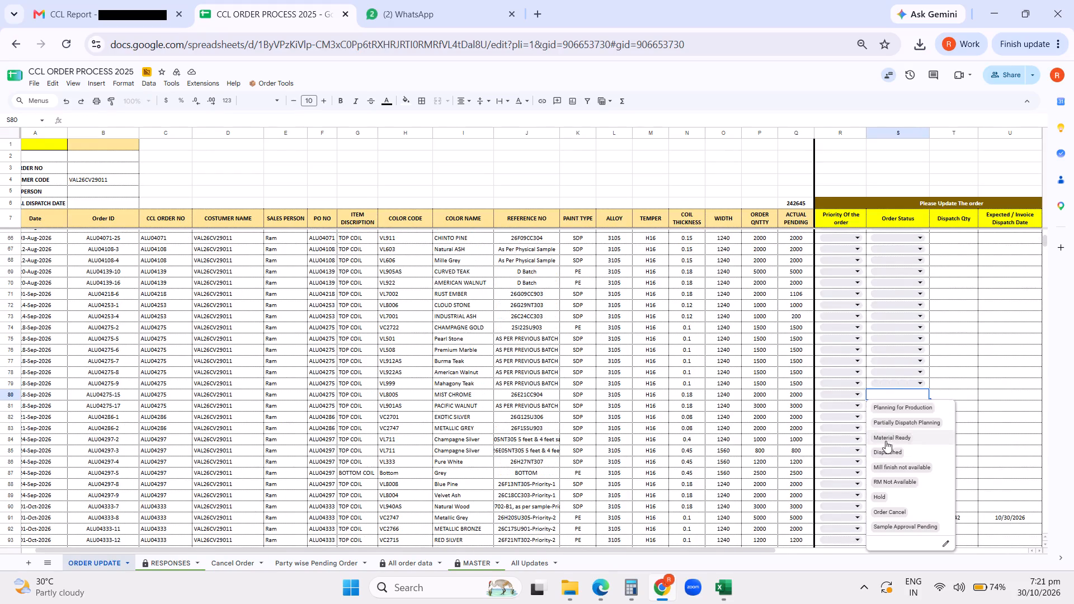
left_click(883, 455)
left_click(943, 397)
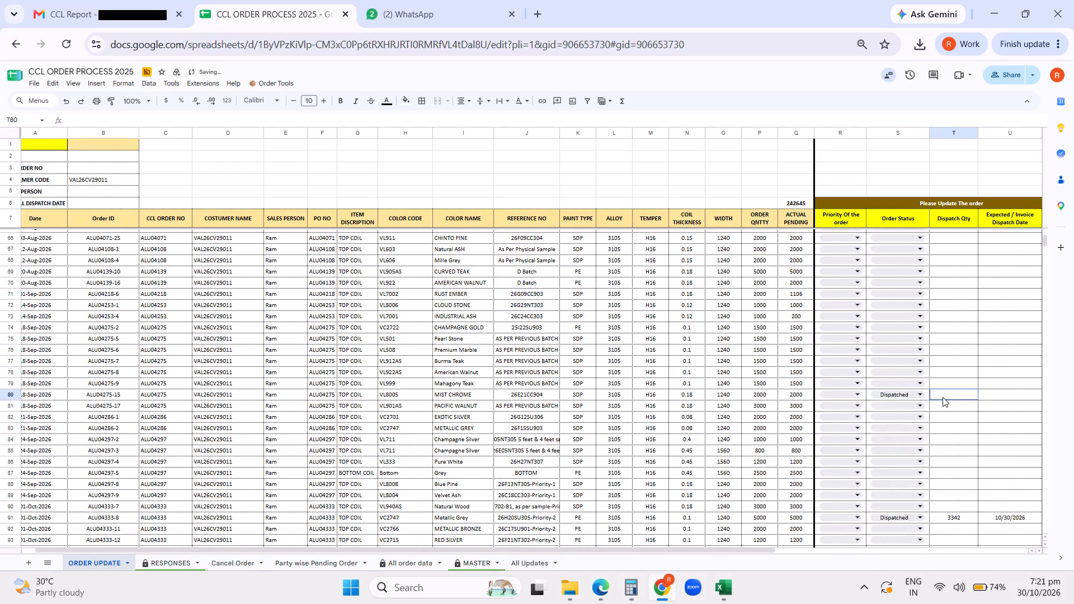
type("2000")
key("Return")
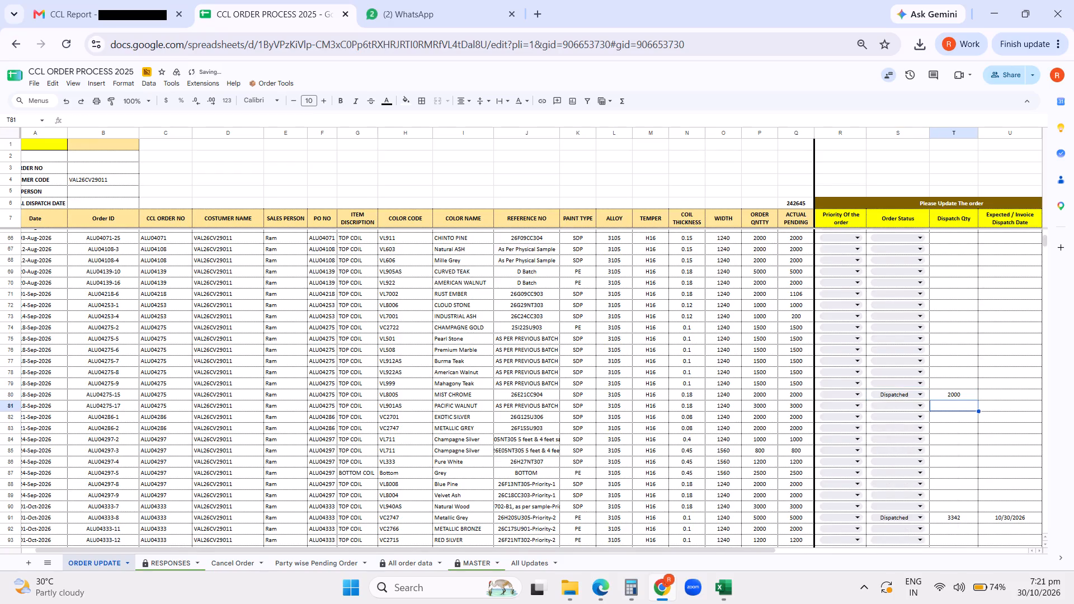
triple_click(1005, 394)
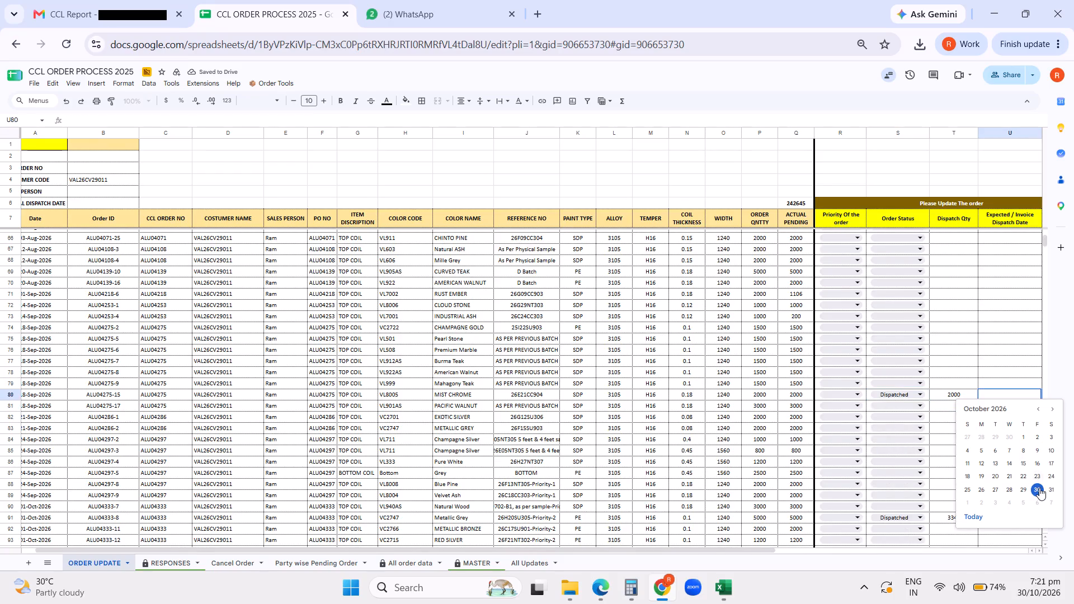
left_click(1039, 488)
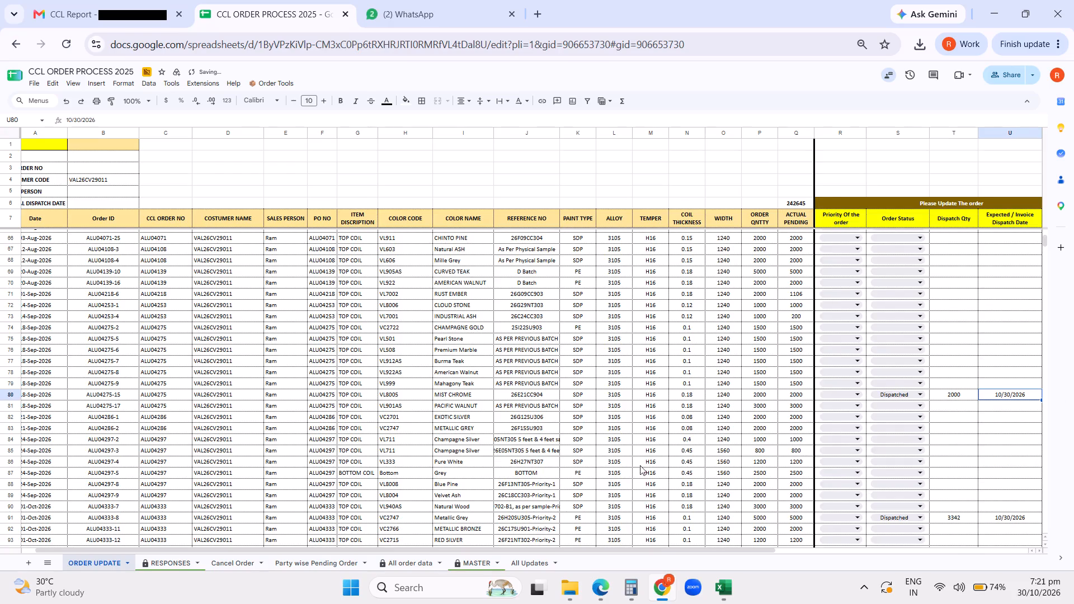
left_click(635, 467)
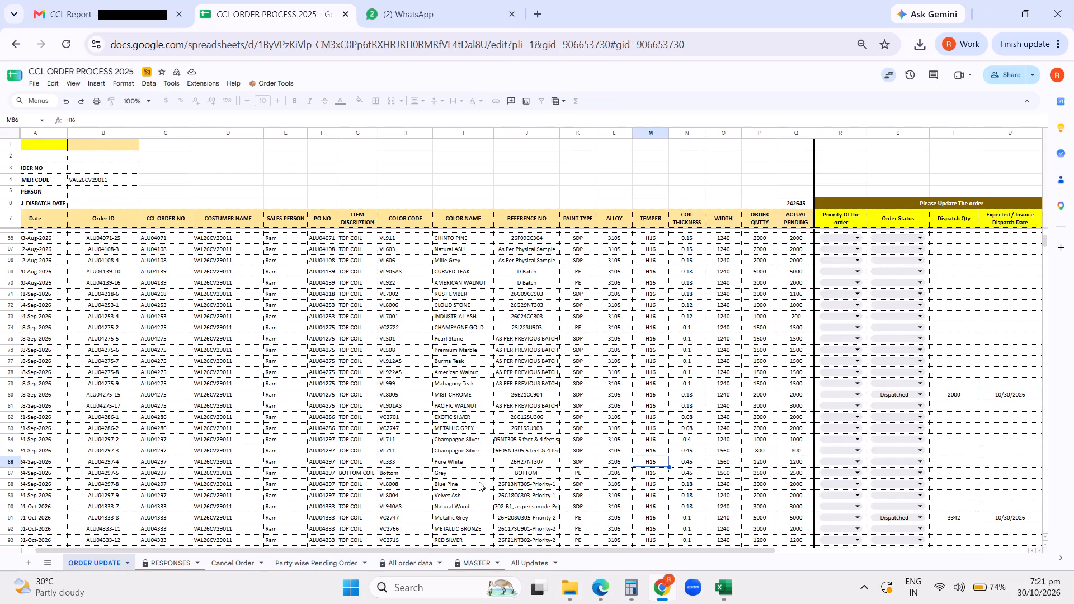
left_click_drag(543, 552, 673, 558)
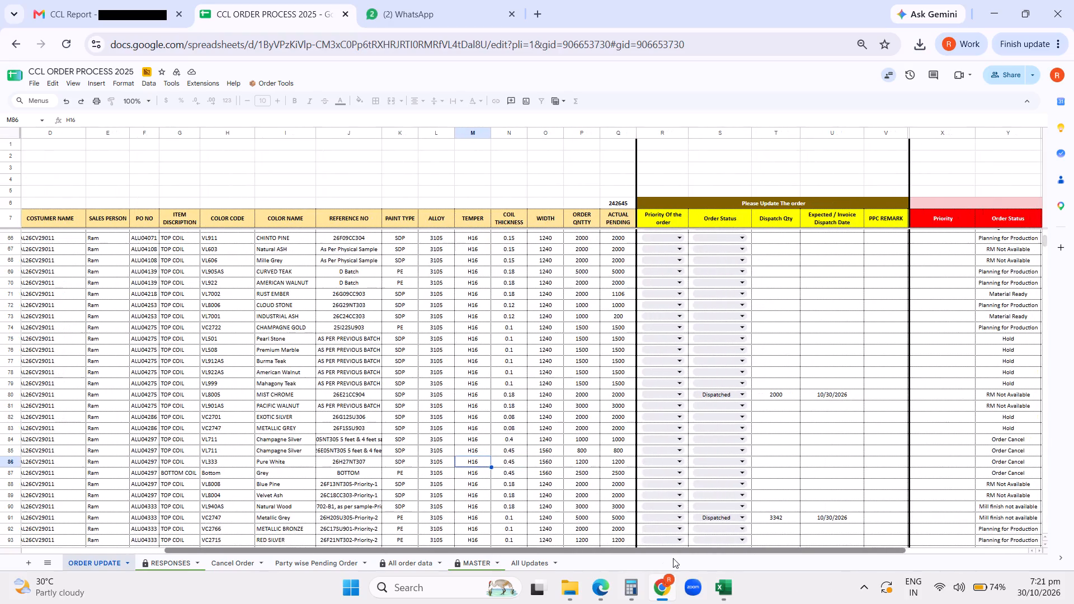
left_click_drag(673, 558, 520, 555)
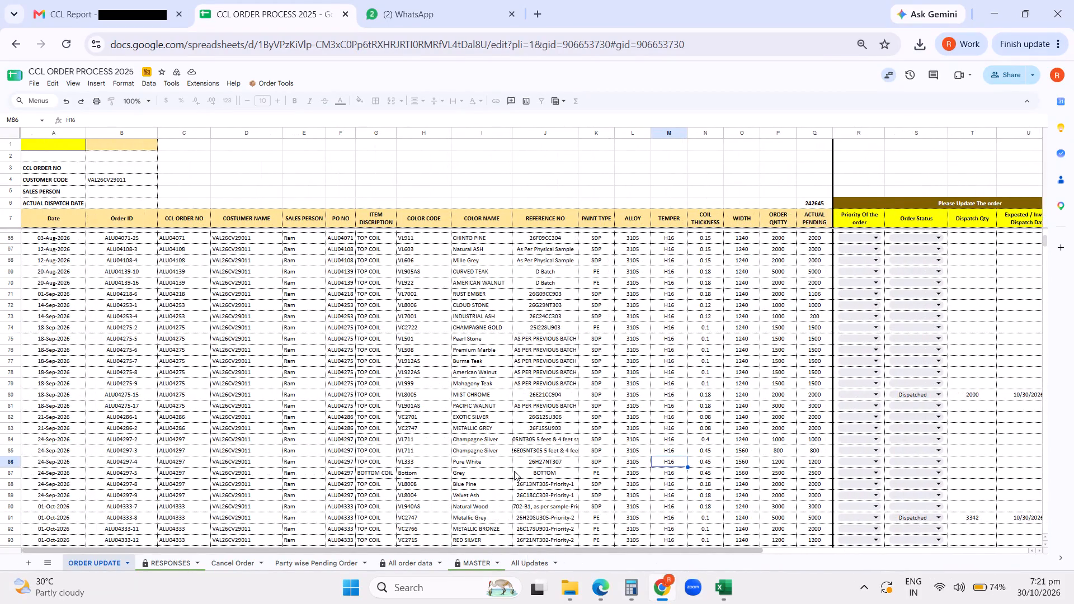
Mark order ALU04399-2, Chinto Pine AS, as Dispatched with a dispatch quantity of 1689 and a dispatch date of 10/30/2026.
key("Down")
key("Down")
key("Down")
key("Down")
key("Down")
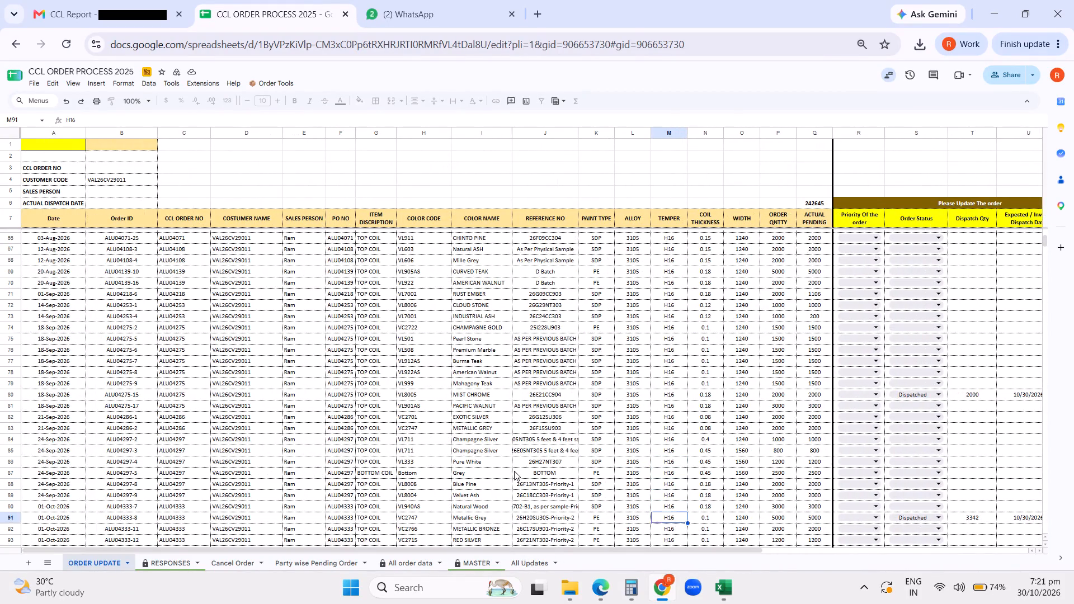
key("Down")
key("Down")
key("Down")
key("Down")
key("Down")
key("Down")
key("Down")
key("Down")
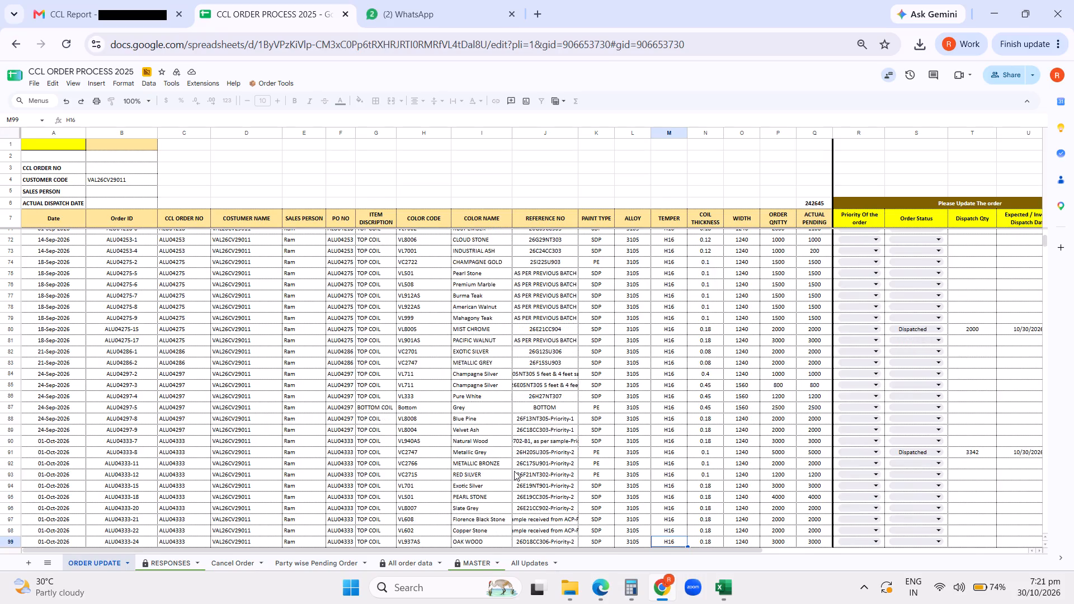
key("Down")
key("Down")
key("Down")
key("Down")
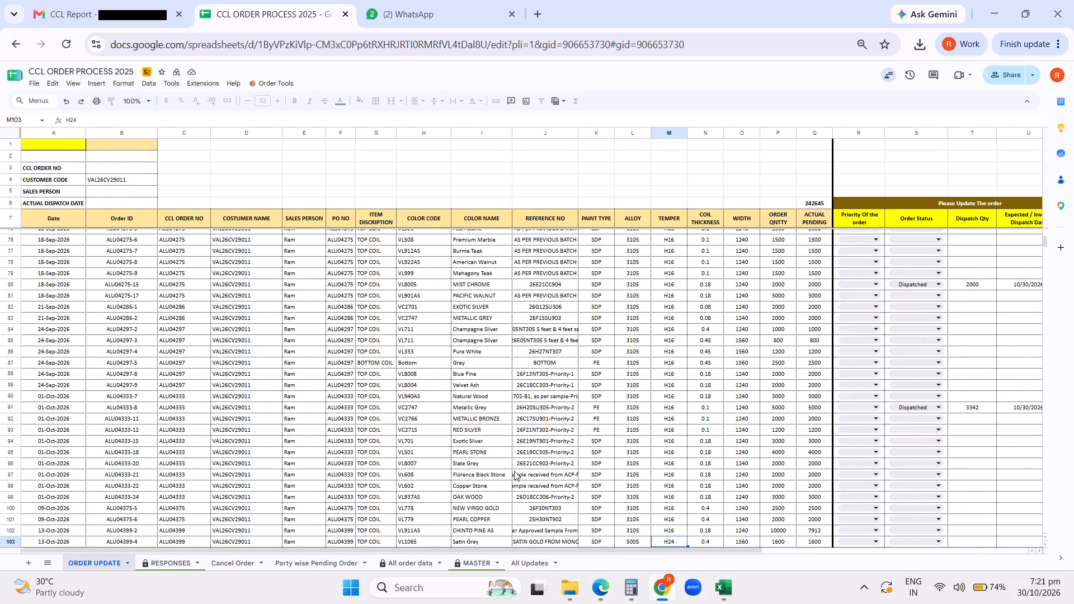
key("Down")
key("Down")
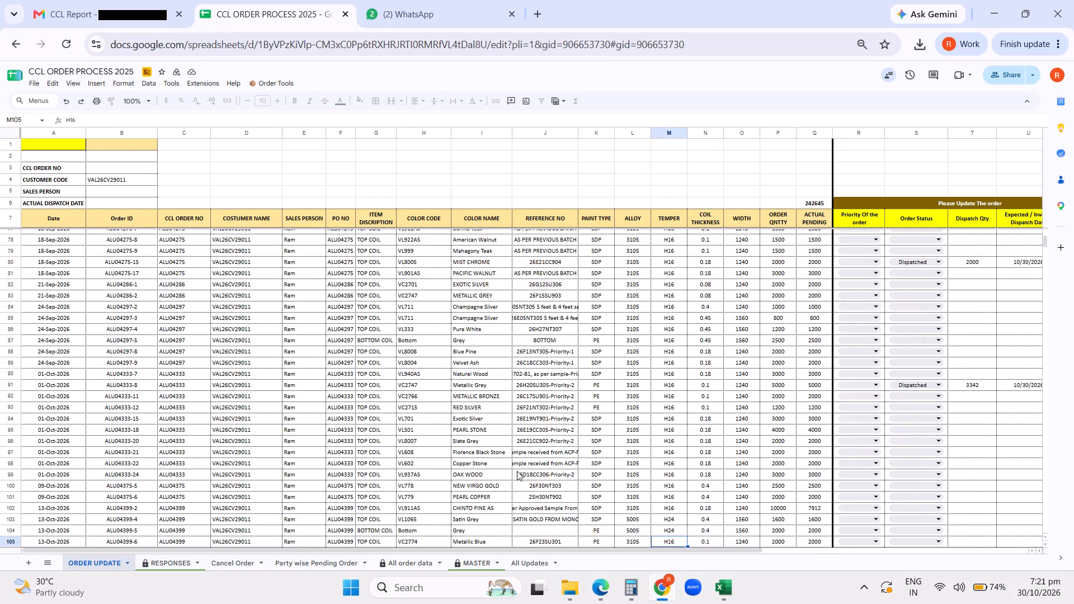
left_click(899, 507)
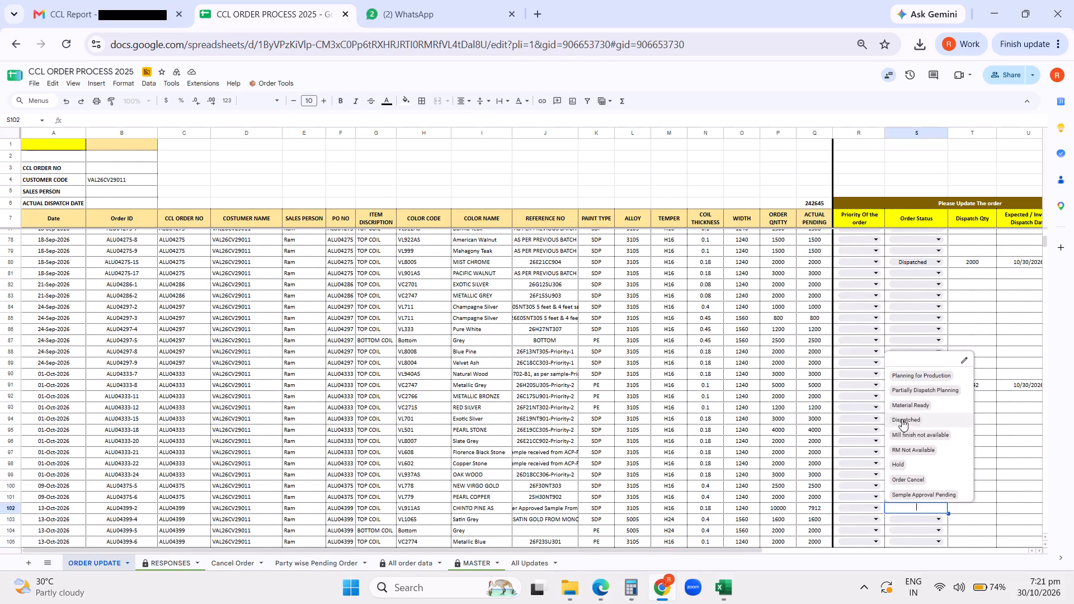
left_click(902, 419)
left_click(960, 512)
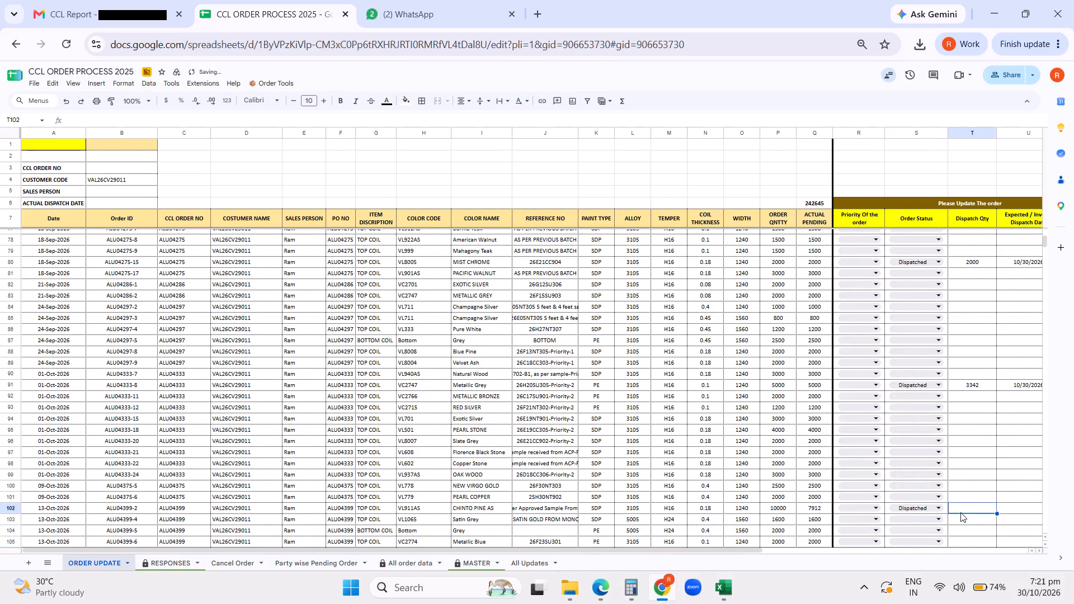
type("1689")
key("Return")
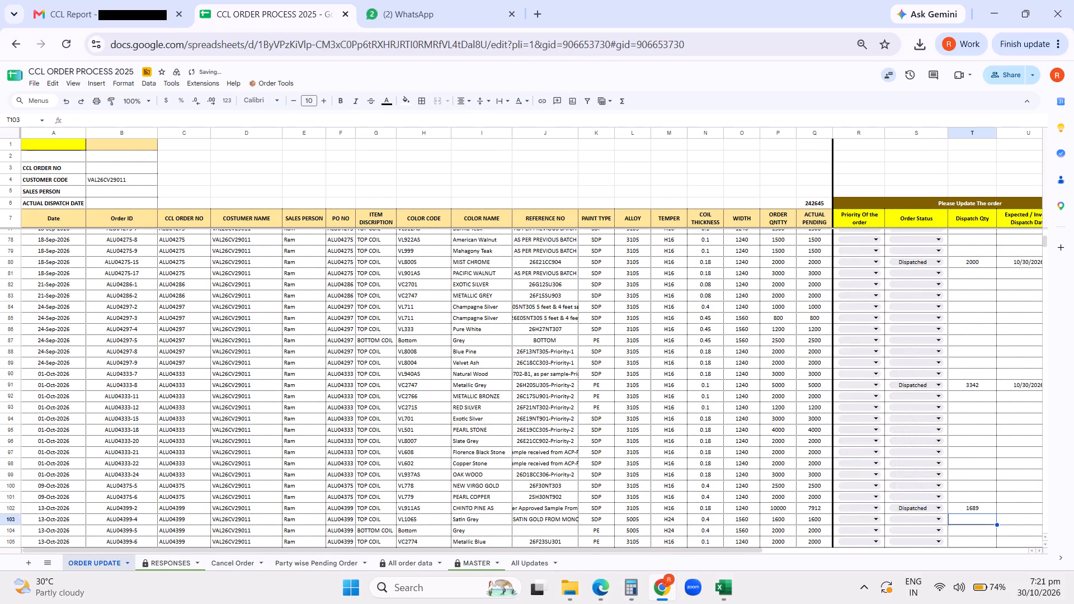
double_click(1023, 511)
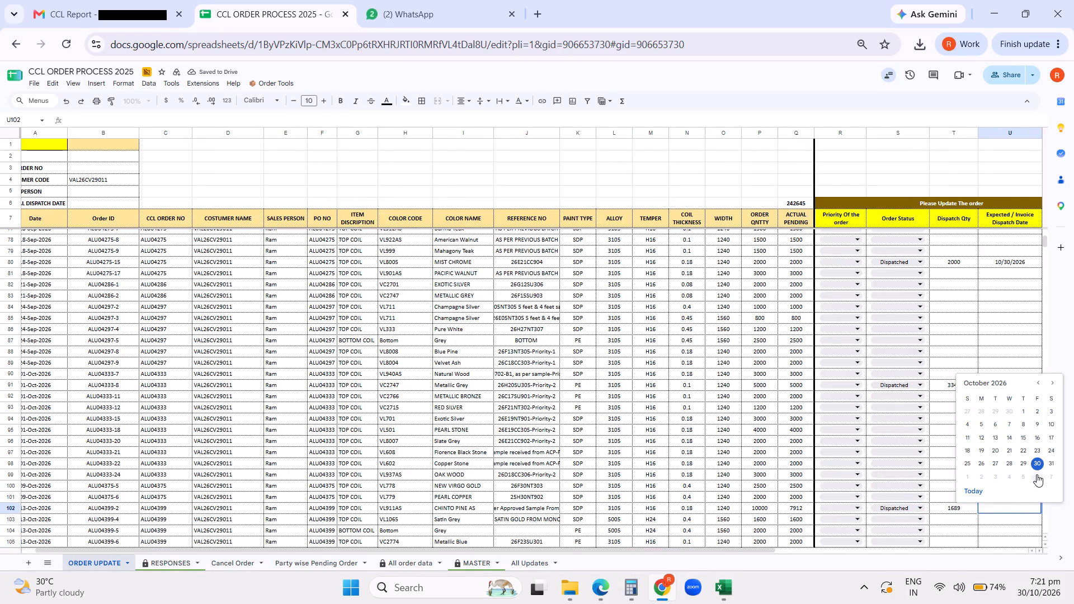
left_click(1037, 467)
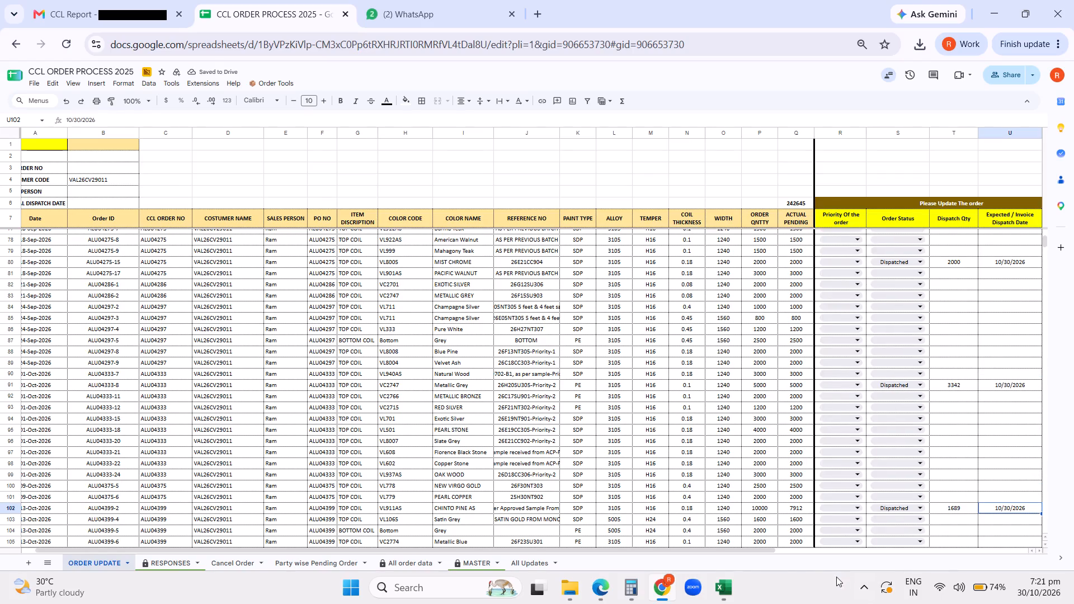
Switch to the Pending Order 12oct26 workbook in Excel and filter the 12Oct26 sheet's customer name to VIRGO ACP INDUSTRIES PVT LTD.
left_click(721, 594)
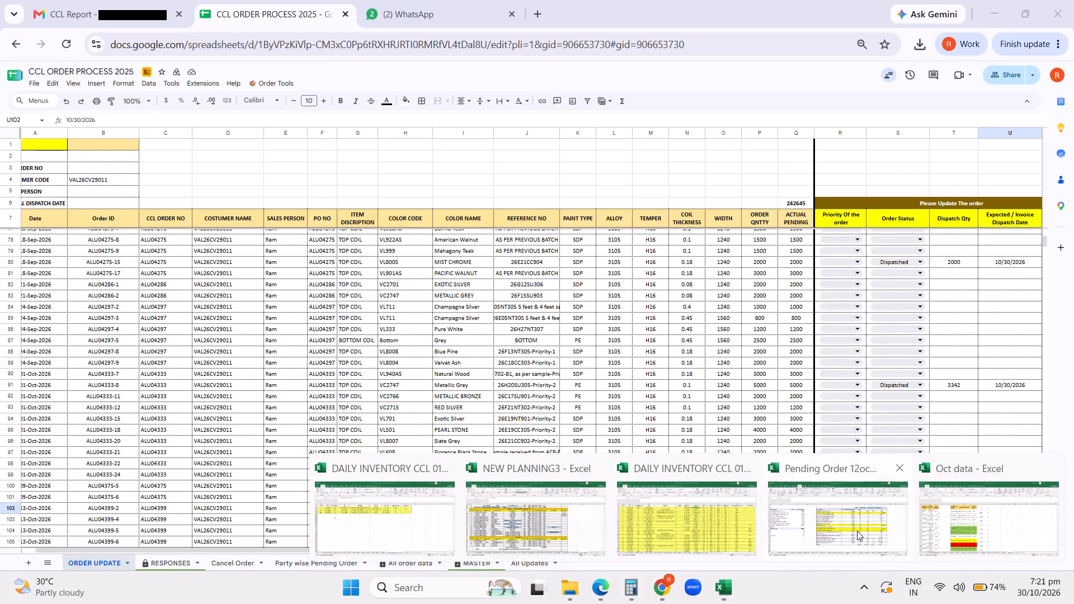
left_click(844, 528)
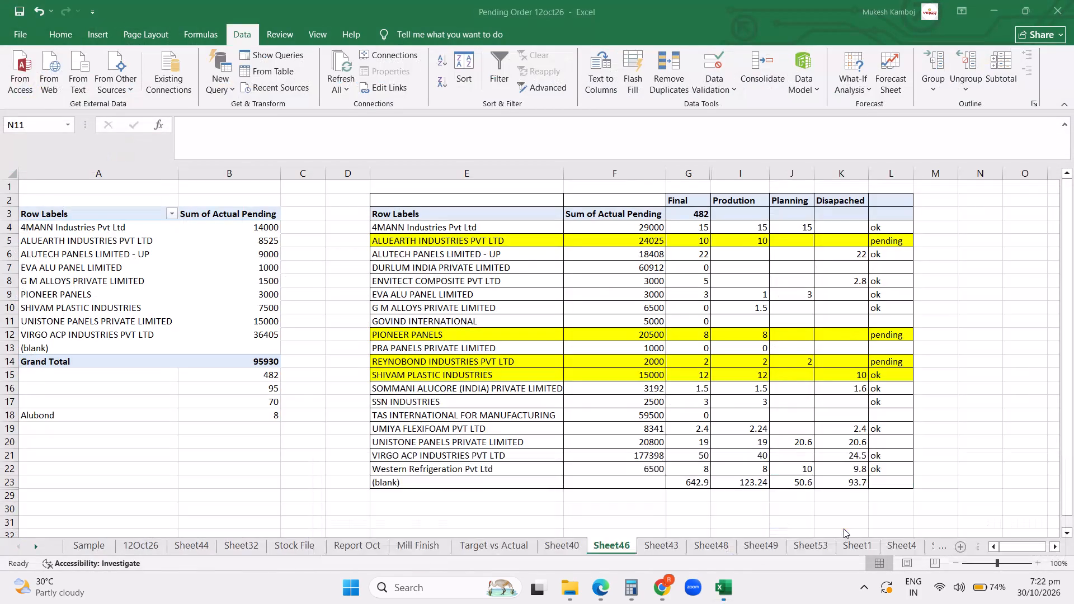
left_click(143, 550)
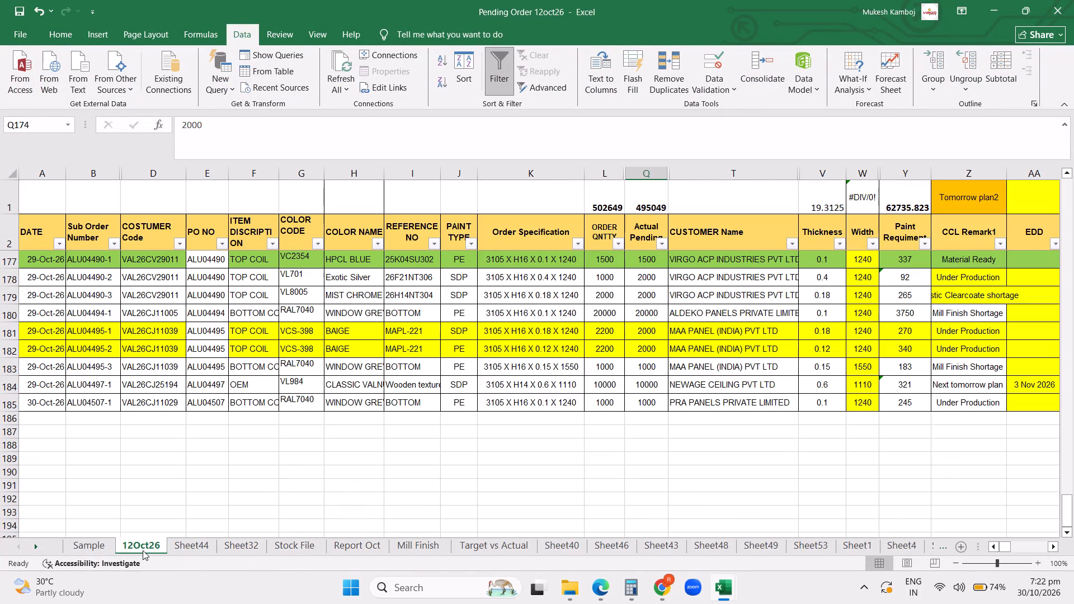
left_click_drag(808, 243, 799, 243)
left_click(799, 243)
left_click(788, 247)
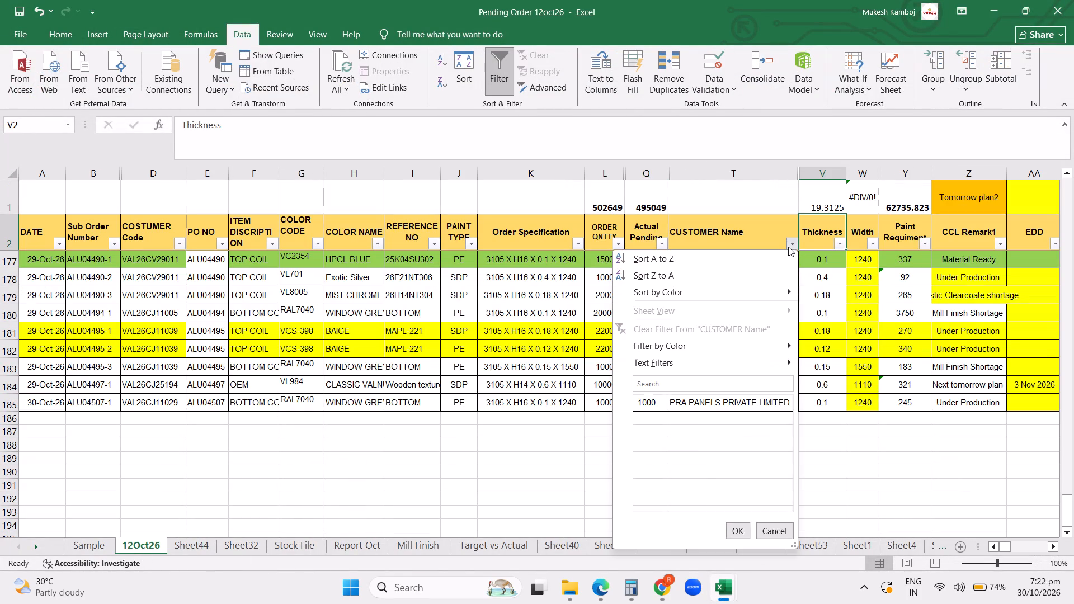
left_click(660, 384)
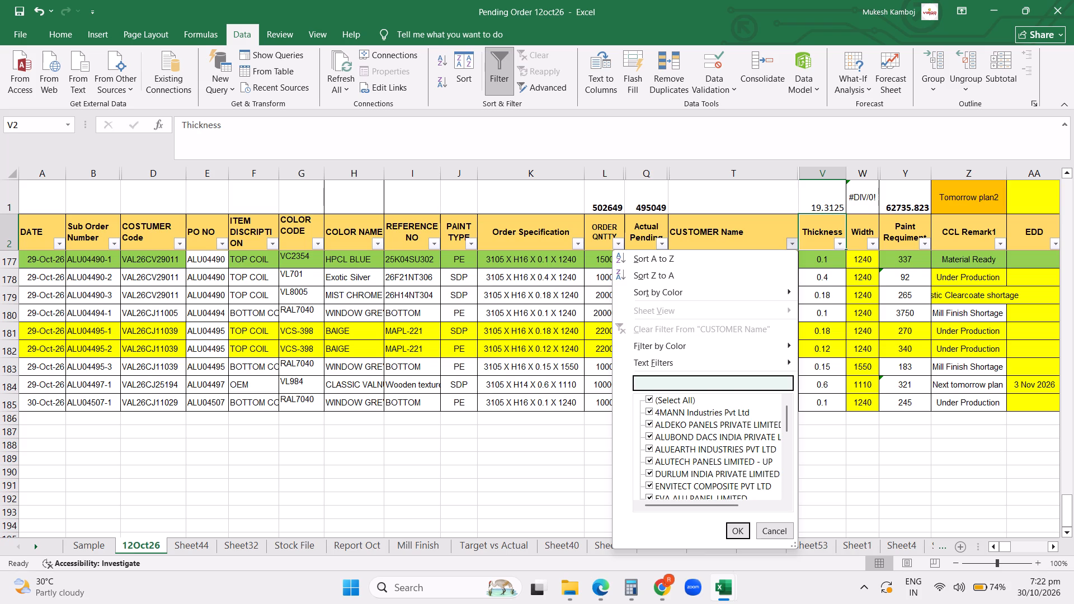
type("vi")
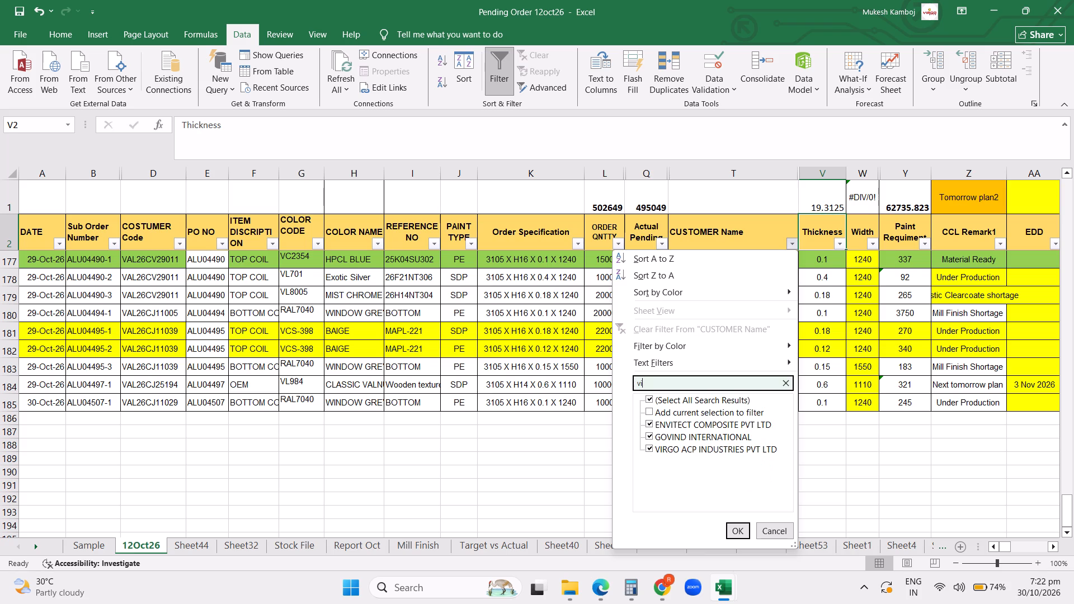
left_click_drag(665, 423, 658, 436)
left_click(658, 436)
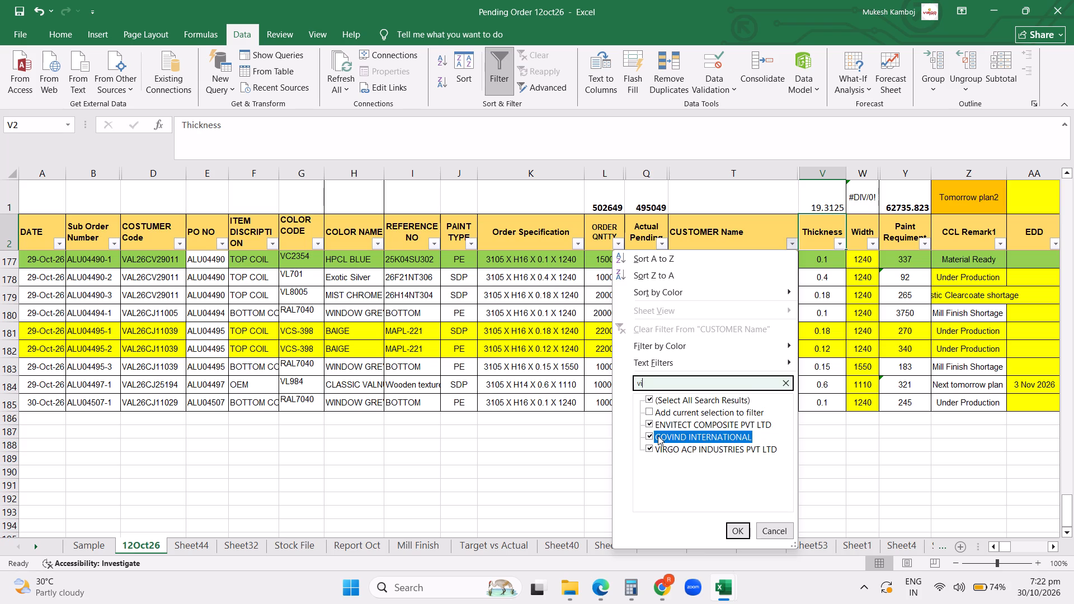
left_click(652, 423)
left_click(734, 527)
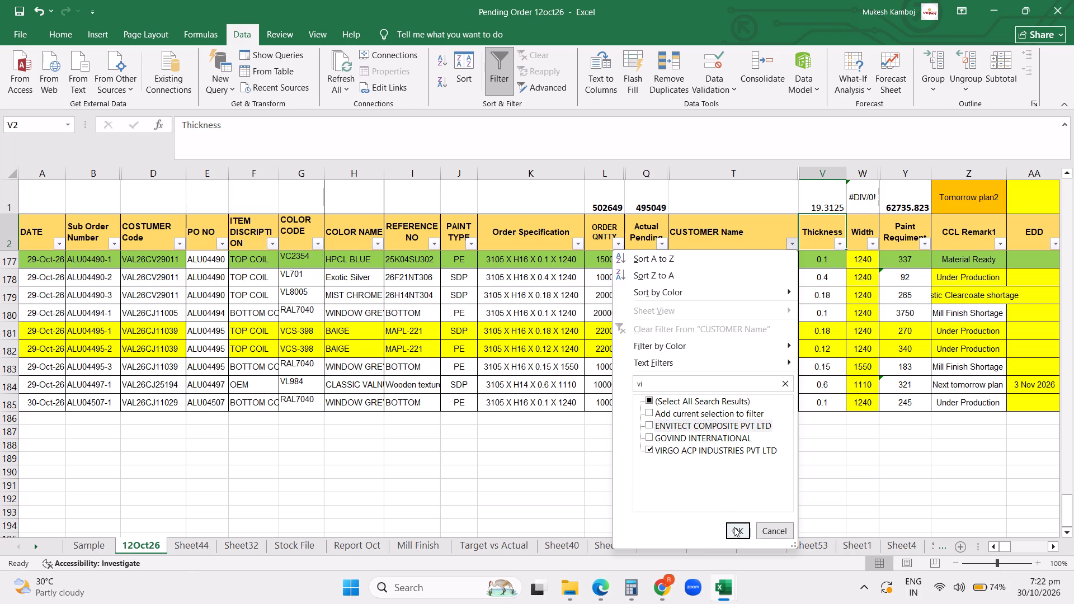
Find order ALU04476-1, High Gloss Bronze, among the filtered Virgo rows and set its CCL Remark1 to Dispatched.
key("Up")
key("Up")
key("Up")
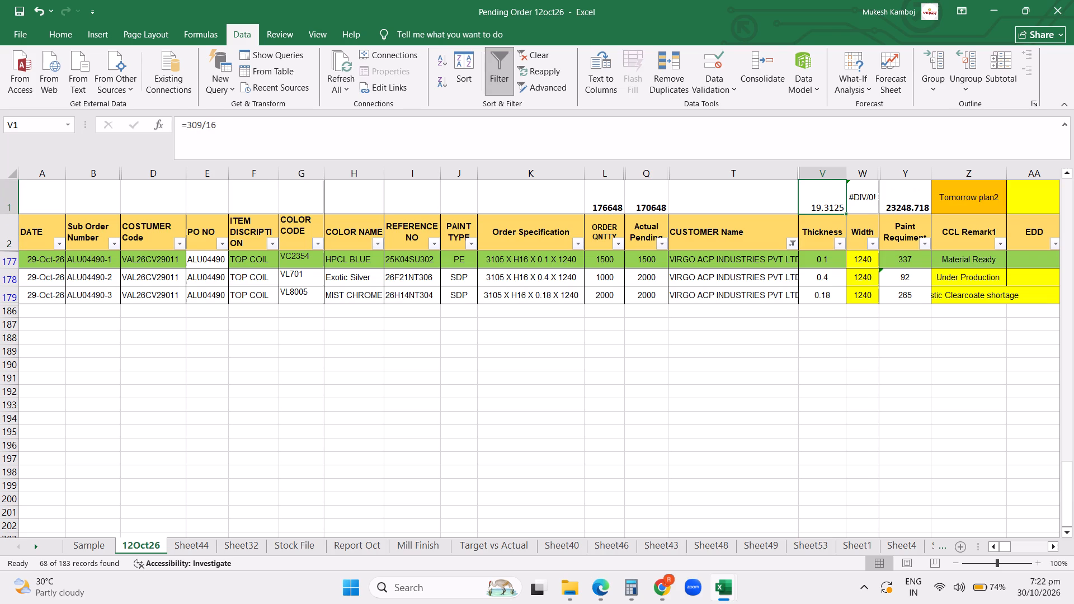
key("Up")
key("Up")
key("Down")
key("Down")
key("Down")
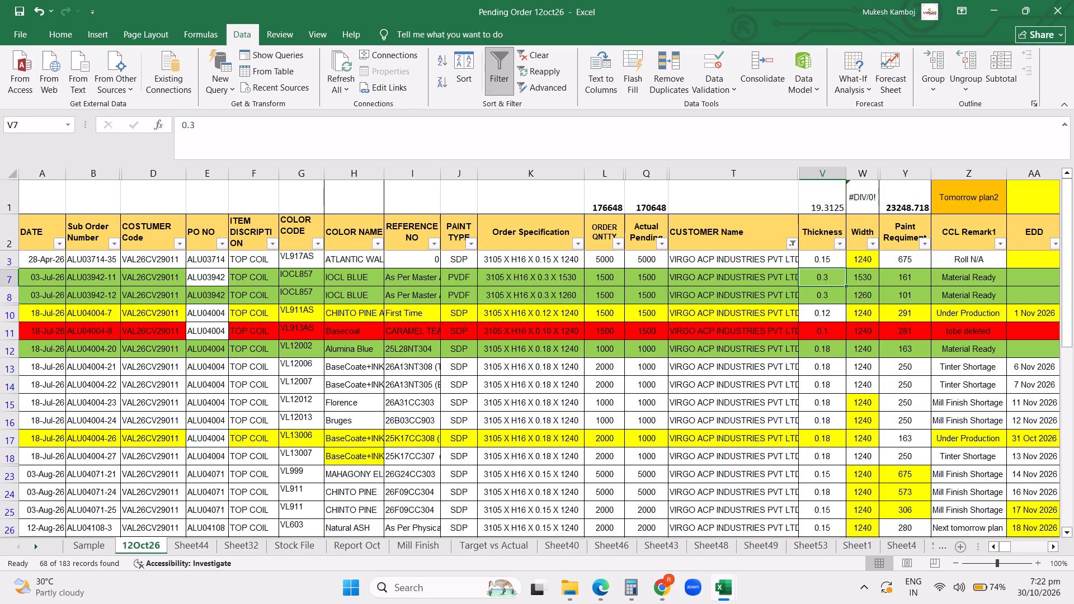
key("Down")
key("Down")
key("Down")
key("Down")
key("Down")
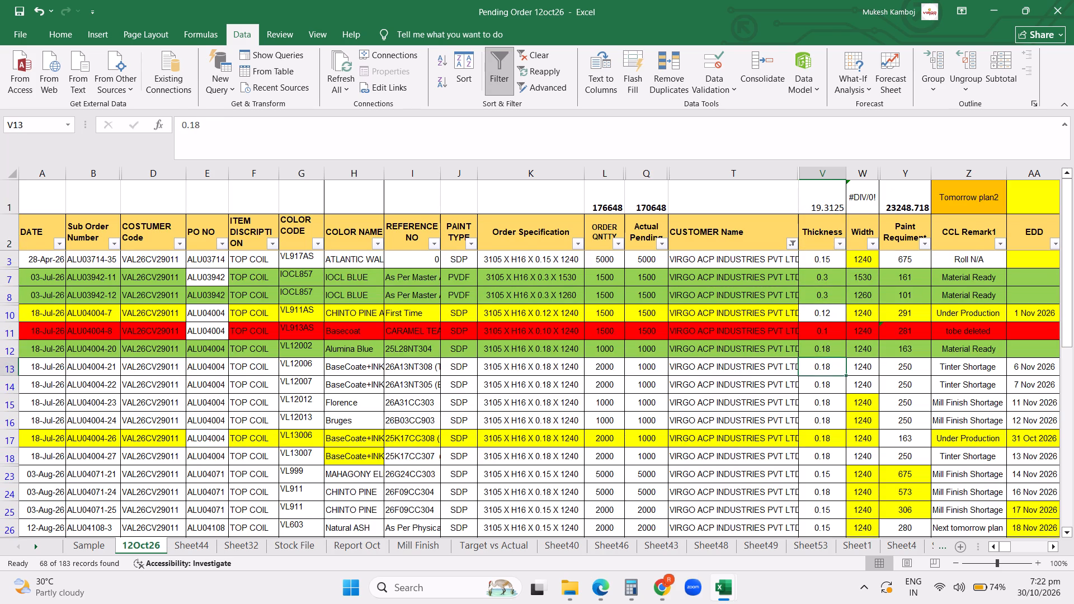
key("Down")
key("Down")
key("Down")
key("Down")
key("Down")
key("Down")
key("Down")
key("Down")
key("Down")
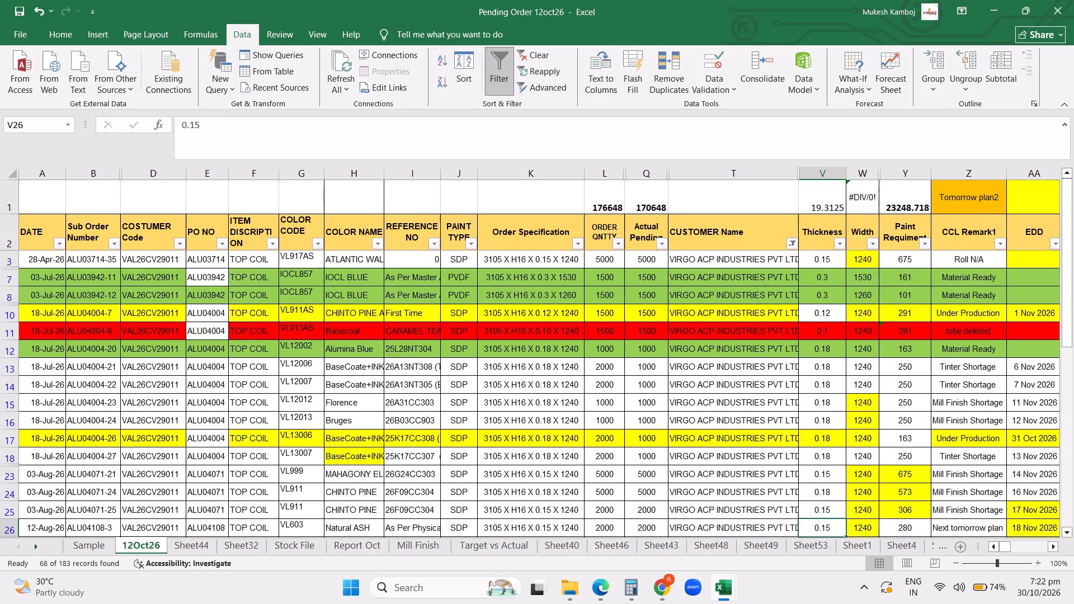
key("Down")
key("Down")
key("Down")
key("Down")
key("Down")
key("Down")
key("Down")
key("Down")
key("Down")
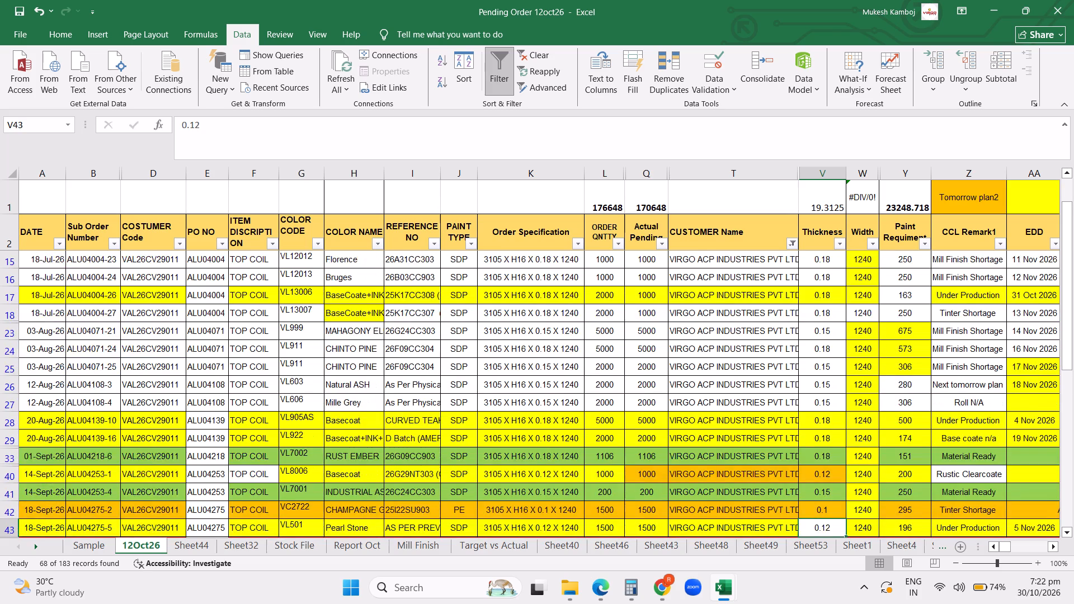
key("Down")
key("Down")
key("Down")
key("Down")
key("Down")
key("Down")
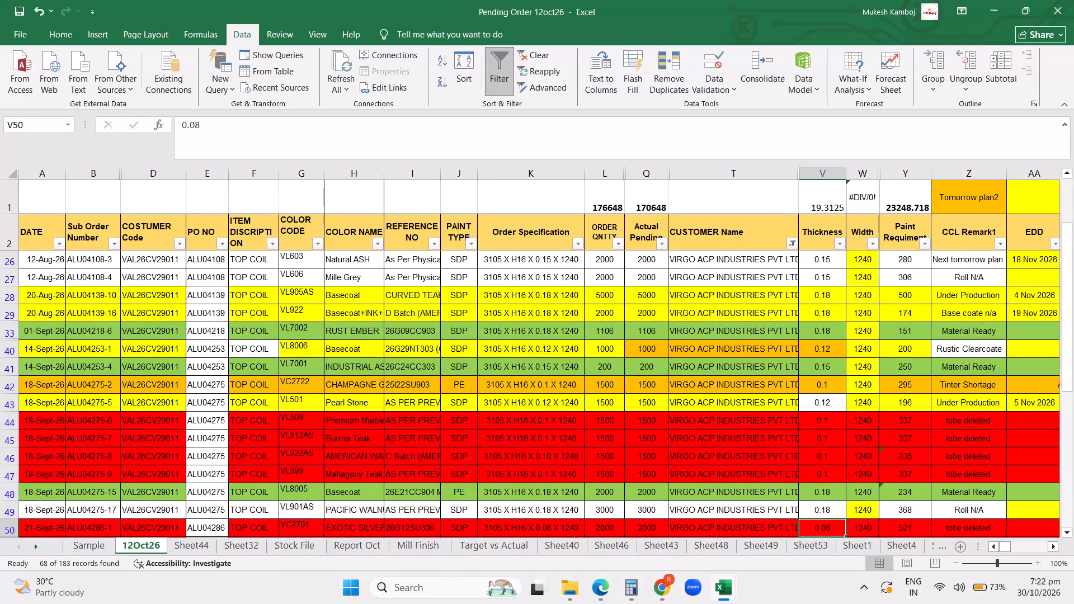
key("Down")
key("Down")
key("Down")
key("Down")
key("Down")
key("Down")
key("Down")
key("Down")
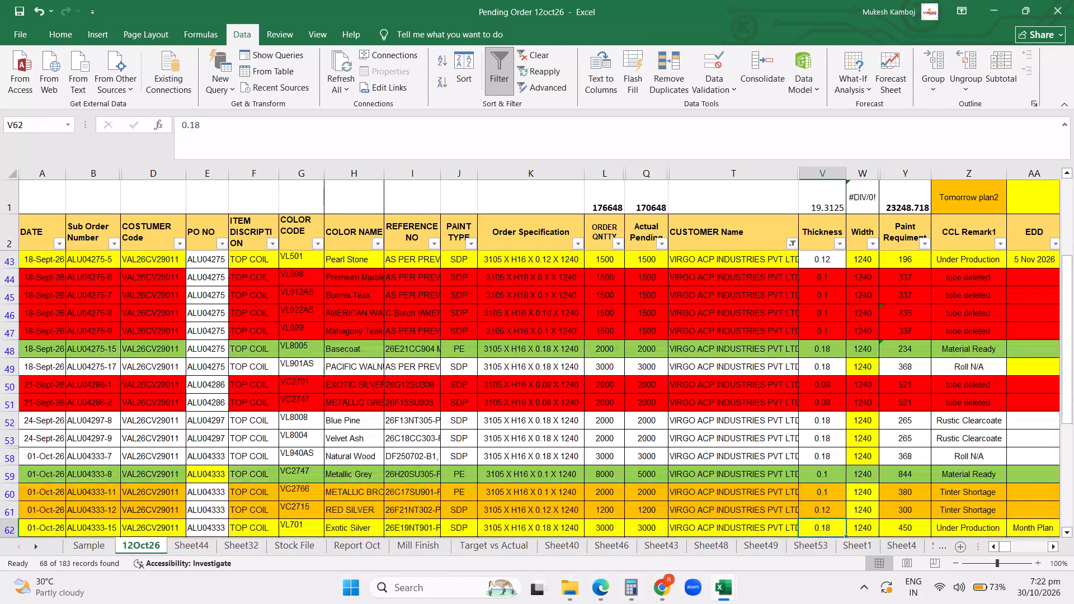
key("Down")
key("Down")
key("Down")
key("Down")
key("Down")
key("Down")
key("Down")
key("Down")
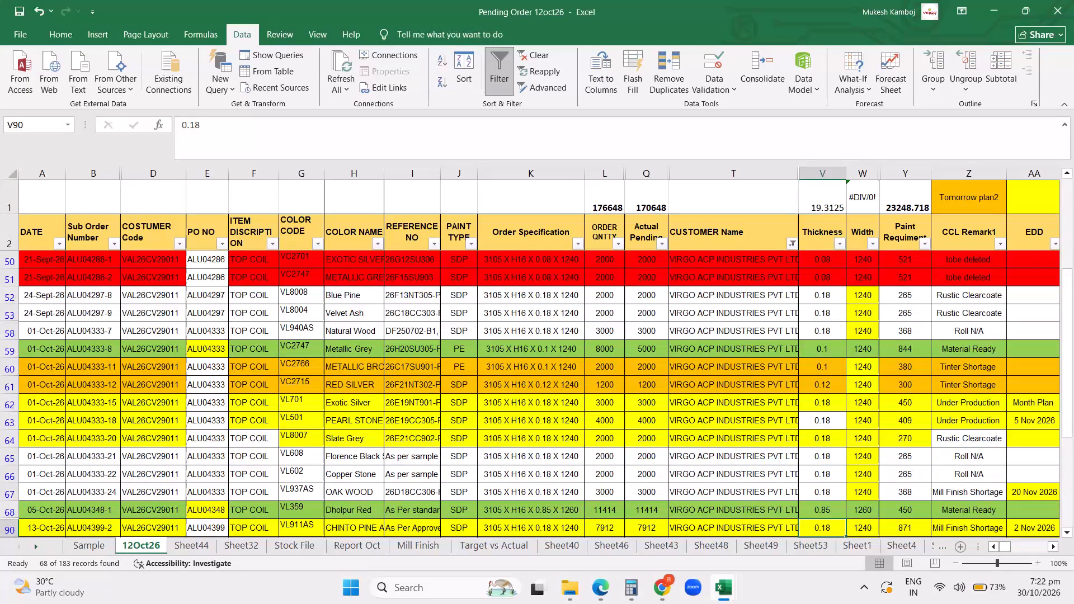
key("Down")
key("Down")
key("Down")
key("Down")
key("Down")
key("Down")
key("Down")
key("Down")
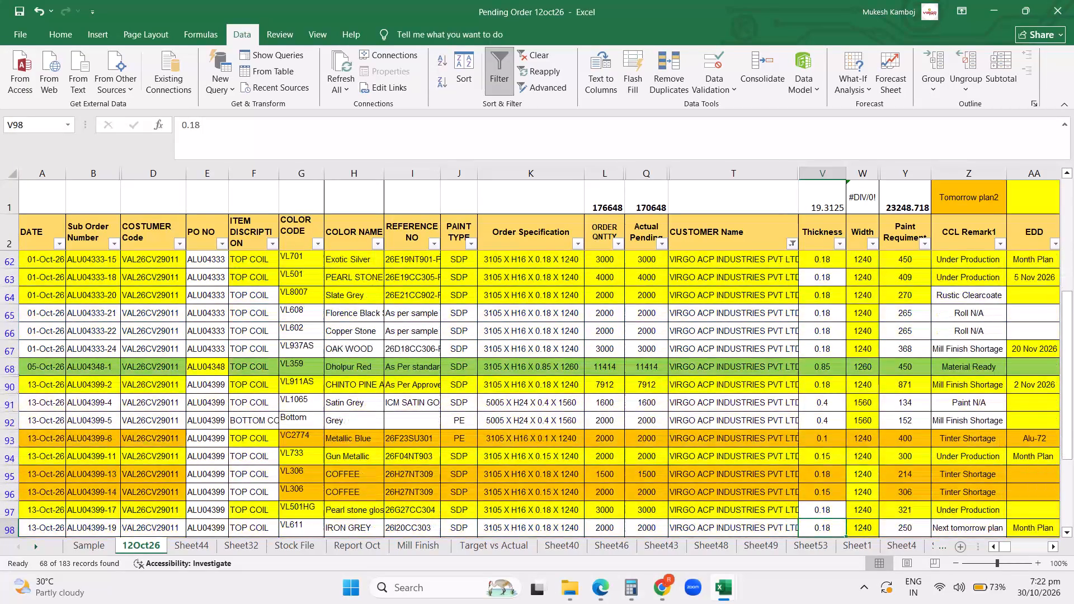
key("Down")
key("Down")
key("Down")
key("Down")
key("Down")
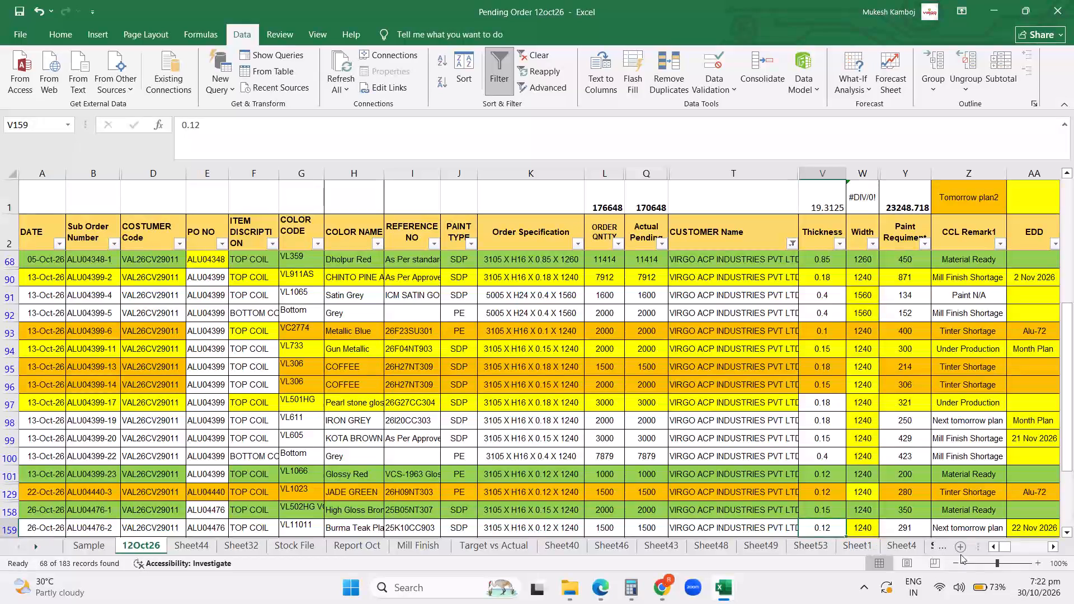
left_click(315, 508)
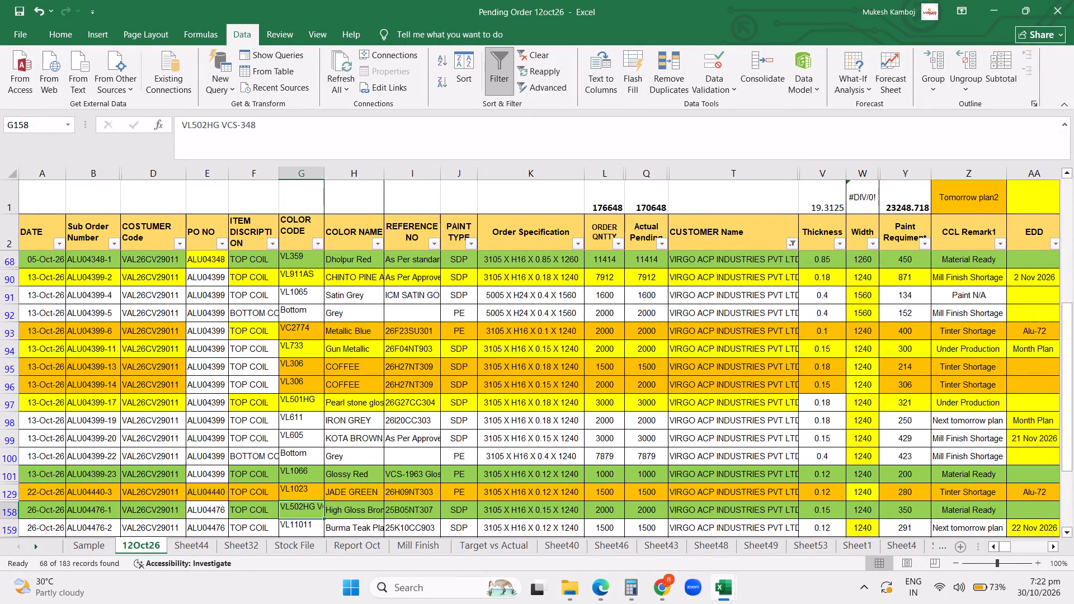
left_click(965, 511)
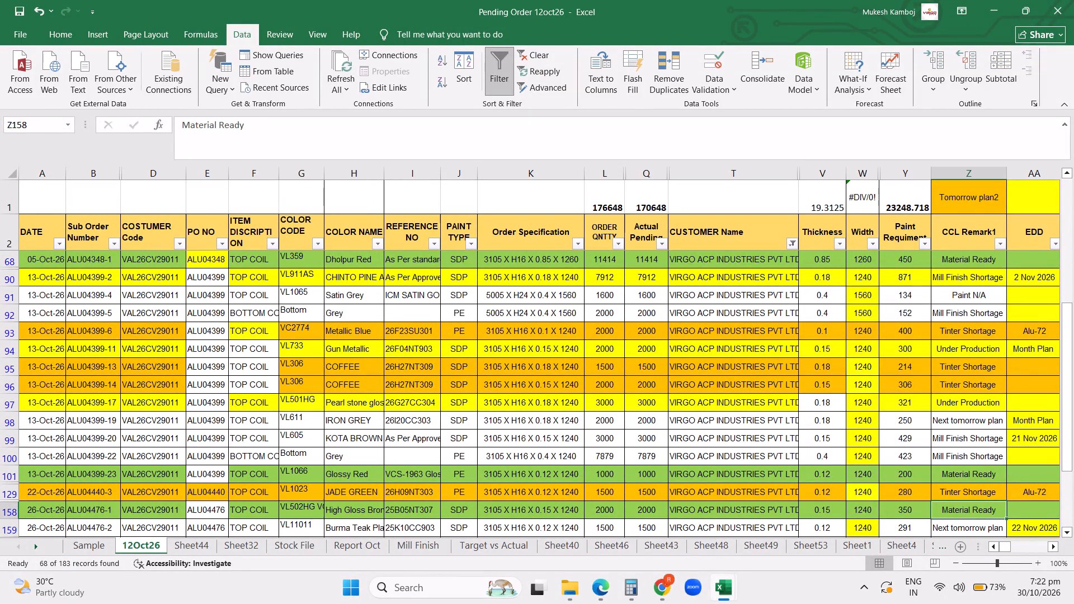
key("d")
key("i")
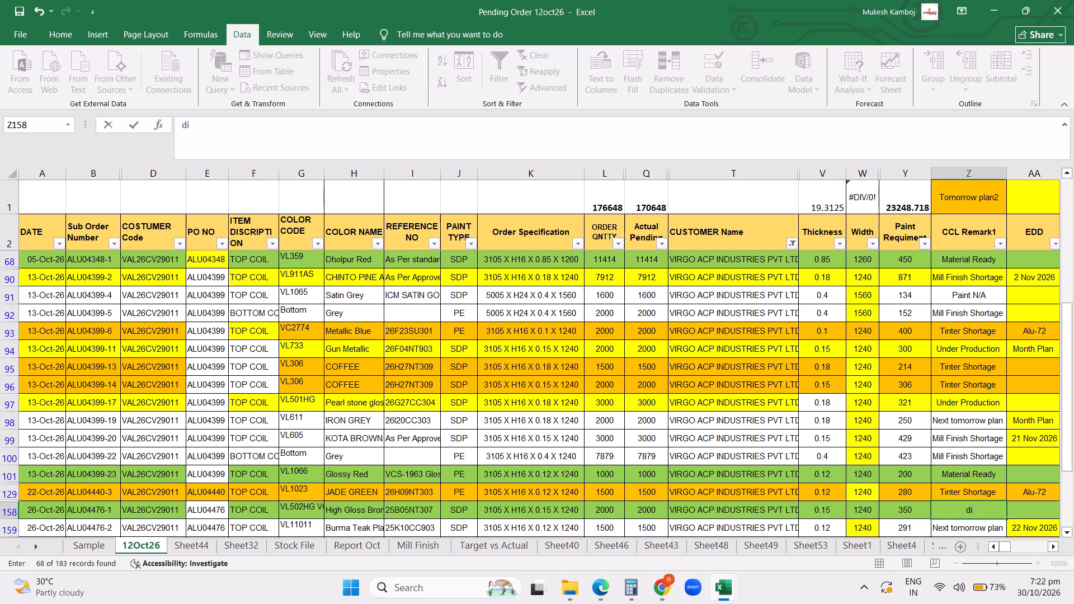
key("BackSpace")
key("BackSpace")
key("BackSpace")
key("BackSpace")
type("Dispatchrf")
key("space")
key("BackSpace")
key("BackSpace")
key("BackSpace")
key("e")
key("d")
key("Return")
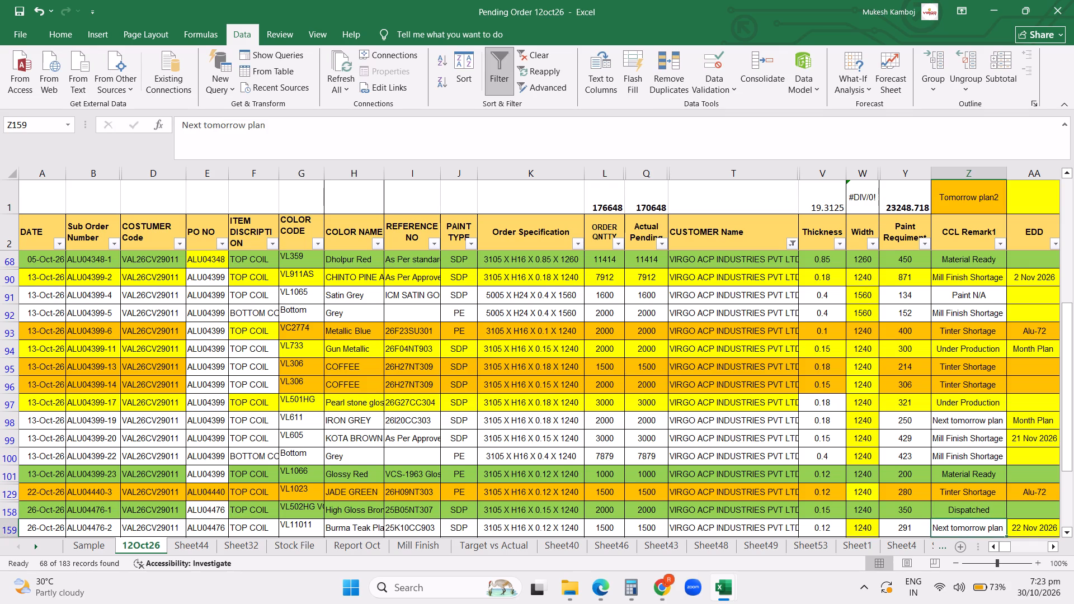
key("Up")
key("ctrl+c")
key("Down")
key("Down")
key("Down")
key("Down")
key("Down")
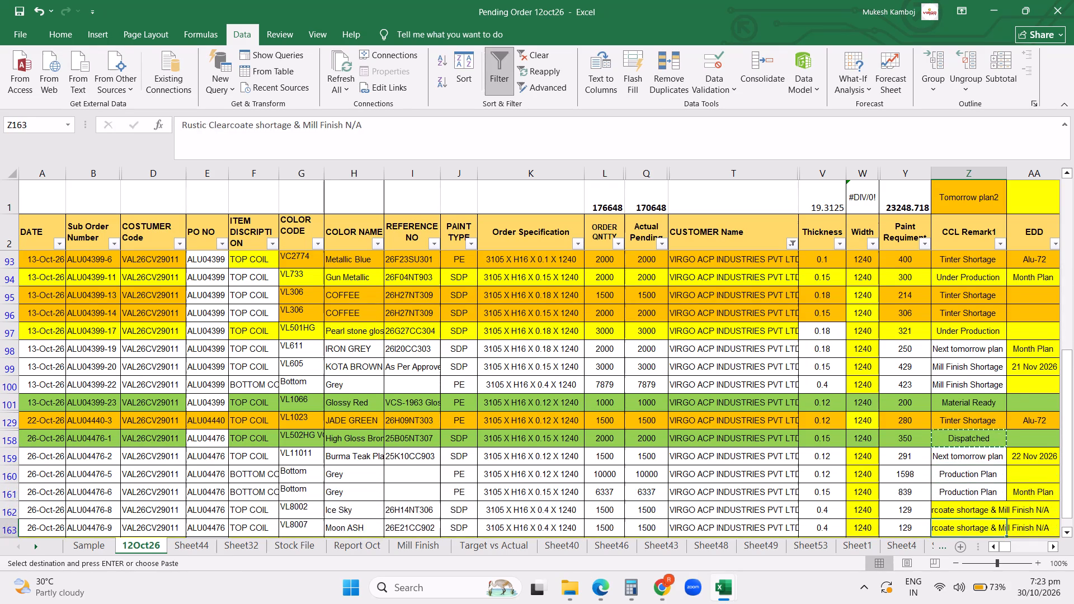
key("Down")
key("Down")
key("Down")
key("Up")
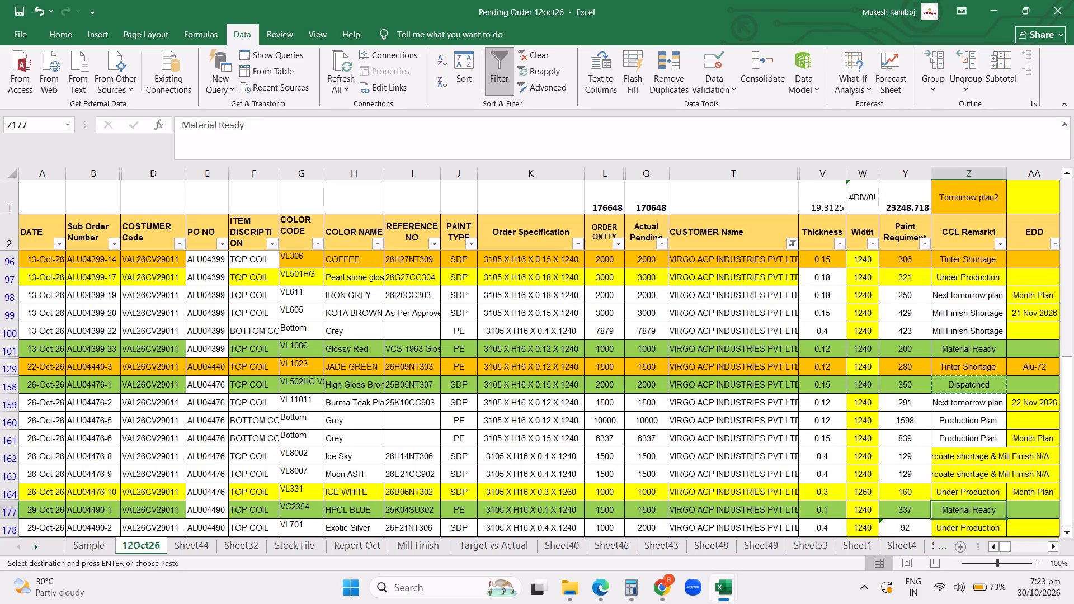
key("ctrl+v")
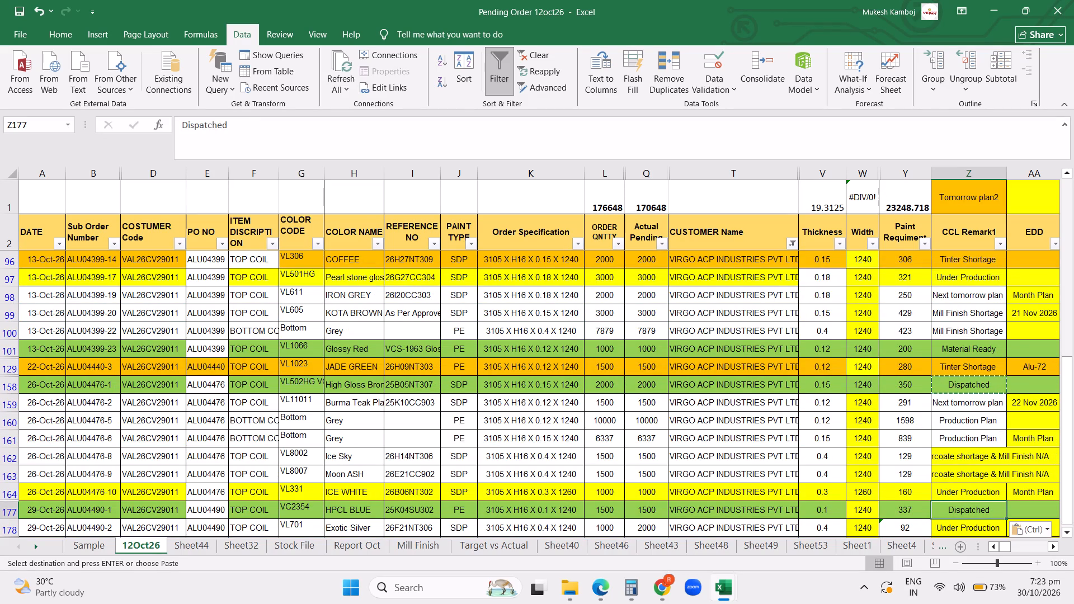
key("Down")
key("Down")
key("Down")
key("Down")
key("Up")
key("Up")
key("Up")
key("Up")
key("Up")
key("Up")
key("Up")
key("Up")
key("Up")
key("Up")
key("Up")
key("Up")
key("Up")
key("Up")
key("Up")
key("Up")
key("Up")
key("Up")
key("Up")
key("Up")
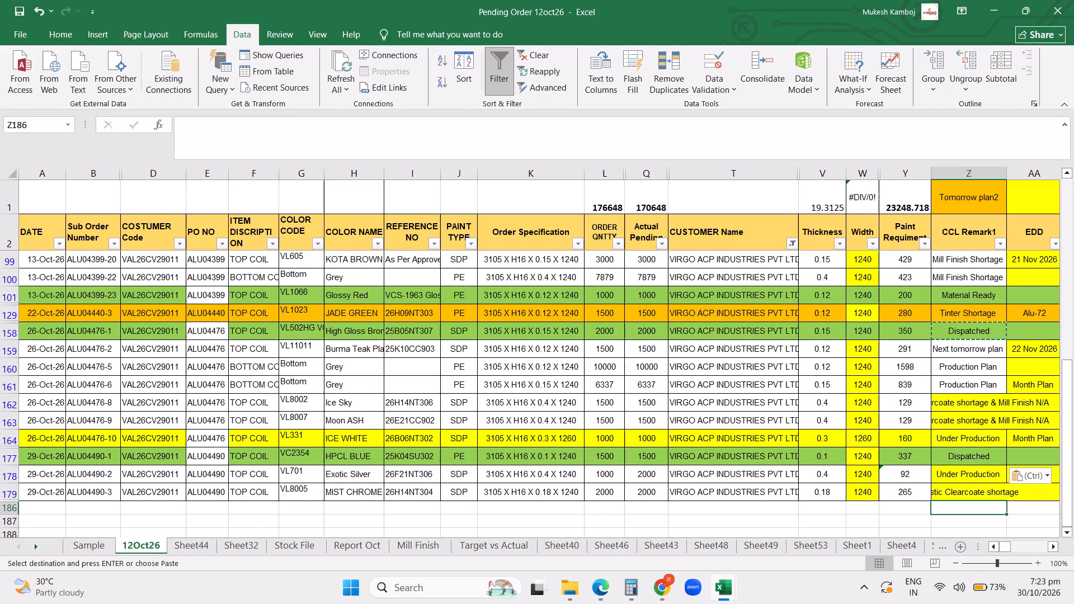
key("Up")
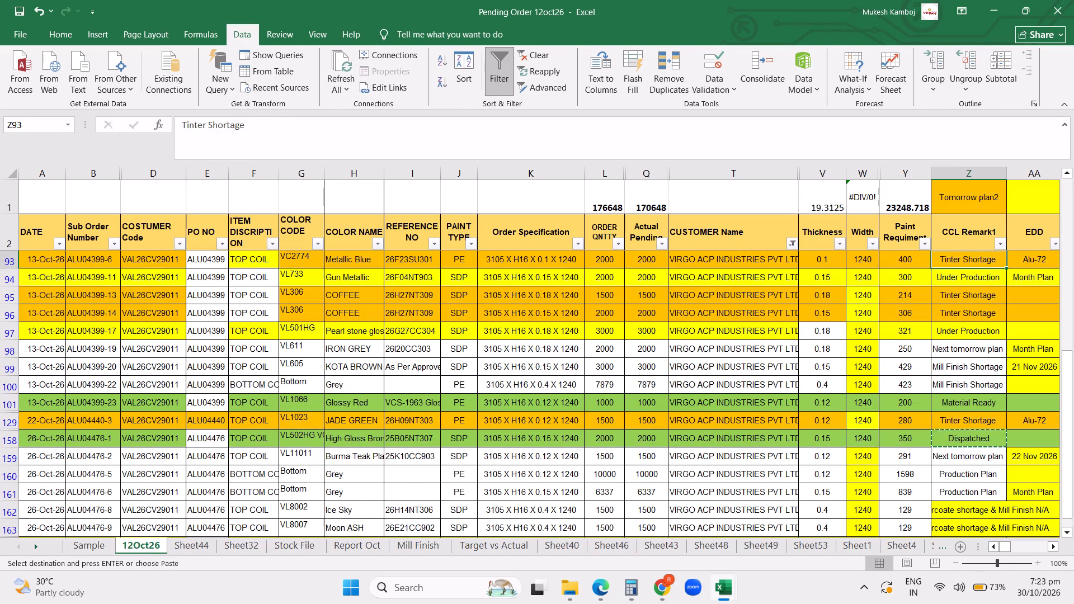
key("Up")
key("Up")
key("Up")
key("Up")
key("Up")
key("Up")
key("Down")
key("Down")
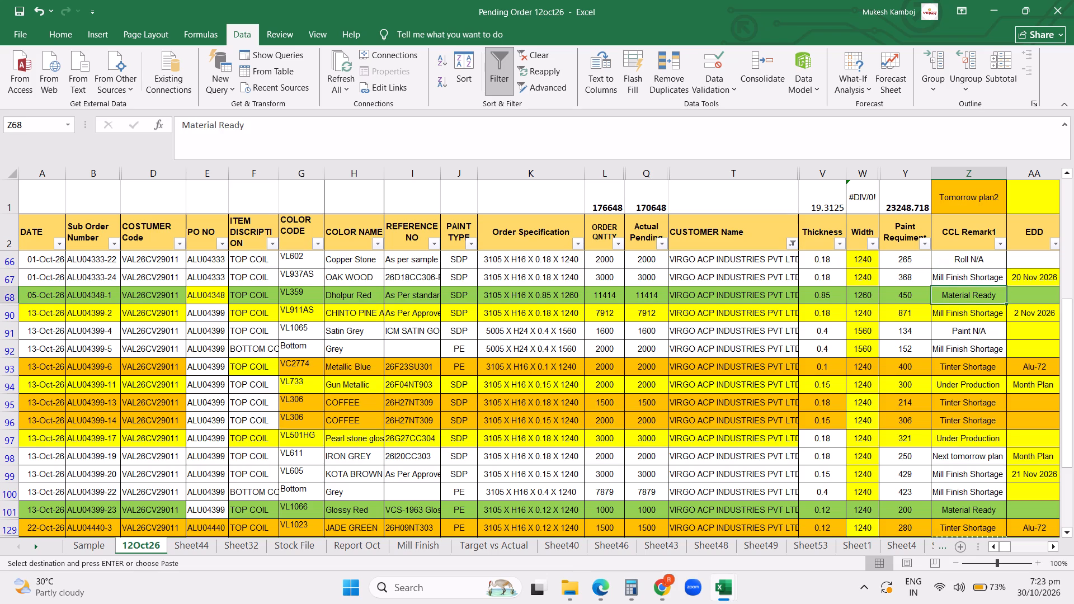
key("Return")
Find order ALU04333-8, Metallic Grey, among the Virgo rows and set its order quantity to 5000.
key("Up")
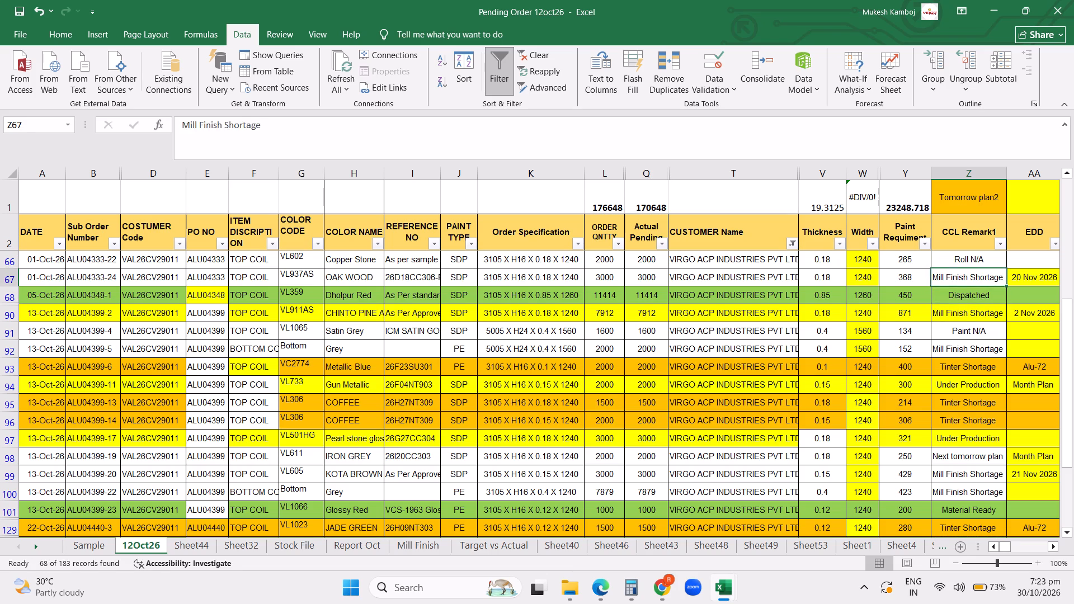
key("Up")
key("Up")
key("Up")
key("Up")
key("Up")
key("Up")
key("Up")
key("Up")
key("Up")
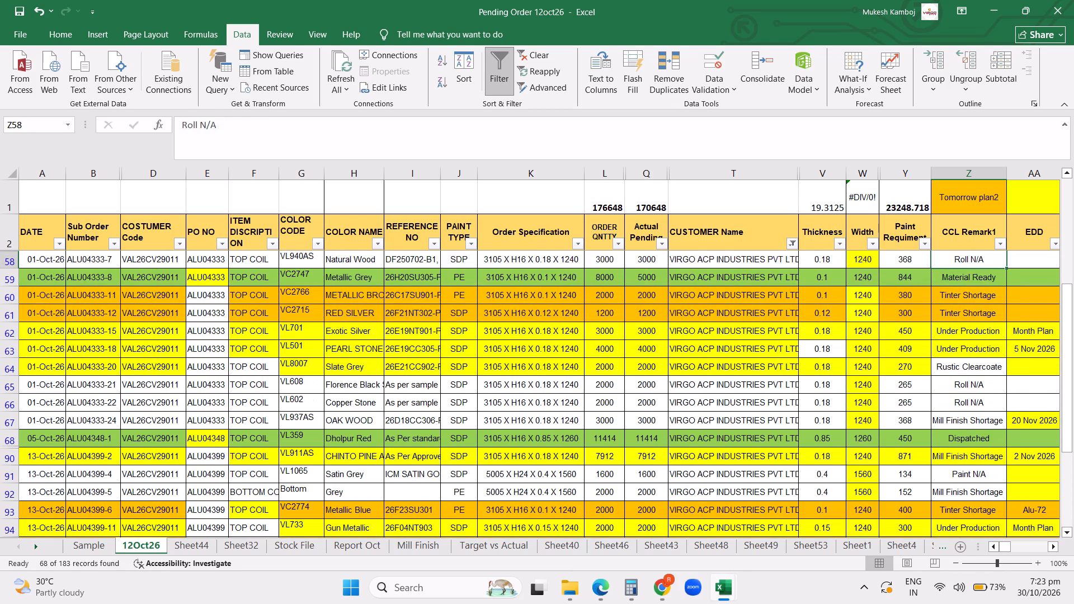
key("Down")
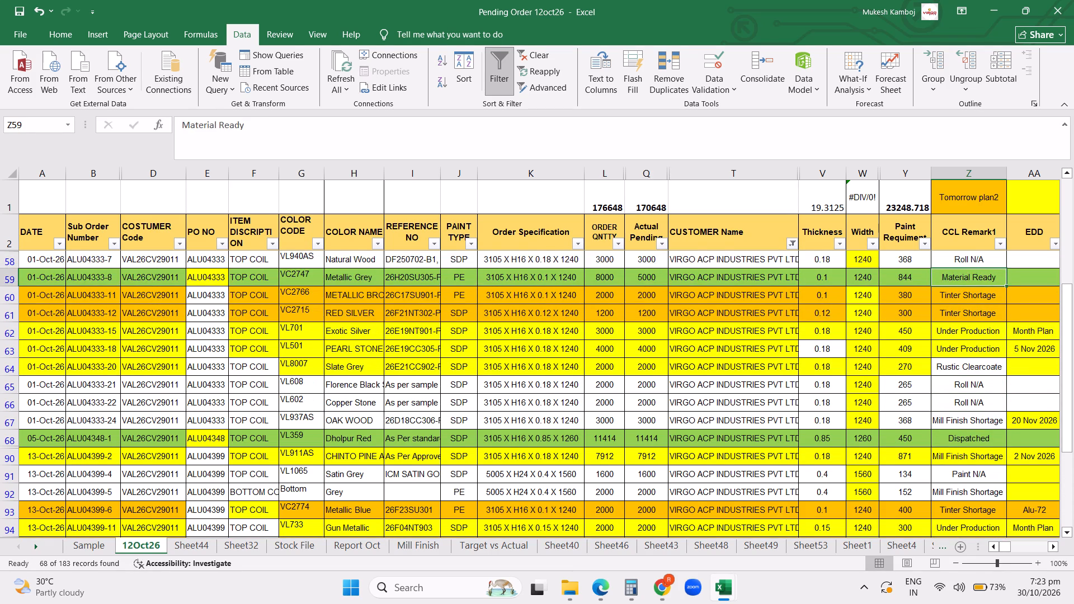
left_click(613, 277)
type("5000")
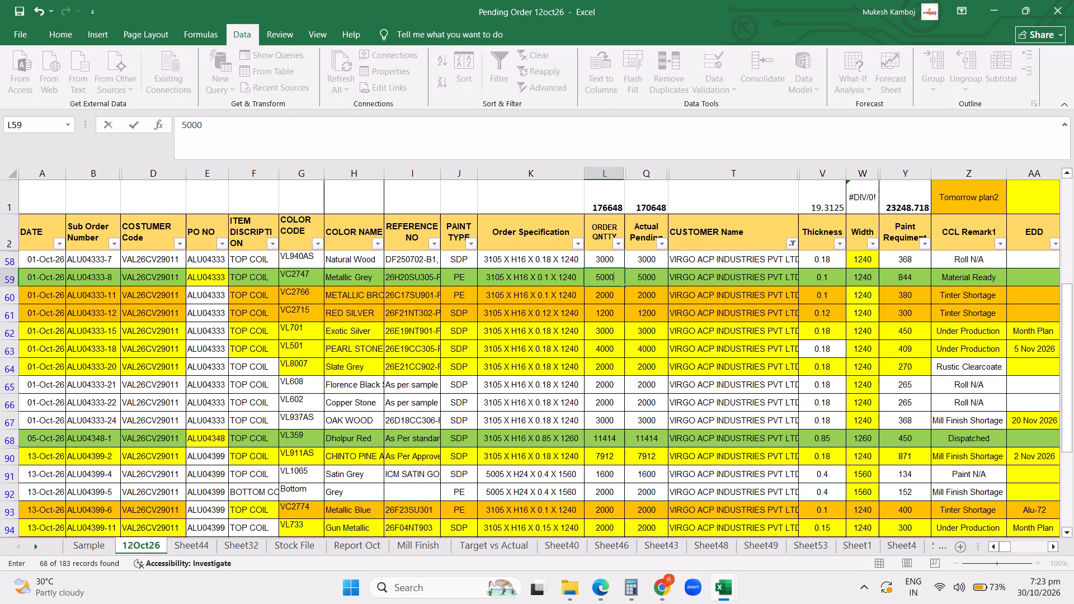
key("Right")
key("Left")
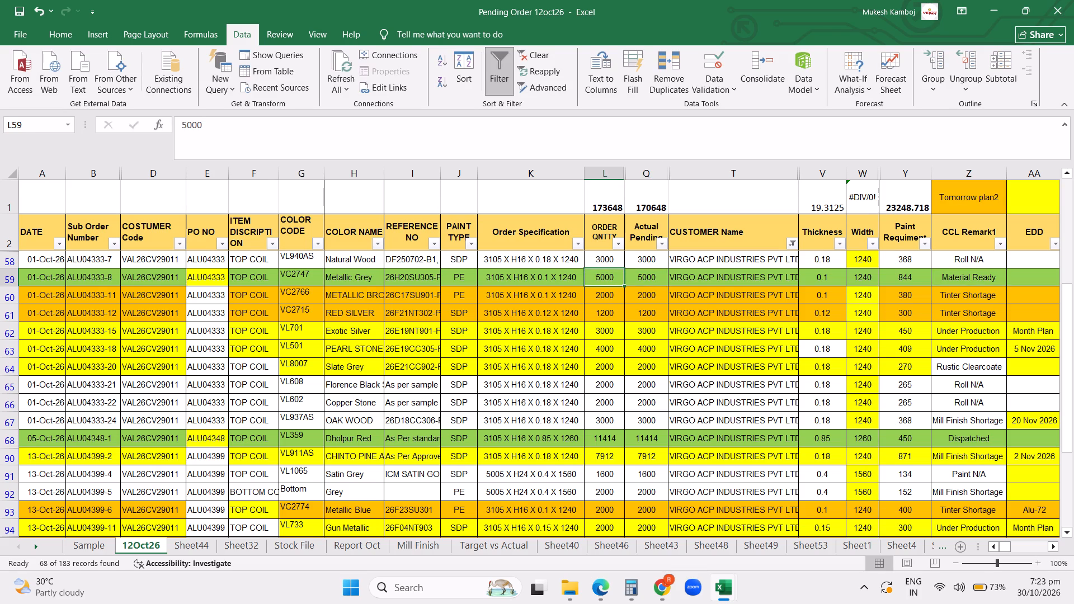
Switch to Calculator, clear the previous value and add 1297 and 2045.
left_click(633, 586)
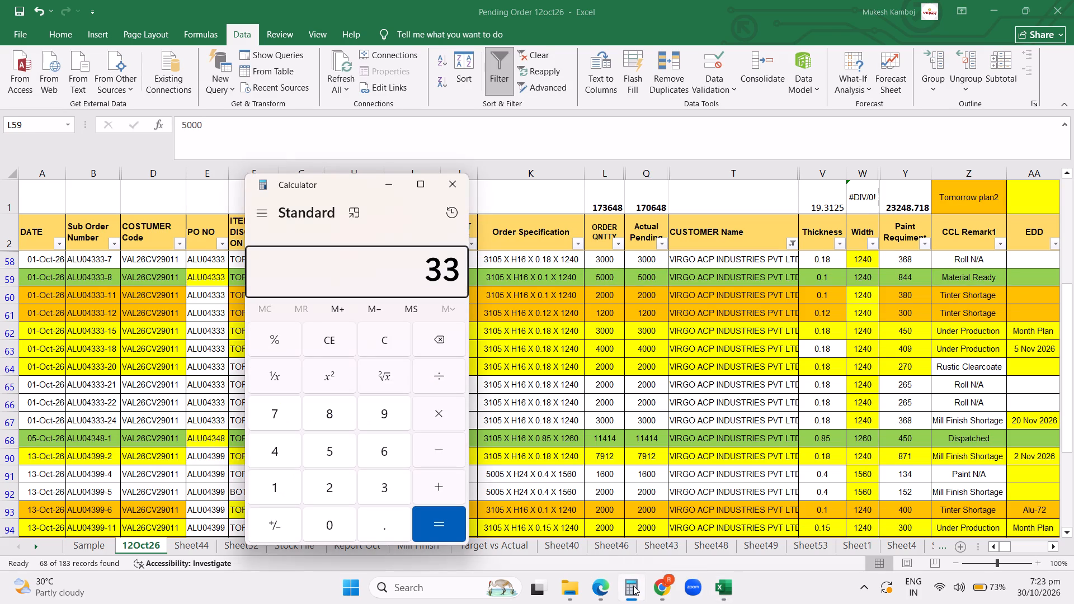
key("Escape")
key("Escape")
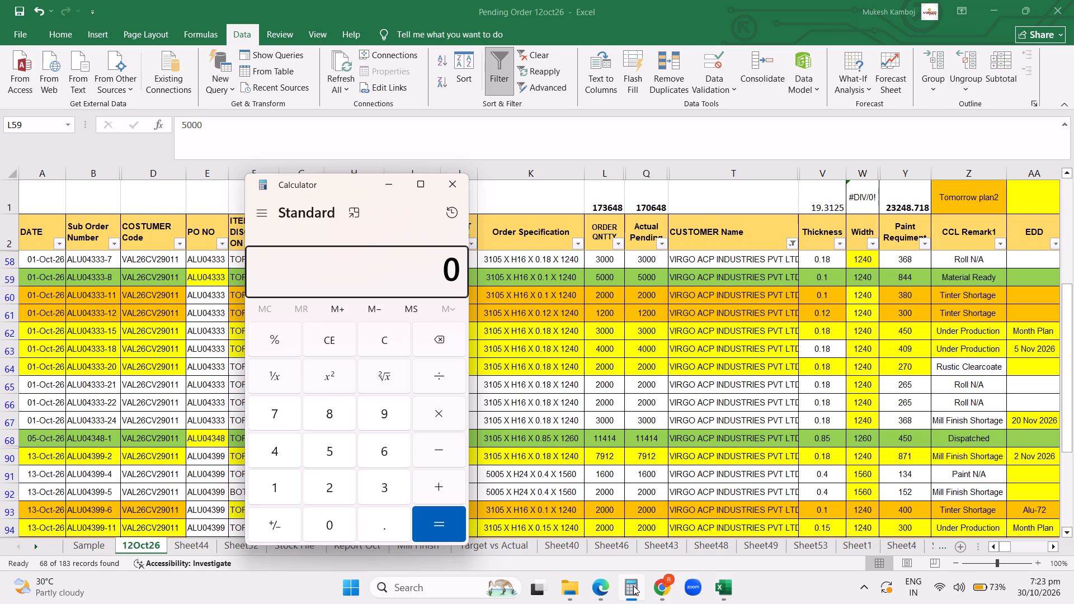
type("1297+")
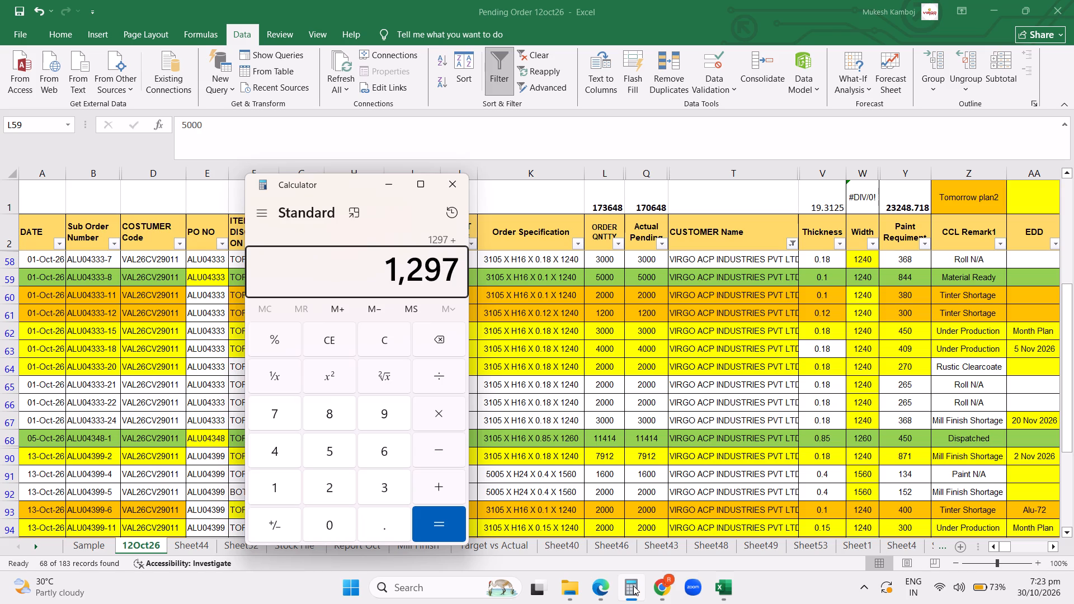
type("2045")
key("Return")
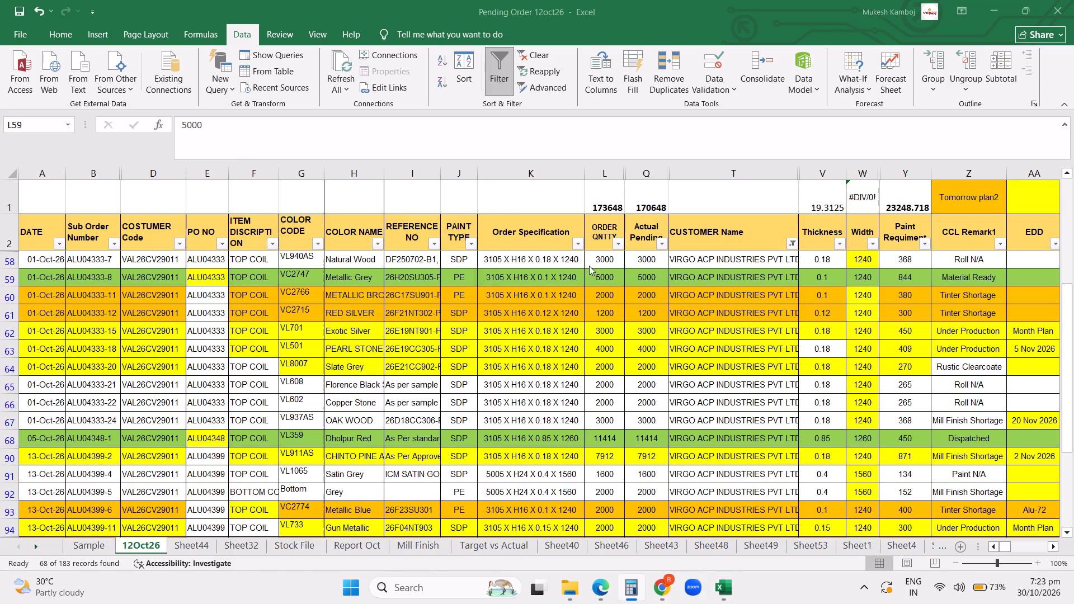
Back in the Pending Order workbook, change the order quantity of ALU04333-8, Metallic Grey, to the formula =5000-3342.
left_click(589, 266)
left_click(178, 122)
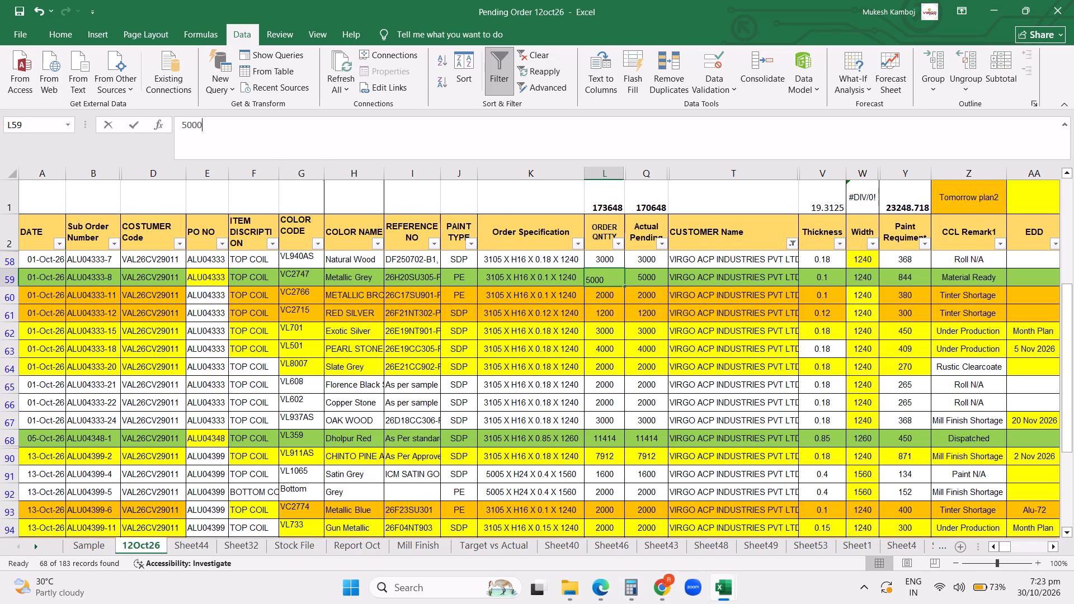
key("equal")
key("Right")
key("Right")
key("Right")
key("Right")
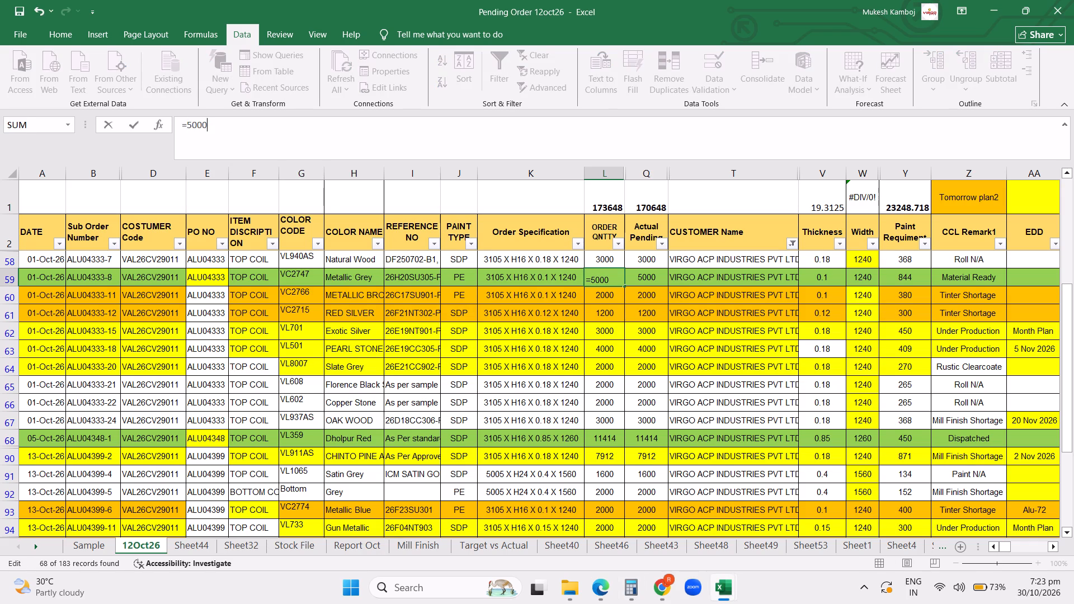
type("-3342")
key("Return")
key("Up")
left_click(178, 122)
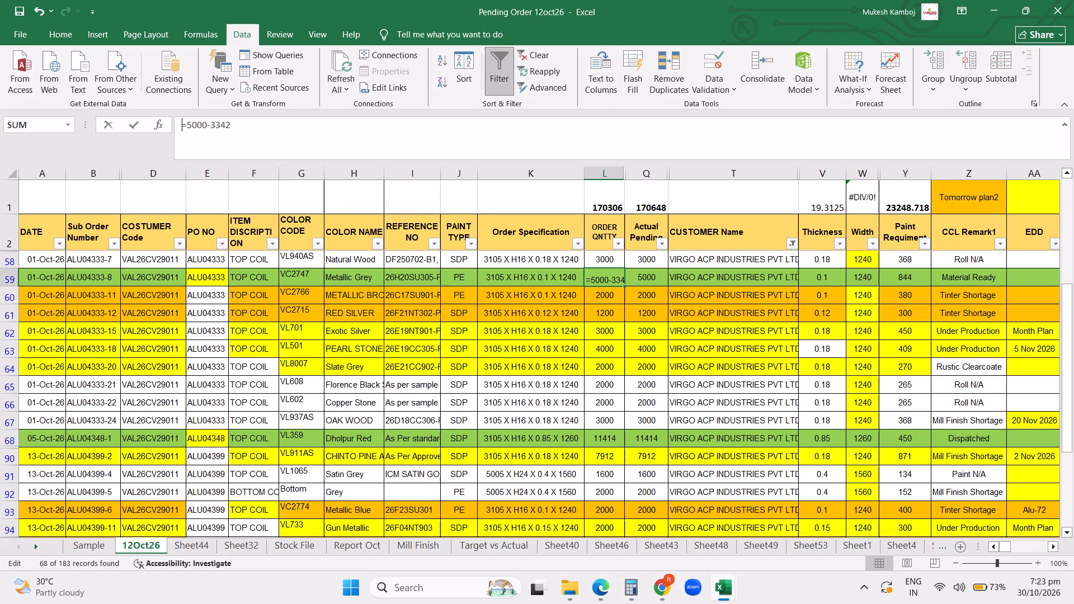
key("Return")
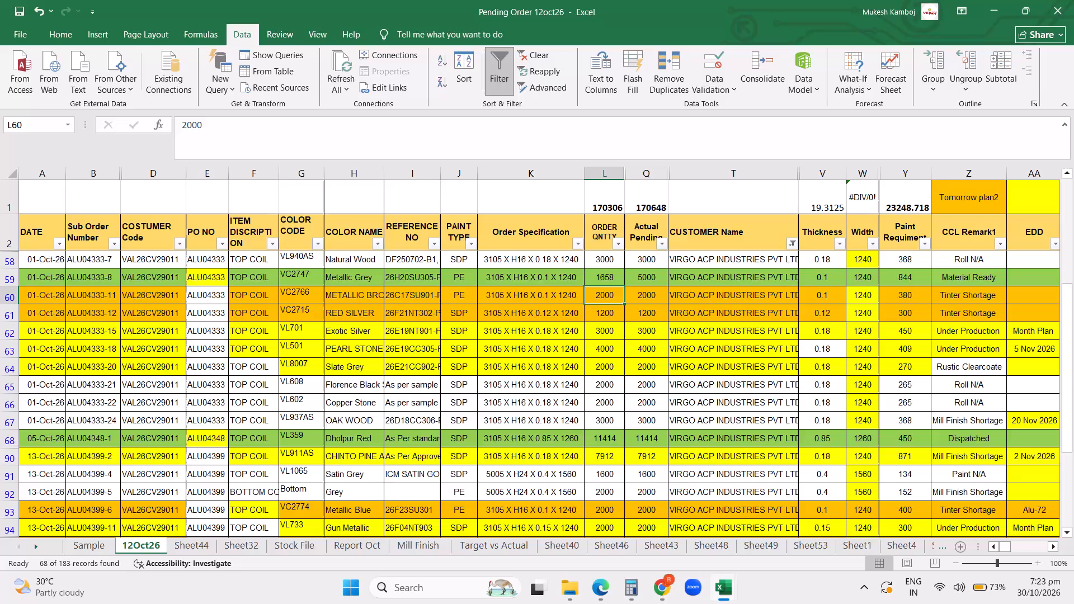
Copy the order quantity formula of ALU04333-8 into its Actual Pending cell.
key("Up")
key("ctrl+c")
key("Right")
key("Return")
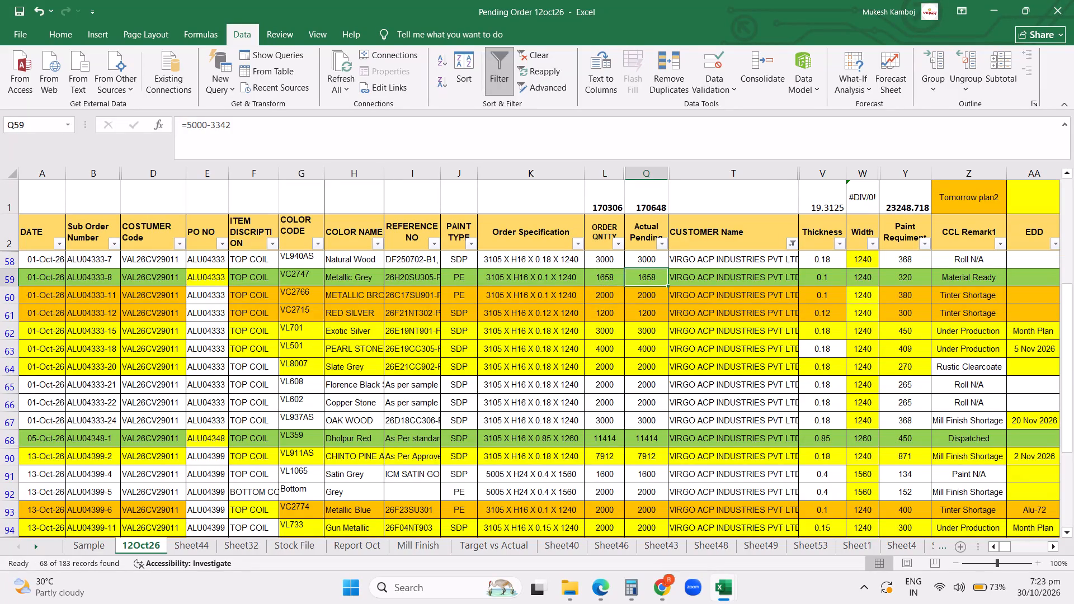
Find order ALU04275-15, the VL8005 Basecoat, and set its CCL Remark1 to Dispatched.
key("Up")
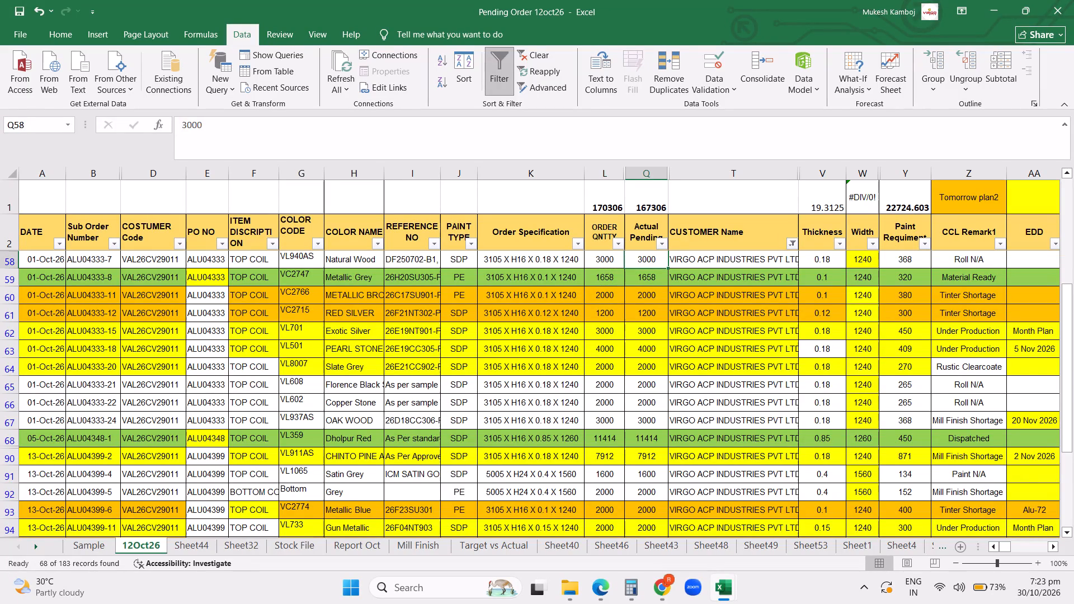
key("Up")
key("Up")
key("Up")
key("Up")
key("Up")
key("Up")
key("Up")
key("Up")
key("Down")
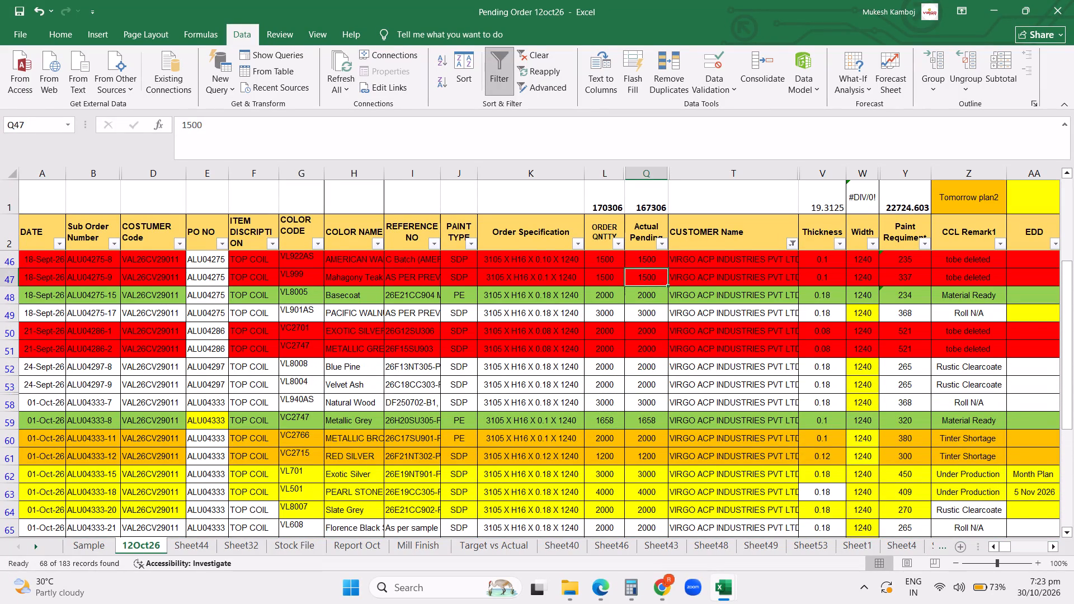
key("Down")
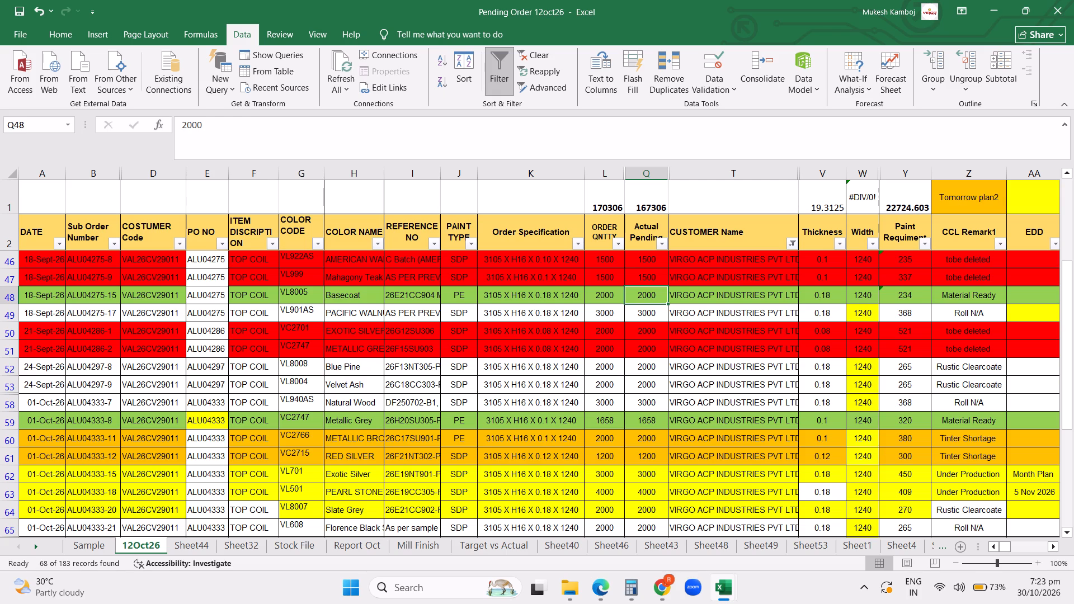
left_click(977, 292)
key("d")
key("Down")
Look through the CCL Remark1 entries of the filtered Virgo orders for those still needing a dispatch update.
key("Up")
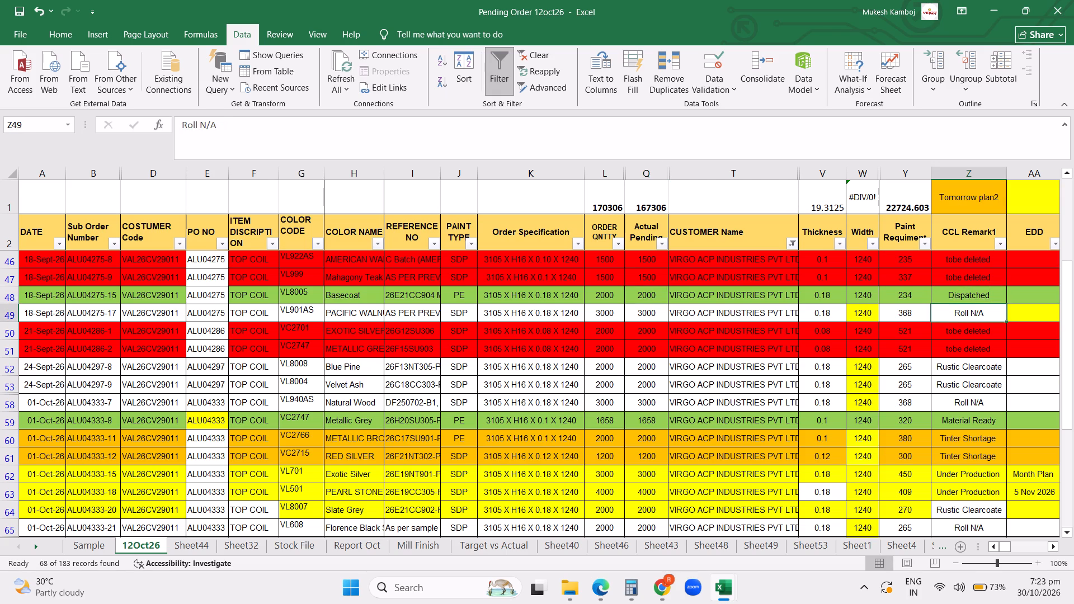
key("Up")
key("Up")
key("Up")
key("Up")
key("Up")
key("Up")
key("Up")
key("Up")
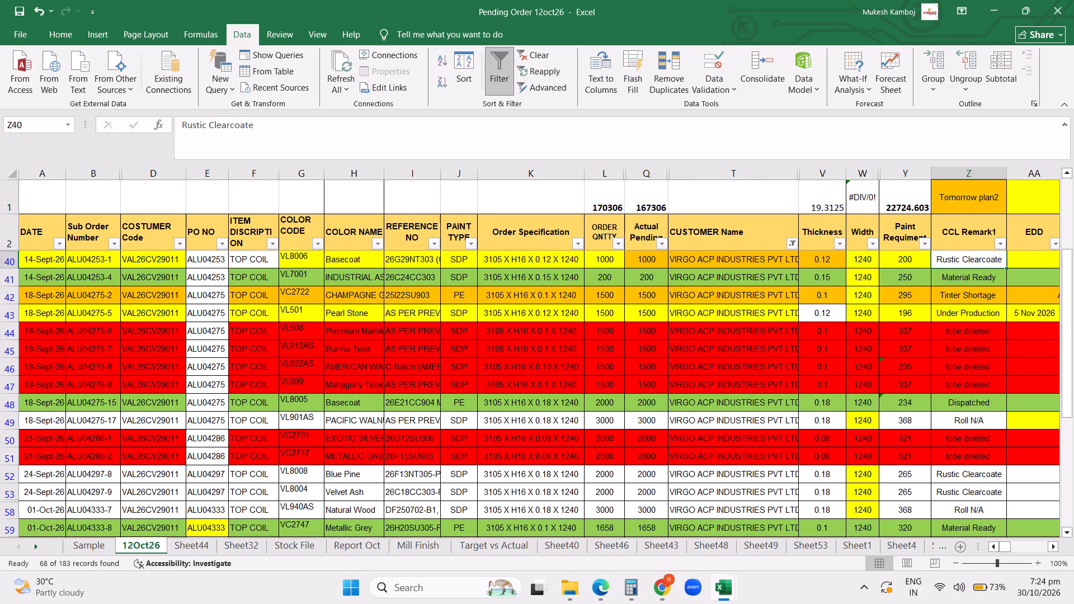
key("Up")
key("Up")
key("Up")
key("Up")
key("Up")
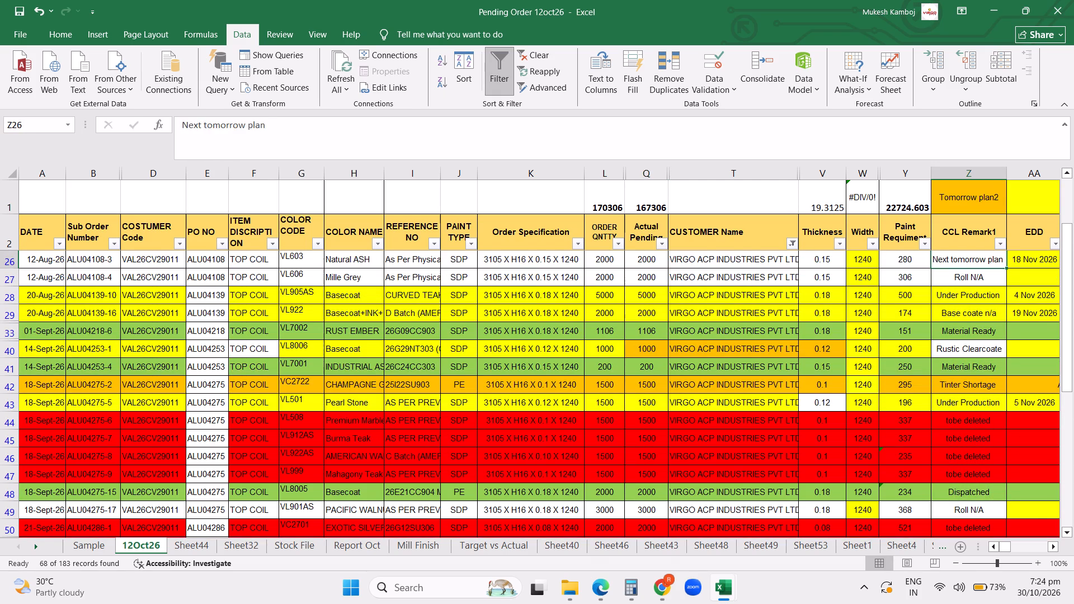
key("Up")
key("Up")
key("Up")
key("Up")
key("Up")
key("Up")
key("Up")
key("Up")
key("Up")
key("Up")
key("Up")
key("Up")
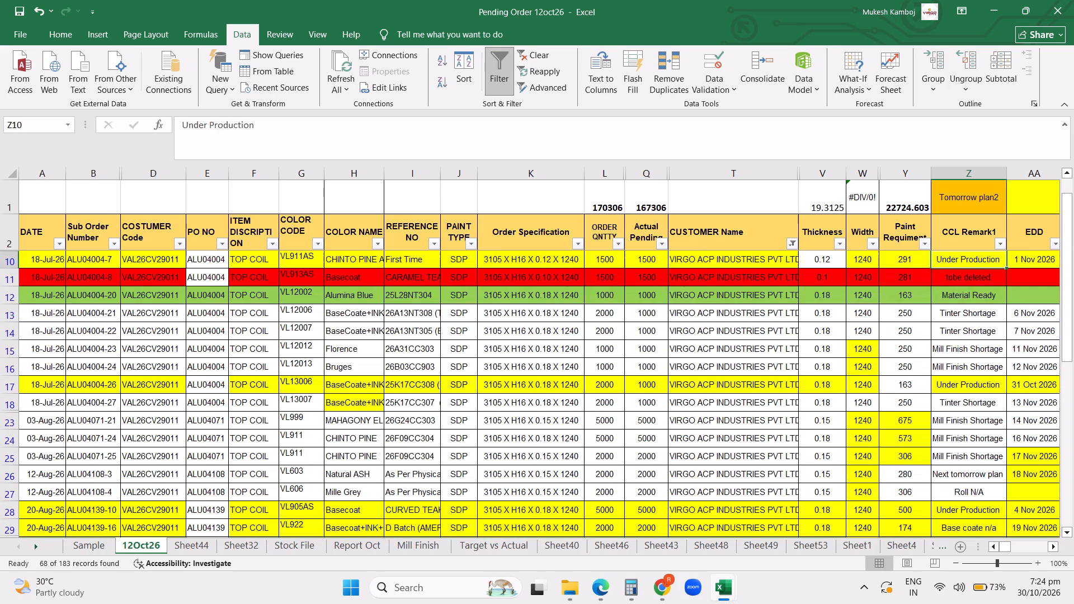
key("Up")
key("Up")
key("Up")
key("Up")
key("Up")
key("Up")
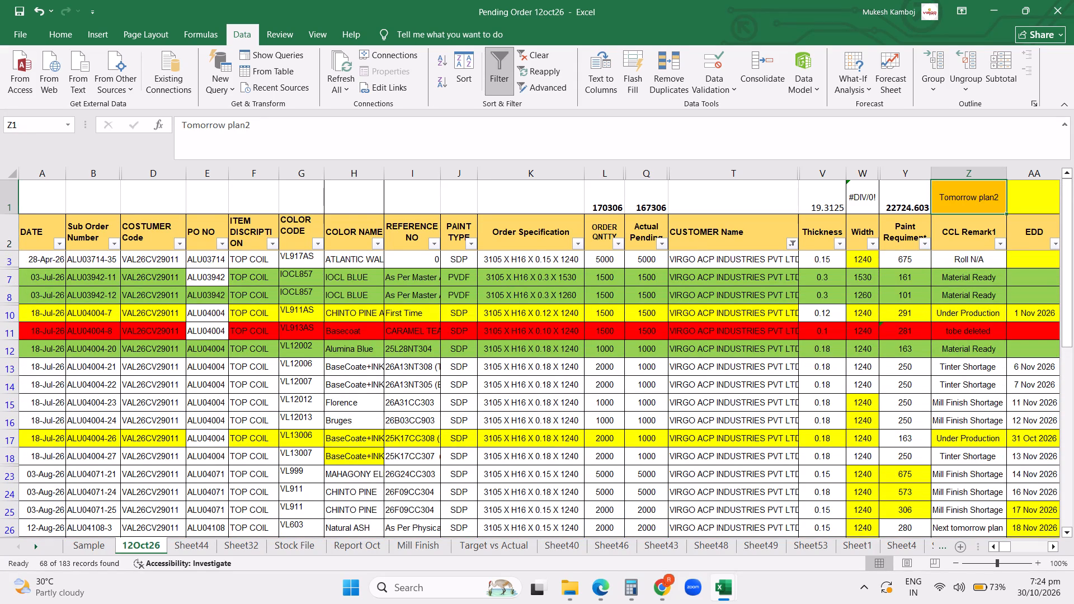
key("Up")
key("Down")
key("Down")
key("Down")
key("Down")
key("Down")
key("Down")
key("Down")
key("Down")
key("Down")
key("Down")
key("Down")
key("Down")
key("Down")
key("Down")
key("Down")
key("Down")
key("Down")
key("Down")
key("Down")
key("Down")
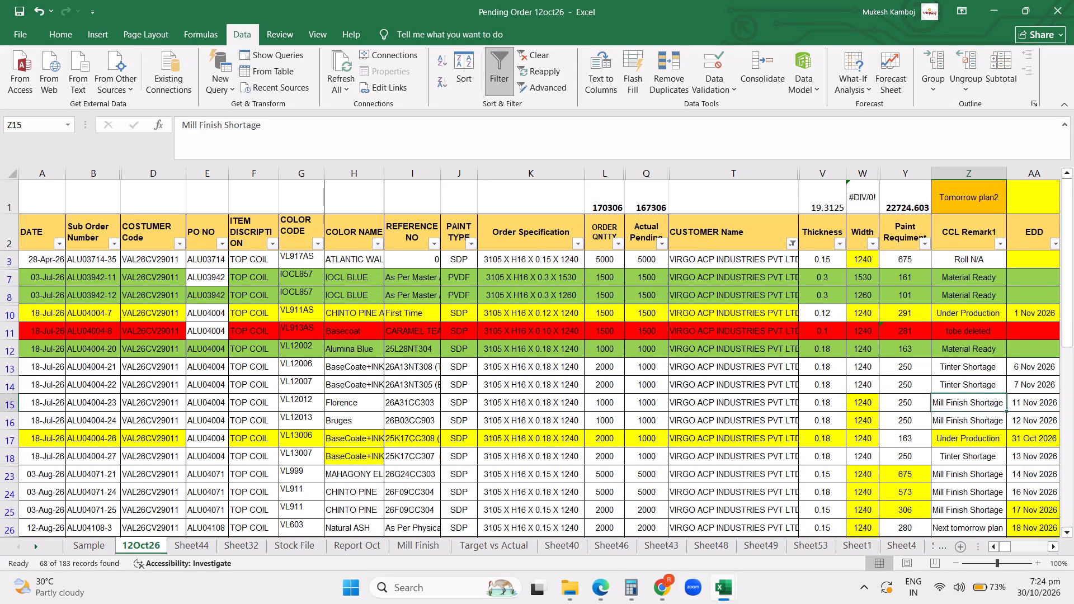
key("Down")
key("Down")
key("Down")
key("Down")
key("Down")
key("Down")
key("Down")
key("Down")
key("Down")
key("Down")
key("Down")
key("Down")
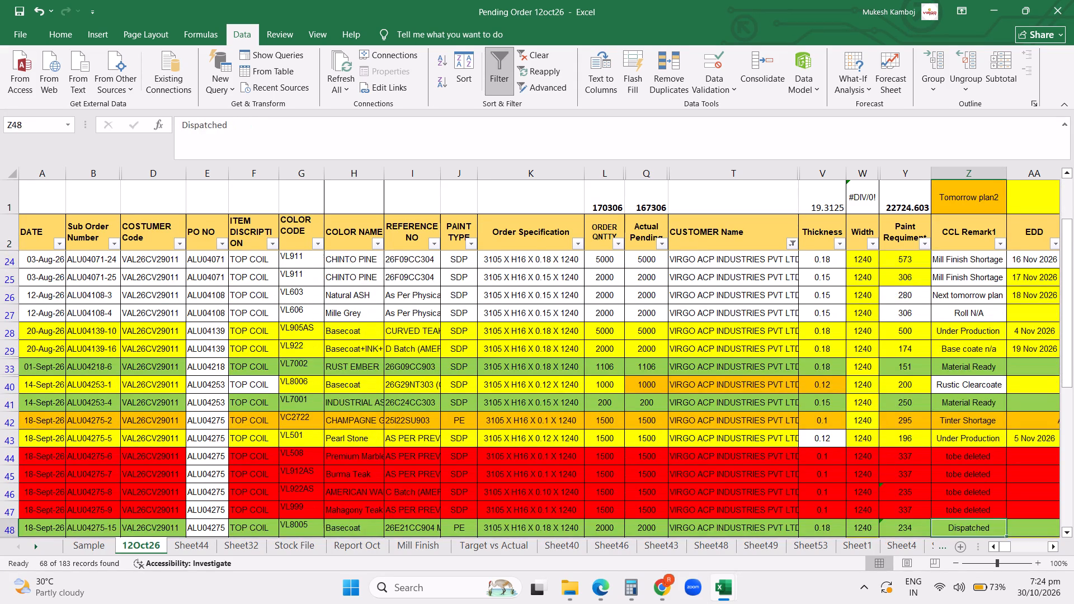
key("Down")
key("Down")
key("Down")
key("Down")
key("Down")
key("Down")
key("Down")
key("Down")
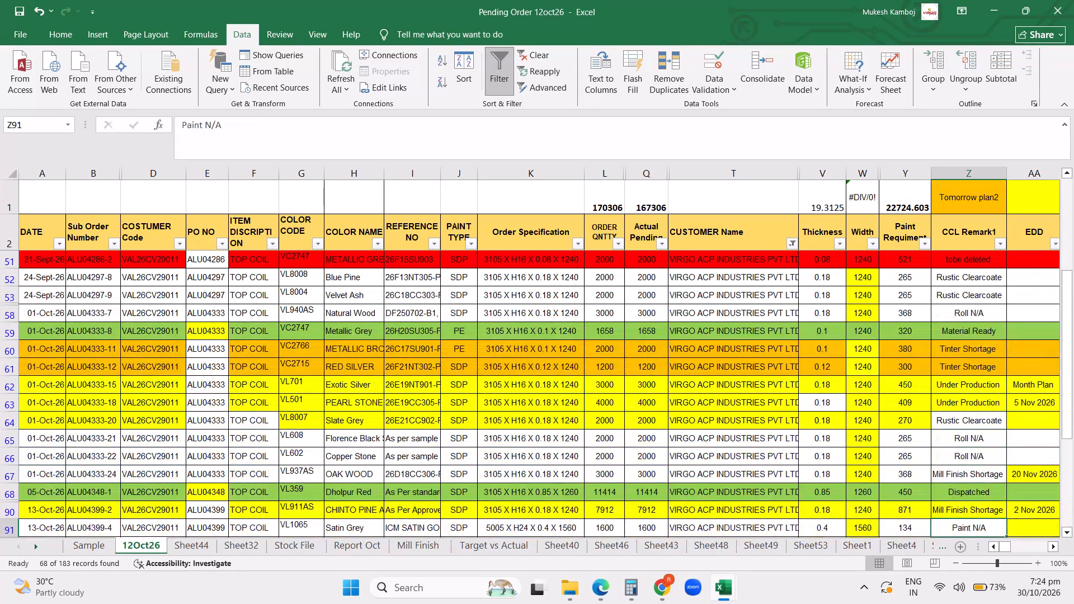
key("Down")
key("Down")
key("Down")
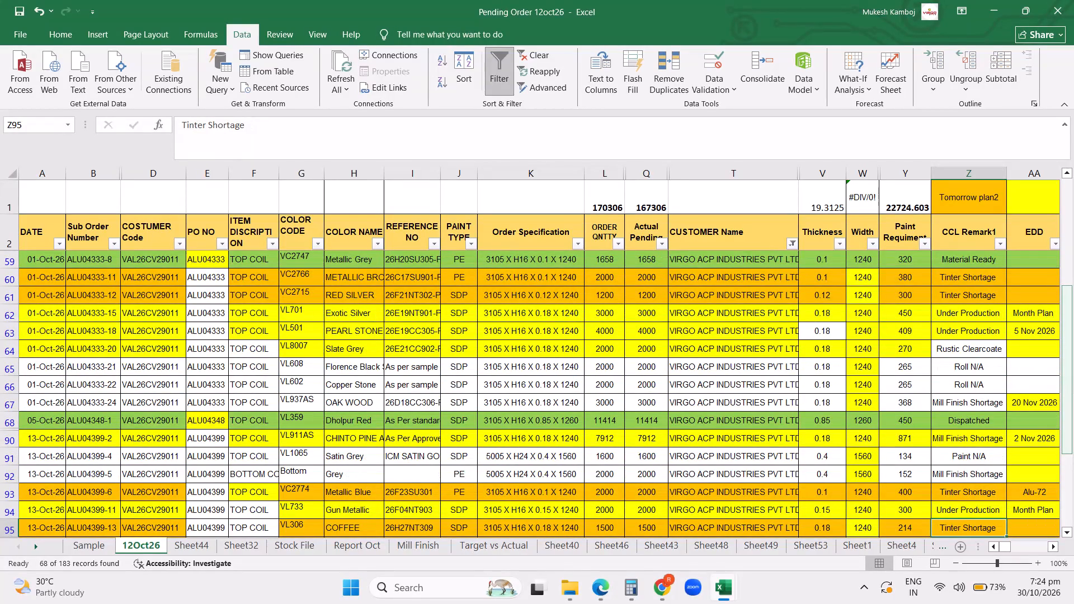
left_click(607, 435)
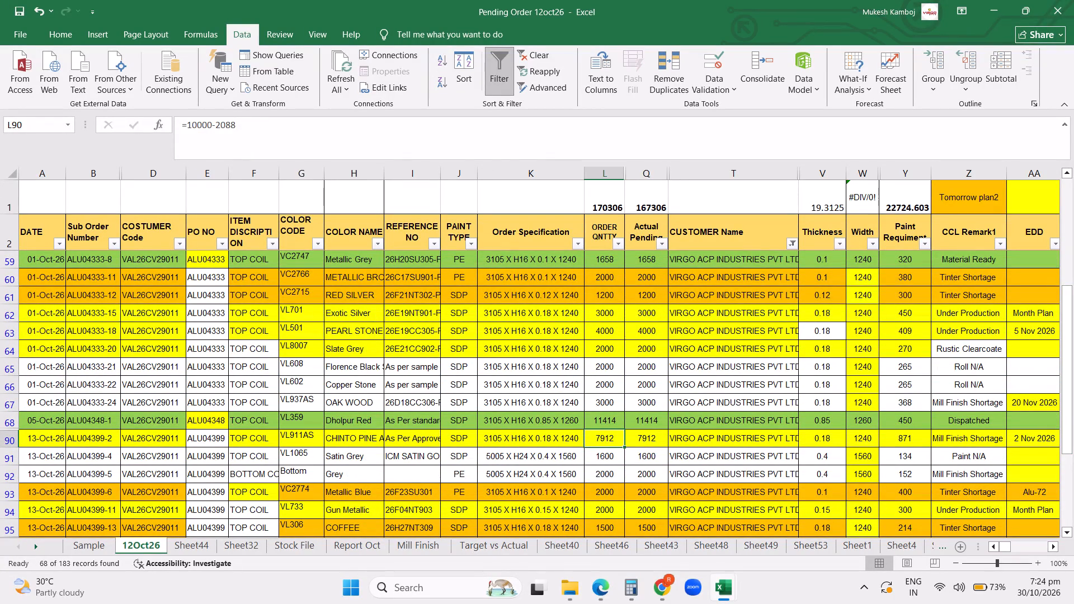
left_click(270, 119)
key("minus")
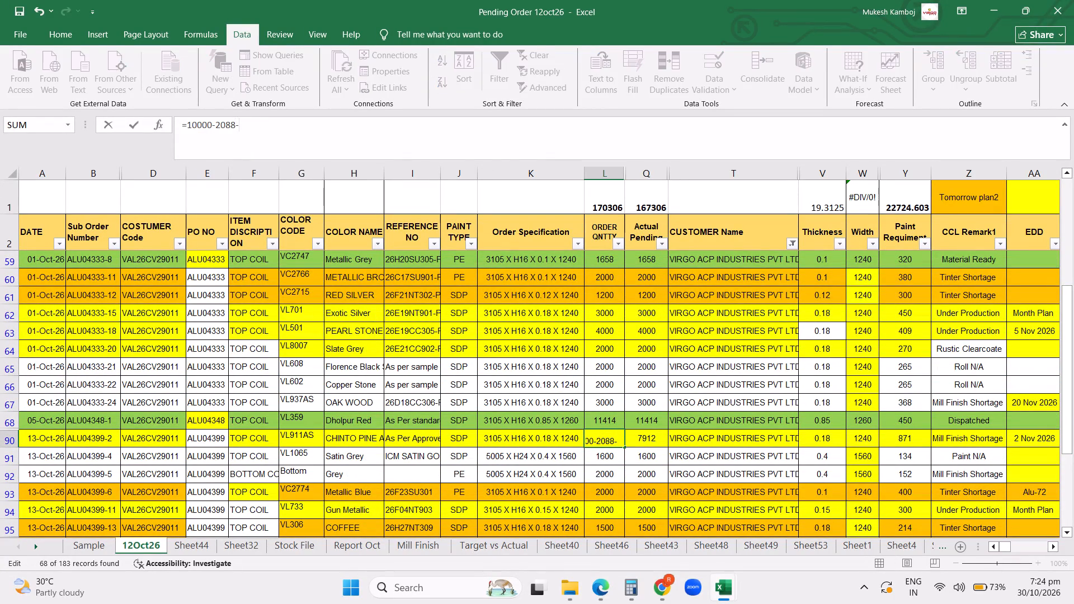
type("1689")
key("Return")
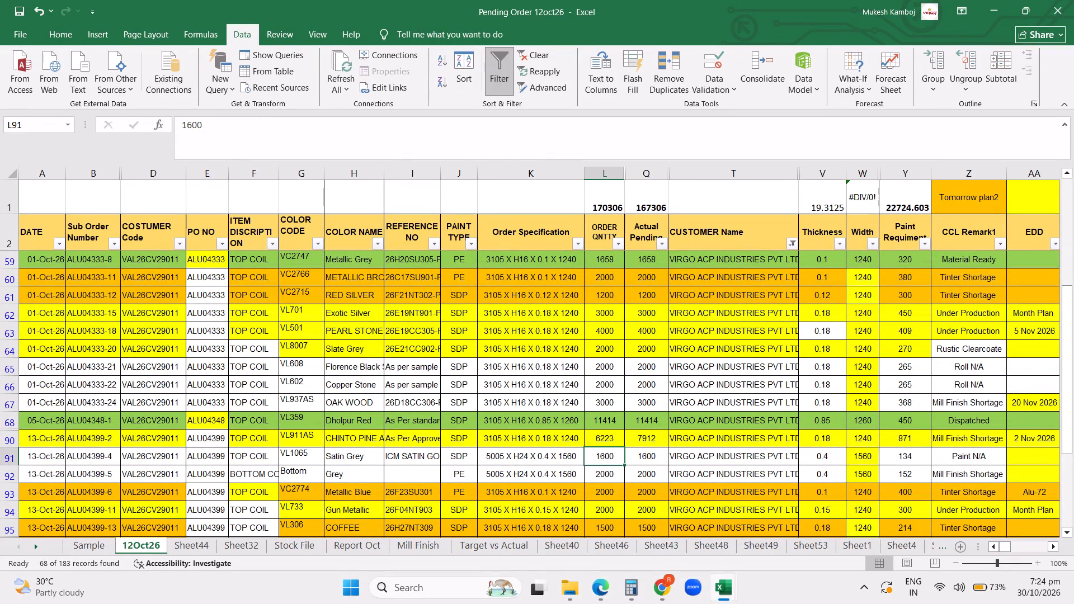
Copy the order quantity formula of ALU04399-2 into its Actual Pending cell.
key("Up")
key("ctrl+c")
key("Right")
key("Return")
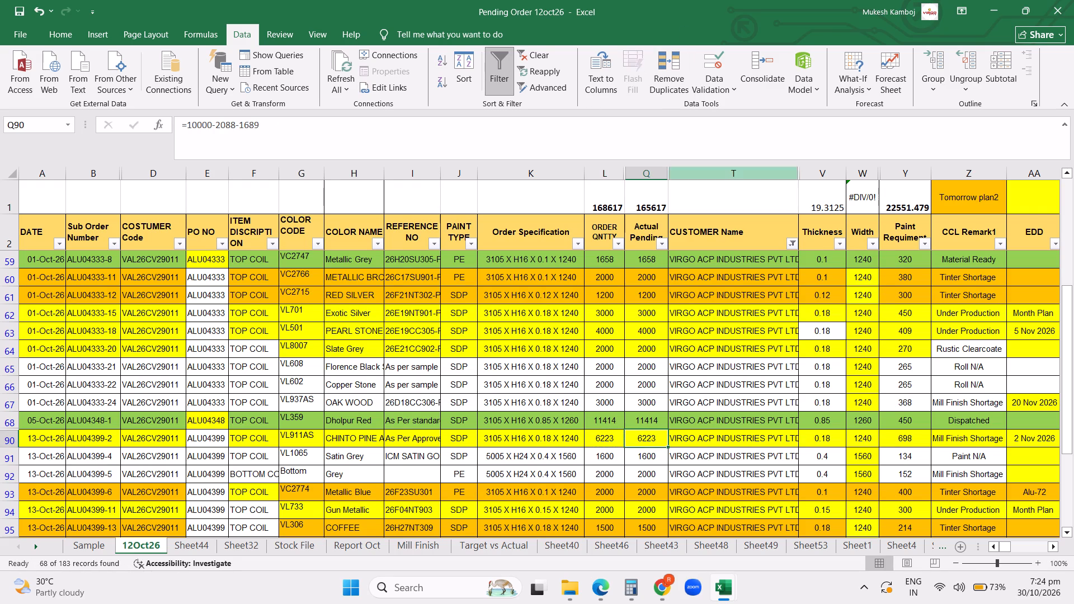
Switch to the CCL ORDER PROCESS 2025 sheet in Chrome and review the order status and dispatch entries down through the ALU04476 orders.
left_click(668, 598)
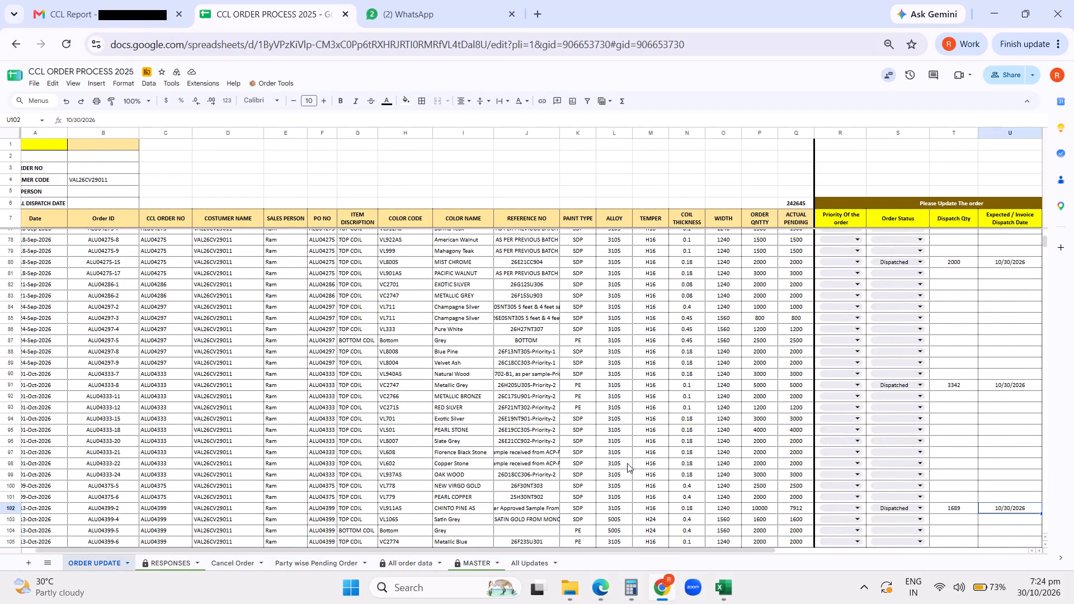
left_click(611, 464)
key("Right")
key("Right")
key("Right")
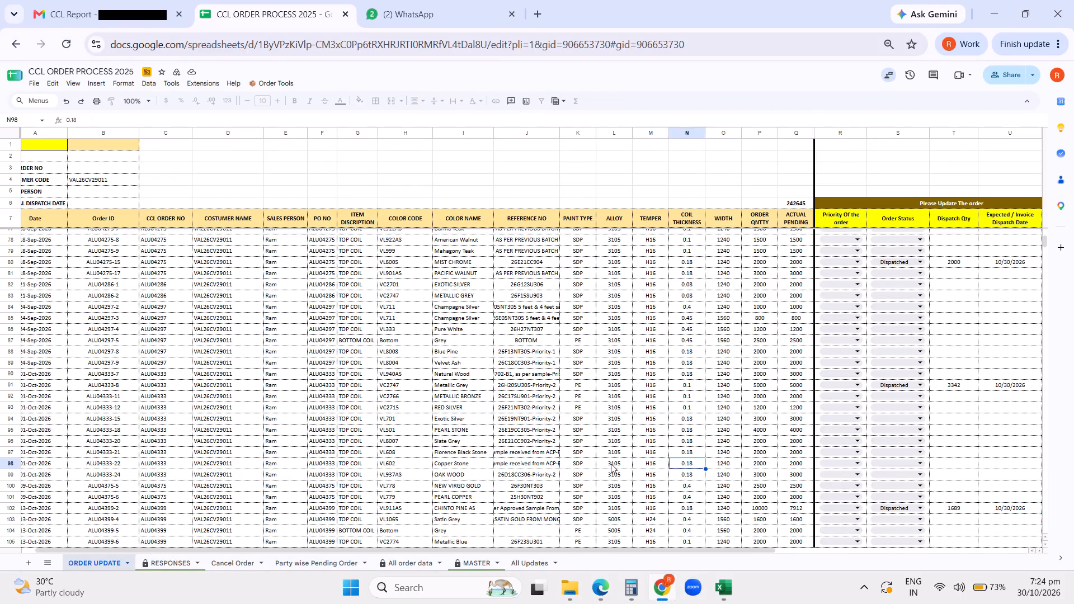
key("Right")
key("Right")
key("Right")
key("Right")
key("Right")
key("Down")
key("Down")
key("Down")
key("Down")
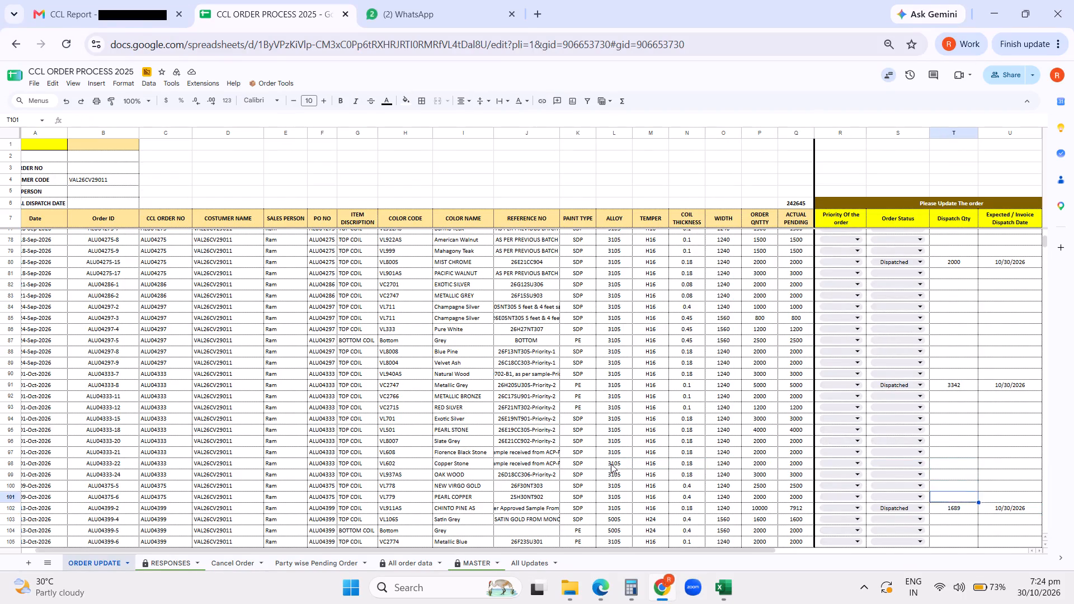
key("Down")
key("Down")
key("Down")
key("Down")
key("Down")
key("Down")
key("Down")
key("Down")
key("Down")
key("Down")
key("Down")
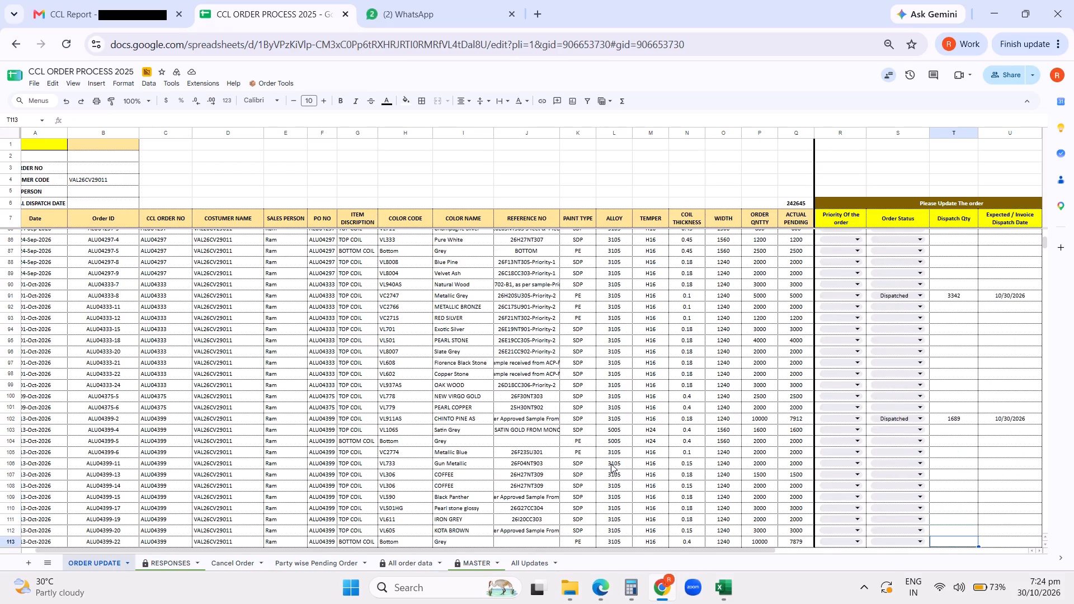
key("Down")
key("Down")
key("Down")
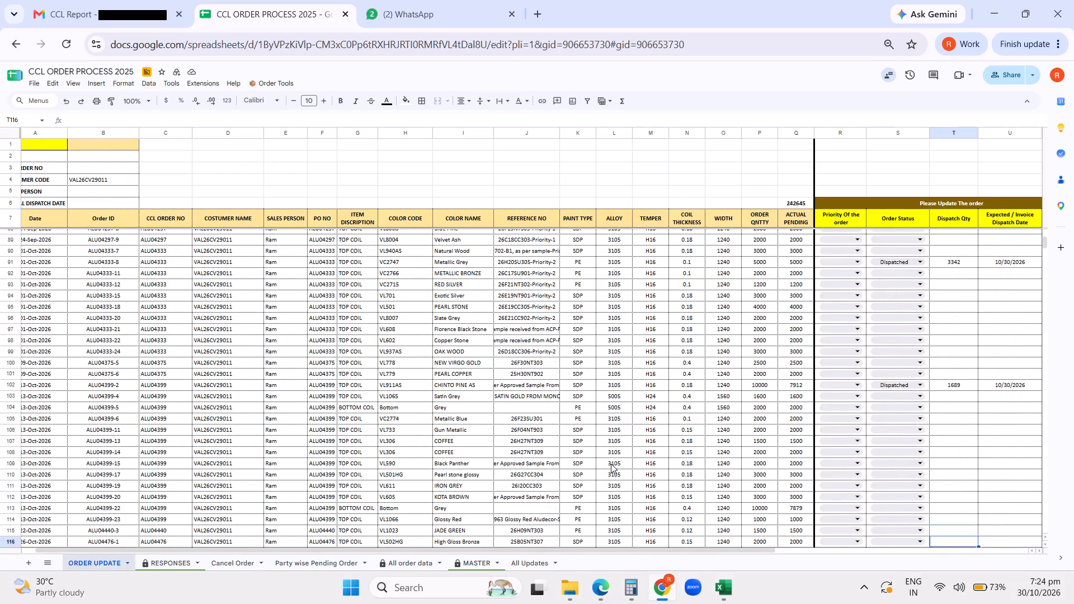
key("Down")
key("Down")
key("Down")
key("Down")
key("Down")
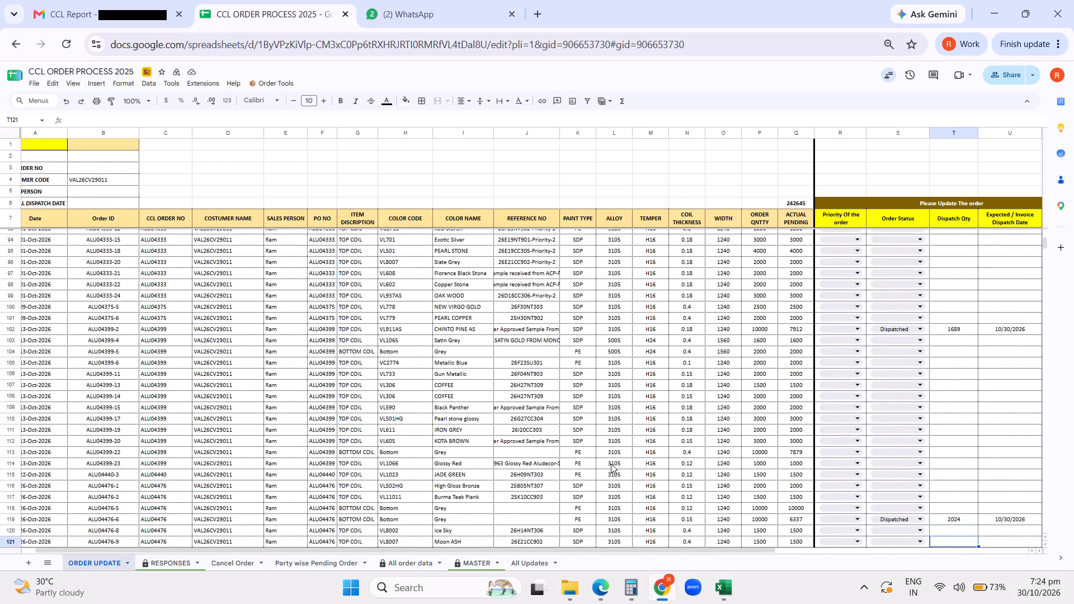
key("Down")
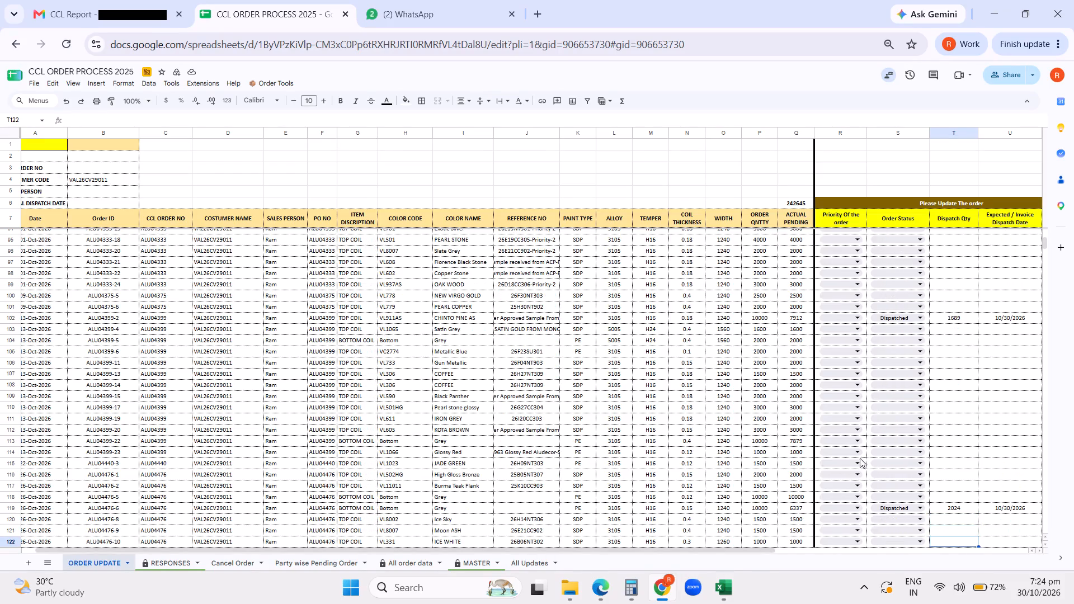
Mark order ALU04476-1, High Gloss Bronze, as Dispatched with dispatch quantity 2324 and dispatch date 10/30/2026.
left_click(883, 473)
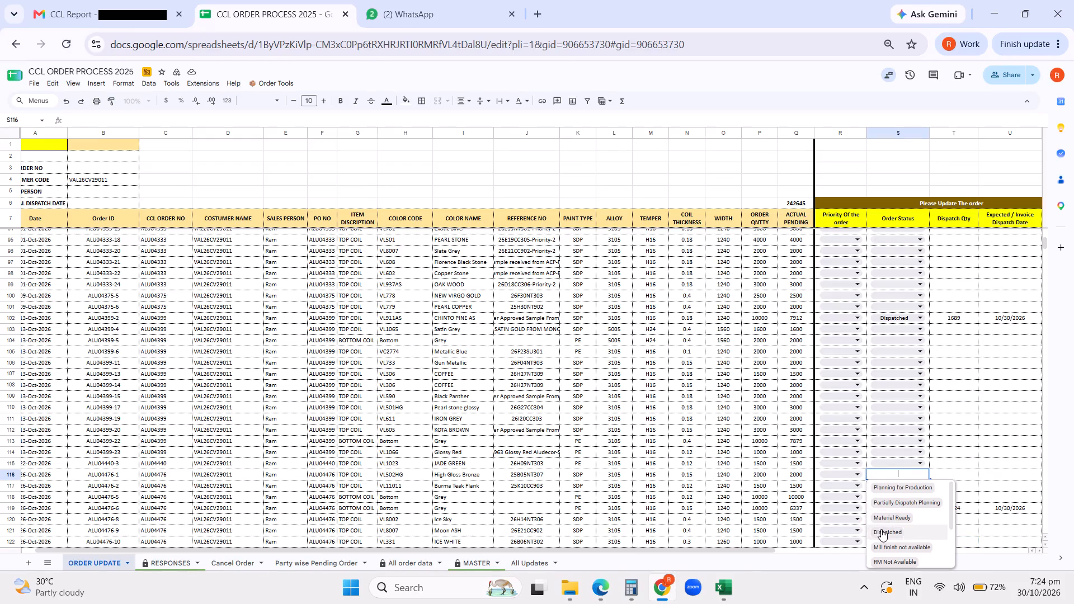
left_click(881, 529)
left_click(941, 473)
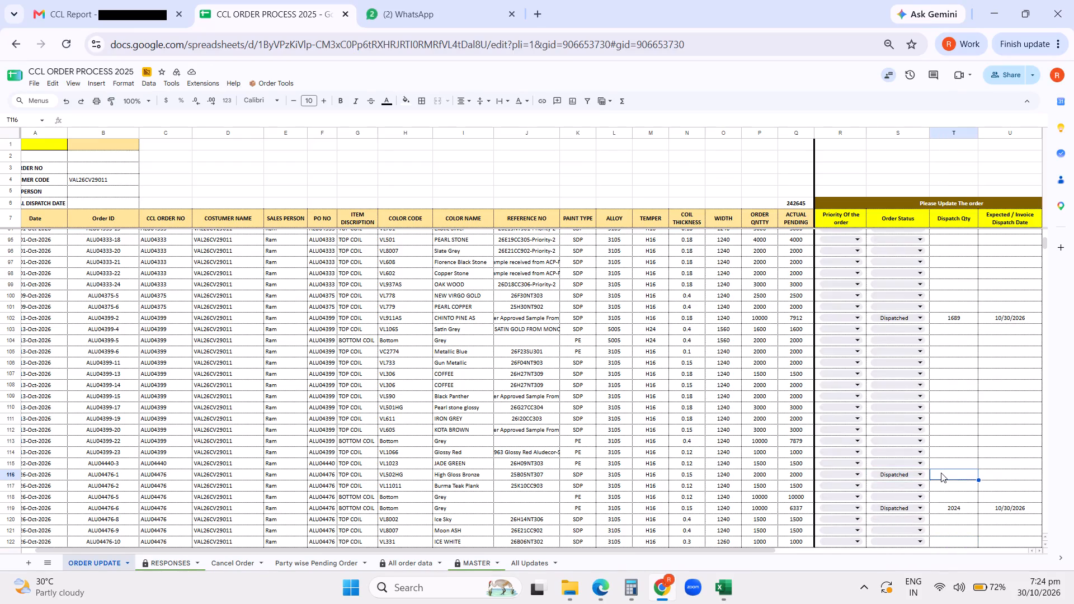
type("2324")
key("Return")
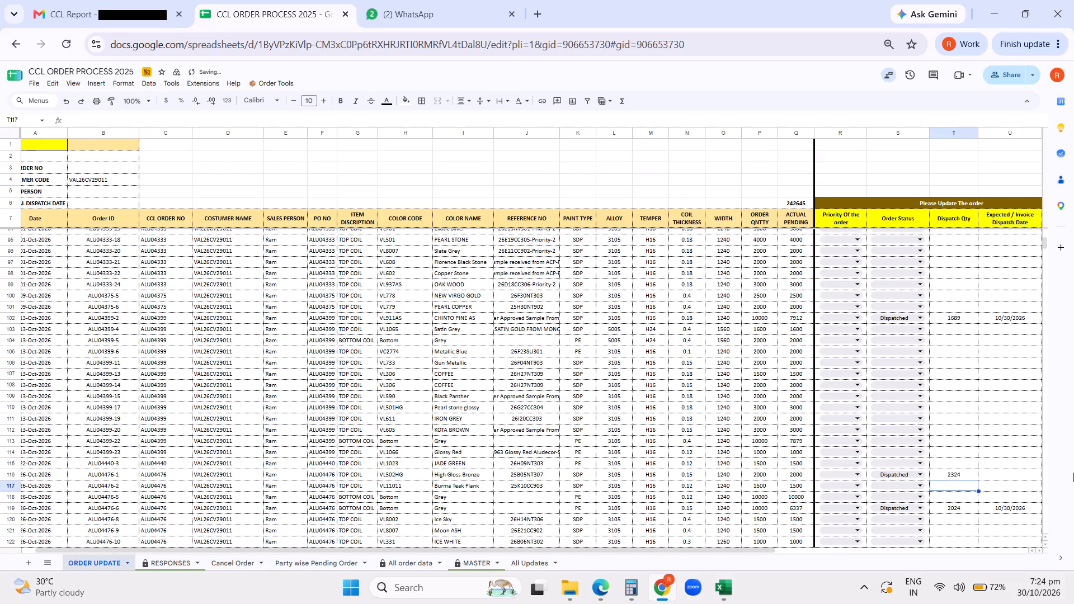
triple_click(991, 472)
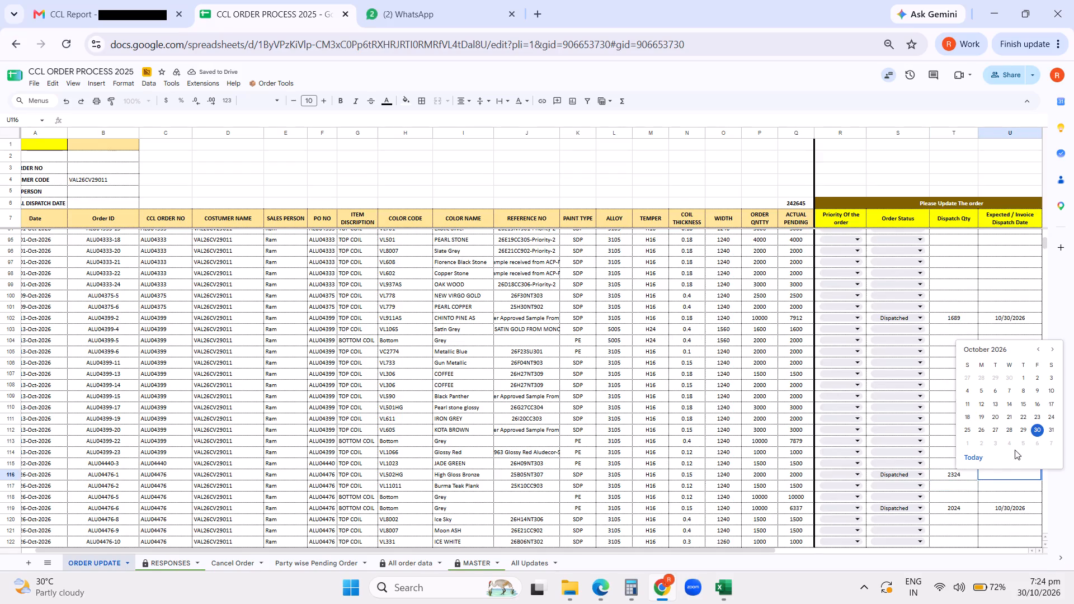
left_click(1038, 430)
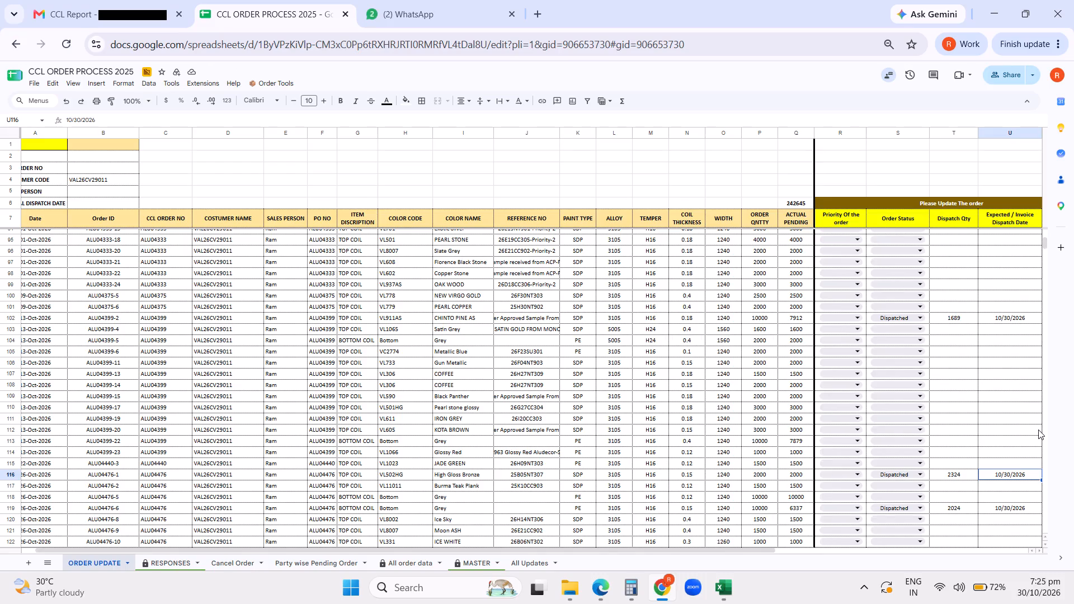
key("Down")
key("Down")
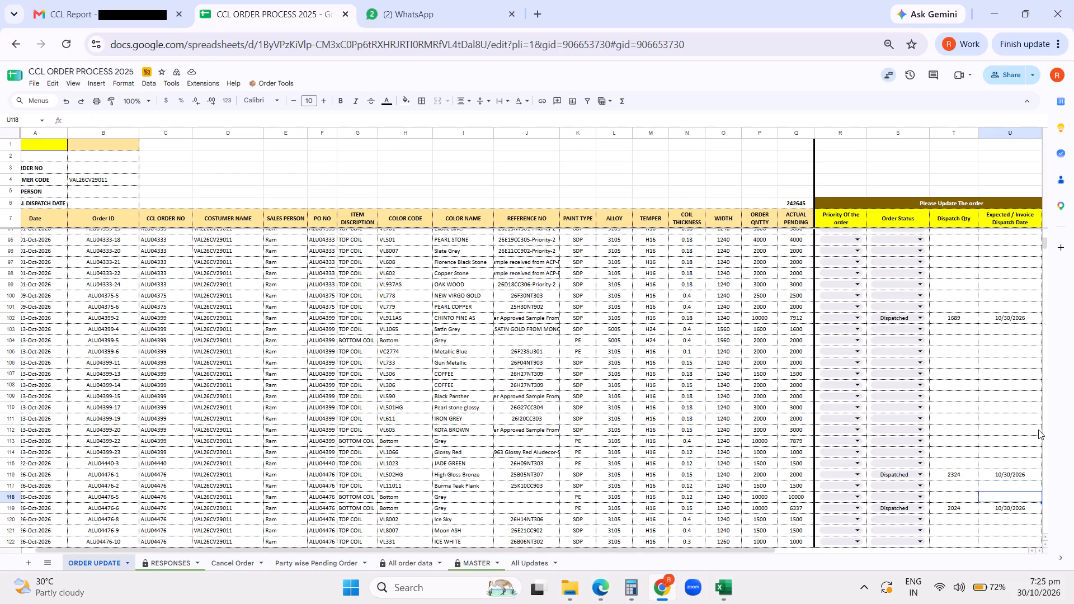
Review the order status, dispatch quantity and dispatch date entries from the end of the order list up to the ALU03774 orders.
key("Down")
key("Down")
key("Down")
key("Down")
key("Down")
key("Down")
key("Down")
key("Down")
key("Down")
key("Down")
key("Down")
key("Up")
key("Up")
key("Up")
key("Up")
key("Up")
key("Up")
key("Up")
key("Up")
key("Up")
key("Up")
key("Up")
key("Up")
key("Up")
key("Up")
key("Up")
key("Up")
key("Up")
key("Up")
key("Up")
key("Up")
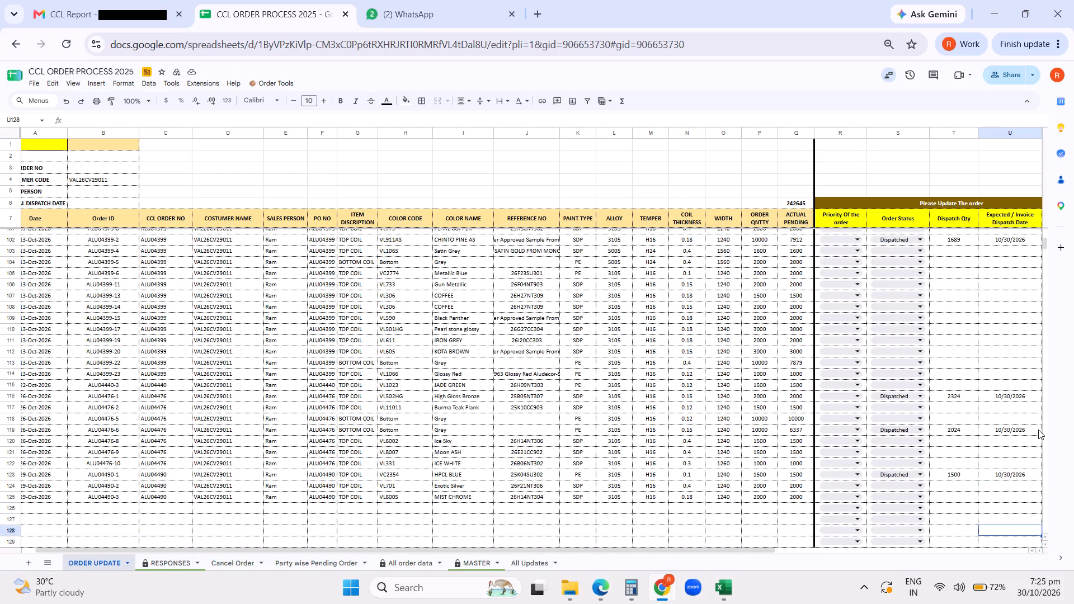
key("Up")
key("Up")
key("Up")
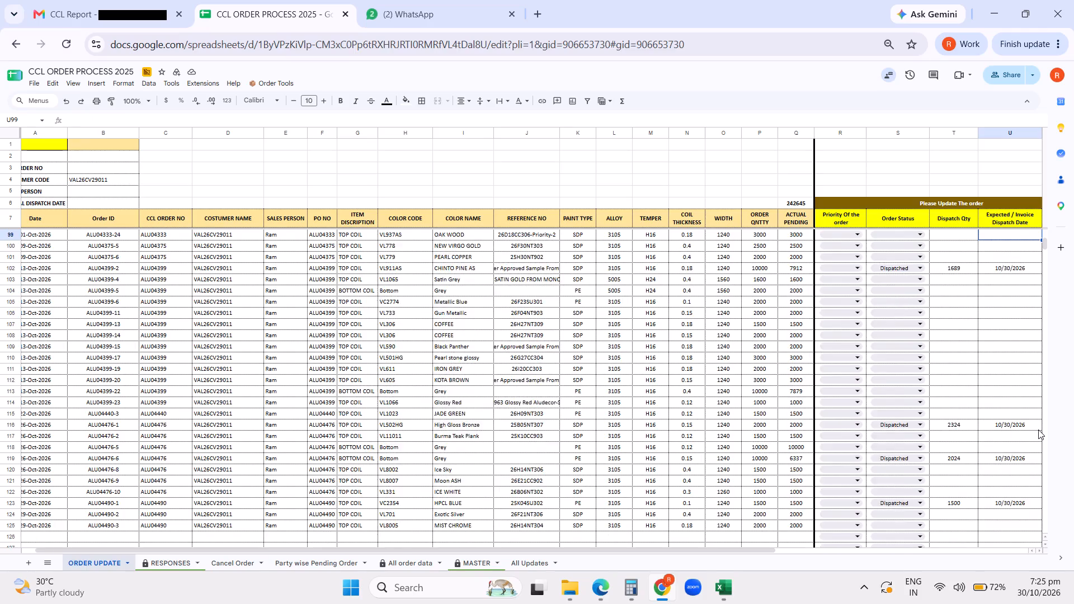
key("Up")
key("Up")
key("Up")
key("Up")
key("Up")
key("Up")
key("Up")
key("Up")
key("Up")
key("Up")
key("Up")
key("Up")
key("Up")
key("Up")
key("Up")
key("Up")
key("Up")
key("Up")
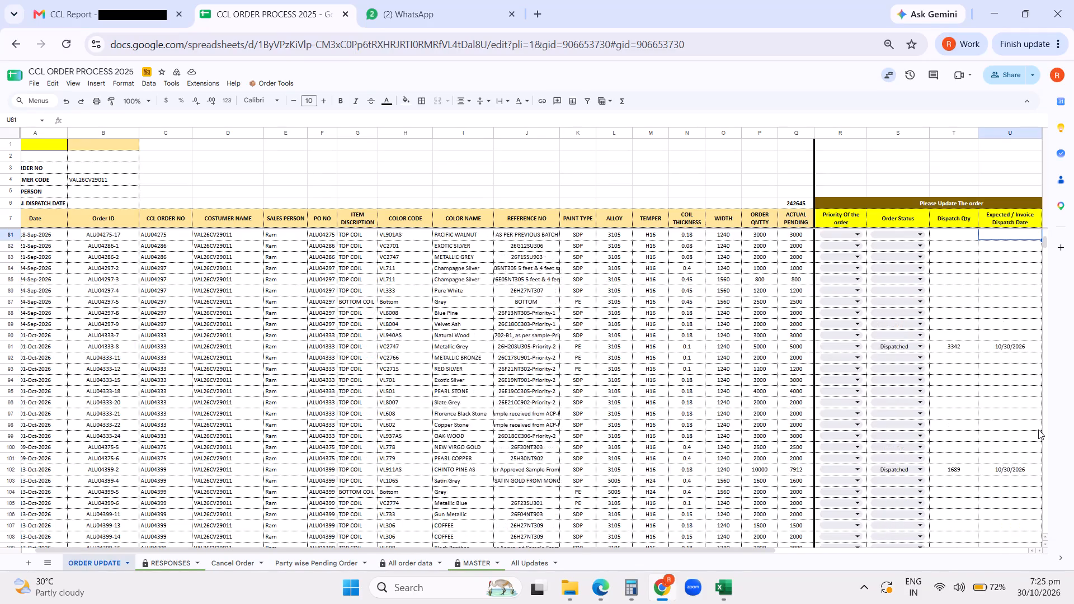
key("Up")
key("Up")
key("Up")
key("Up")
key("Up")
key("Up")
key("Up")
key("Up")
key("Up")
key("Up")
key("Up")
key("Up")
key("Up")
key("Up")
key("Up")
key("Up")
key("Up")
key("Up")
key("Up")
key("Up")
key("Up")
key("Up")
key("Up")
key("Up")
key("Up")
key("Up")
key("Up")
key("Up")
key("Up")
key("Up")
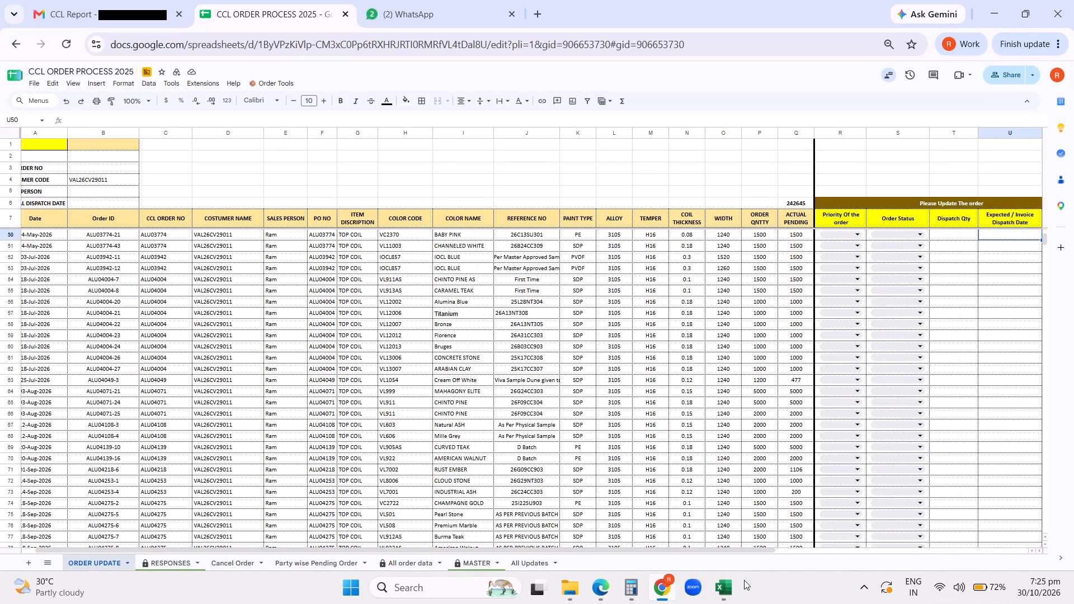
Switch to the Pending Order 12oct26 workbook in Excel and filter CCL Remark1 to show only Dispatched orders.
left_click(732, 587)
left_click(821, 513)
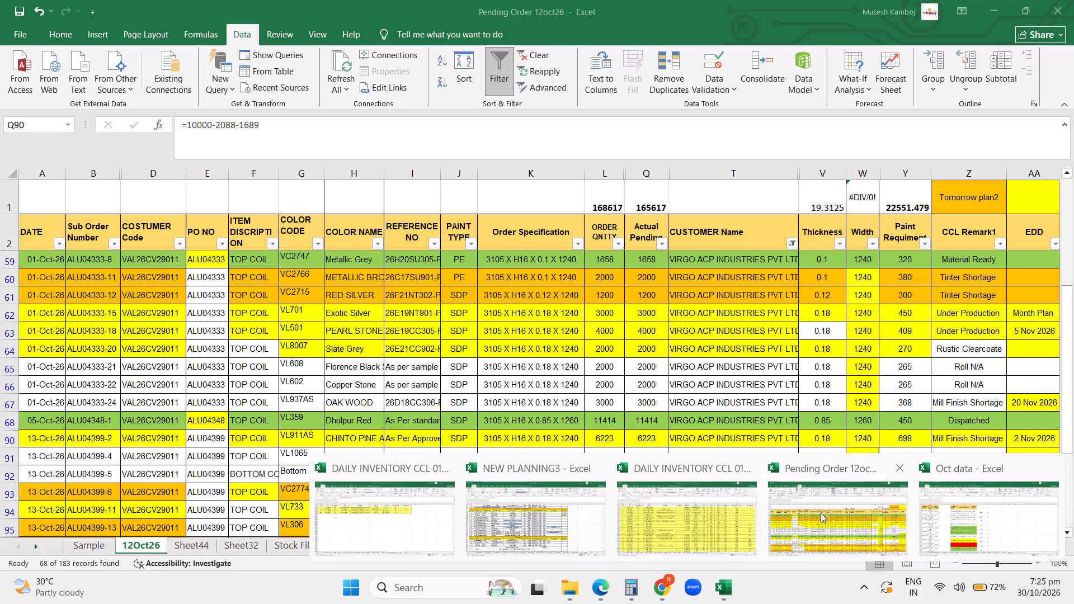
left_click(999, 248)
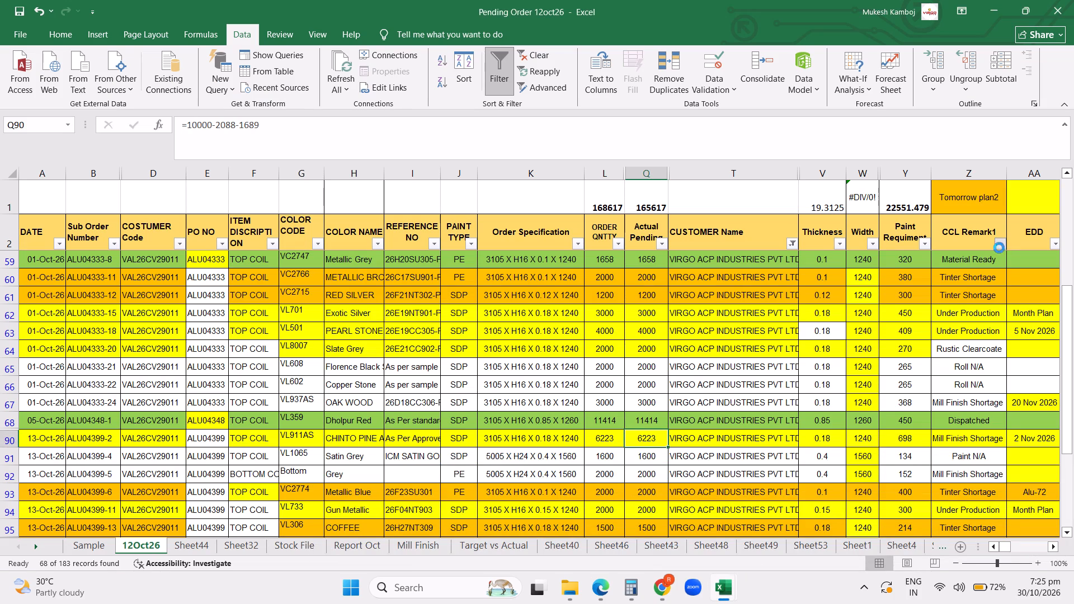
left_click(872, 401)
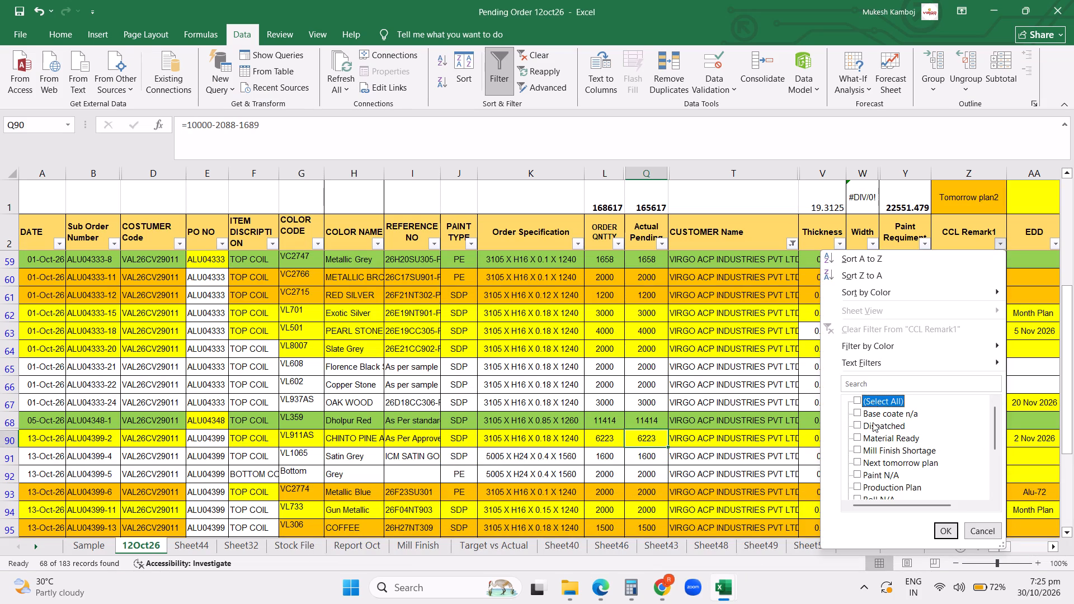
left_click(873, 428)
left_click(940, 531)
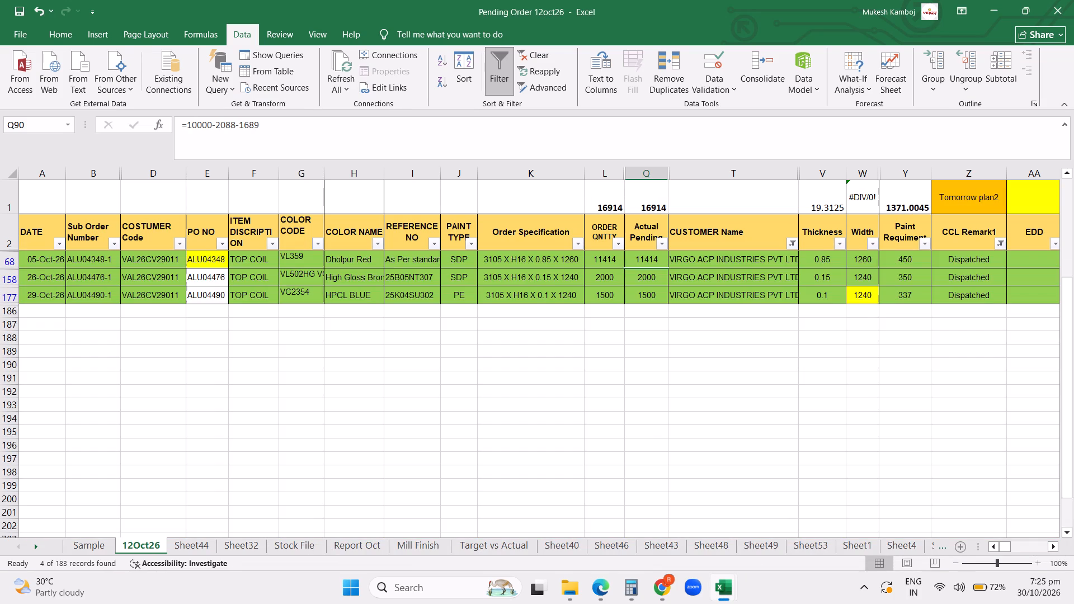
key("Up")
key("Up")
key("Up")
key("Up")
key("Up")
key("Up")
key("Up")
key("Down")
key("Down")
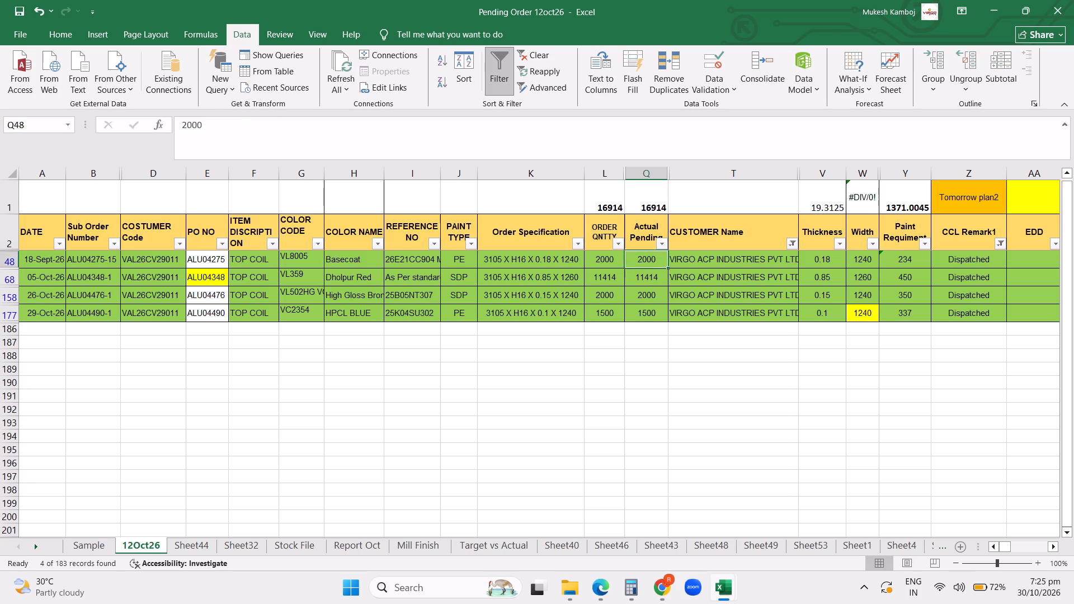
key("Down")
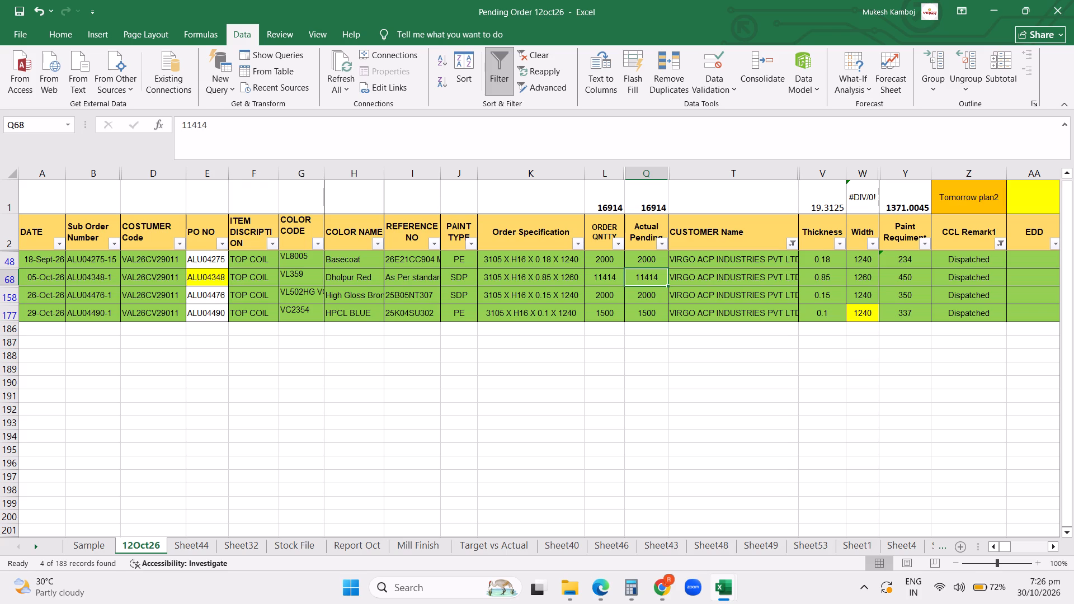
left_click_drag(7, 261, 7, 296)
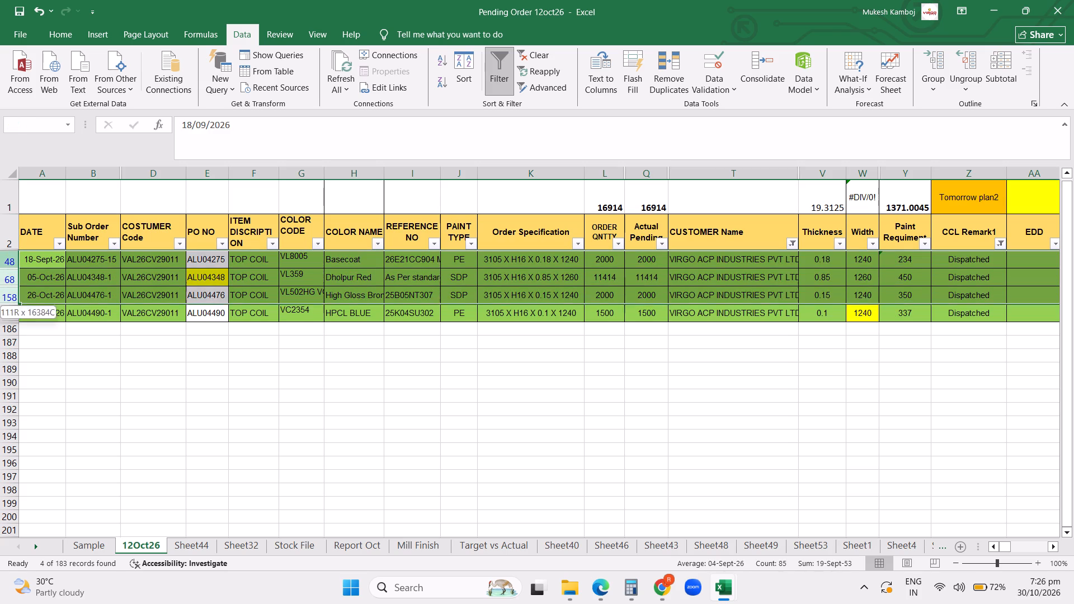
left_click_drag(7, 296, 6, 308)
Return to the CCL ORDER PROCESS 2025 sheet in Chrome and recheck the dispatch entries from the ALU04490 orders up to ALU04071-25.
left_click(665, 593)
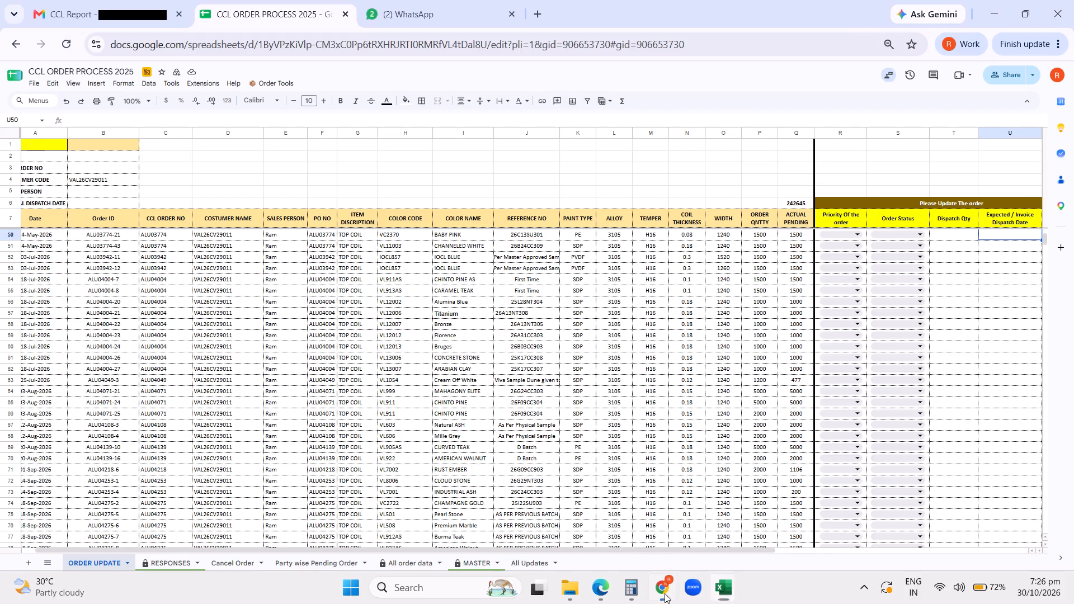
left_click(1044, 240)
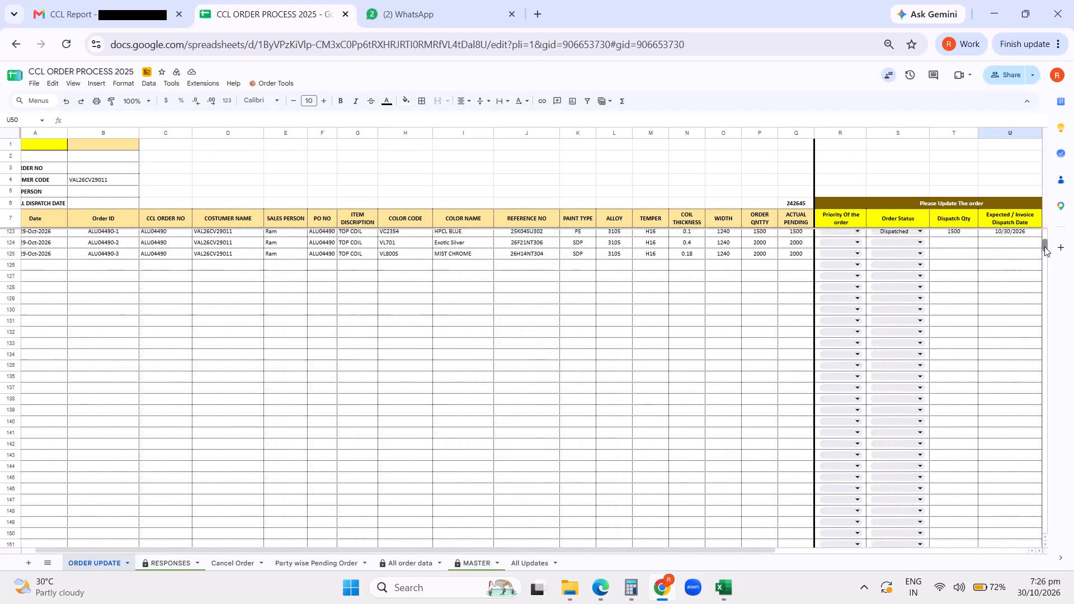
left_click(964, 381)
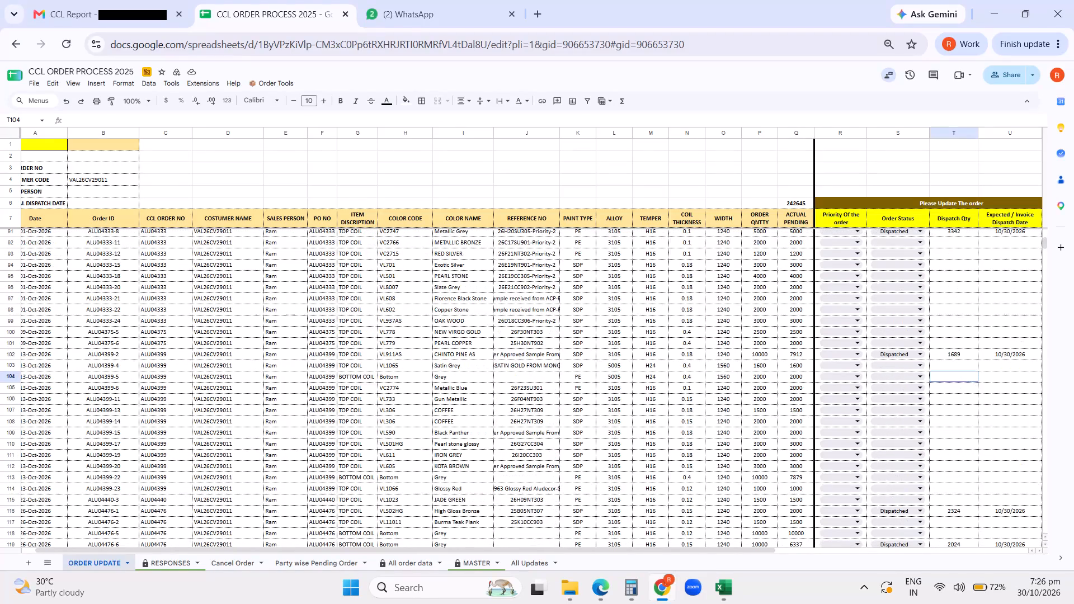
key("Up")
key("Up")
key("Up")
key("Up")
key("Up")
key("Up")
key("Up")
key("Up")
key("Up")
key("Up")
key("Up")
key("Up")
key("Up")
key("Up")
key("Up")
key("Up")
key("Up")
key("Up")
key("Up")
key("Up")
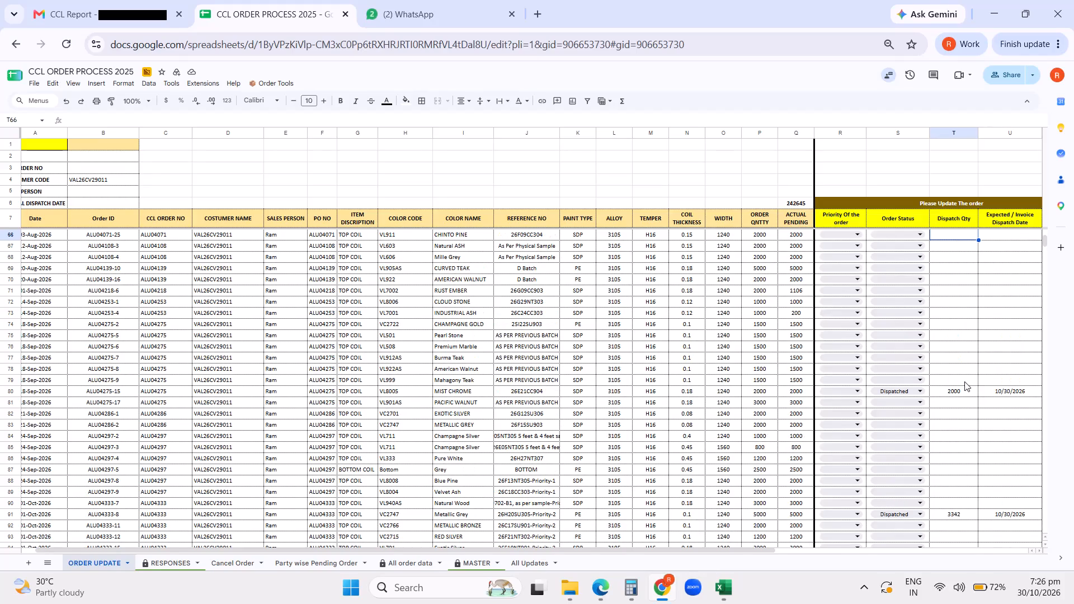
Run the Update EDD script on the order update sheet.
left_click(268, 79)
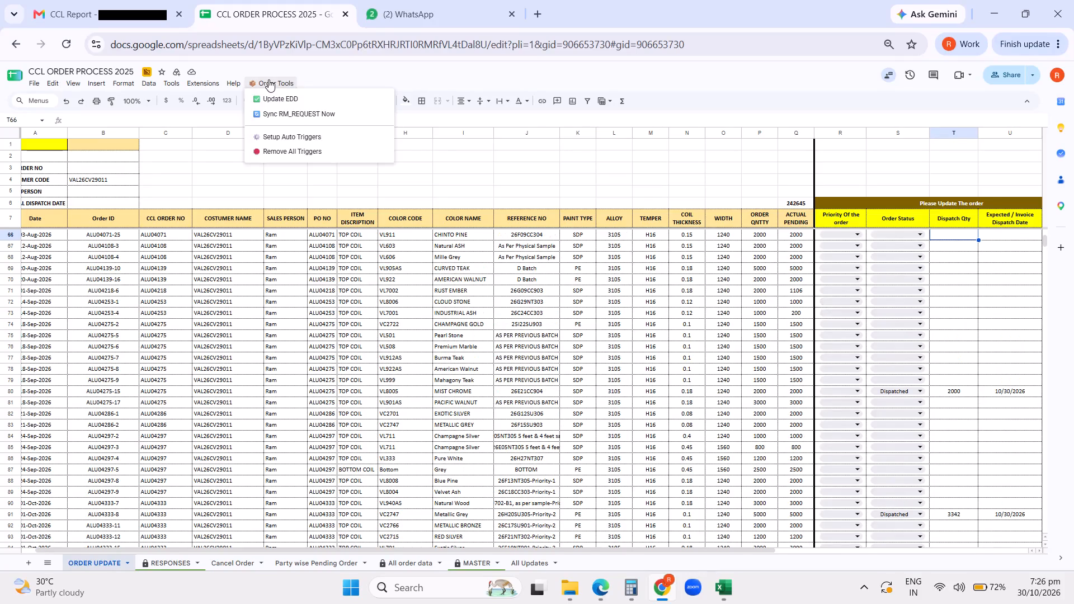
left_click(276, 98)
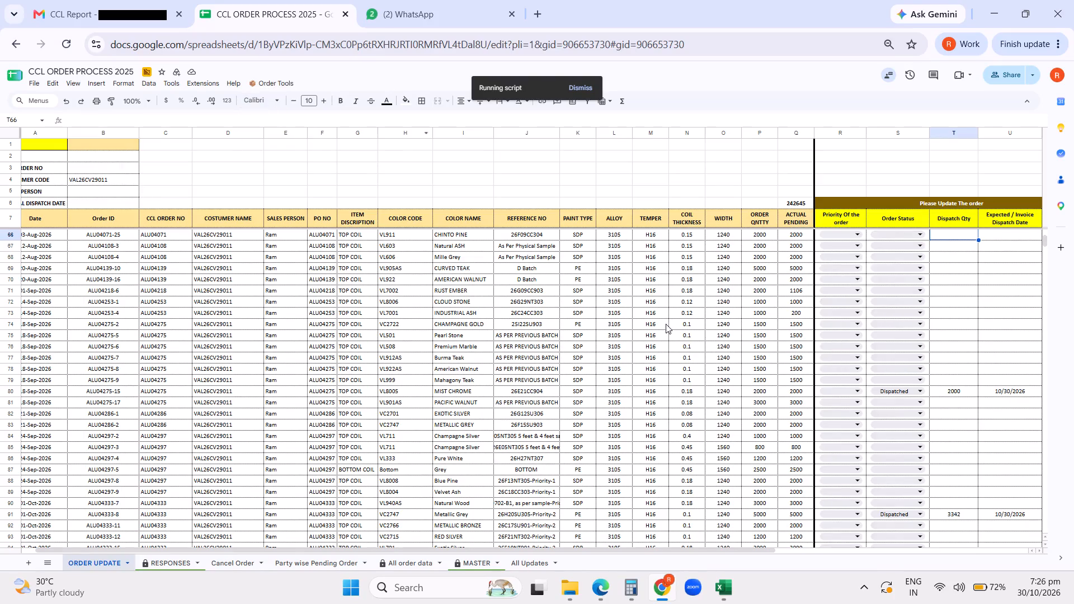
Show the hidden system tray icons.
left_click(864, 585)
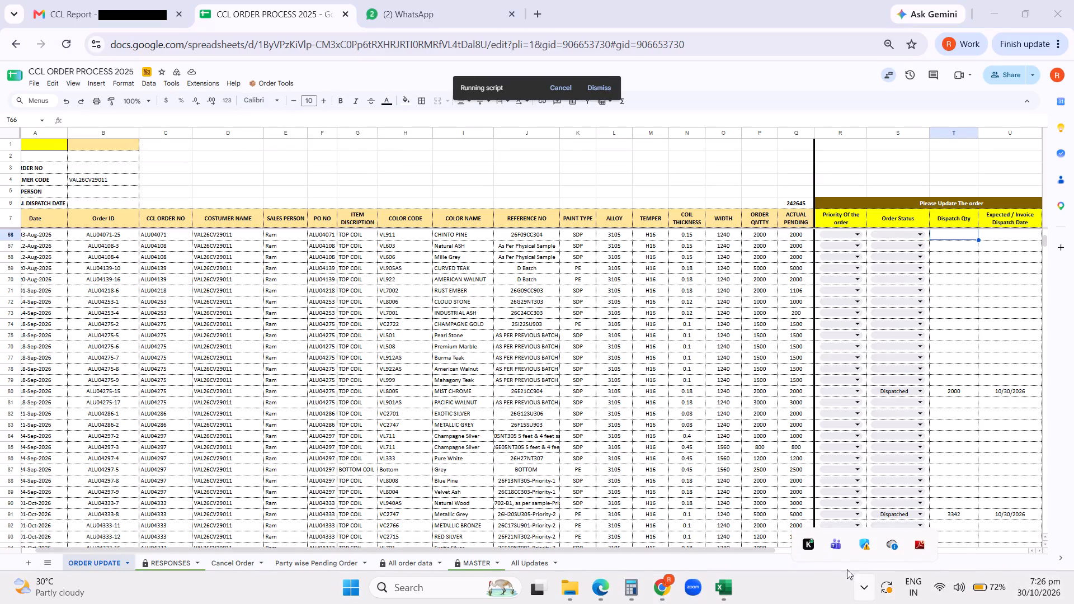
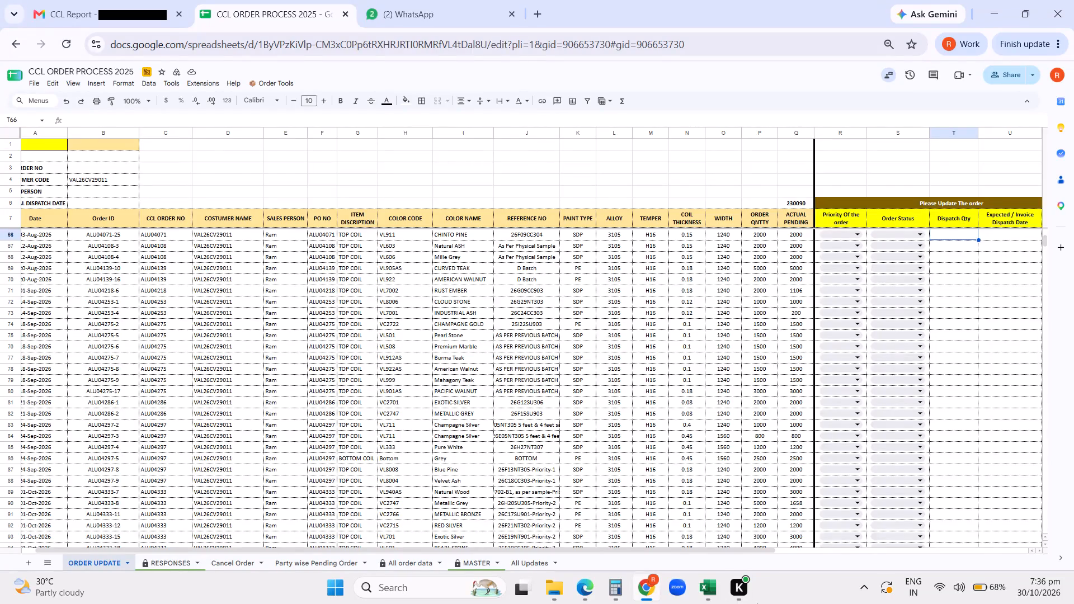
Switch to the Pending Order 12oct26 workbook in Excel and delete the four filtered rows marked Dispatched.
left_click(708, 592)
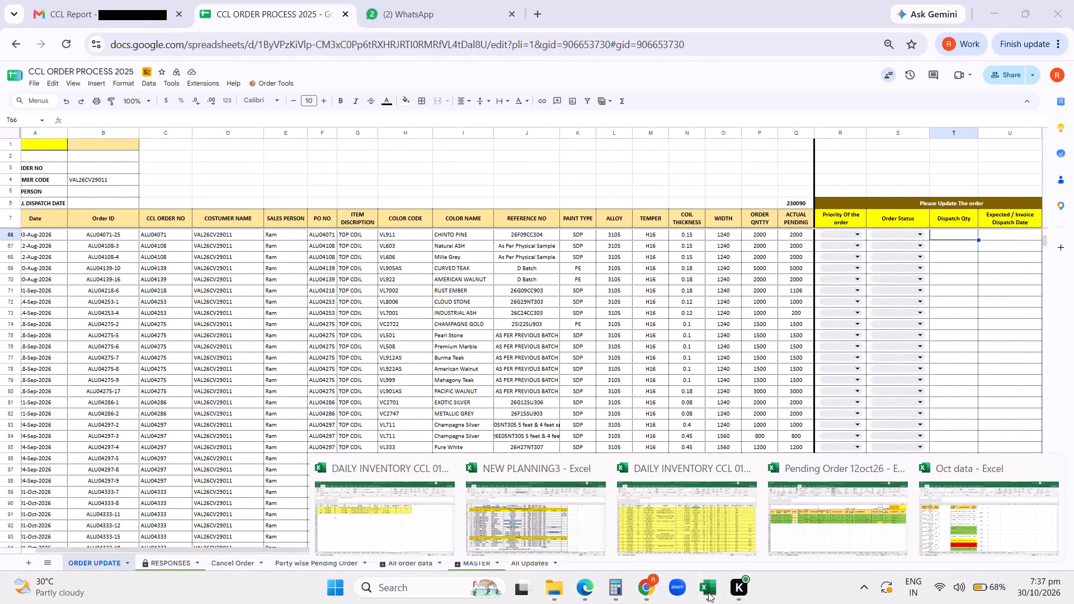
left_click(779, 534)
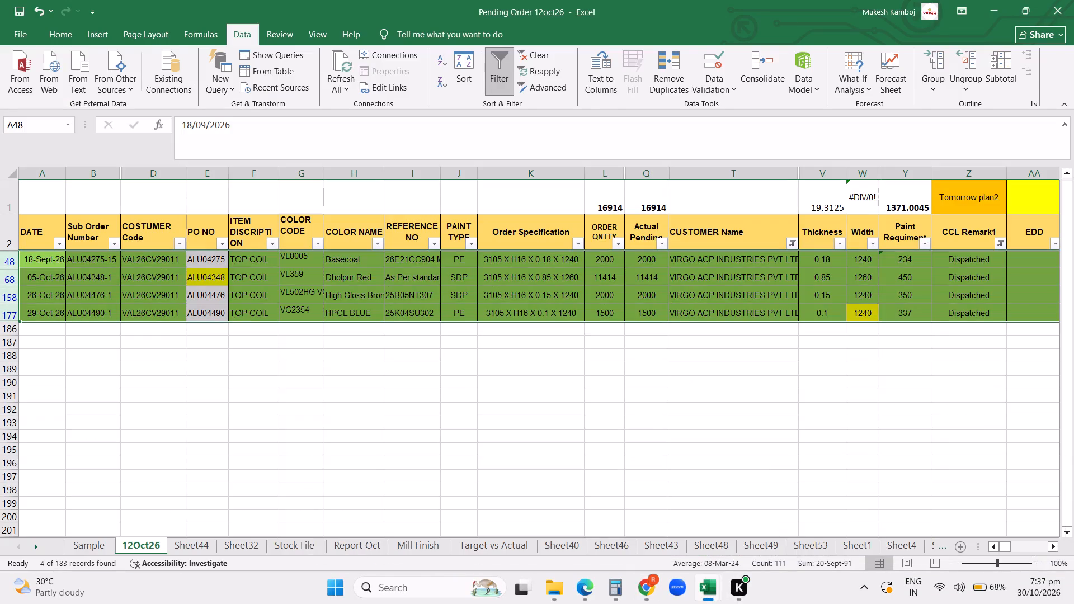
left_click_drag(7, 258, 8, 304)
right_click(8, 304)
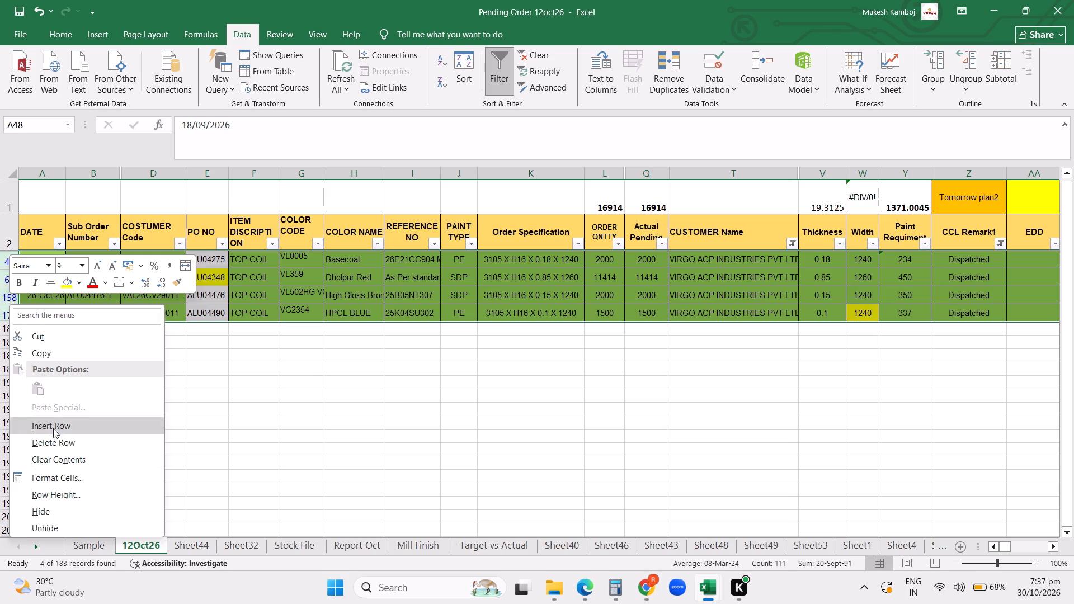
left_click(49, 445)
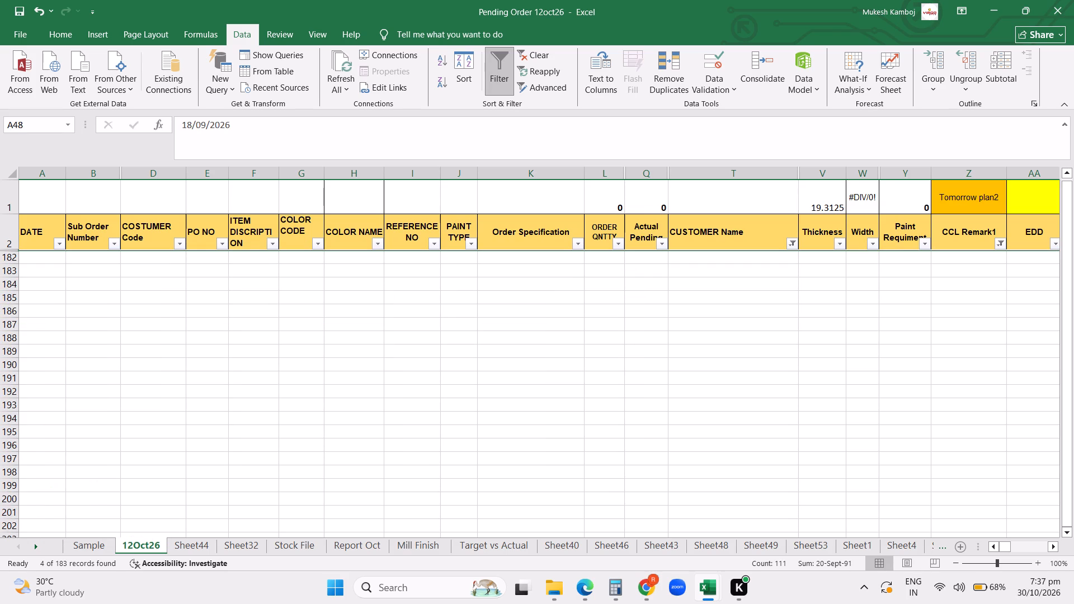
Filter the CCL Remark1 column to only the orders marked "tobe deleted".
left_click(1001, 243)
triple_click(882, 406)
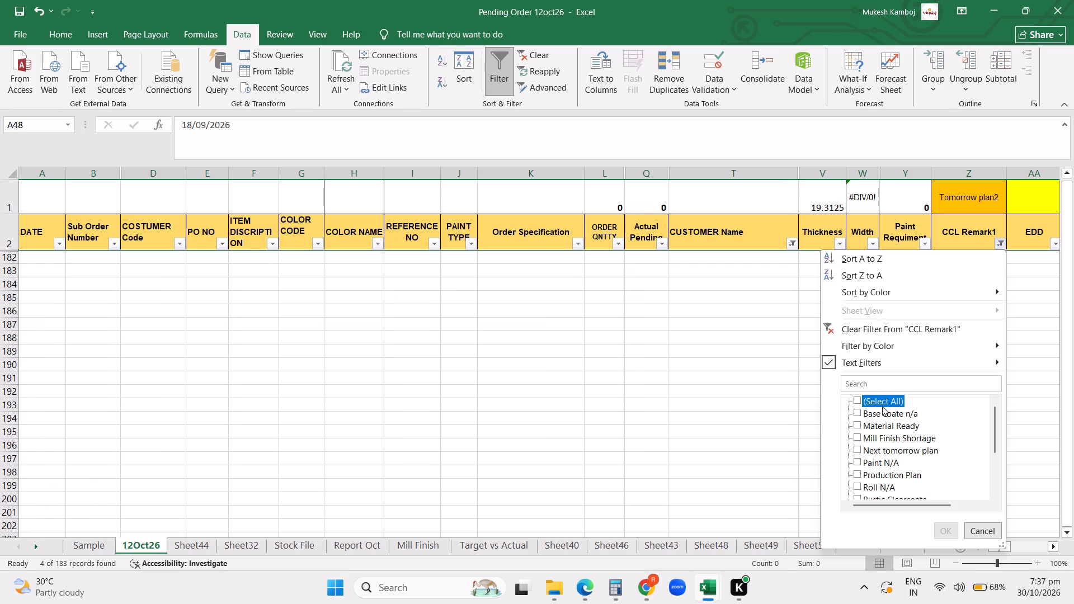
left_click(882, 406)
left_click_drag(992, 425, 995, 451)
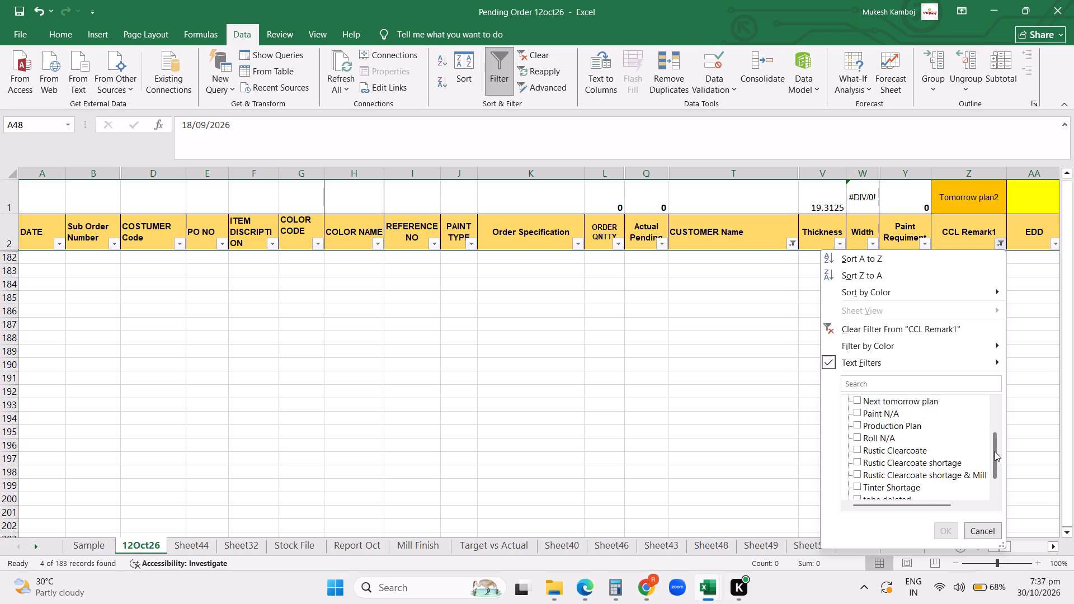
left_click_drag(995, 451, 995, 466)
left_click(892, 479)
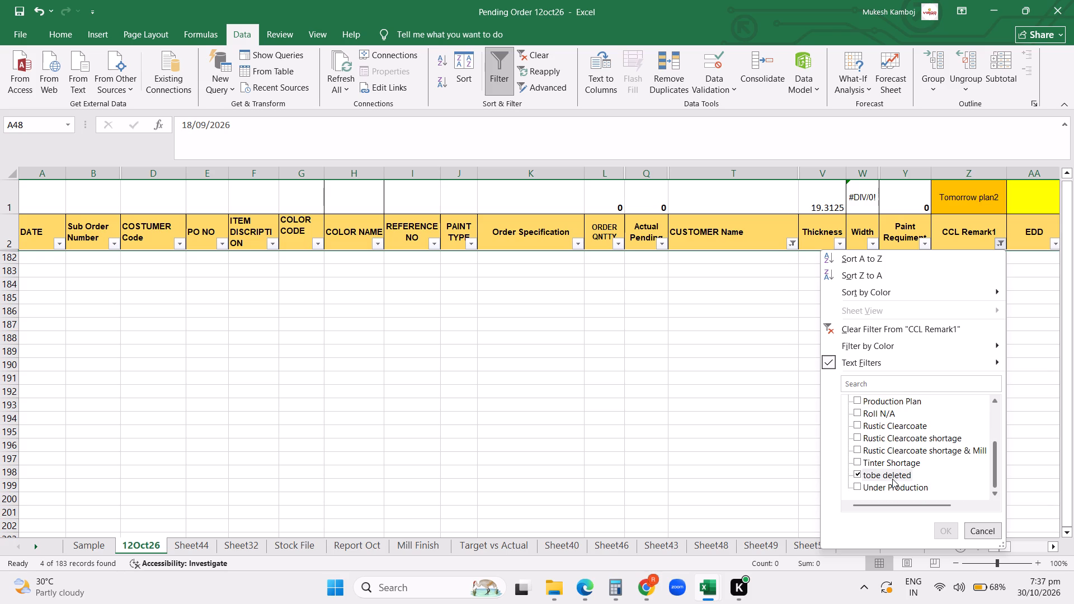
left_click(944, 534)
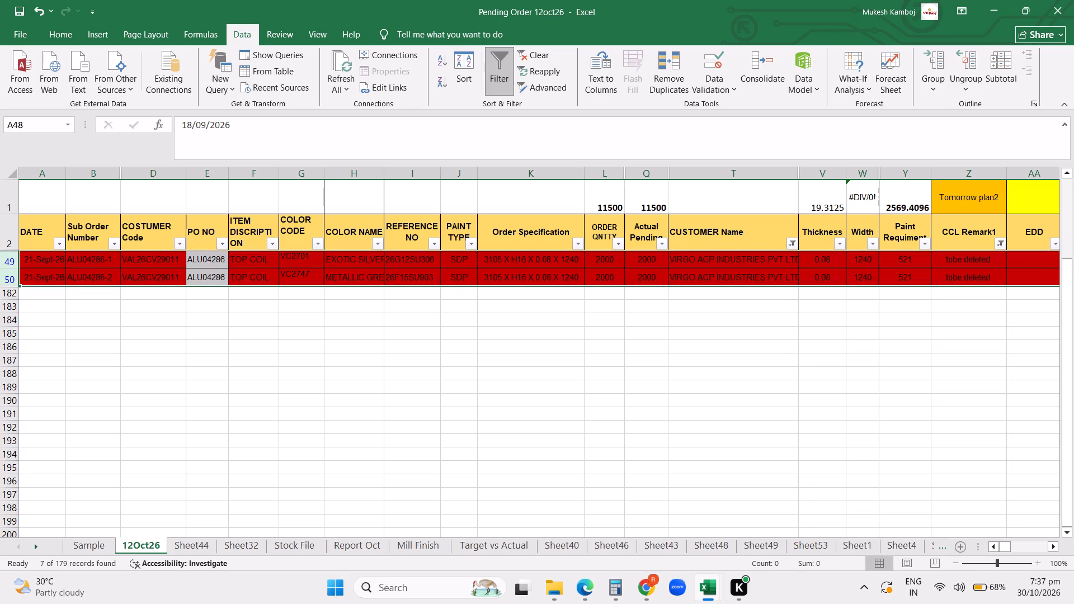
Review the filtered VIRGO ACP orders marked "tobe deleted", from the first row onward, noting order numbers and quantities.
left_click(916, 453)
key("Up")
key("Up")
key("Up")
key("Up")
key("Up")
key("Up")
key("Up")
key("Up")
key("Up")
key("Up")
key("Up")
key("Up")
key("Up")
key("Up")
key("Up")
key("Up")
key("Up")
key("Up")
key("Up")
key("Up")
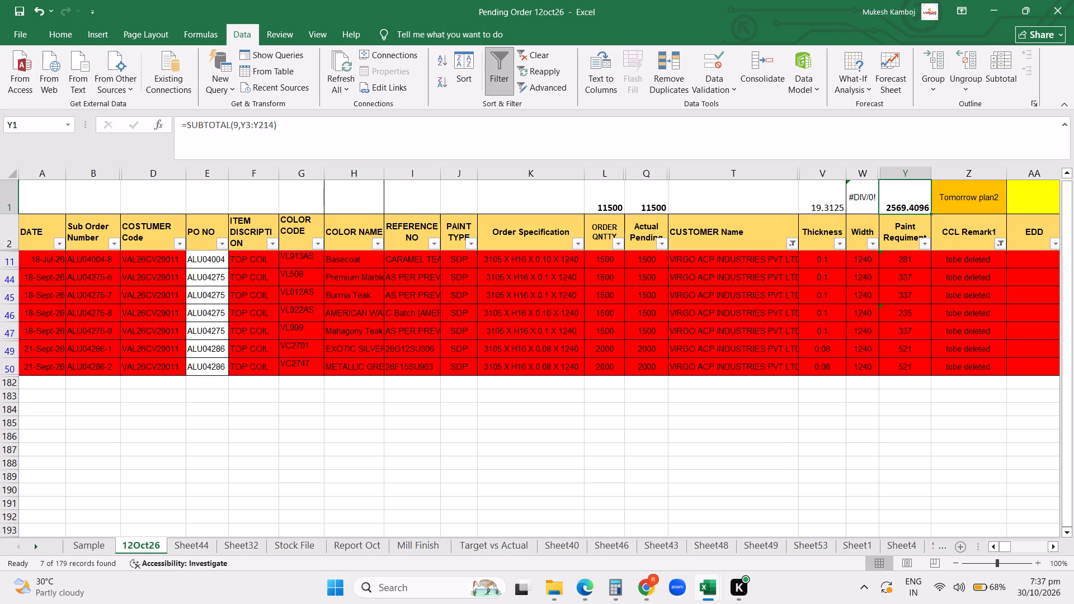
left_click(154, 265)
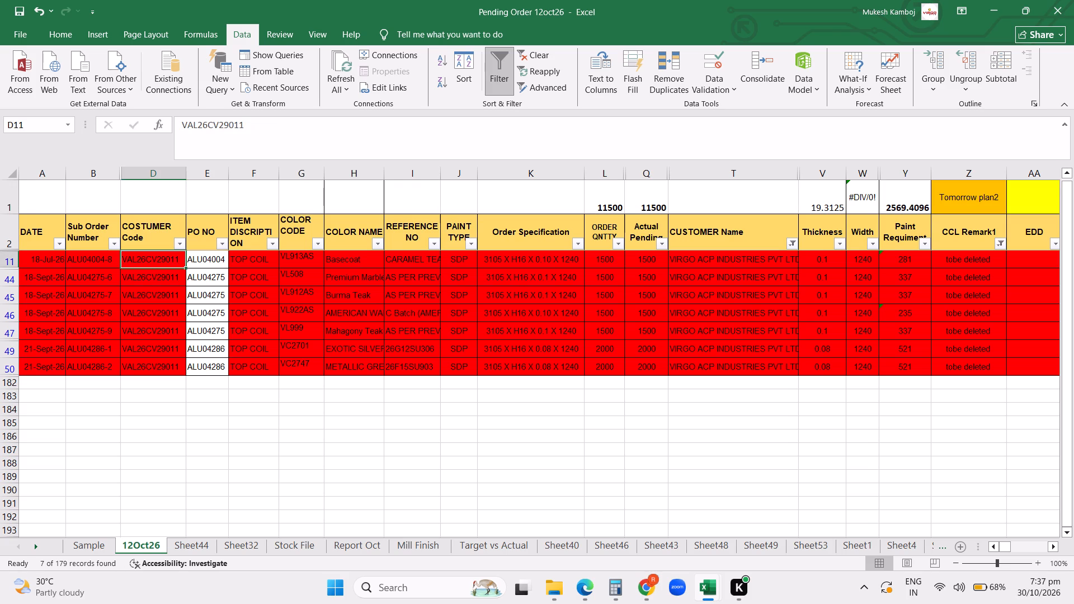
In the ORDER UPDATE sheet in Chrome, set order ALU04004-8 to Order Cancel with dispatch quantity 1500 and date 10/30/2026.
left_click(649, 594)
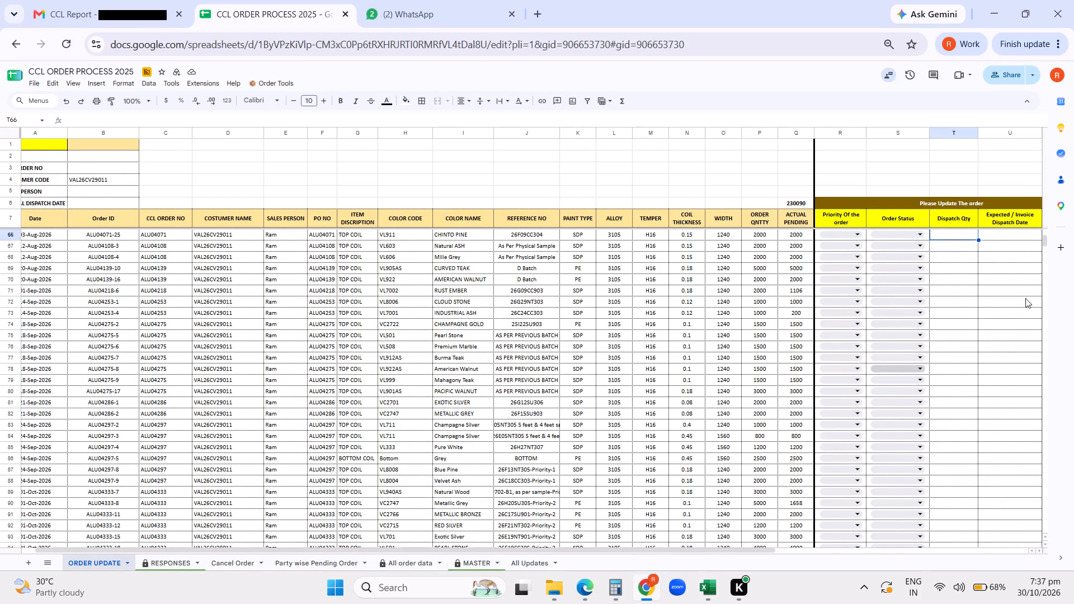
left_click(1043, 244)
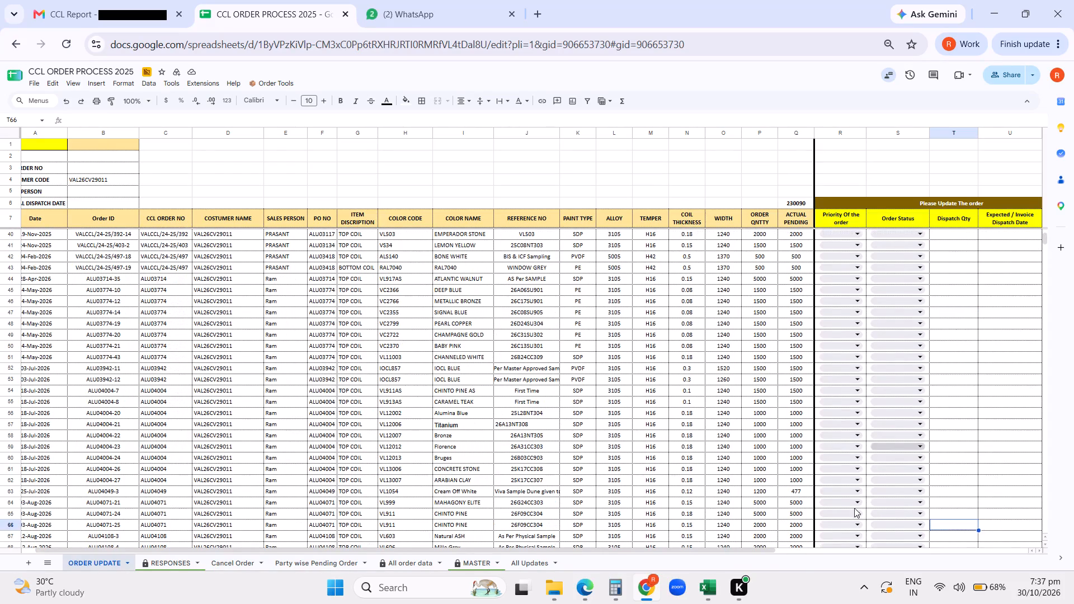
left_click(653, 597)
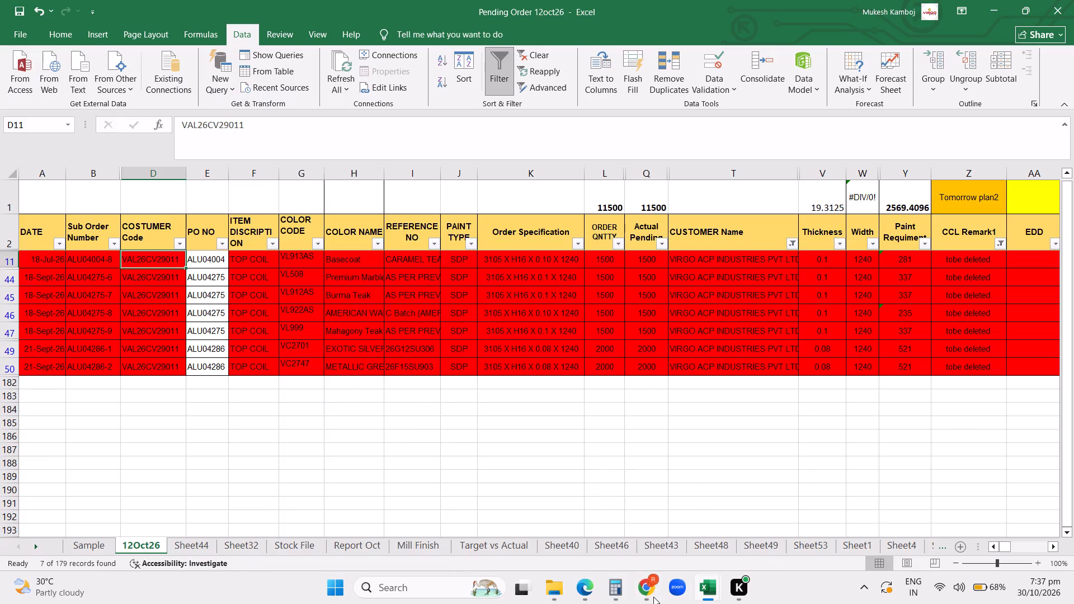
left_click(653, 597)
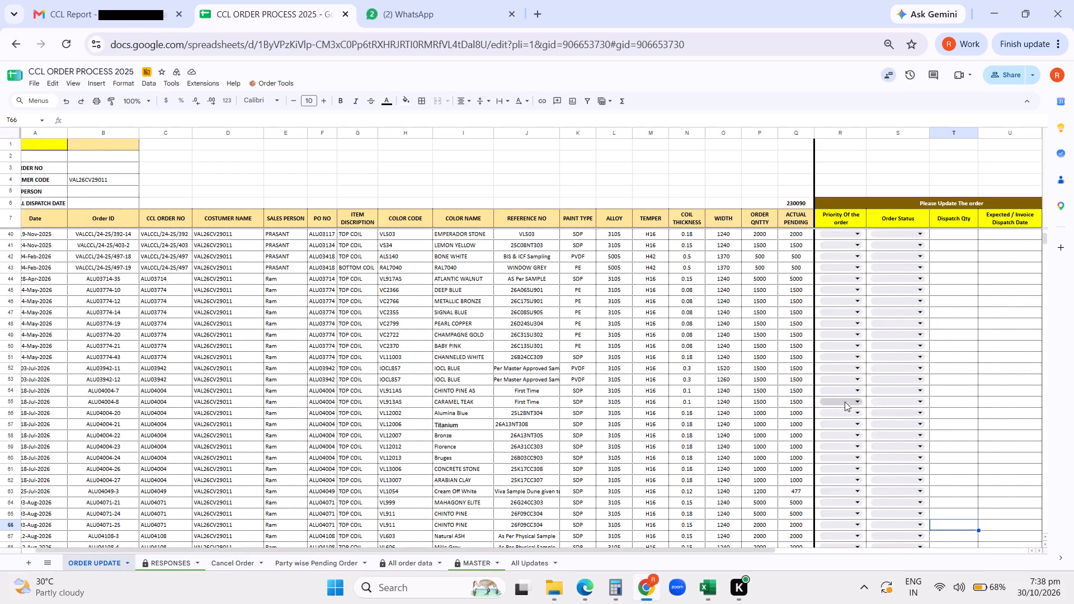
left_click(884, 404)
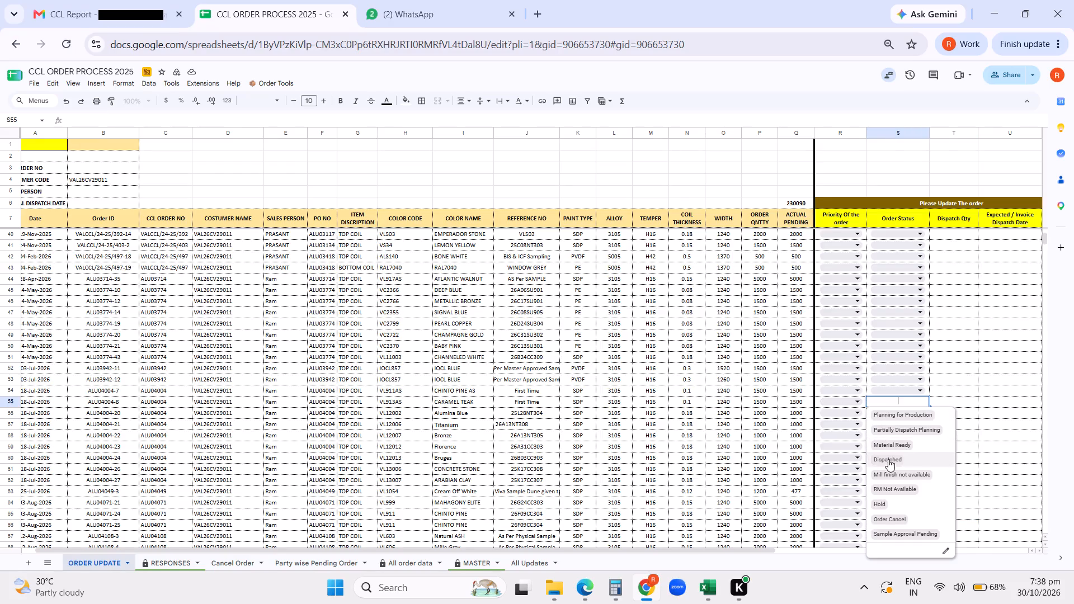
left_click(883, 518)
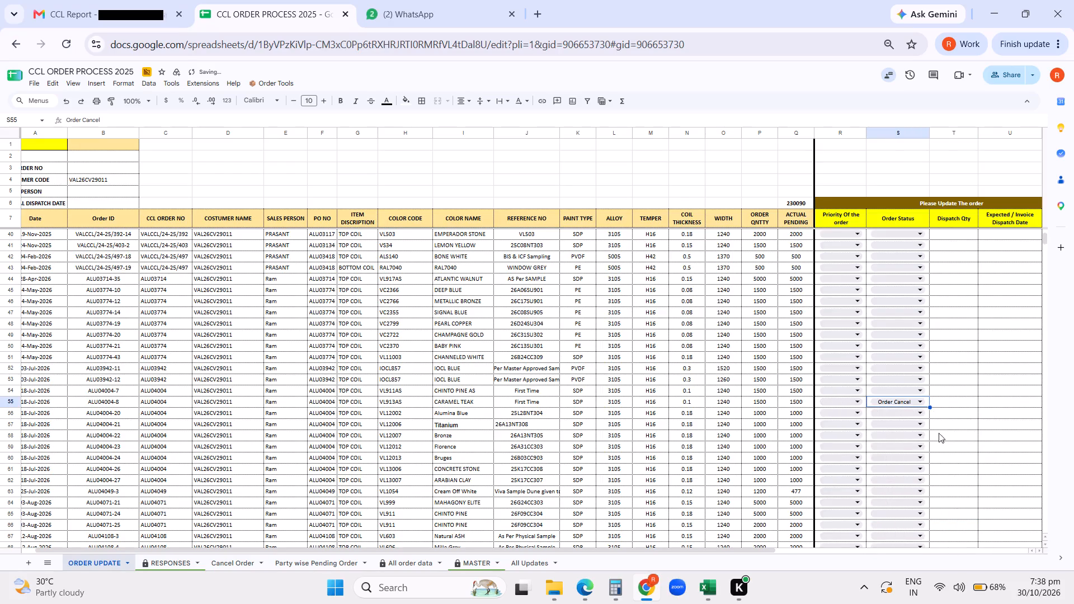
left_click(946, 405)
type("1500")
double_click(1000, 399)
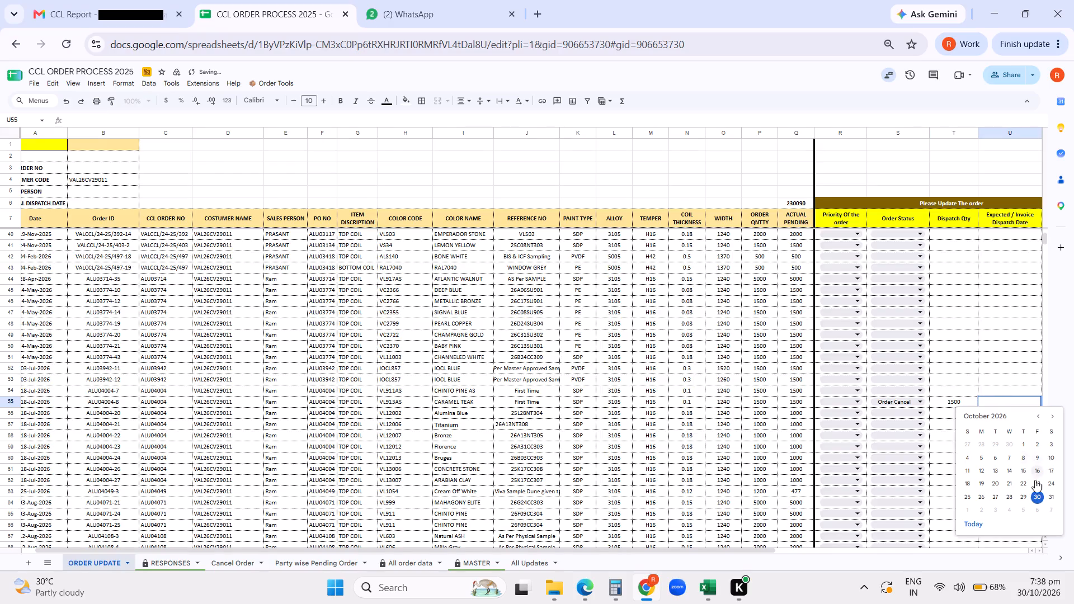
left_click(1038, 494)
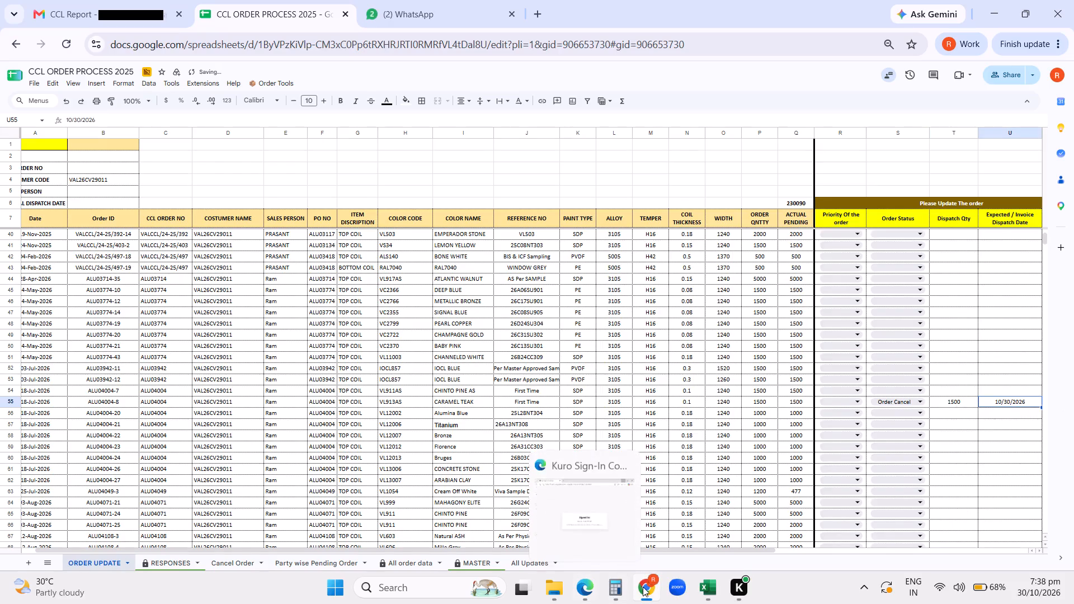
Compare the remaining "tobe deleted" orders in Excel with the ALU04275 and ALU04286 rows of the ORDER UPDATE sheet.
left_click(645, 590)
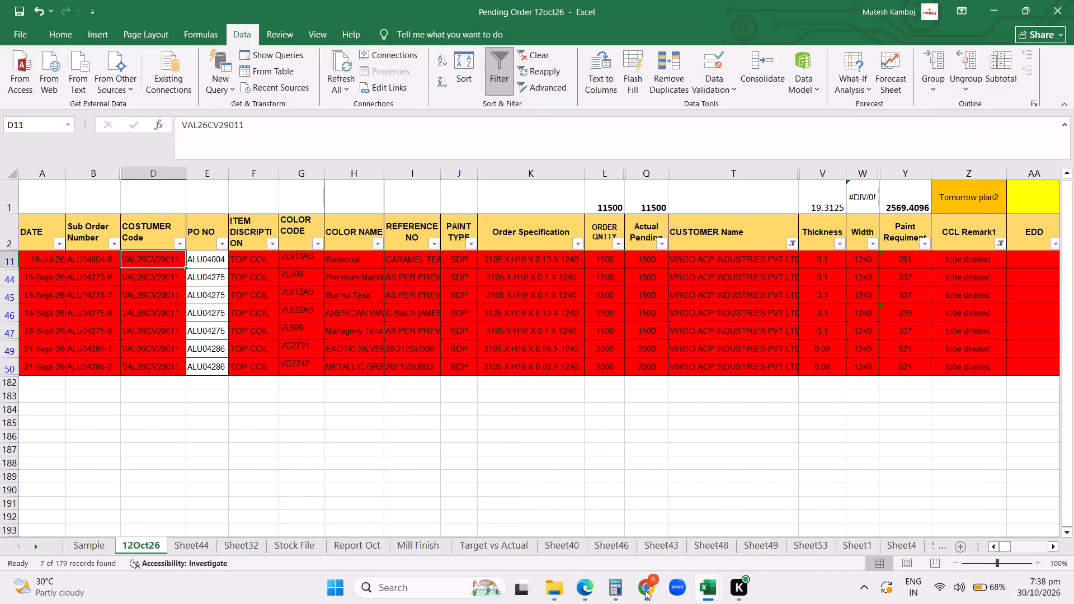
left_click(645, 590)
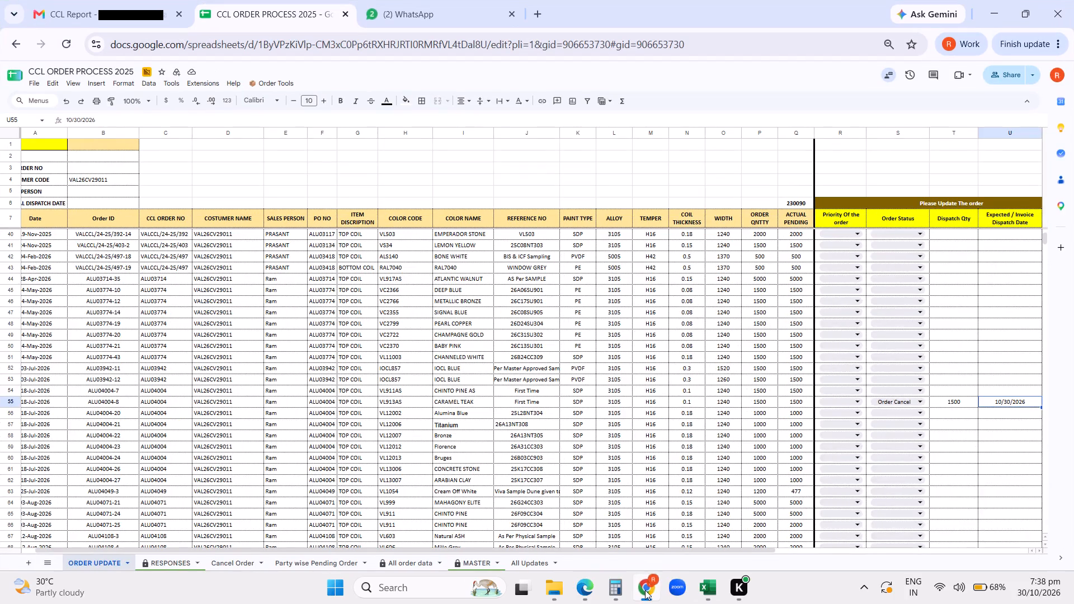
left_click(403, 502)
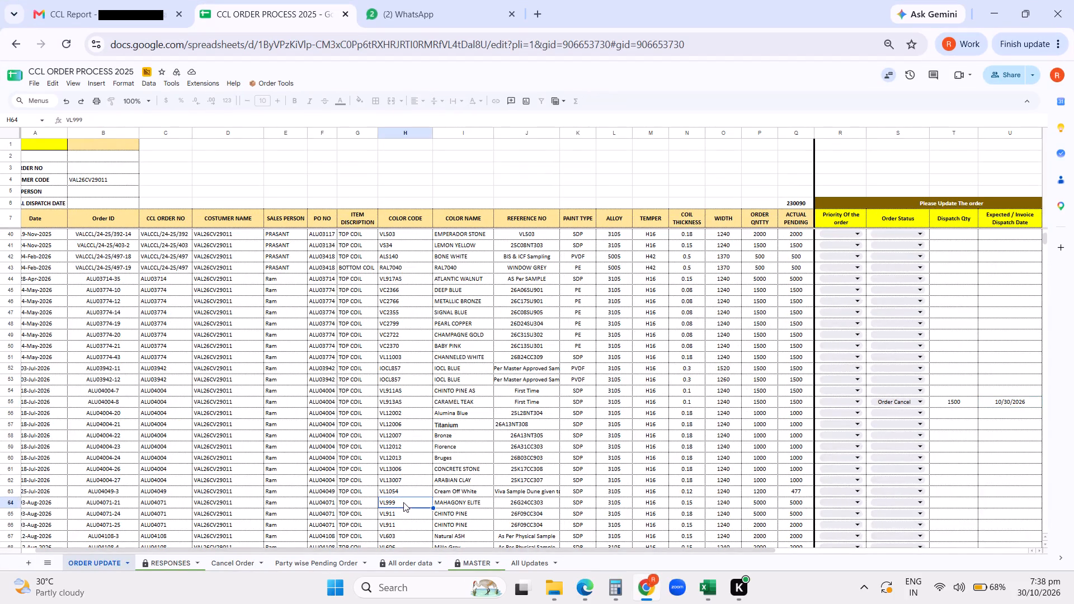
key("Down")
key("Down")
key("Down")
key("Down")
key("Down")
key("Down")
key("Down")
key("Down")
key("Down")
key("Down")
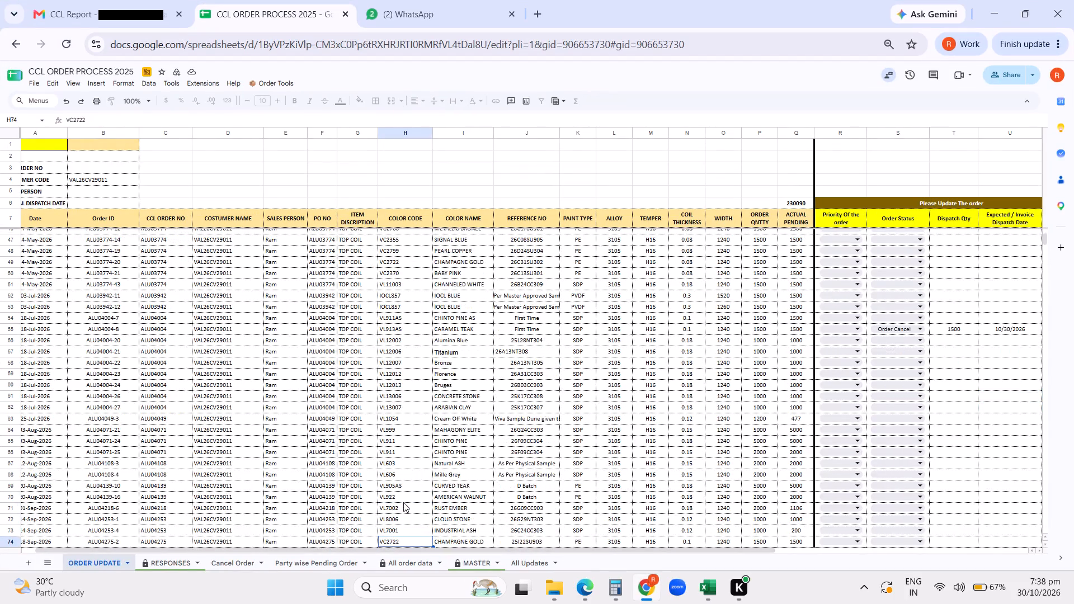
key("Down")
key("Down")
key("Down")
key("Down")
key("Down")
key("Down")
key("Down")
key("Down")
key("Down")
key("Down")
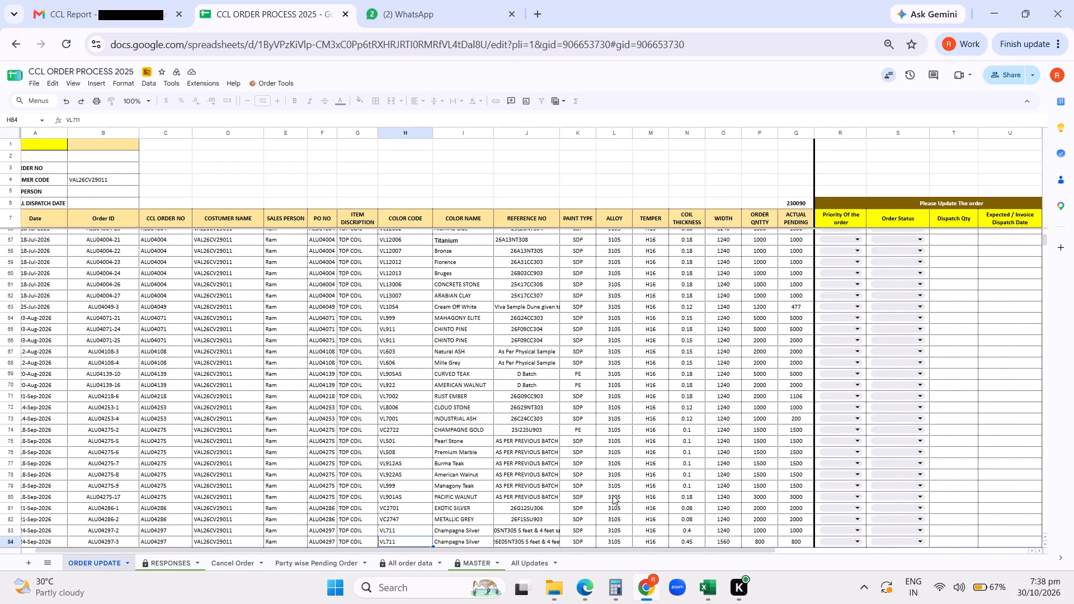
left_click(649, 593)
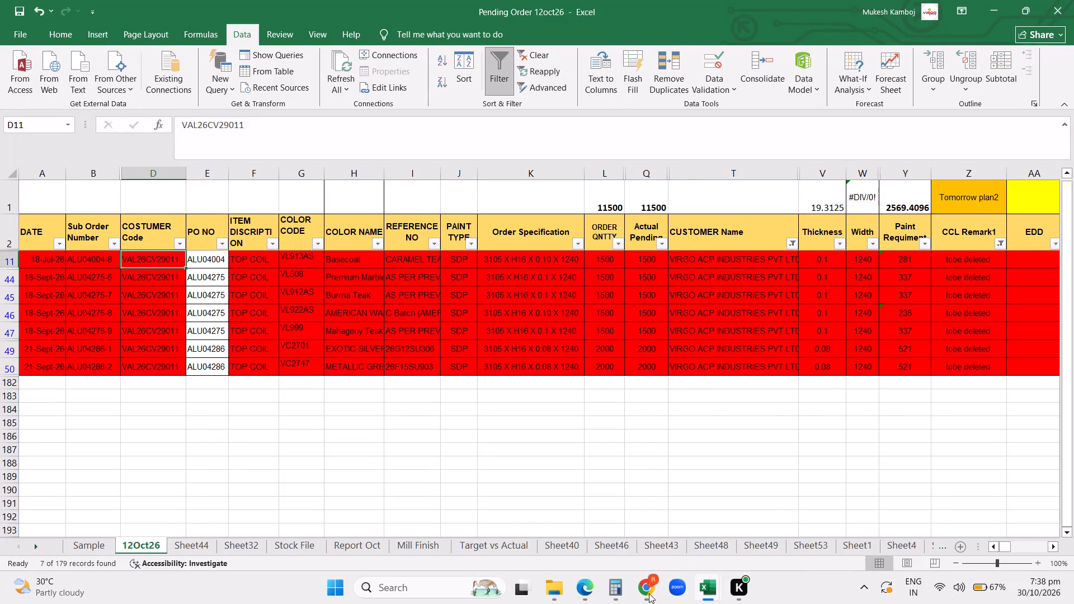
left_click(649, 593)
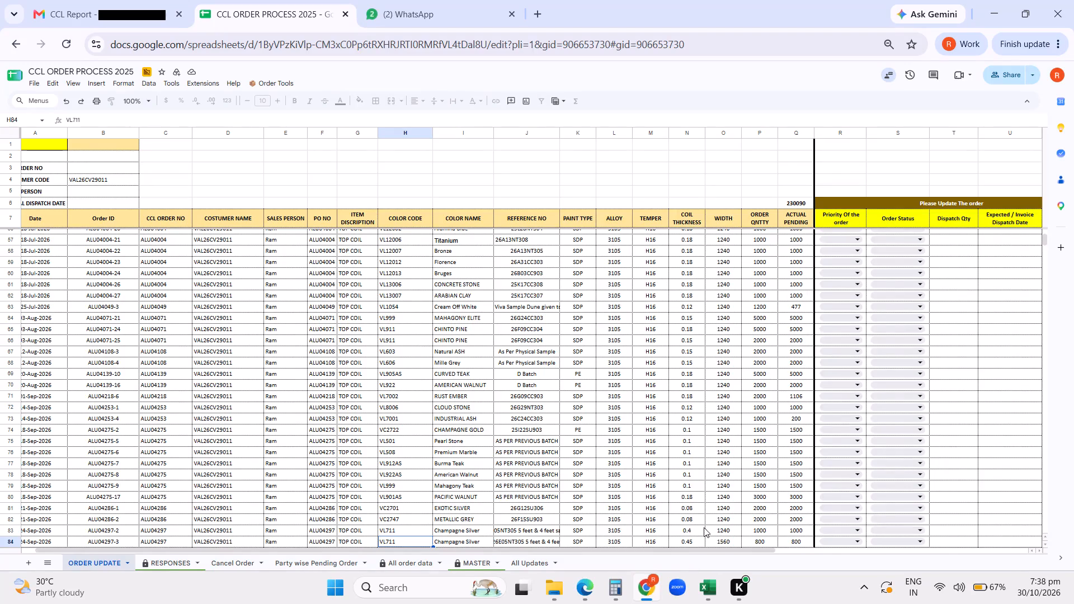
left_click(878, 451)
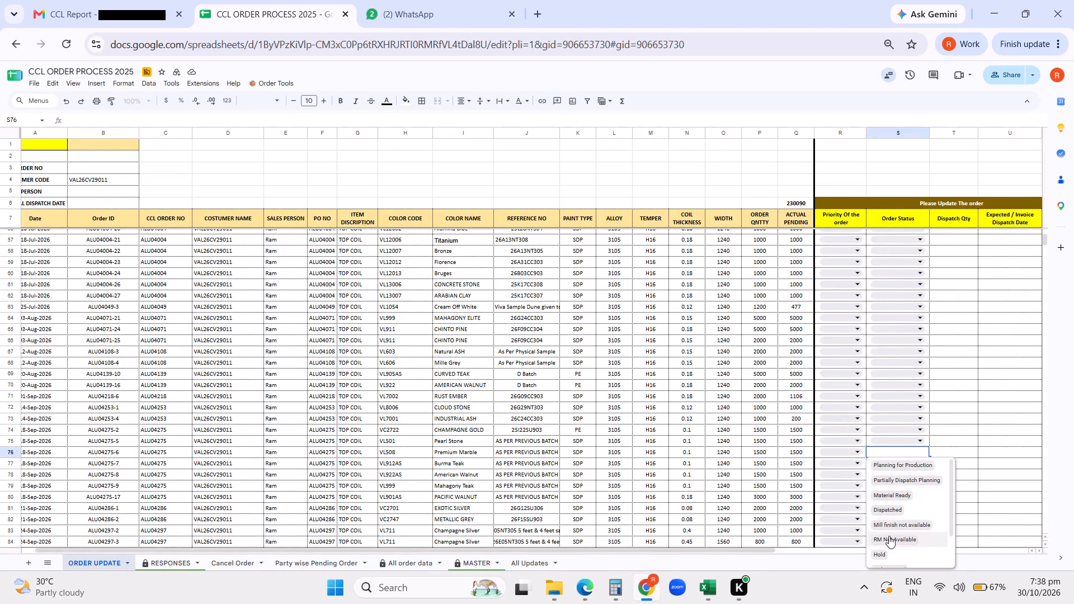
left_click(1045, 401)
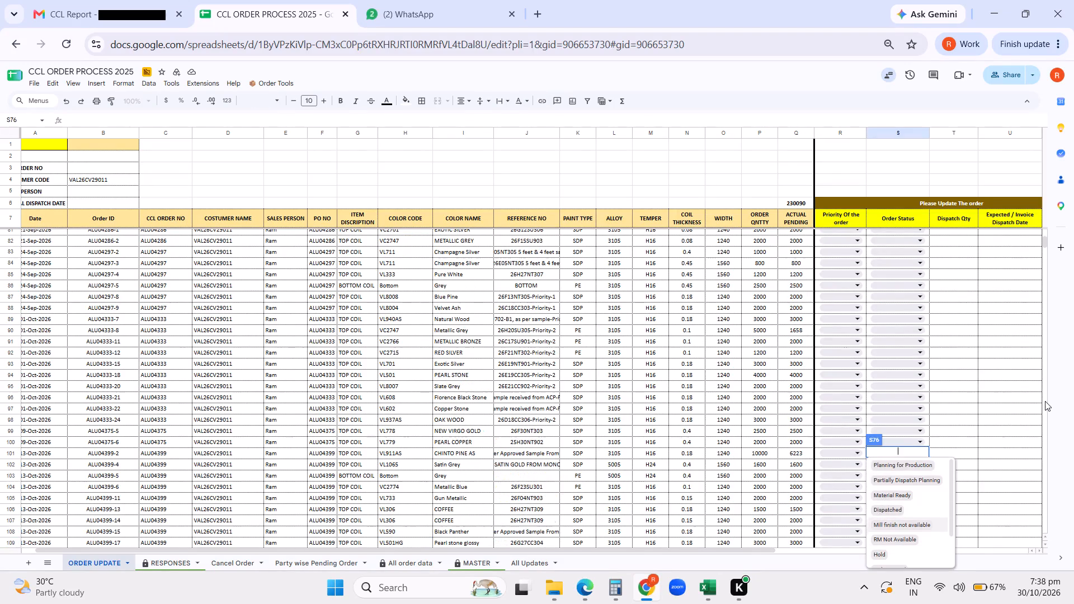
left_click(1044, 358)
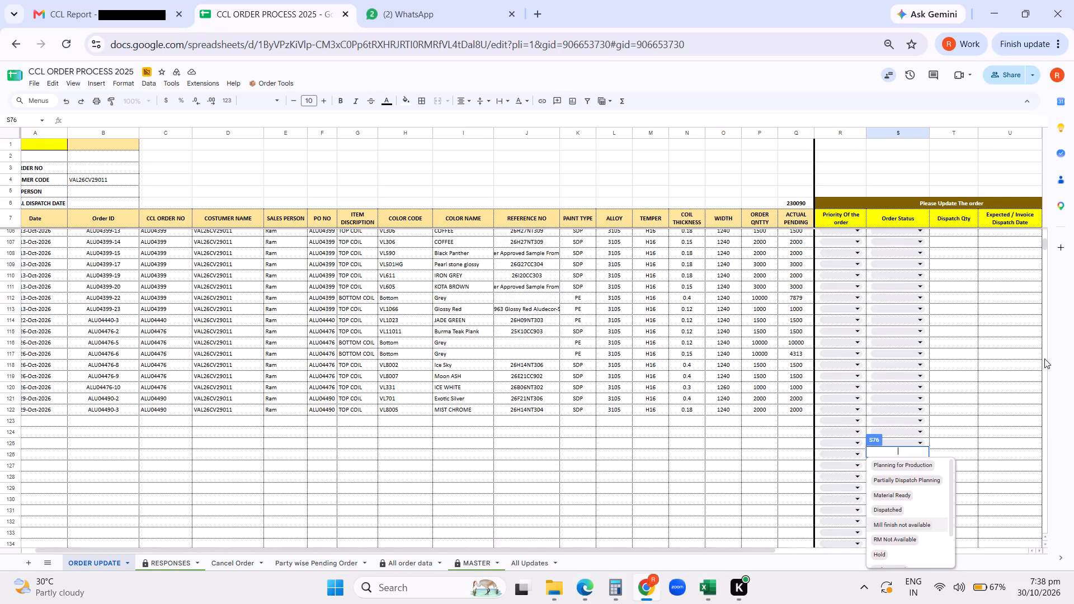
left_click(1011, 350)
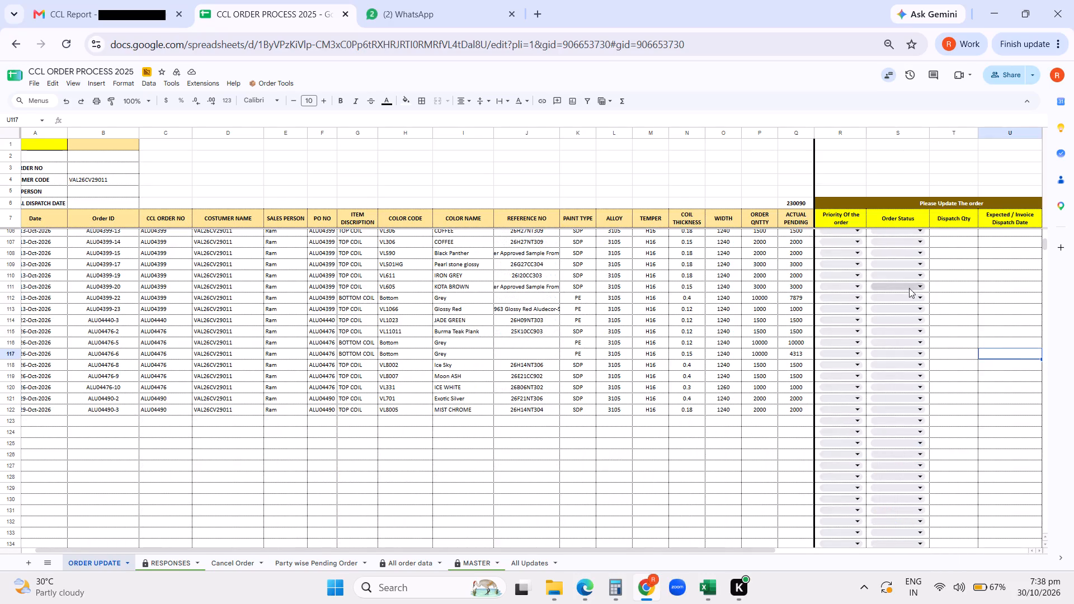
In the ORDER UPDATE sheet, set the order status of ALU04275-6, ALU04275-7, ALU04275-8 and ALU04275-9 to Order Cancel.
left_click(943, 296)
key("Up")
key("Up")
key("Up")
key("Up")
key("Up")
key("Up")
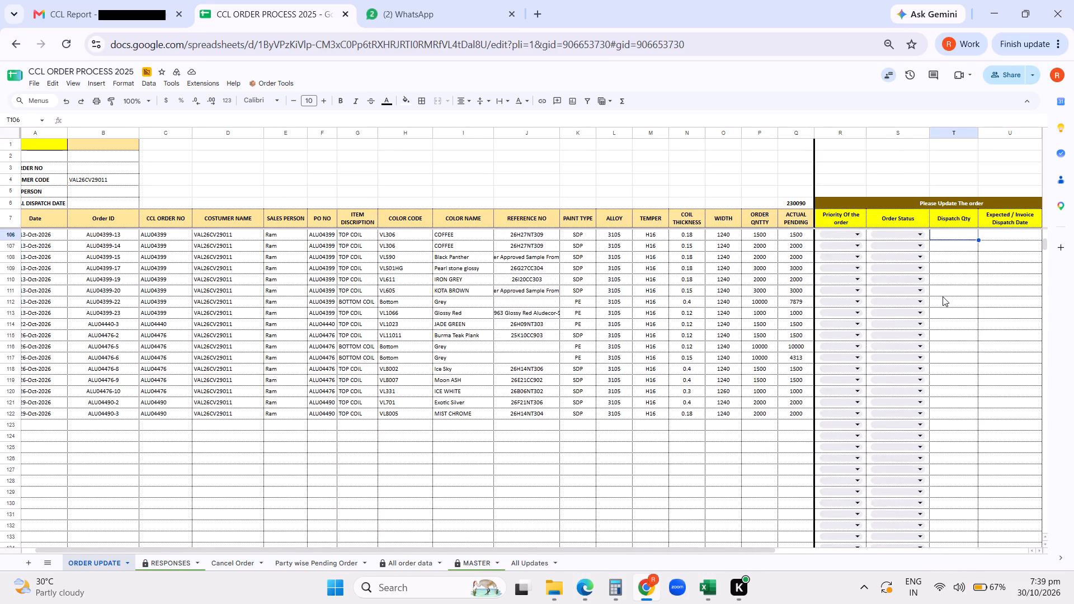
key("Up")
key("Up")
key("Up")
key("Up")
key("Up")
key("Up")
key("Up")
key("Up")
key("Up")
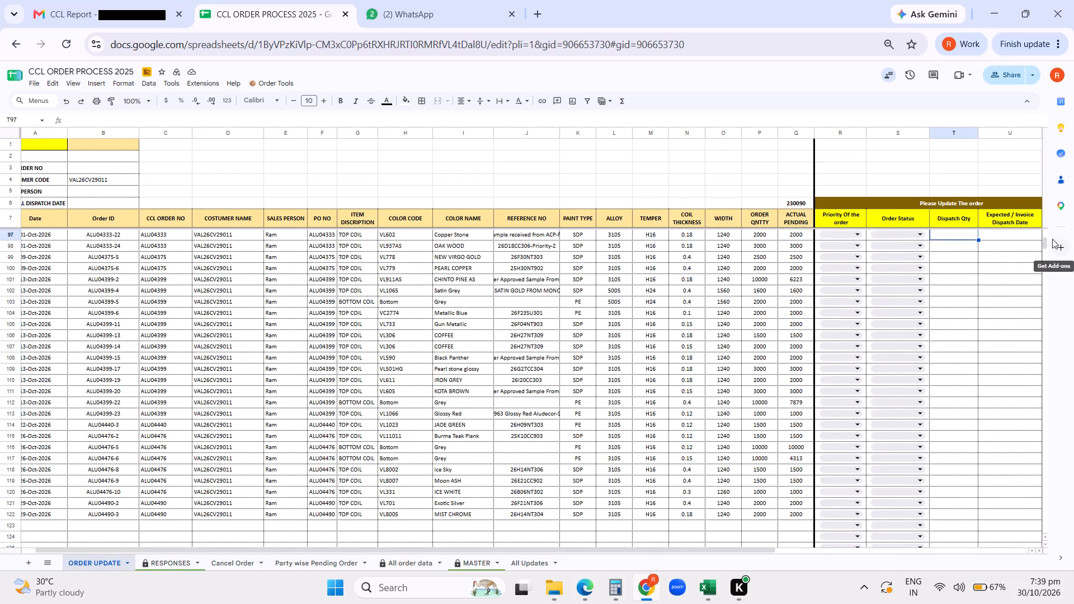
left_click(969, 258)
key("Up")
key("Up")
key("Up")
key("Up")
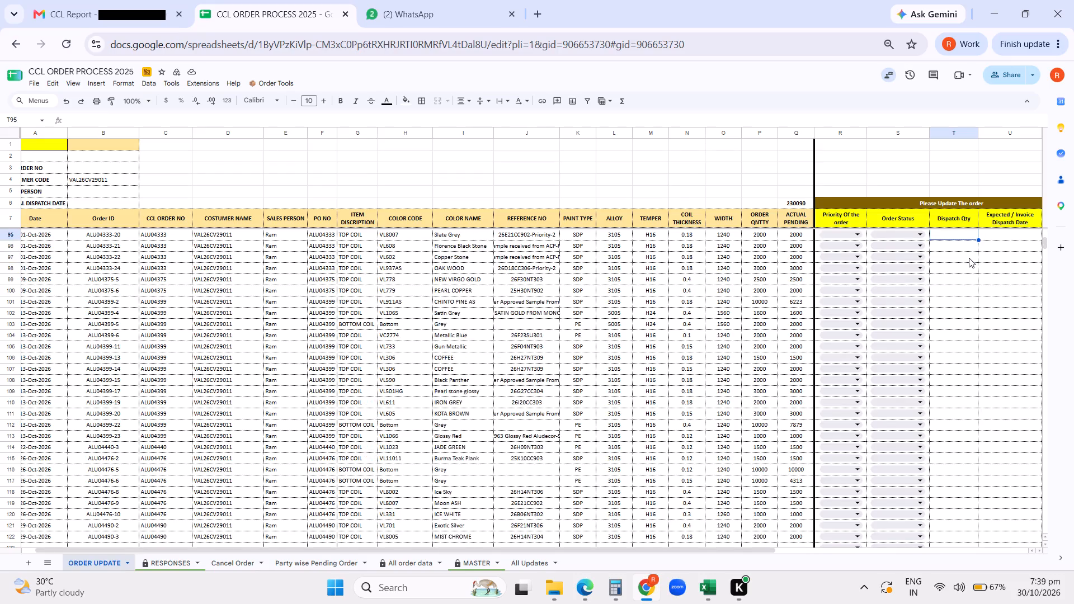
key("Up")
key("Up")
key("Up")
key("Up")
key("Up")
key("Up")
key("Up")
key("Up")
key("Up")
key("Up")
key("Up")
key("Up")
key("Up")
key("Up")
key("Up")
key("Up")
key("Up")
key("Up")
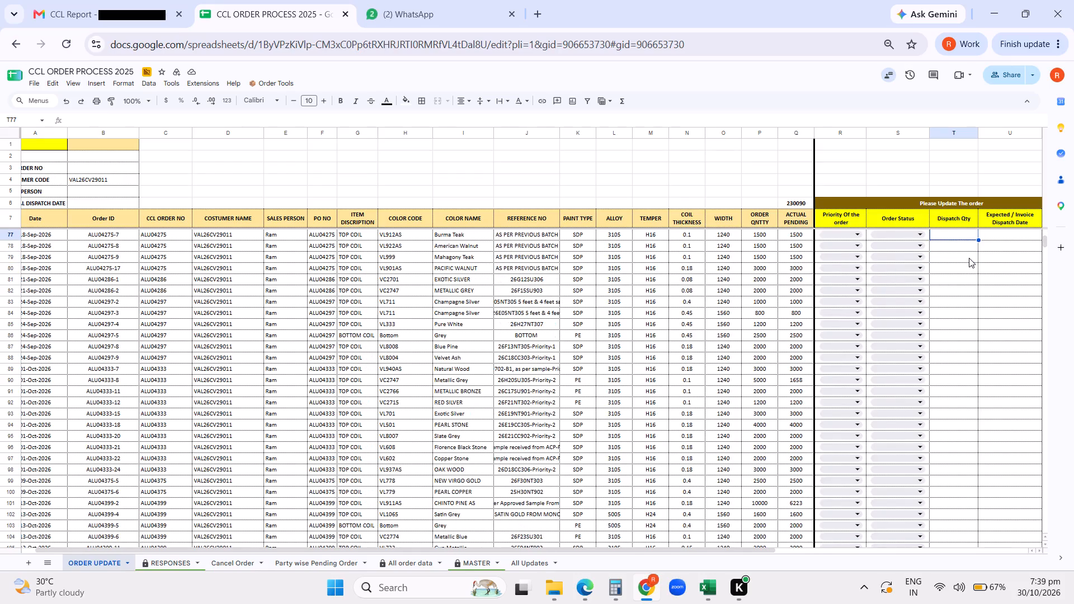
key("Up")
key("Up")
key("Up")
key("Up")
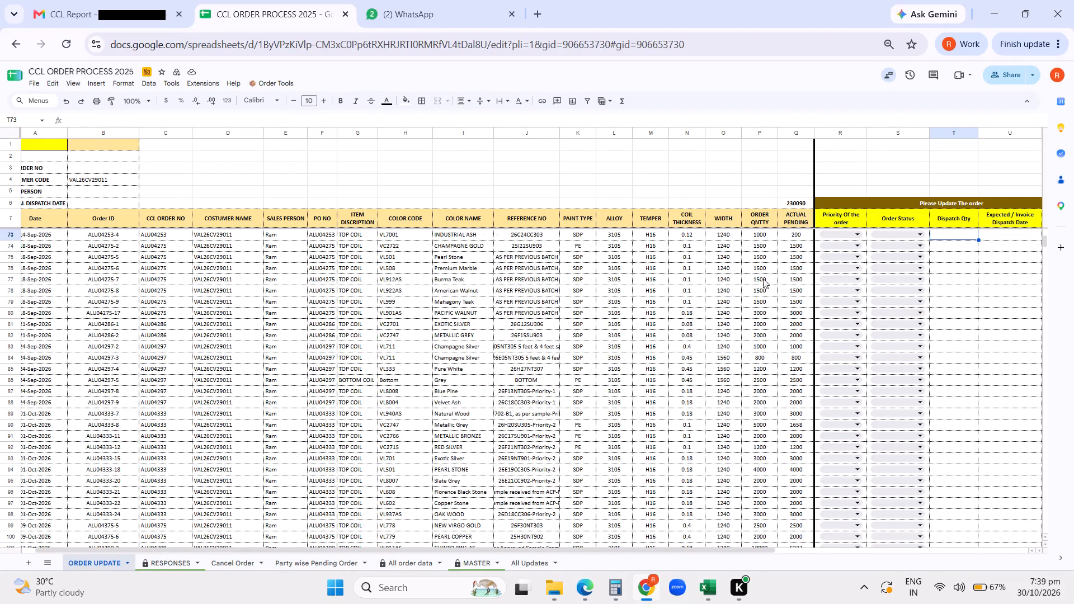
left_click(892, 272)
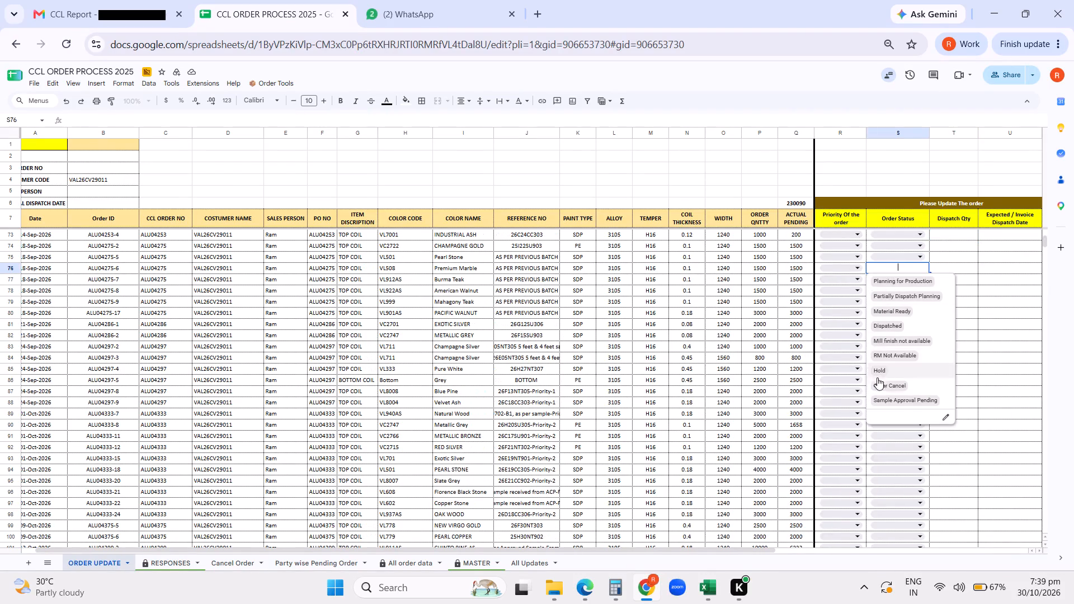
left_click(876, 385)
left_click(887, 280)
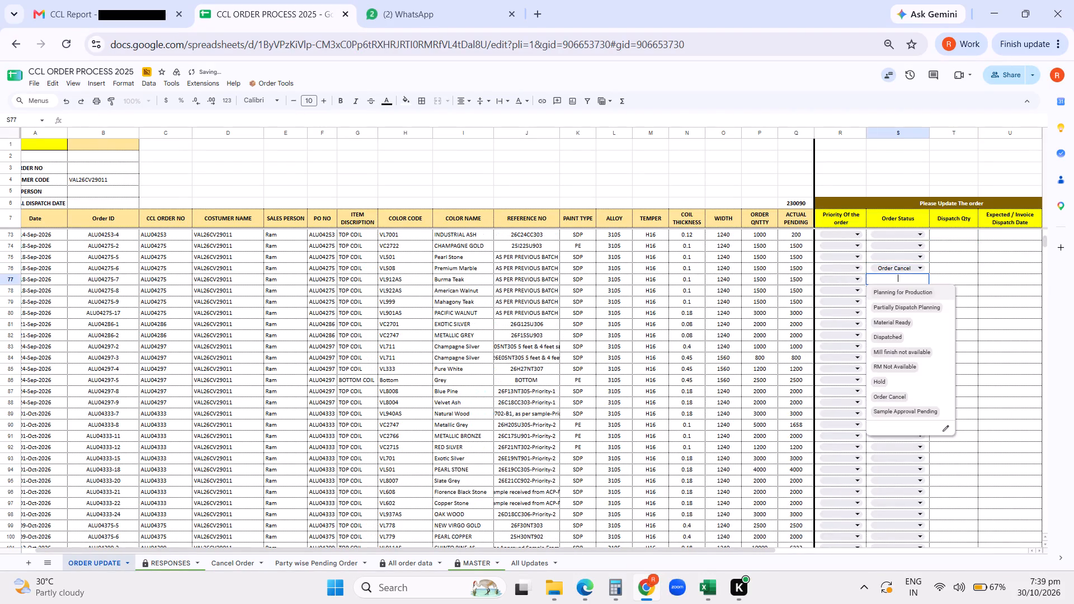
left_click(881, 394)
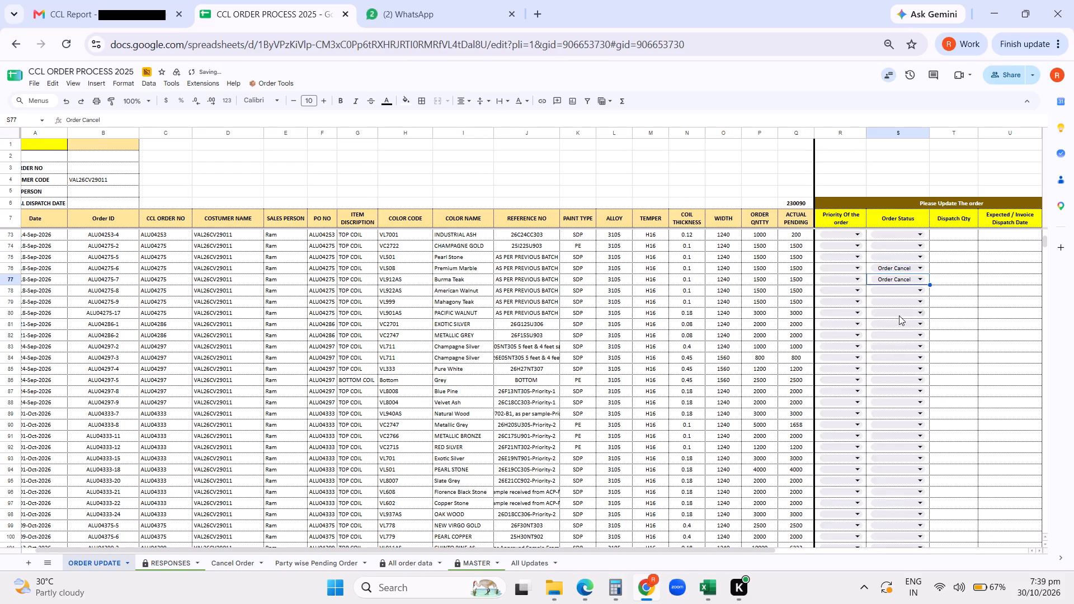
left_click(889, 290)
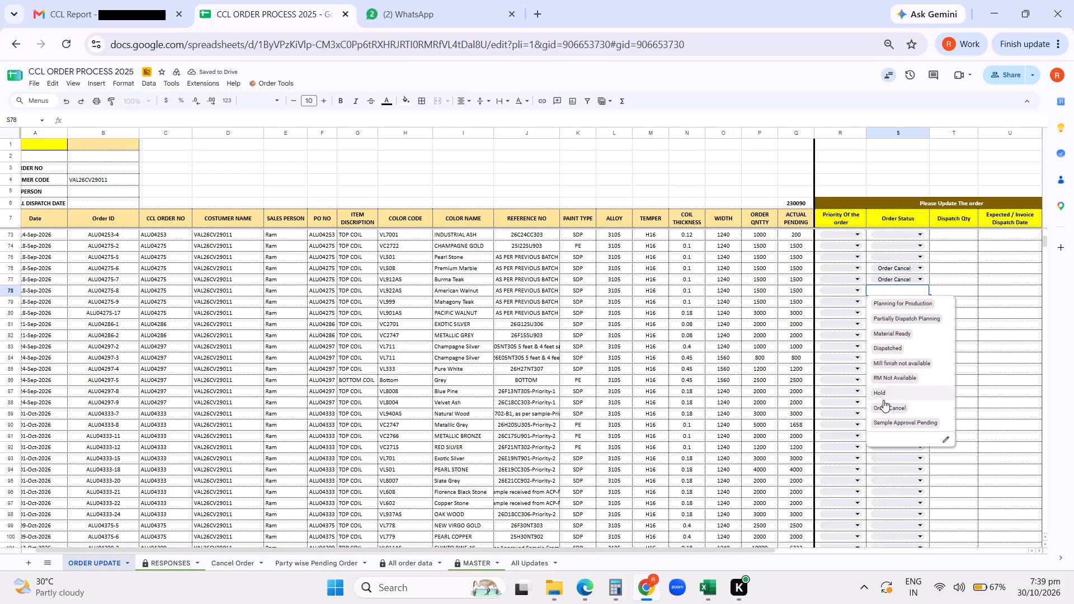
left_click(882, 409)
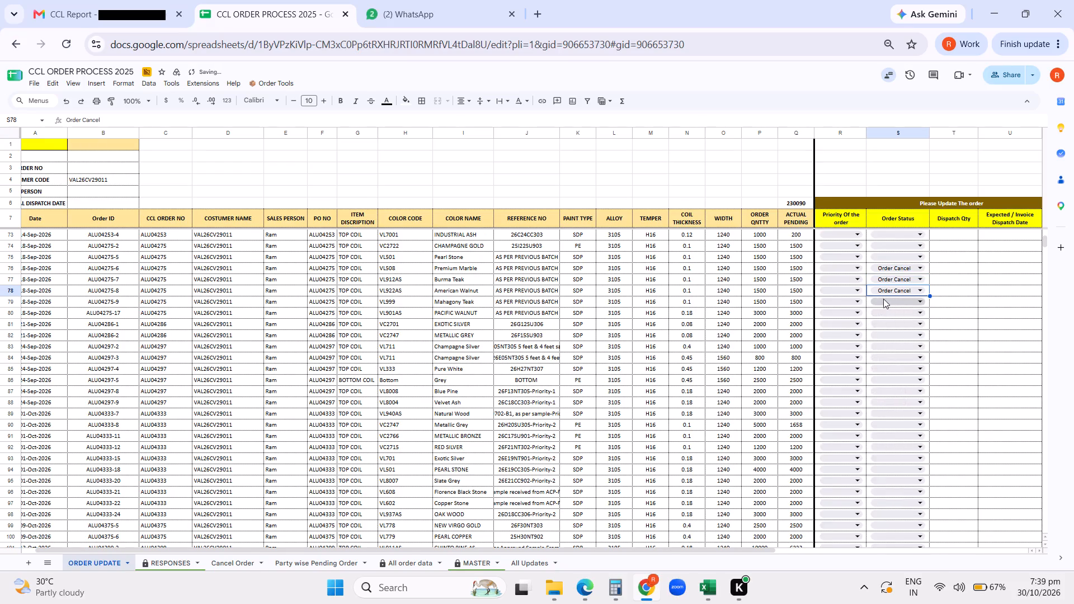
left_click(883, 299)
left_click(883, 419)
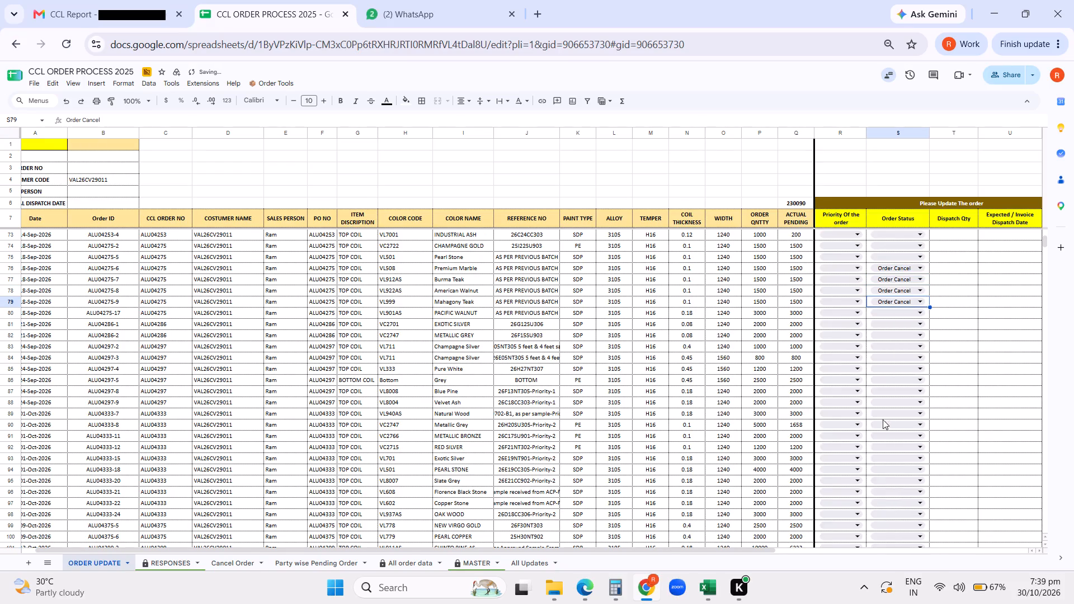
Enter a dispatch quantity of 1500 for each of the four cancelled orders, ALU04275-6 through ALU04275-9.
left_click(948, 266)
type("1500")
key("Return")
type("1500")
key("Return")
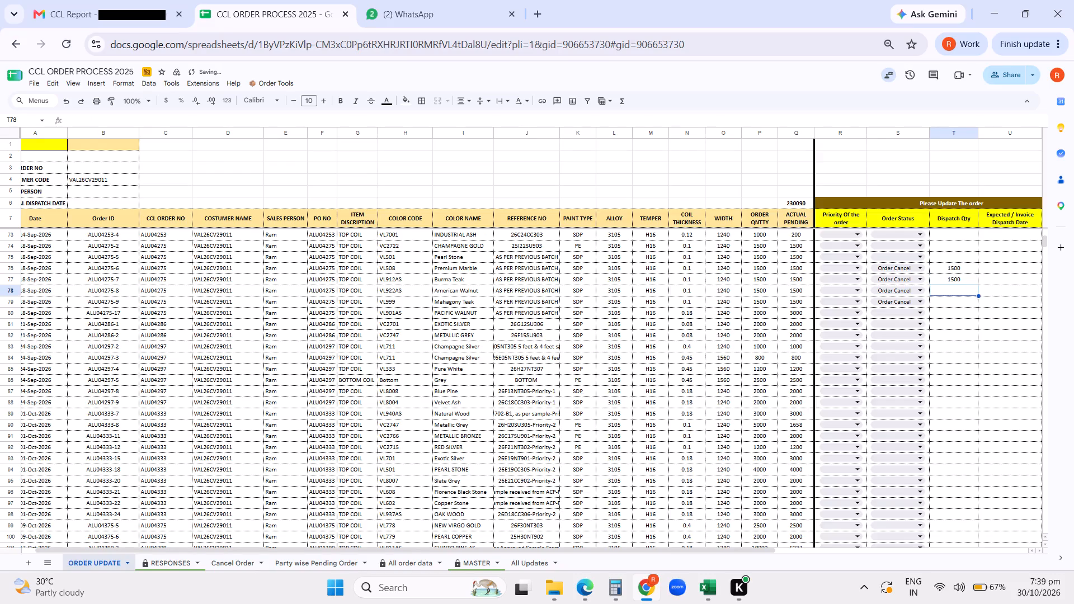
type("51")
key("BackSpace")
key("BackSpace")
type("1500")
key("Return")
type("1500")
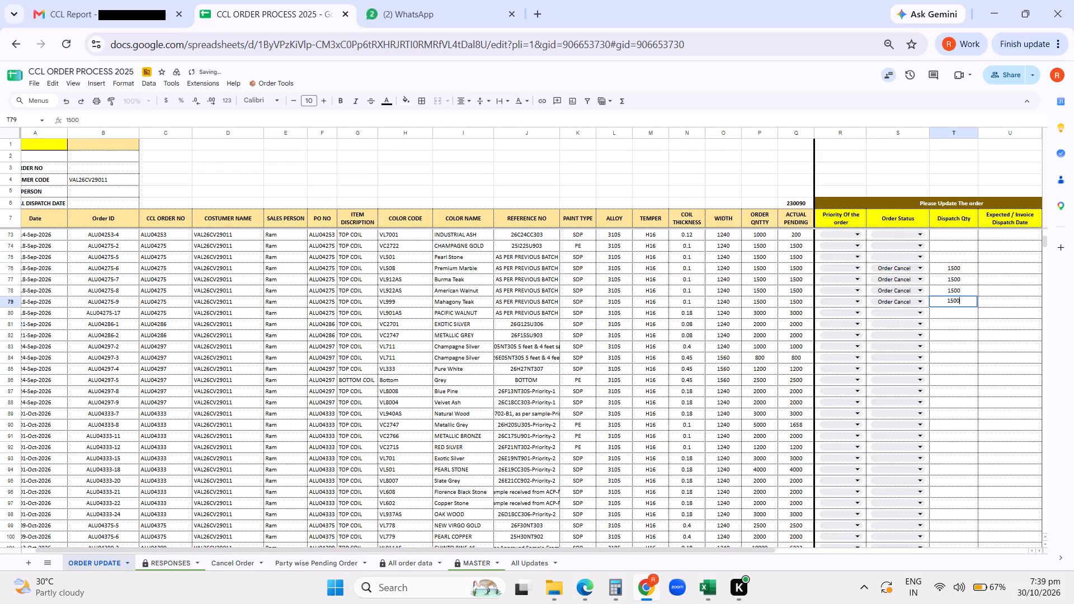
key("Return")
Set the expected/invoice dispatch date to 10/30/2026 for orders ALU04275-6, ALU04275-7, ALU04275-8 and ALU04275-9.
double_click(999, 270)
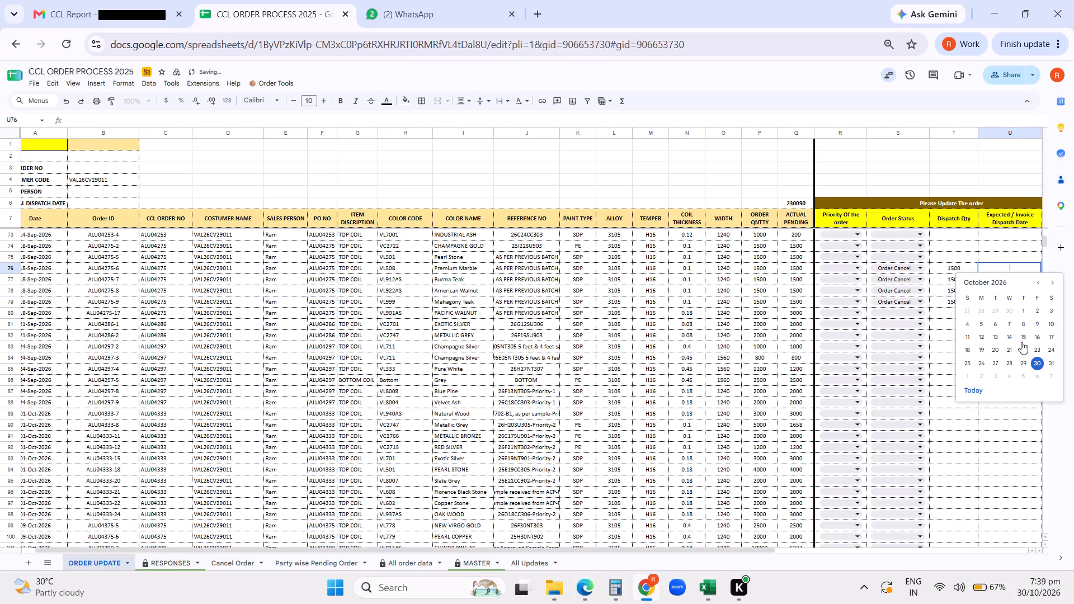
left_click(1035, 365)
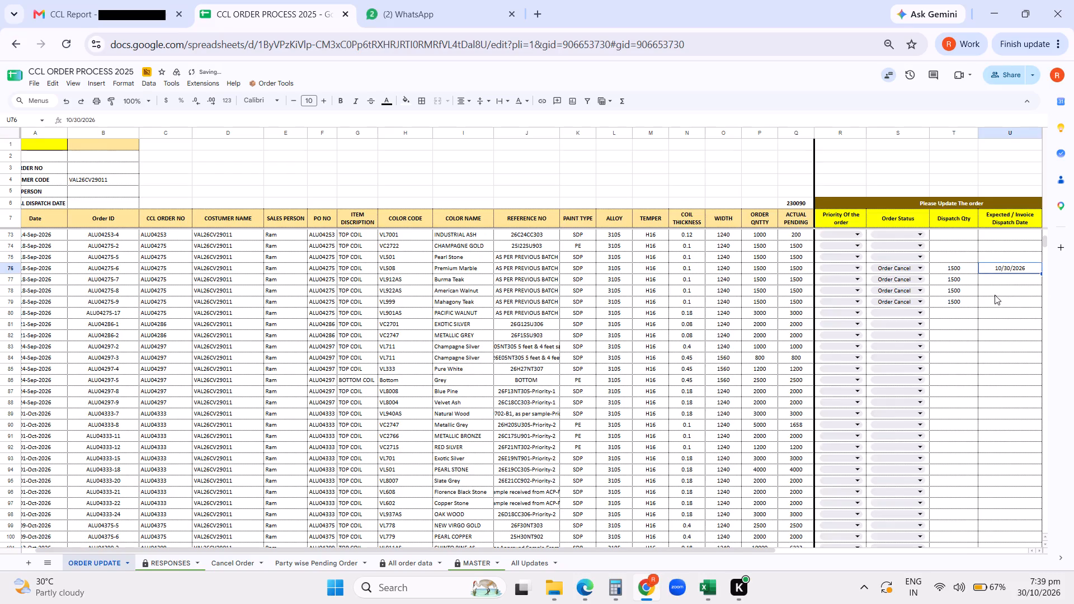
double_click(1002, 281)
left_click(1037, 371)
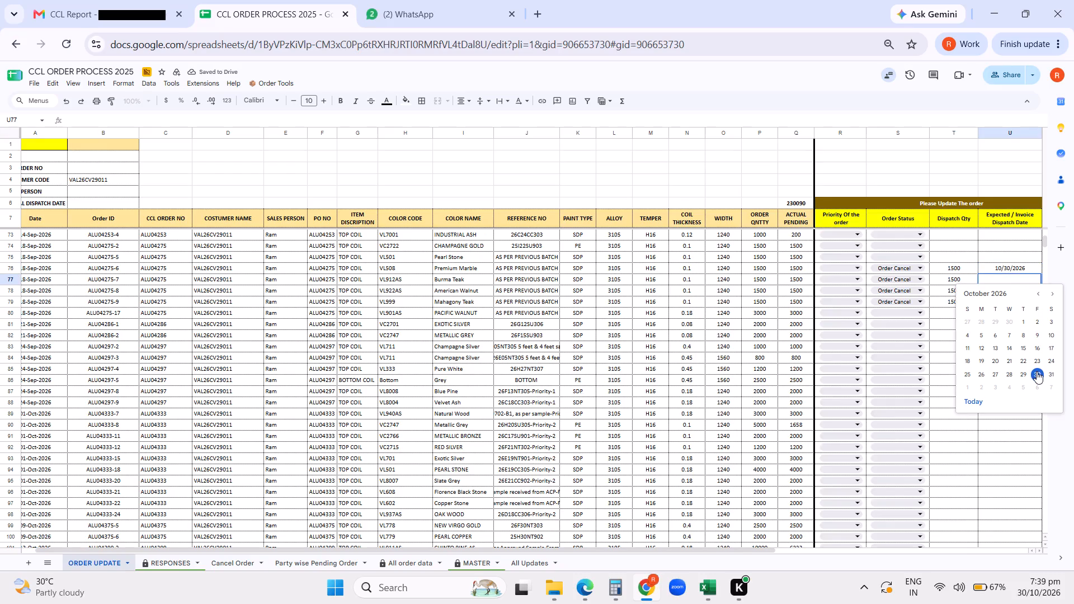
double_click(995, 284)
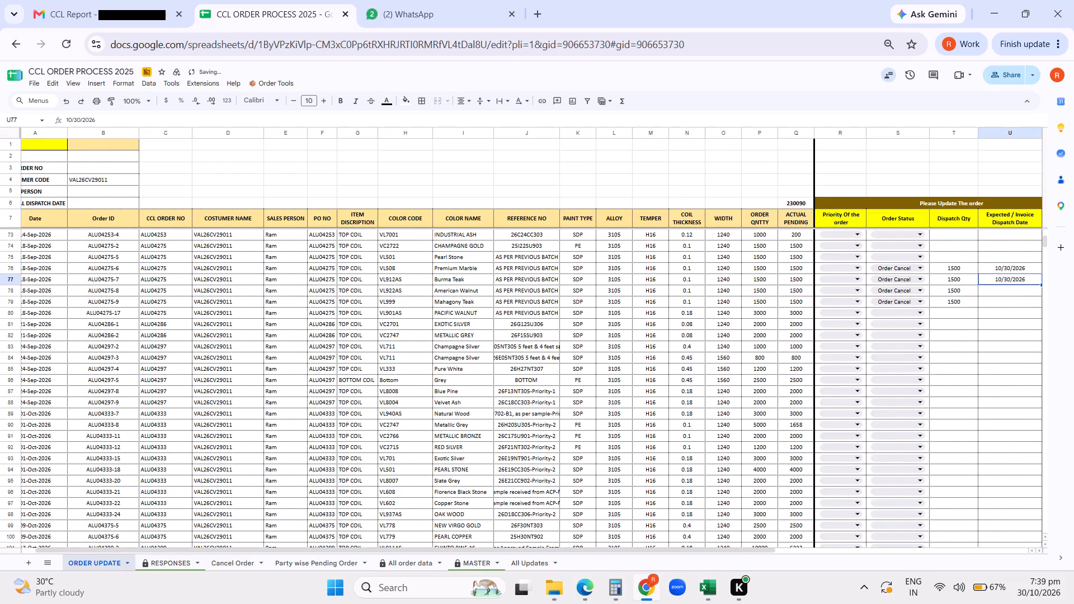
triple_click(1002, 291)
left_click(1042, 390)
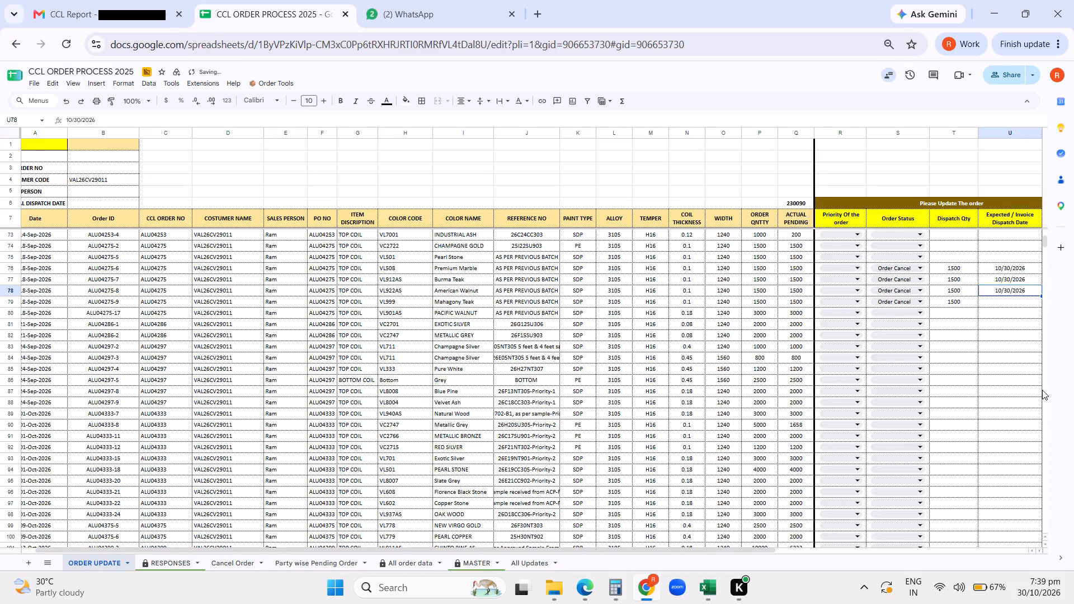
triple_click(1002, 301)
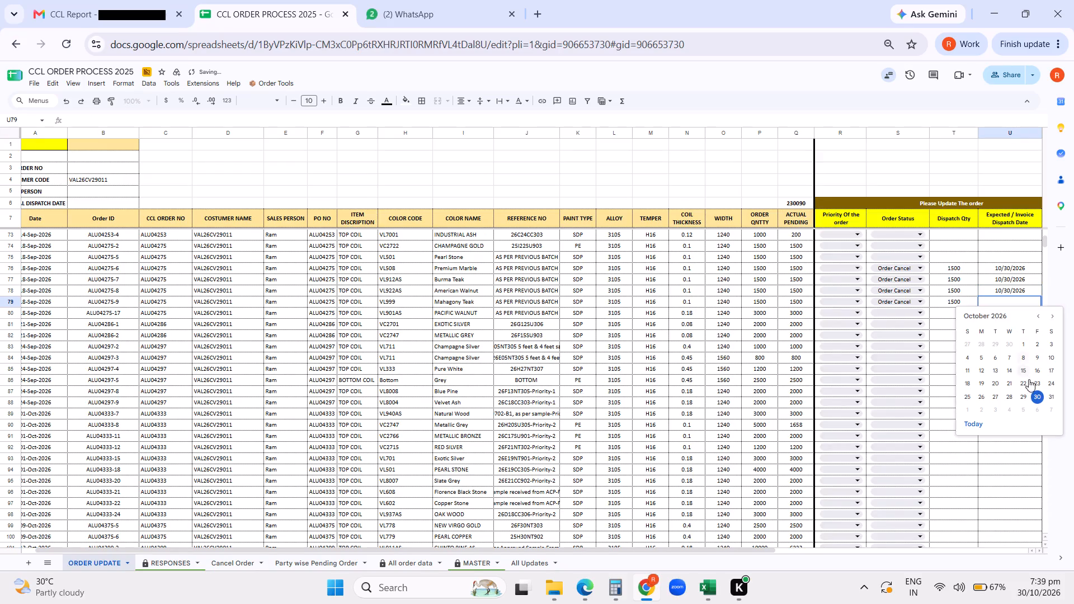
left_click(1038, 394)
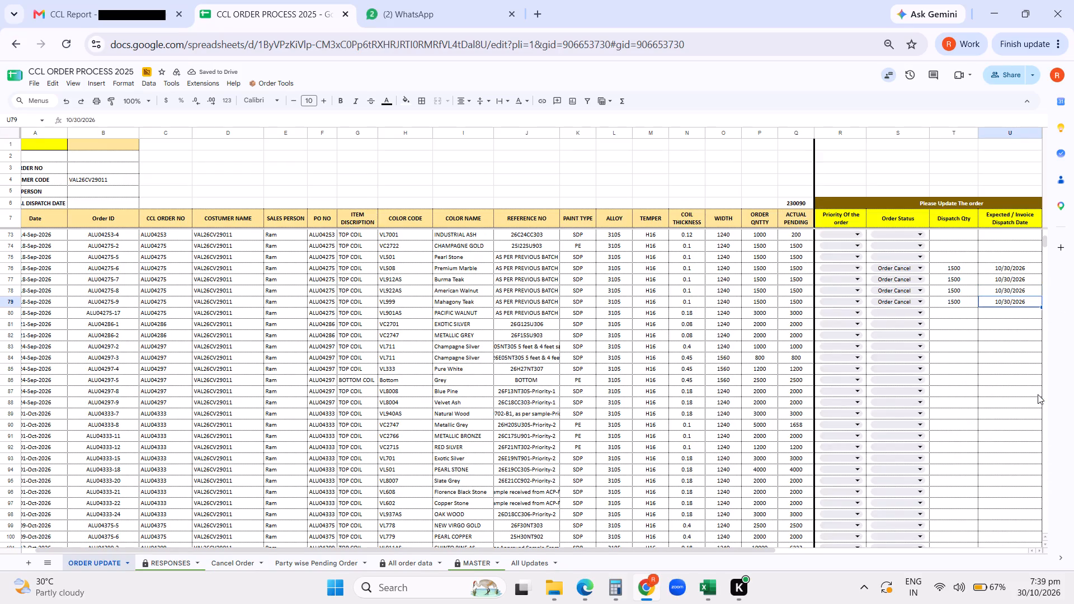
left_click(658, 587)
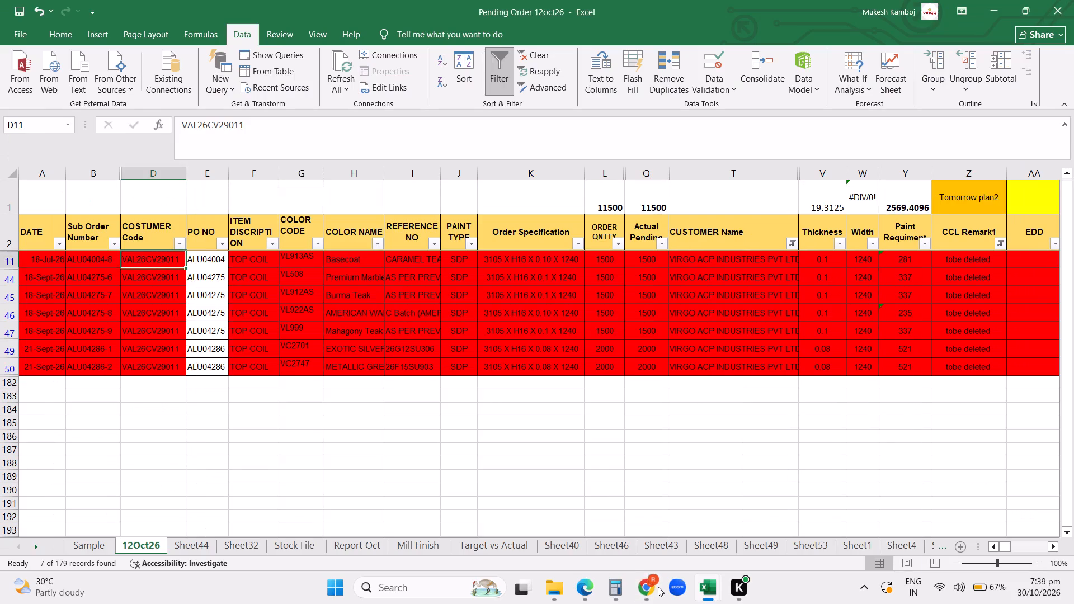
left_click(644, 584)
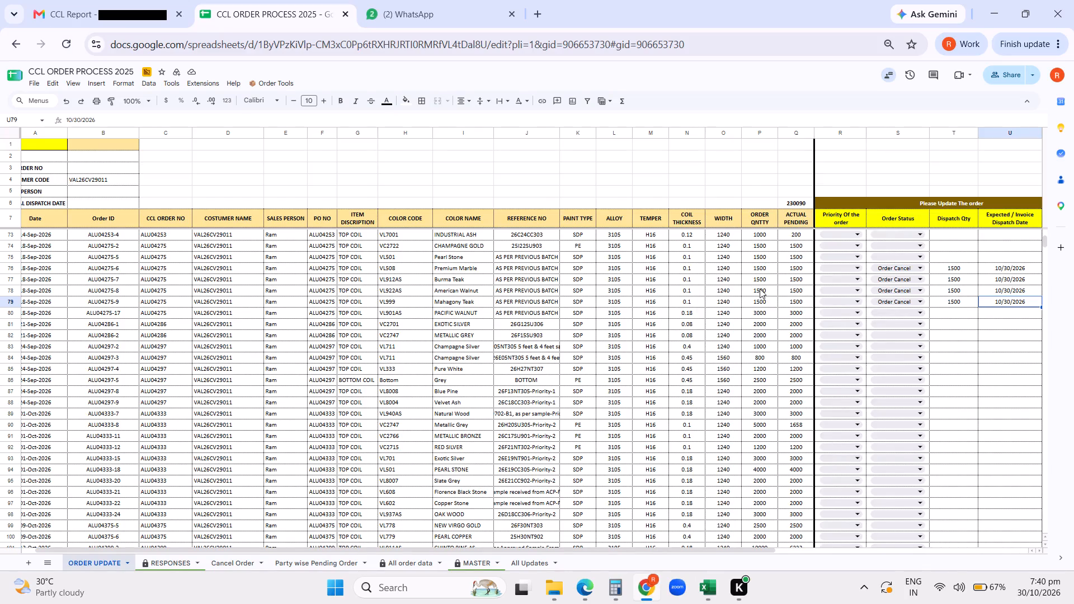
left_click(910, 324)
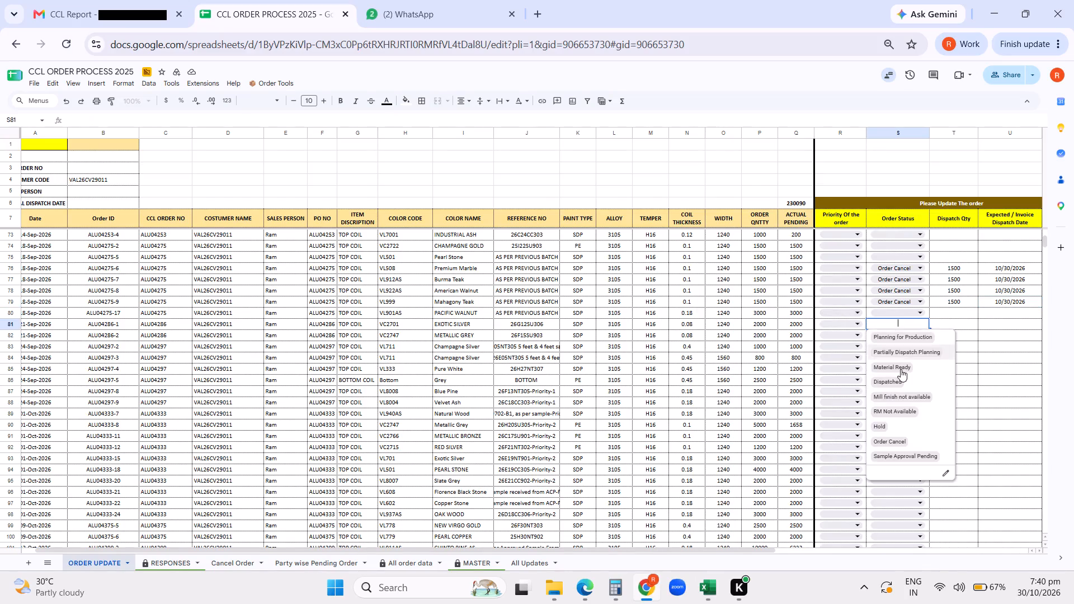
left_click(886, 439)
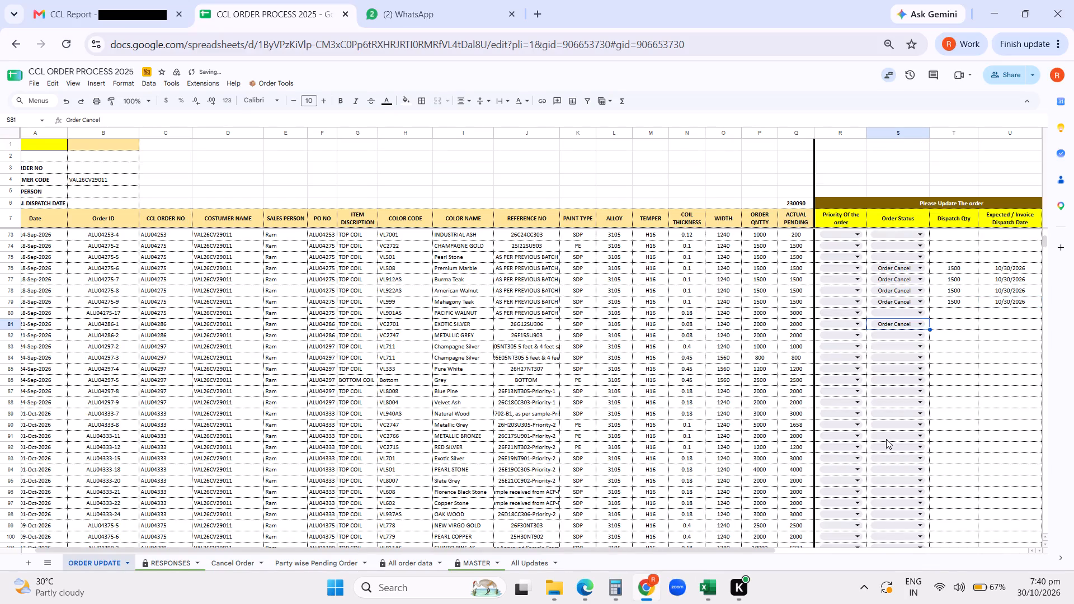
Set the order status of ALU04286-2 (METALLIC GREY) to Order Cancel in the ORDER UPDATE sheet.
left_click(886, 338)
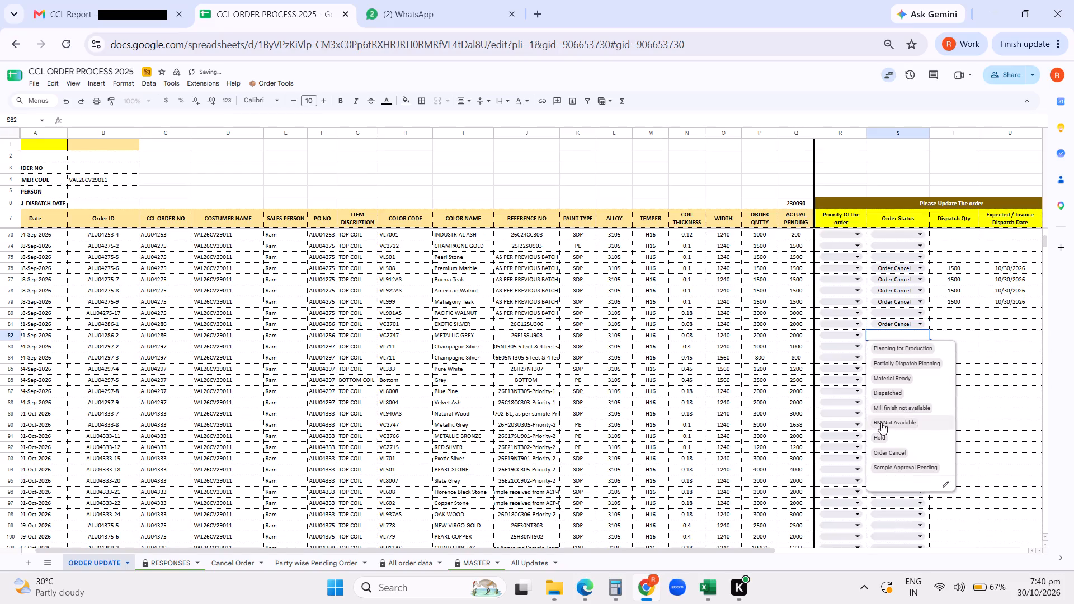
left_click(878, 452)
Enter a dispatch quantity of 1500 for each of the cancelled orders ALU04286-1 and ALU04286-2.
left_click(944, 326)
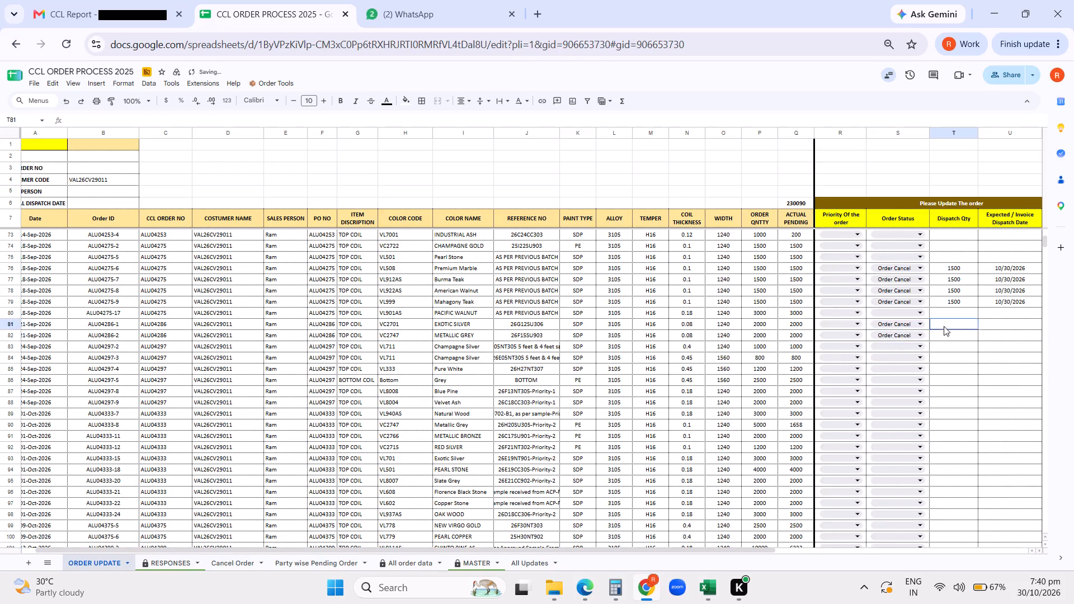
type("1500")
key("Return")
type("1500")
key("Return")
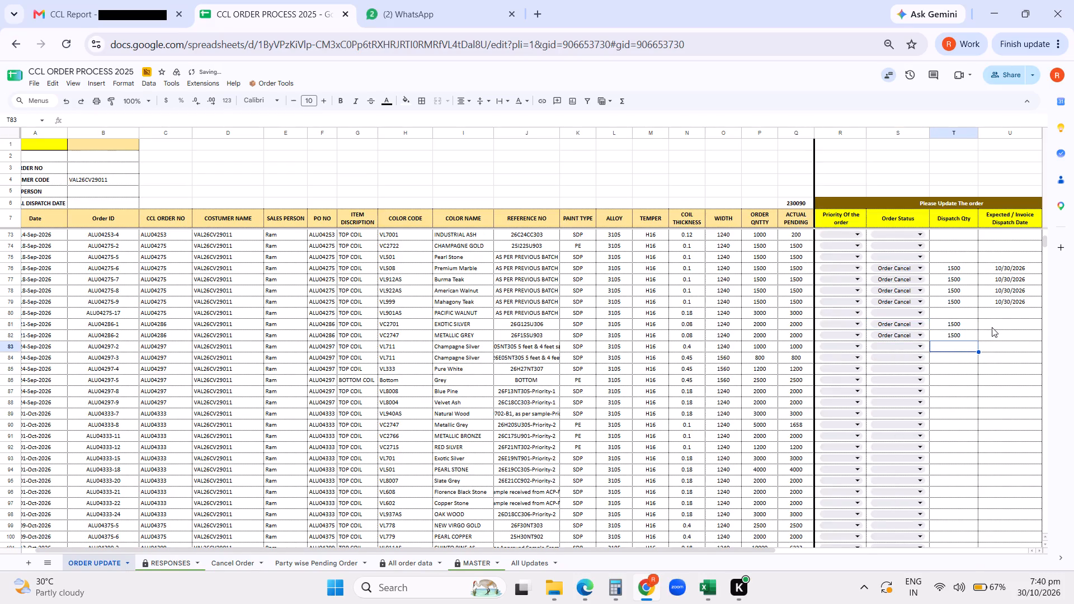
Set the expected/invoice dispatch date to 10/30/2026 for orders ALU04286-1 and ALU04286-2.
double_click(992, 327)
left_click(1033, 421)
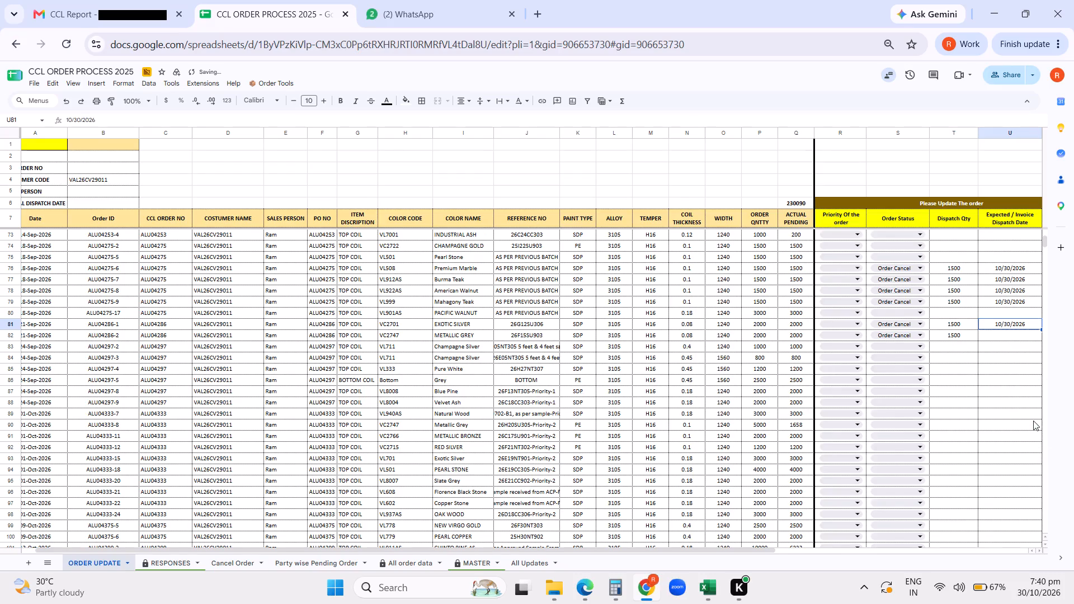
triple_click(1004, 337)
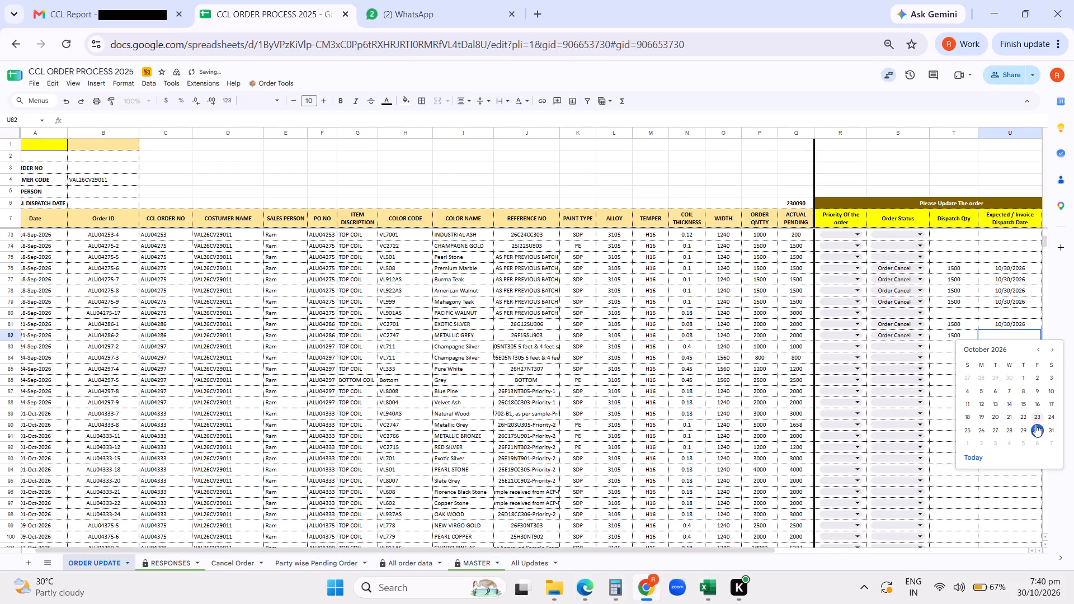
left_click(1035, 428)
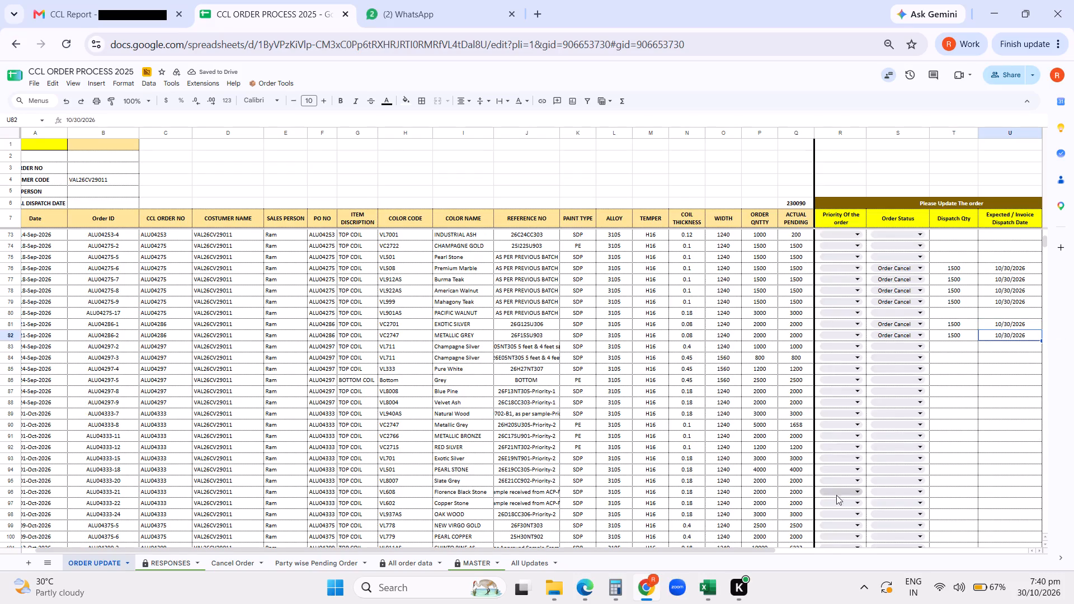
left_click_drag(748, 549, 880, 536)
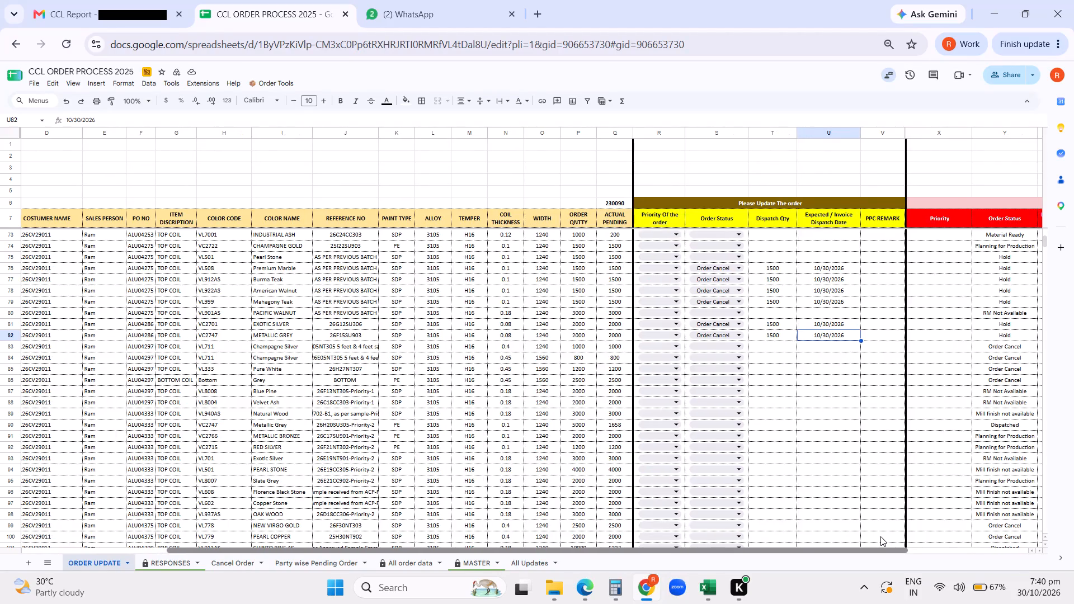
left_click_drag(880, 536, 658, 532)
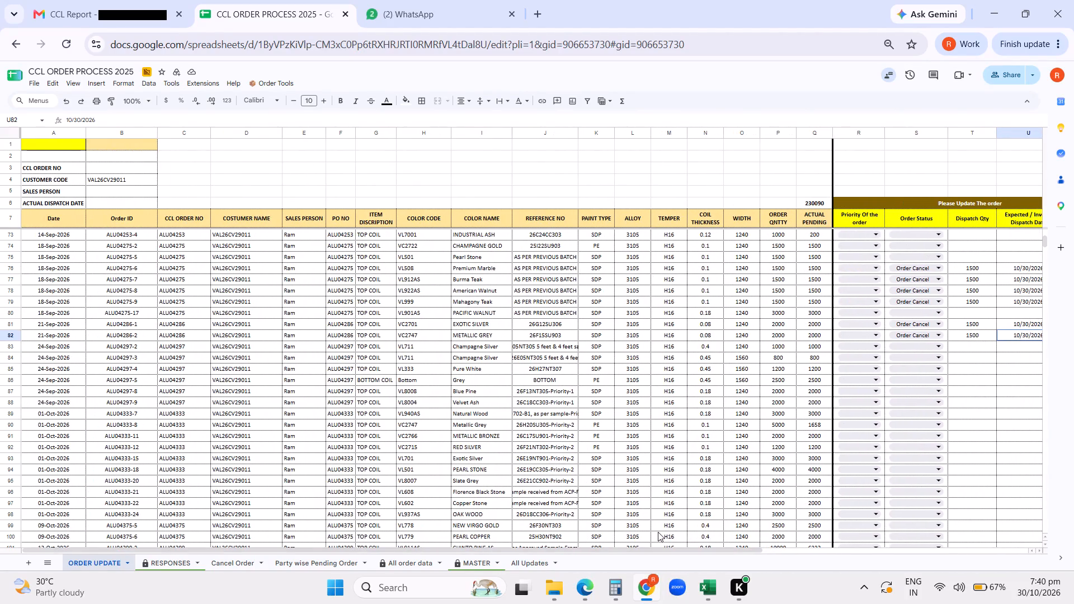
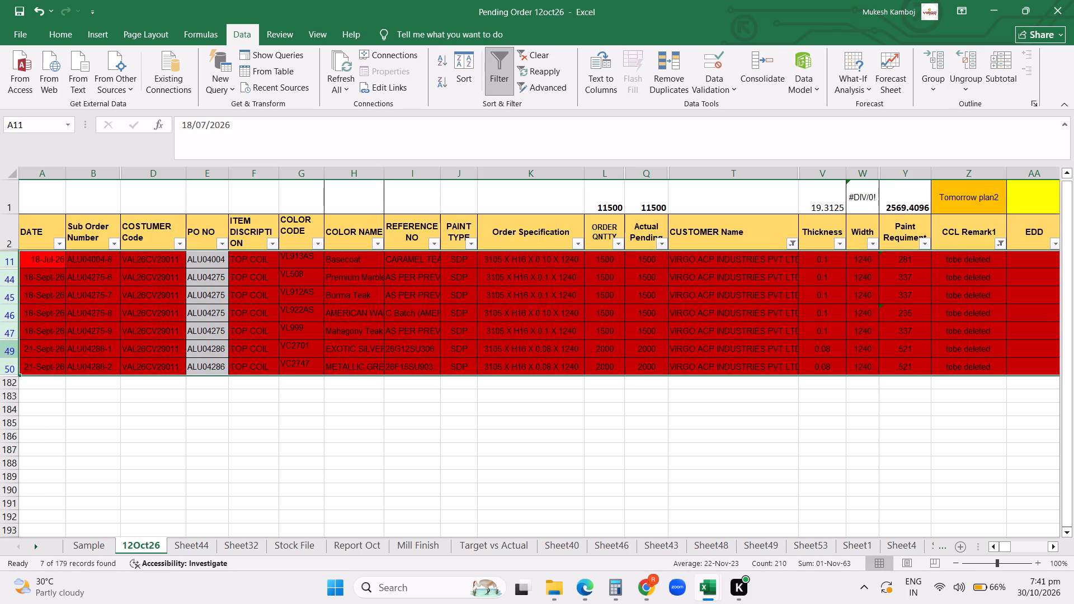
Delete the filtered red order rows marked "tobe deleted" from the 12Oct26 sheet.
right_click(10, 346)
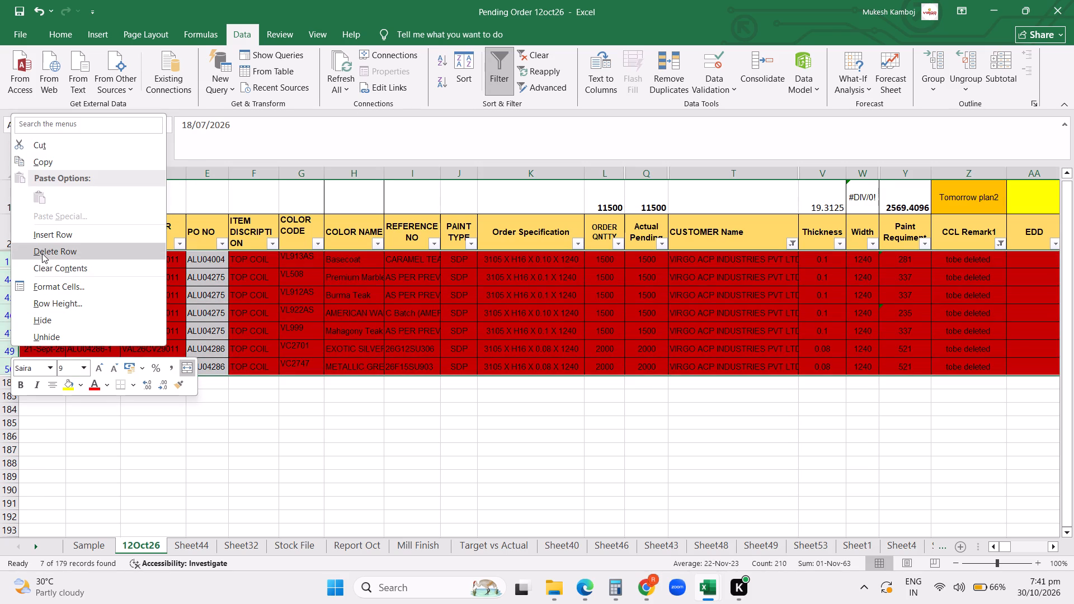
Delete the selected red "tobe deleted" order rows from the 12Oct26 pending sheet.
left_click(42, 253)
Clear the filters on the CCL Remark1 and CUSTOMER Name columns so that all pending orders are listed.
left_click(1000, 244)
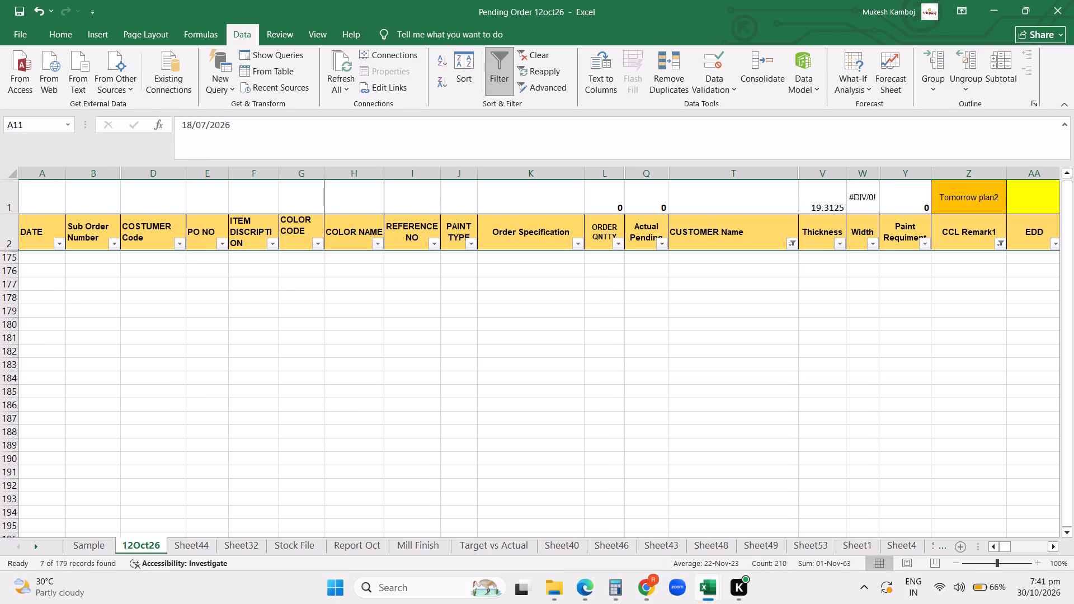
left_click(908, 333)
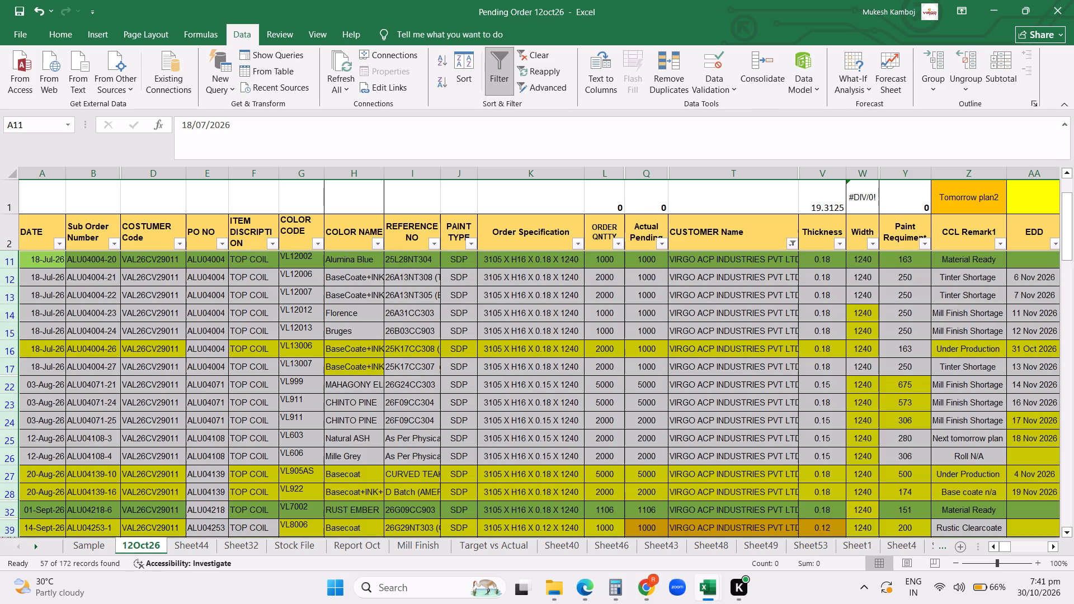
left_click(797, 246)
left_click(705, 327)
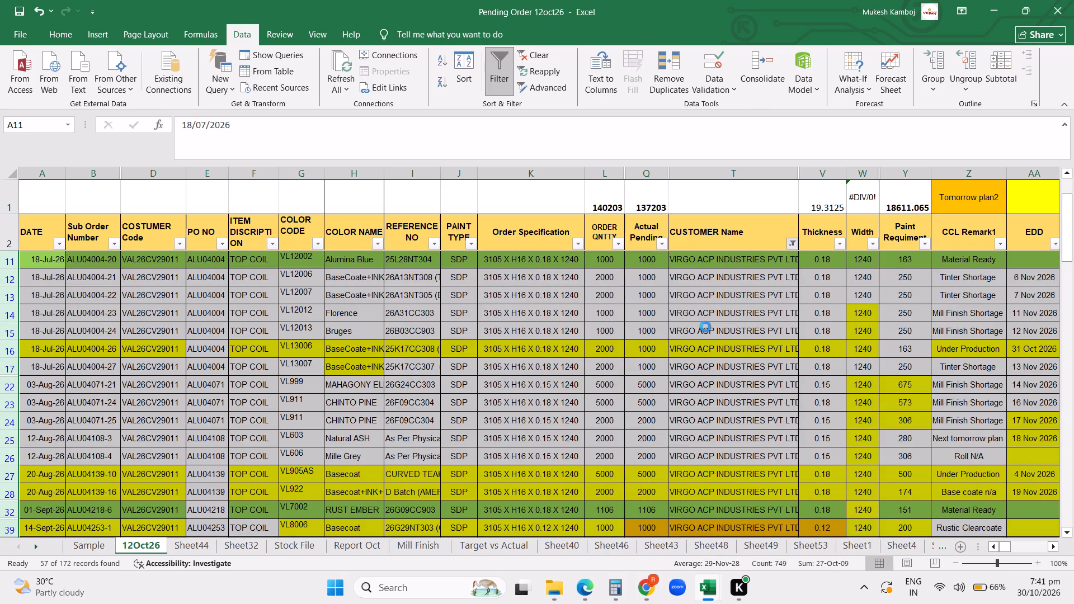
Filter the Remark1 column to exclude blanks, keeping WD/PATTERN and WD/PATTERN/Special orders.
left_click(831, 310)
key("Right")
key("Right")
key("Right")
key("Right")
key("Right")
key("Right")
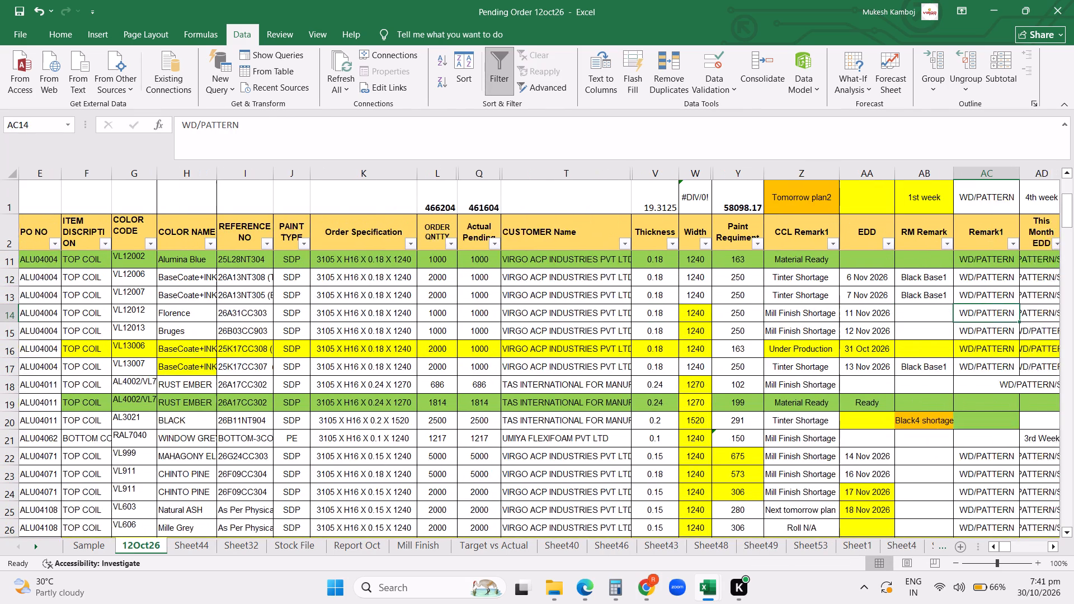
key("Right")
left_click(973, 244)
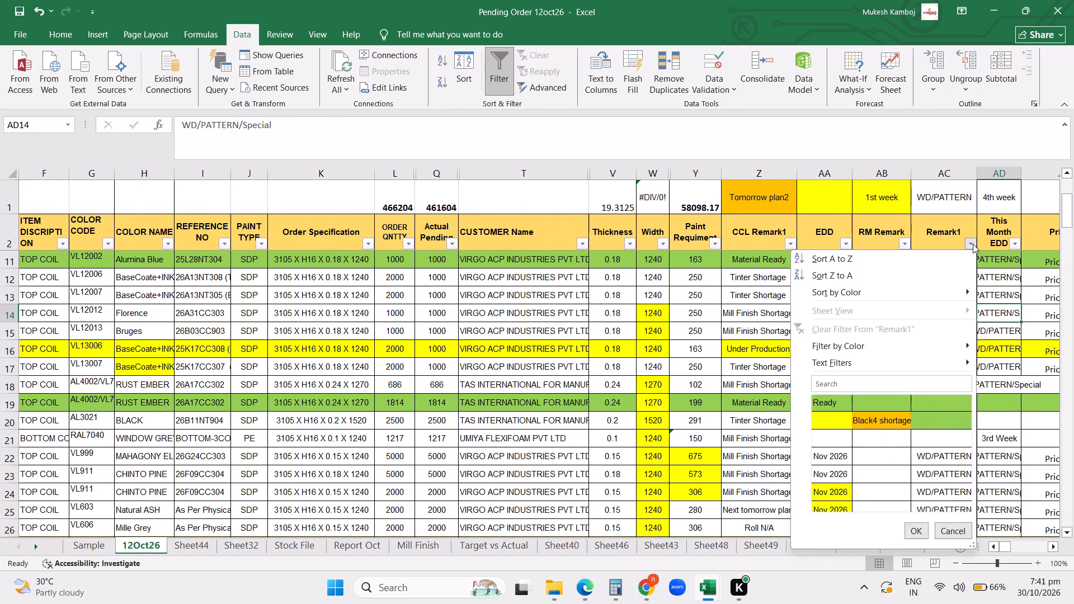
left_click(839, 441)
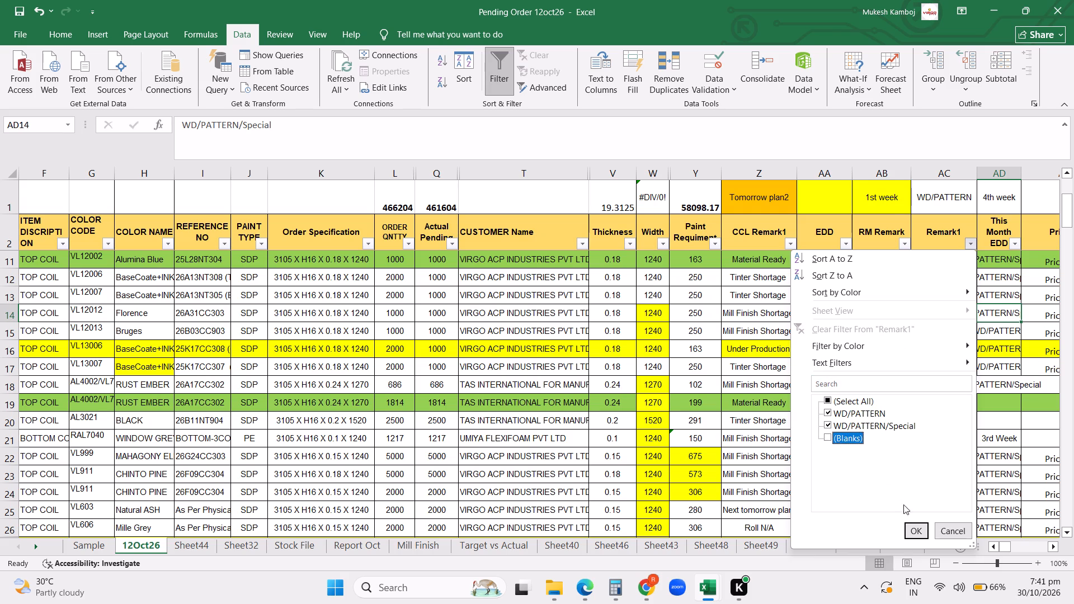
left_click(914, 530)
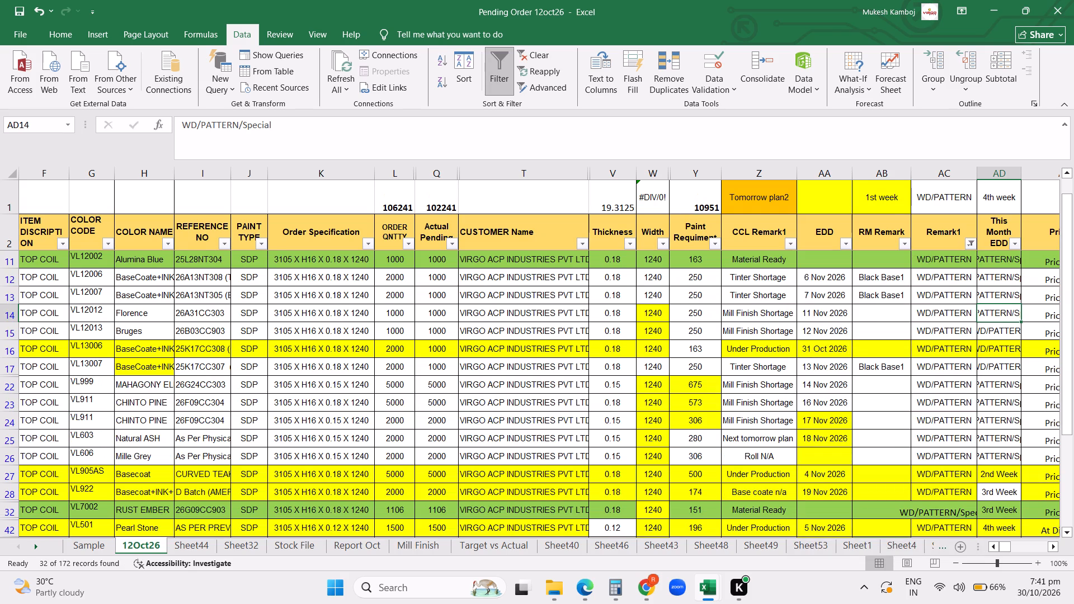
Filter the CCL Remark1 column to exclude the Material Ready orders.
left_click(791, 245)
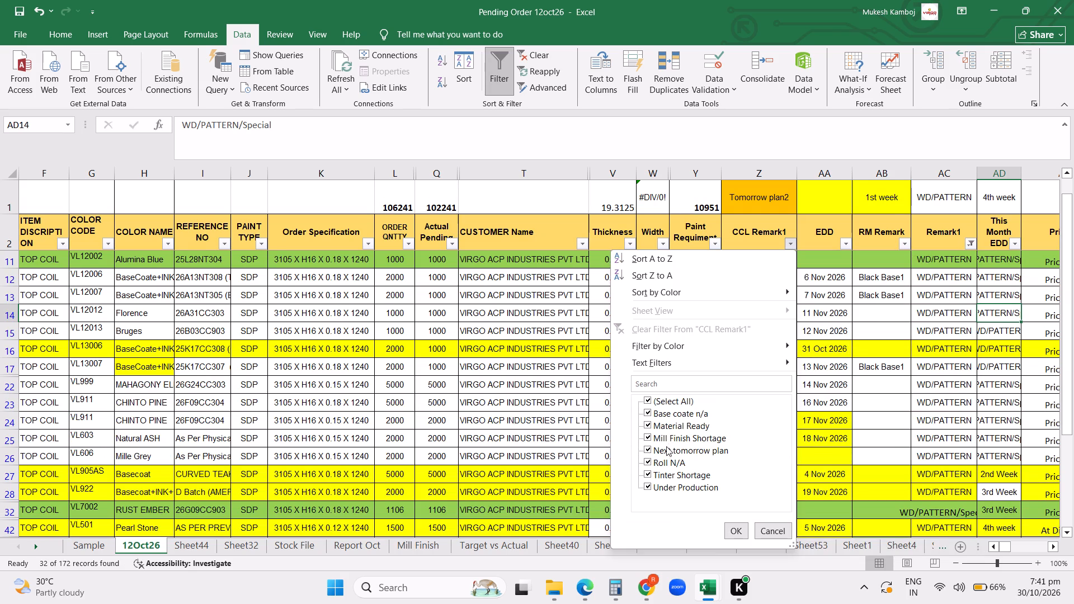
left_click(668, 428)
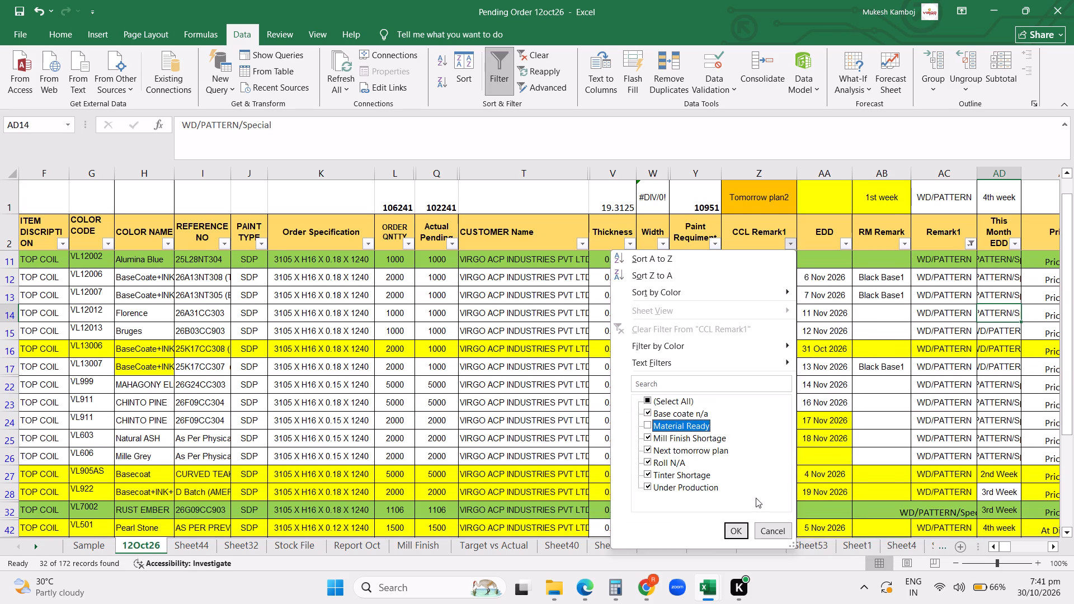
left_click(736, 534)
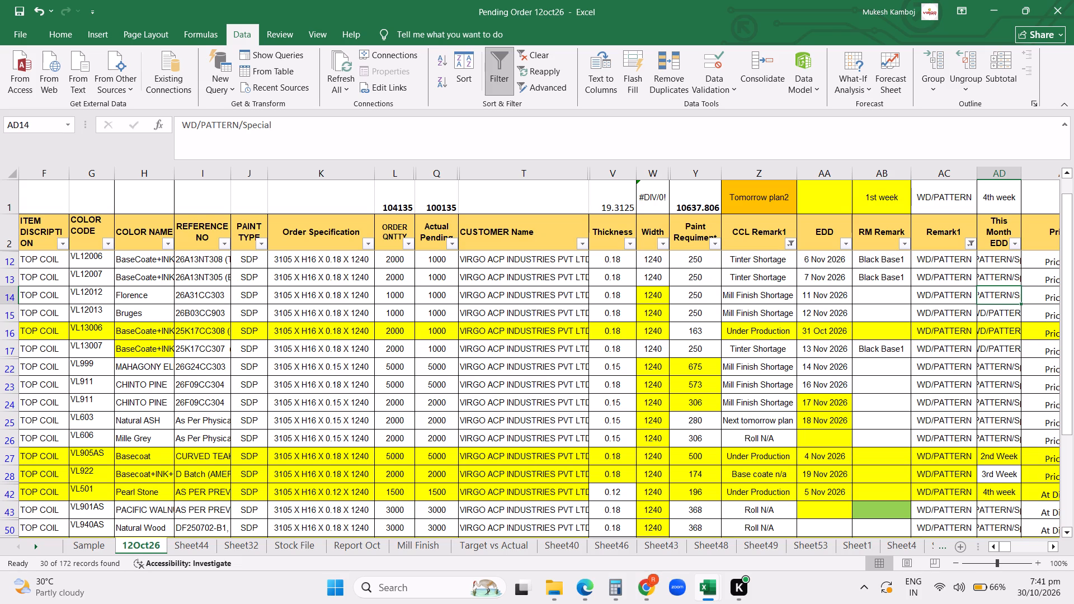
Review the filtered WD/PATTERN orders from first to last row, checking their remarks, EDD dates and This Month EDD entries.
key("Down")
key("Down")
key("Down")
key("Down")
key("Down")
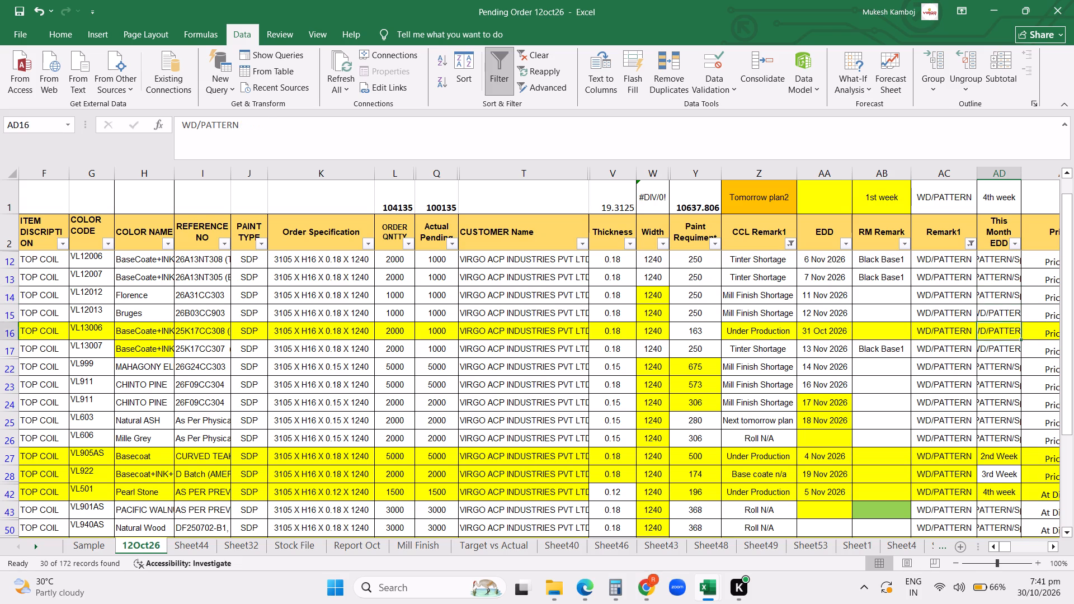
key("Down")
key("Down")
key("Down")
key("Down")
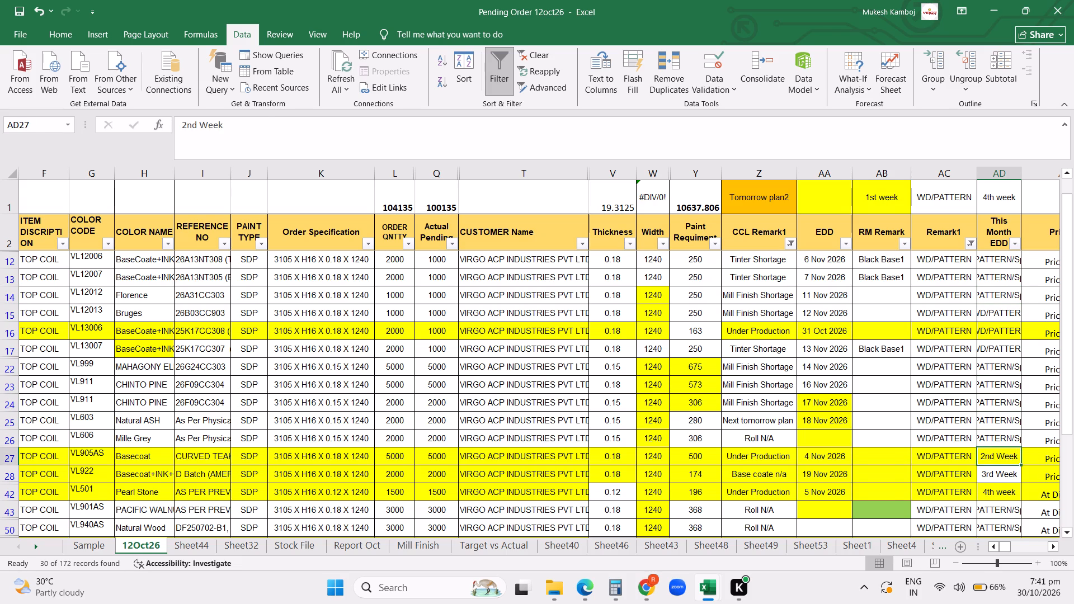
key("Down")
key("Down")
key("Down")
key("Down")
key("Down")
key("Down")
key("Down")
key("Down")
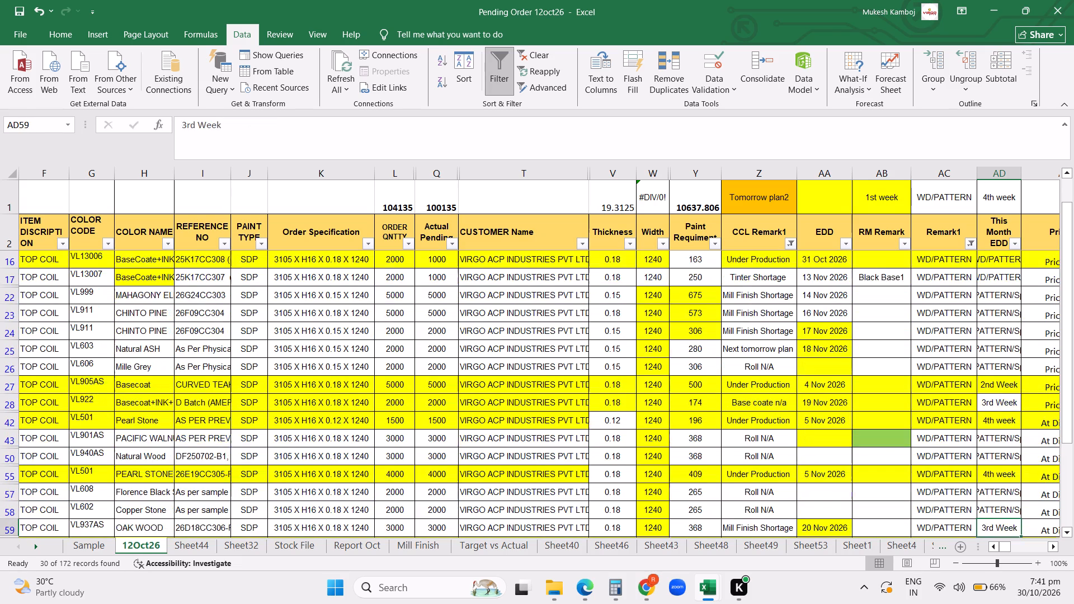
key("Down")
key("Down")
key("Down")
key("Down")
key("Down")
key("Down")
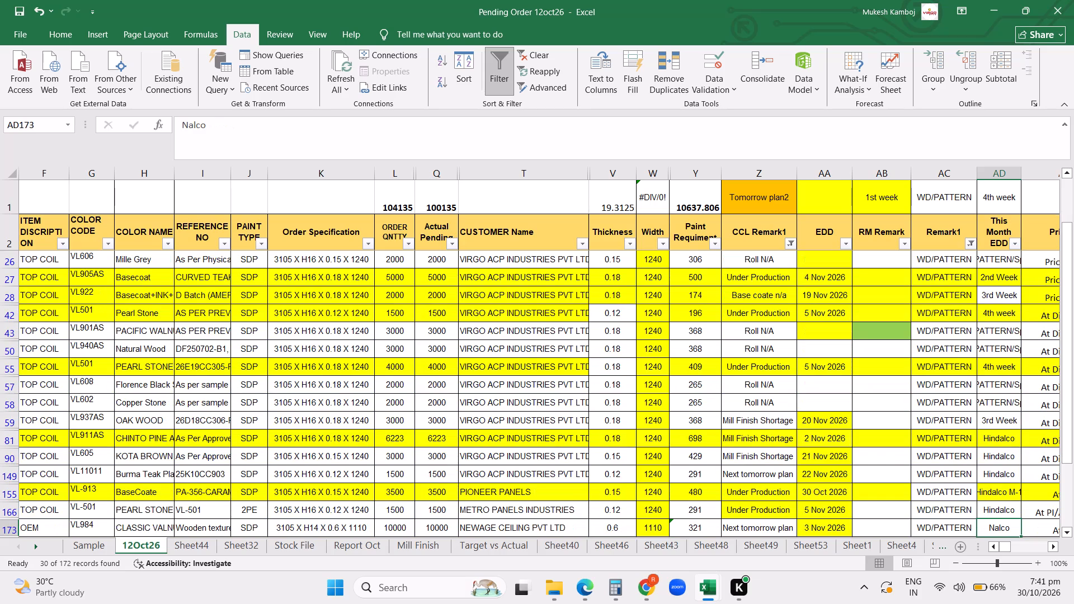
key("Down")
key("Down")
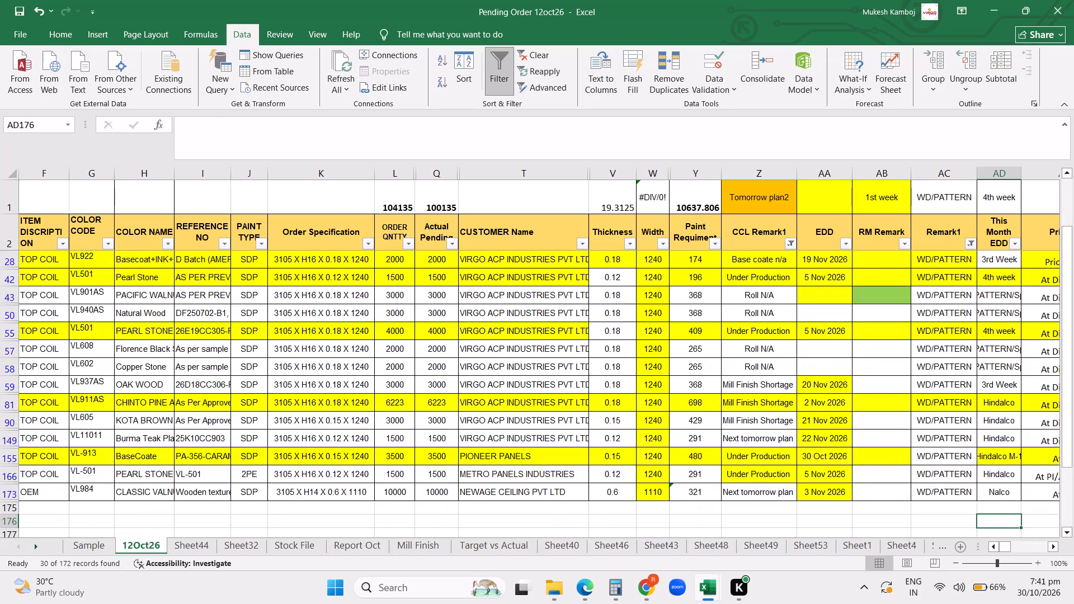
key("Up")
key("Up")
key("Up")
key("Up")
key("Up")
key("Up")
key("Up")
key("Up")
key("Up")
key("Up")
key("Up")
key("Up")
key("Up")
key("Up")
key("Up")
key("Up")
key("Up")
key("Up")
key("Up")
key("Up")
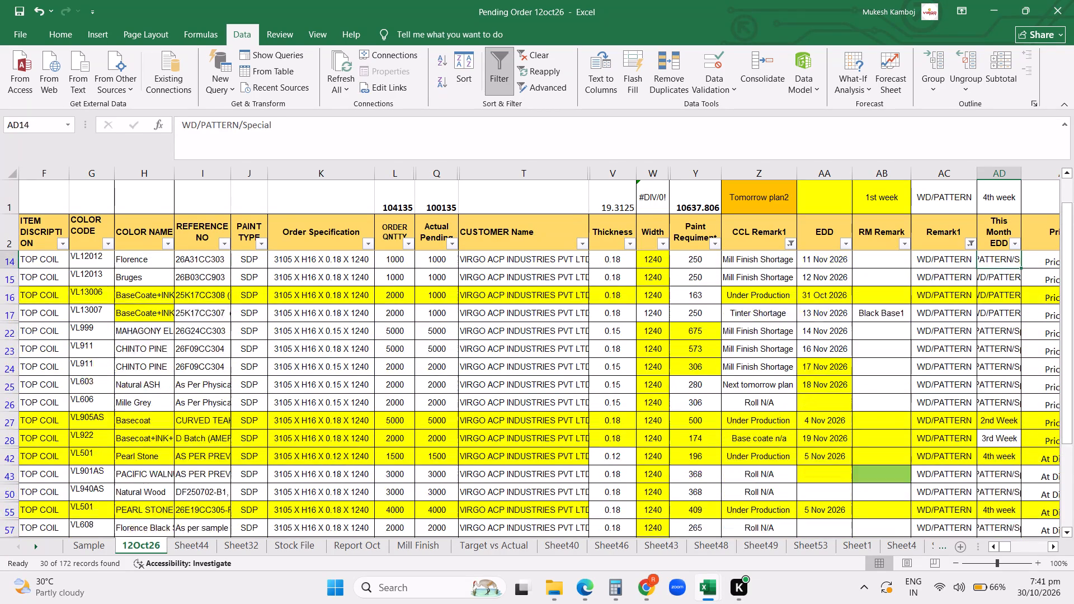
key("Down")
key("Down")
key("Down")
key("Down")
key("Down")
key("Down")
key("Down")
key("Down")
key("Down")
key("Down")
key("Down")
key("Down")
key("Down")
key("Down")
key("Down")
key("Down")
key("Down")
key("Down")
key("Down")
key("Down")
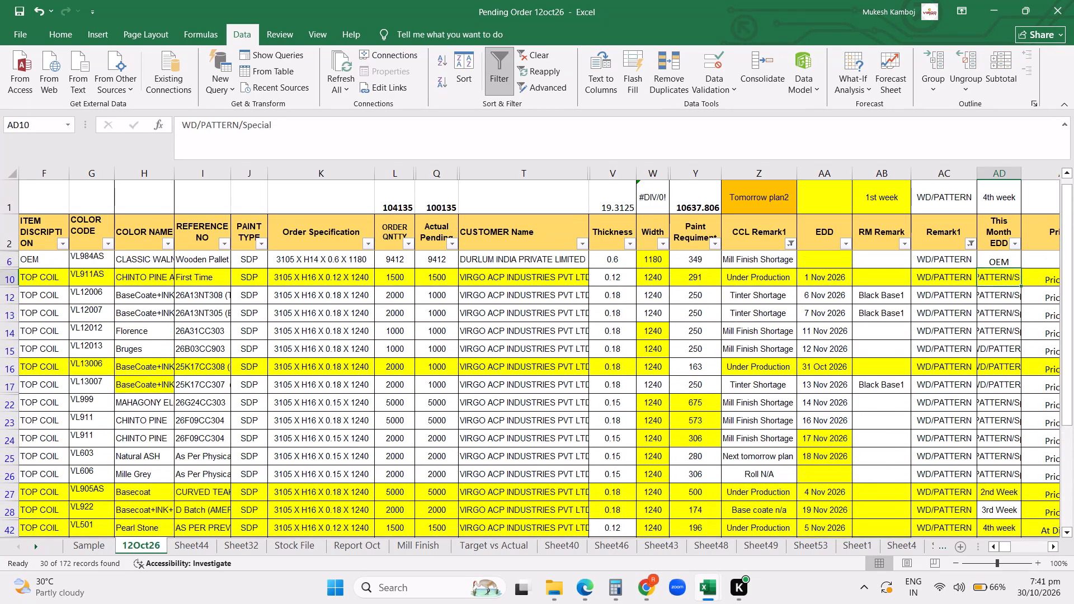
key("Down")
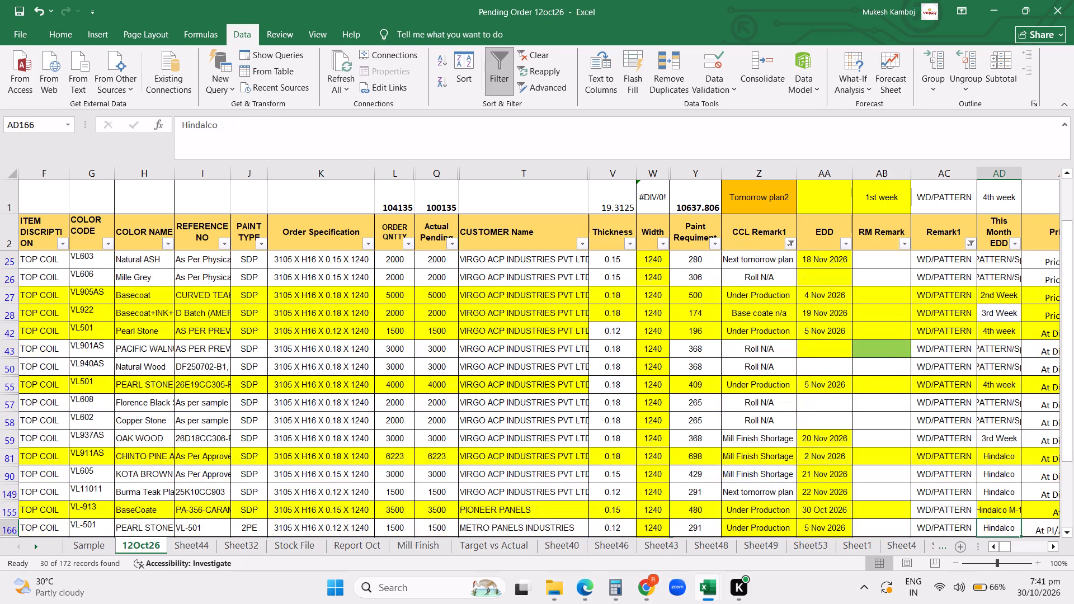
key("Down")
key("Down")
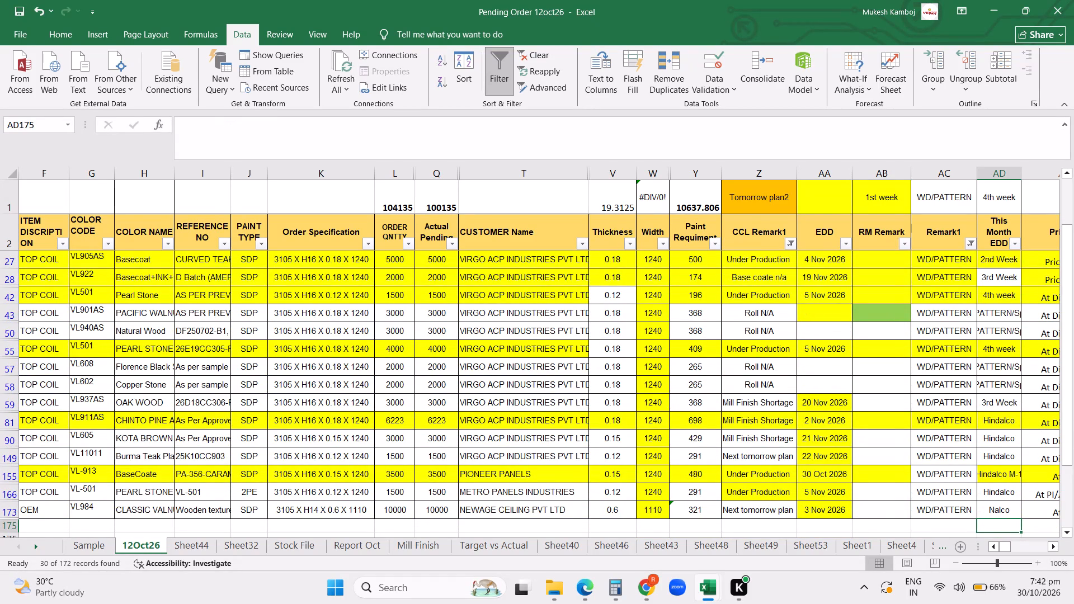
Open the filter options of the Remark1 column.
left_click(967, 243)
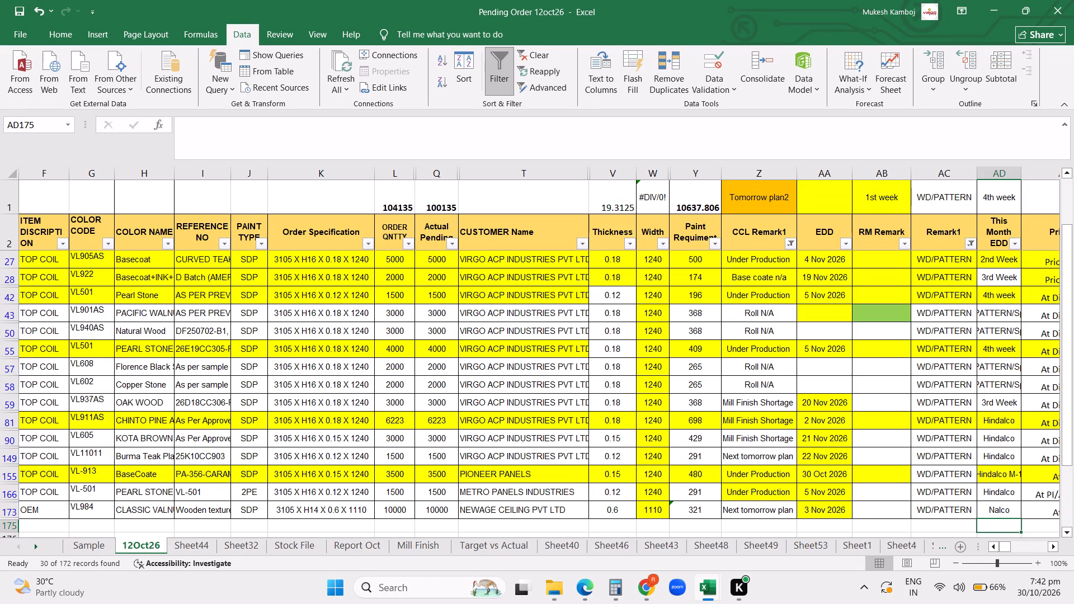
Clear the filter from the Remark1 column so orders with any Remark1 value are included.
left_click(869, 333)
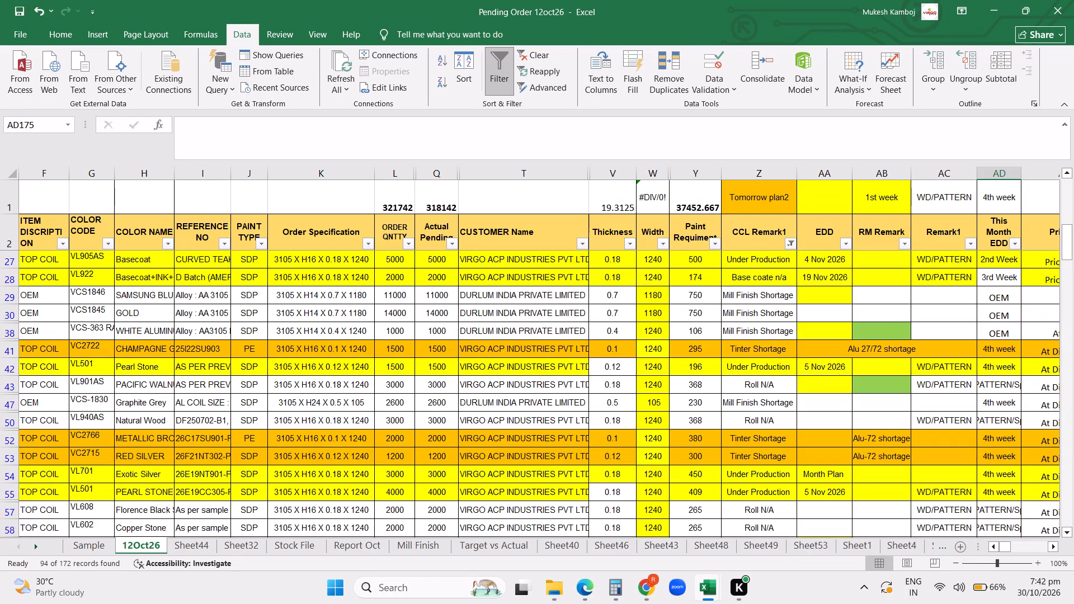
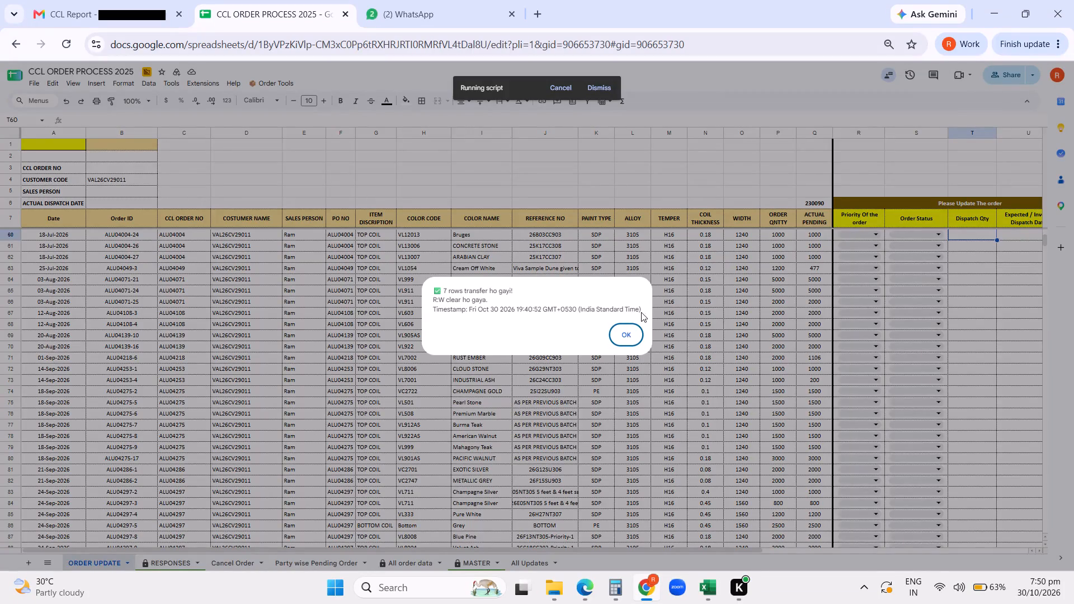
Acknowledge the row transfer script's notice on the ORDER UPDATE sheet.
left_click(621, 333)
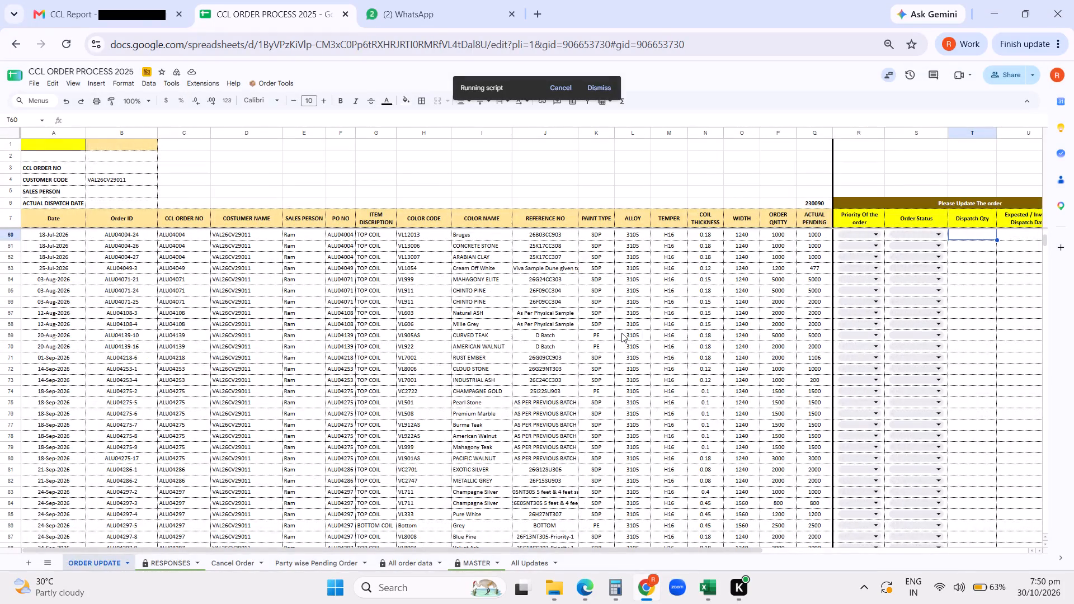